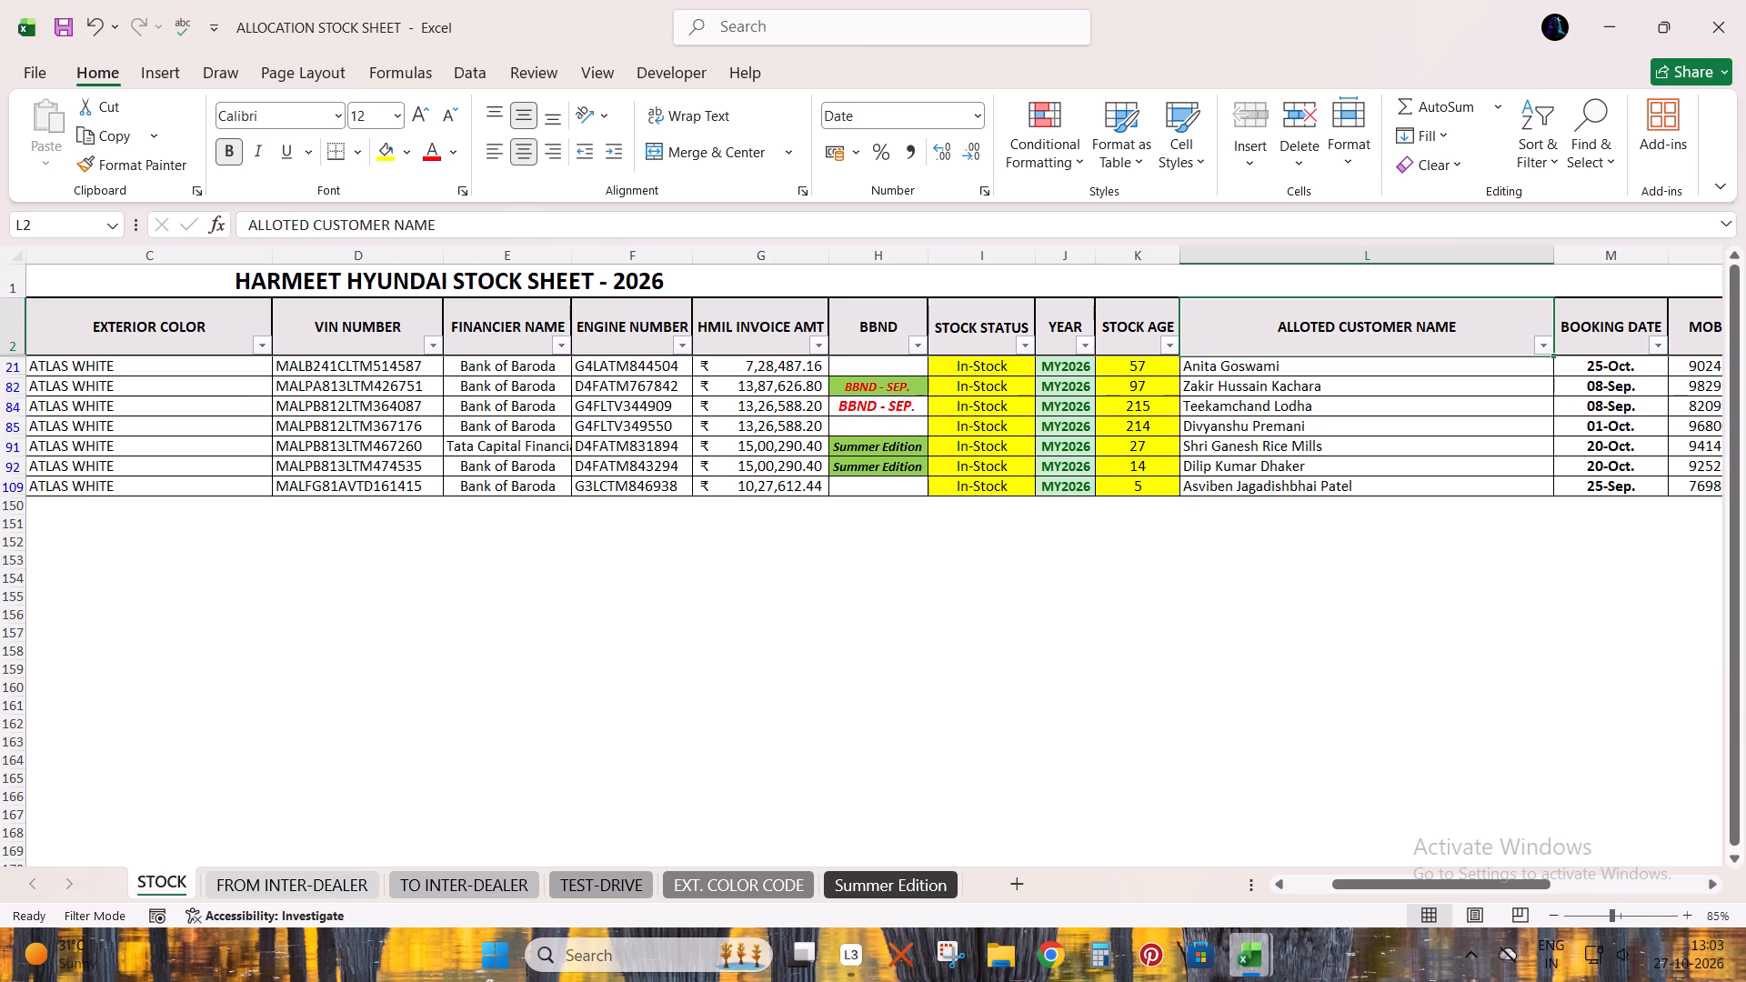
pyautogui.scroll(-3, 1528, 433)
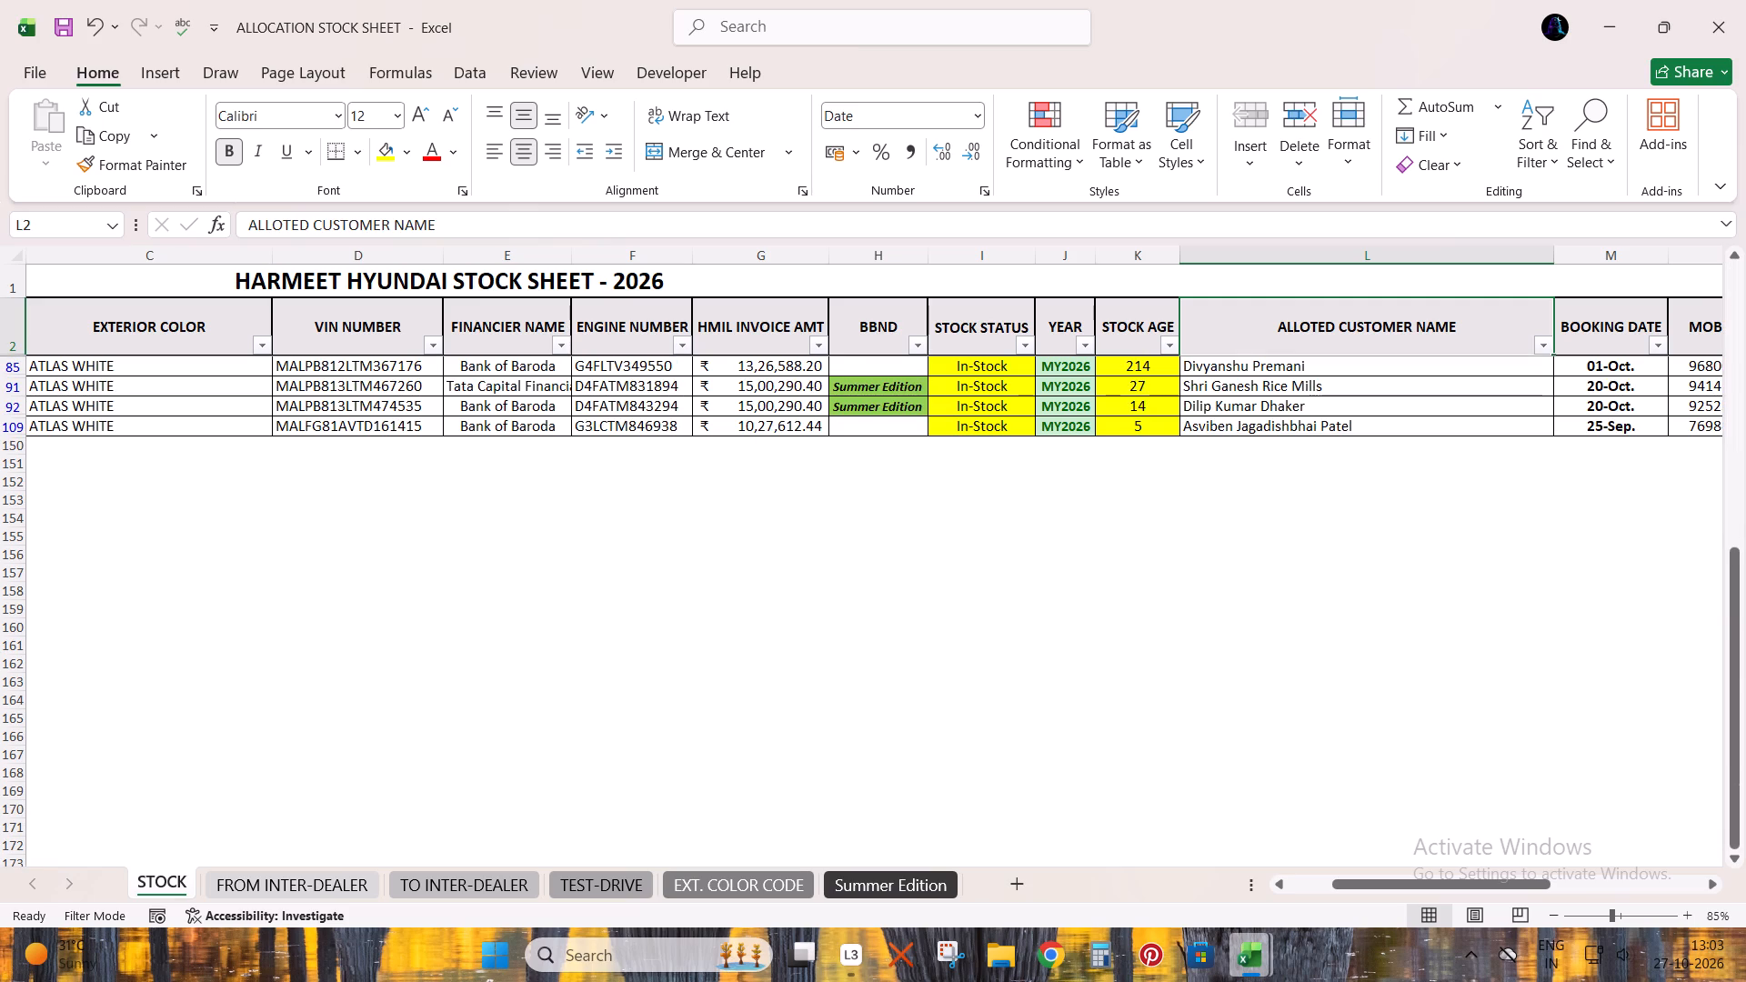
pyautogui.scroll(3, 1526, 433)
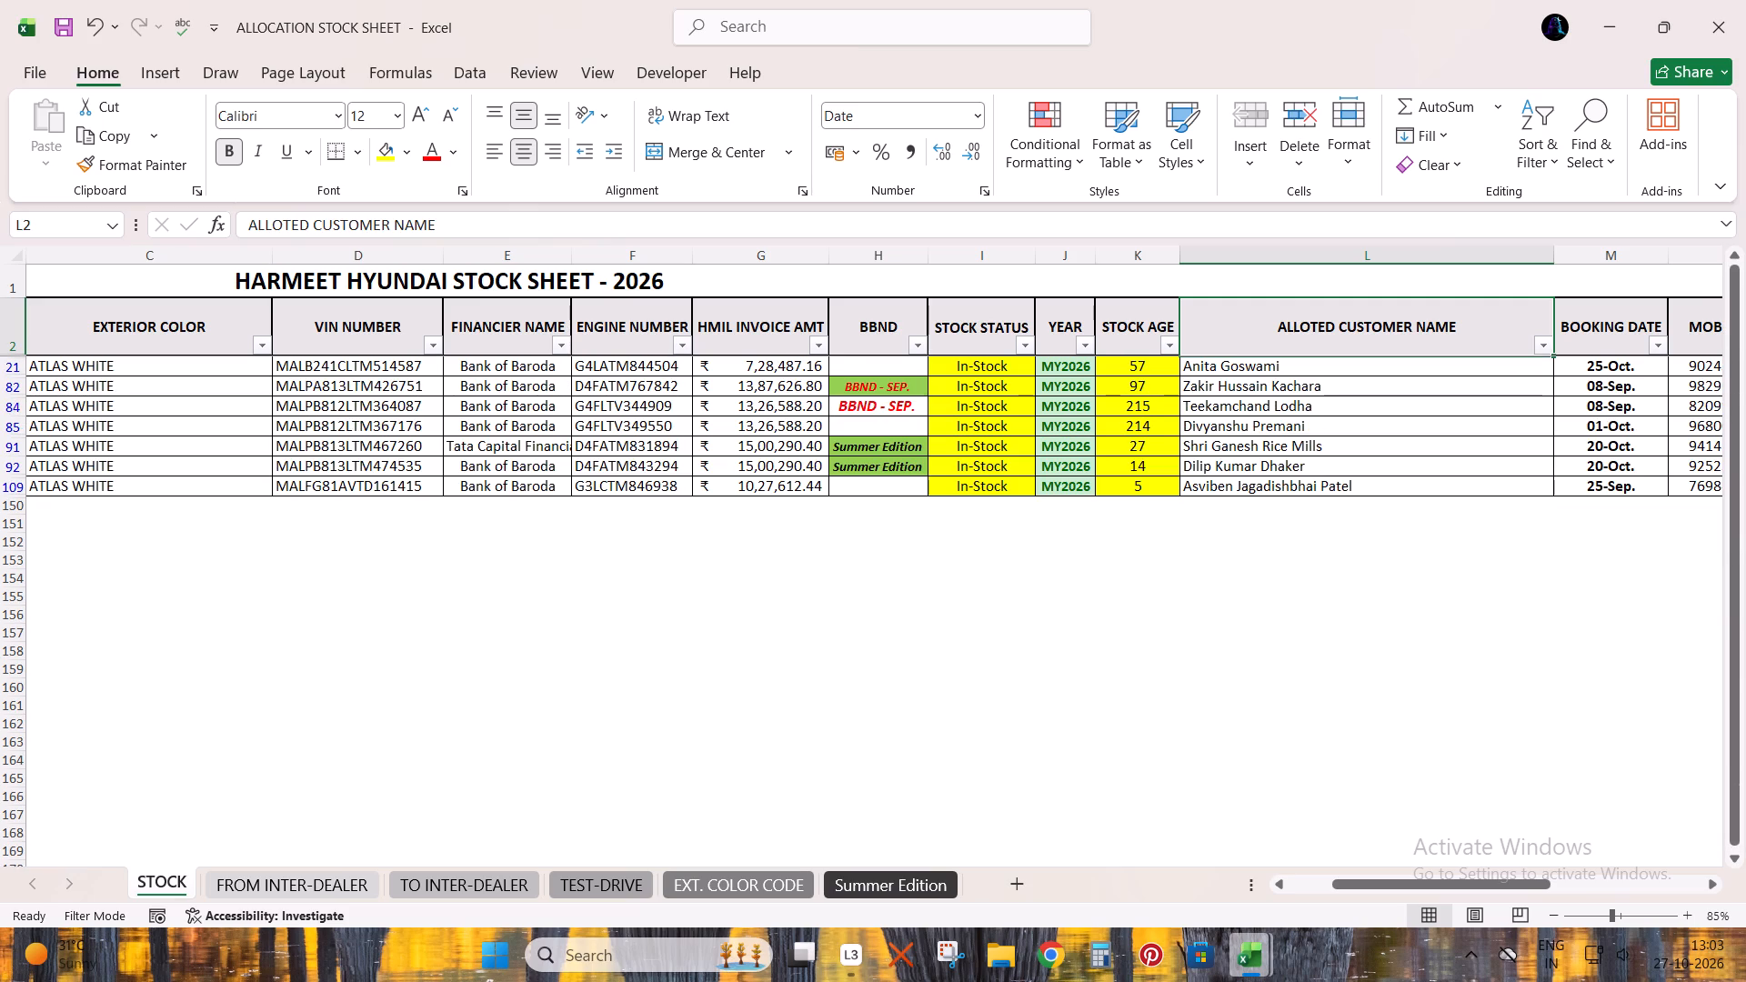
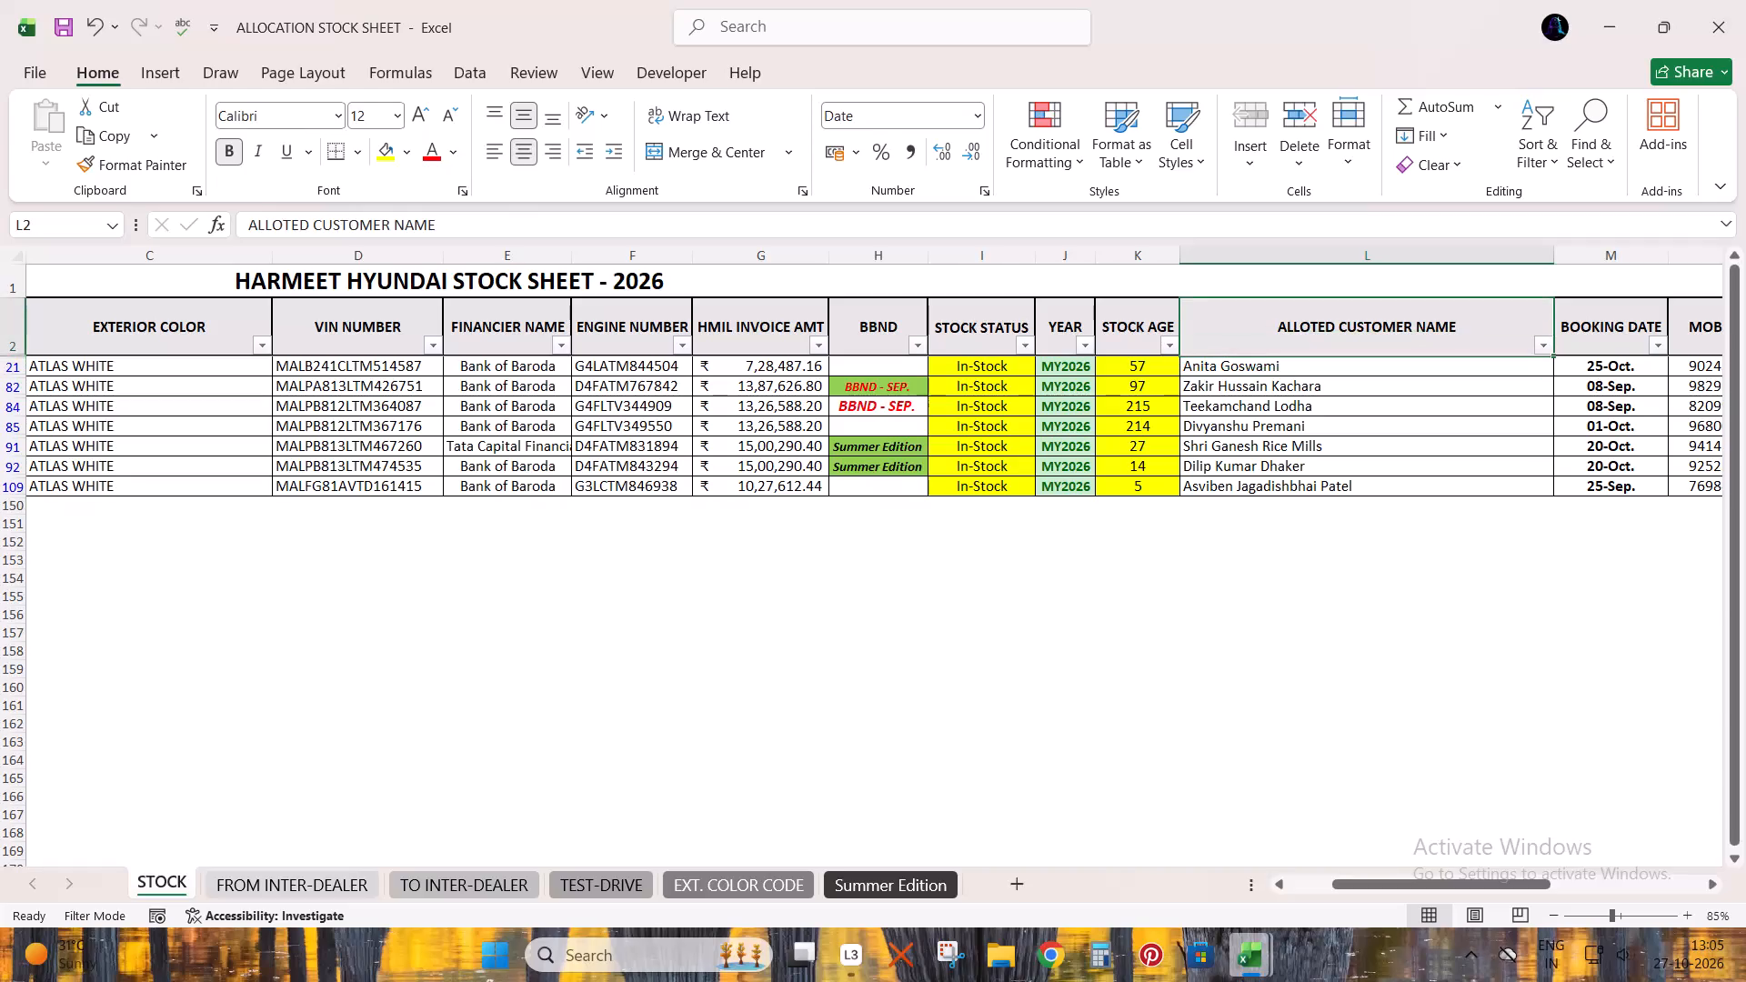
# Remove the filter from the STOCK sheet, return to the SN header cell A2 and save the workbook.
pyautogui.hotkey('ctrl', 'shift', 'l')
pyautogui.hotkey('ctrl', 'Left')
pyautogui.press('Down')
pyautogui.press('Up')
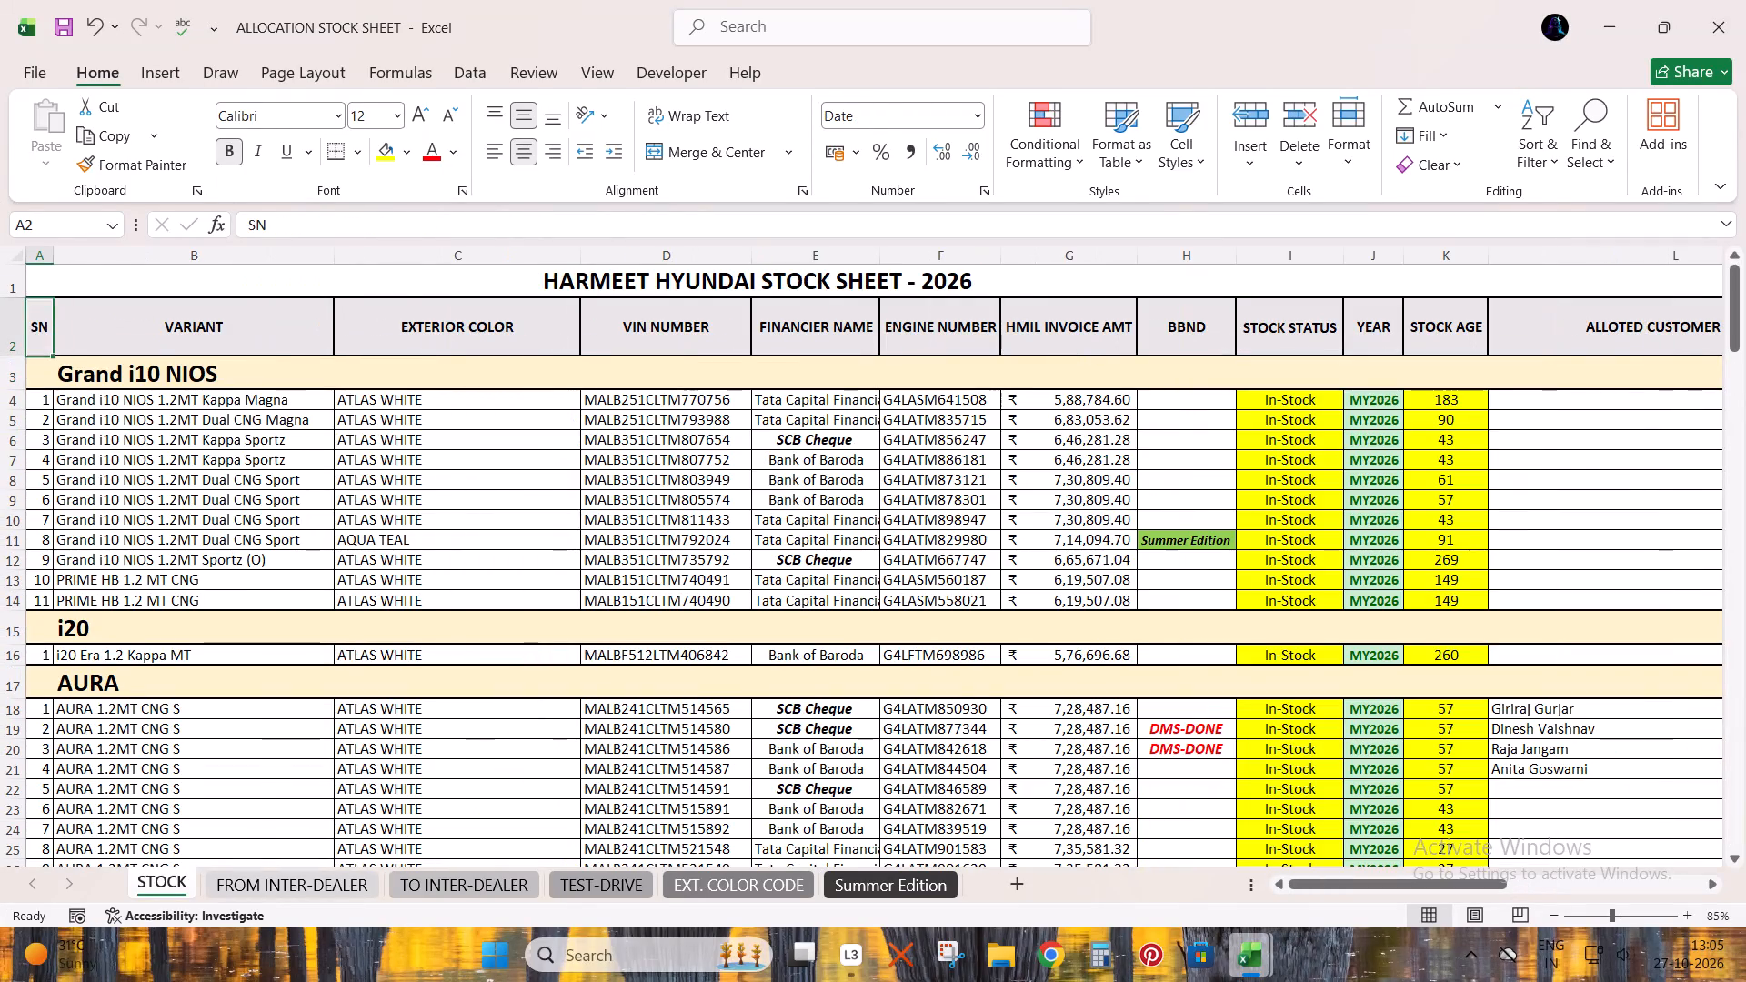
pyautogui.hotkey('ctrl', 's')
# Switch to the Book - Copy - Copy workbook and close it.
pyautogui.hotkey('alt', 'Tab')
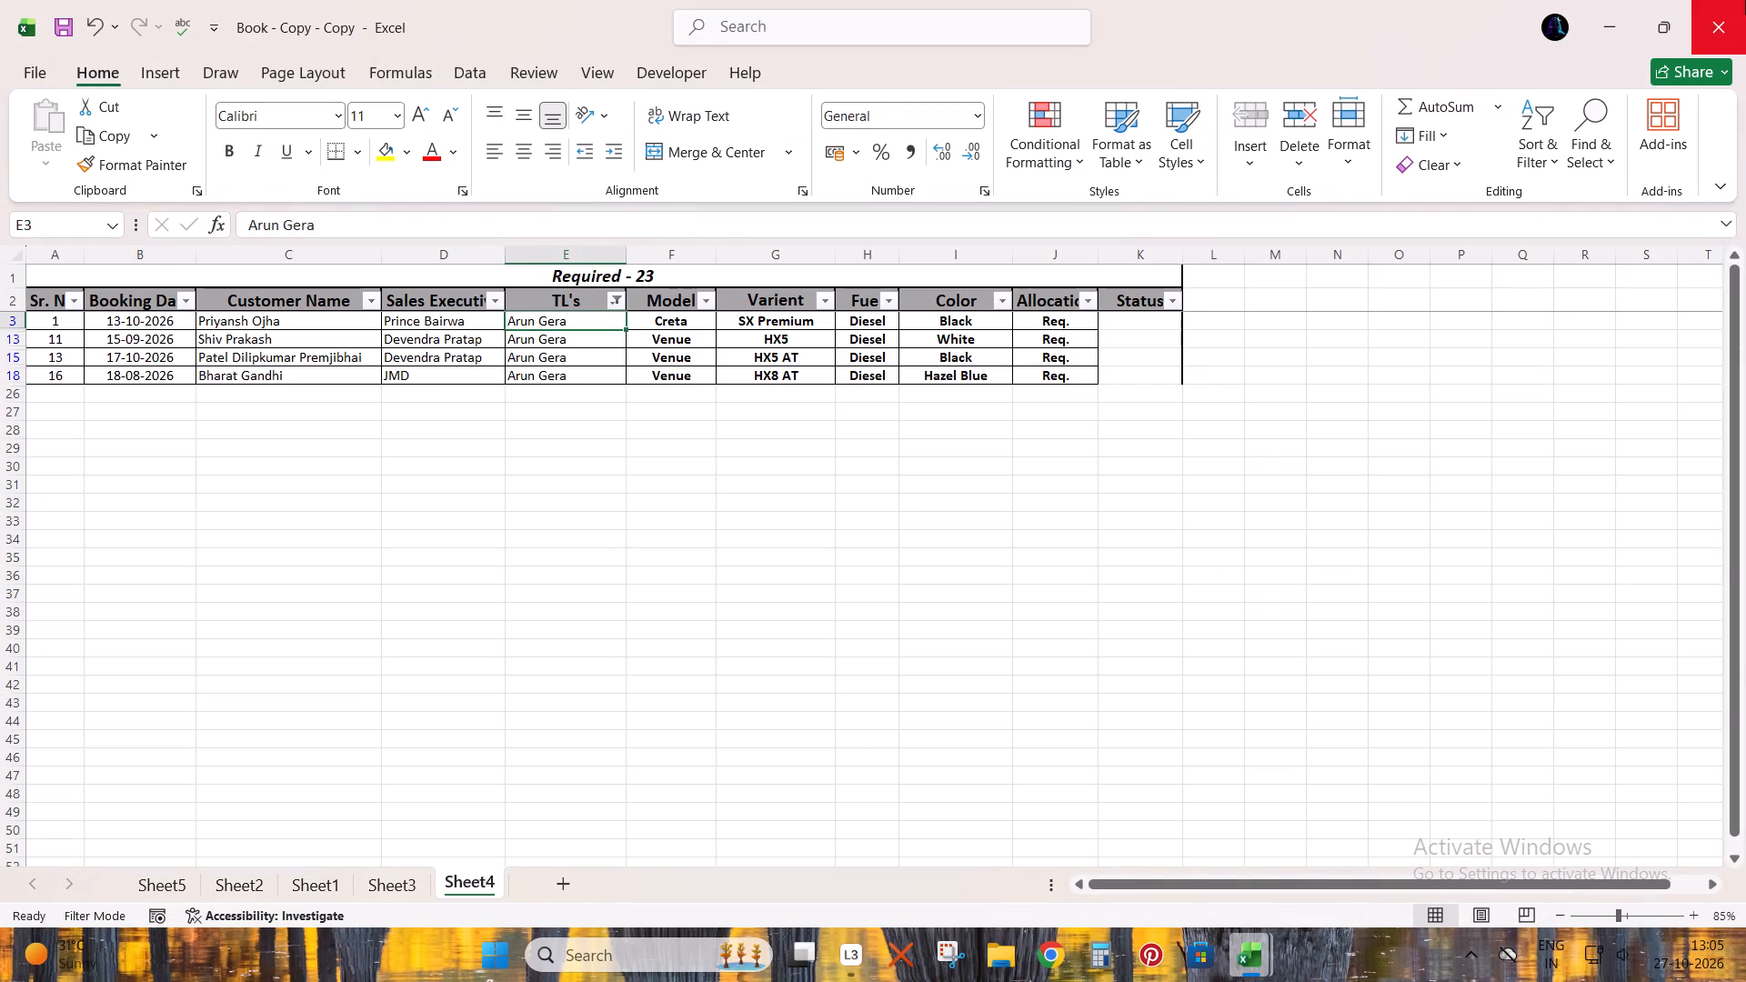
pyautogui.scroll(3, 1101, 303)
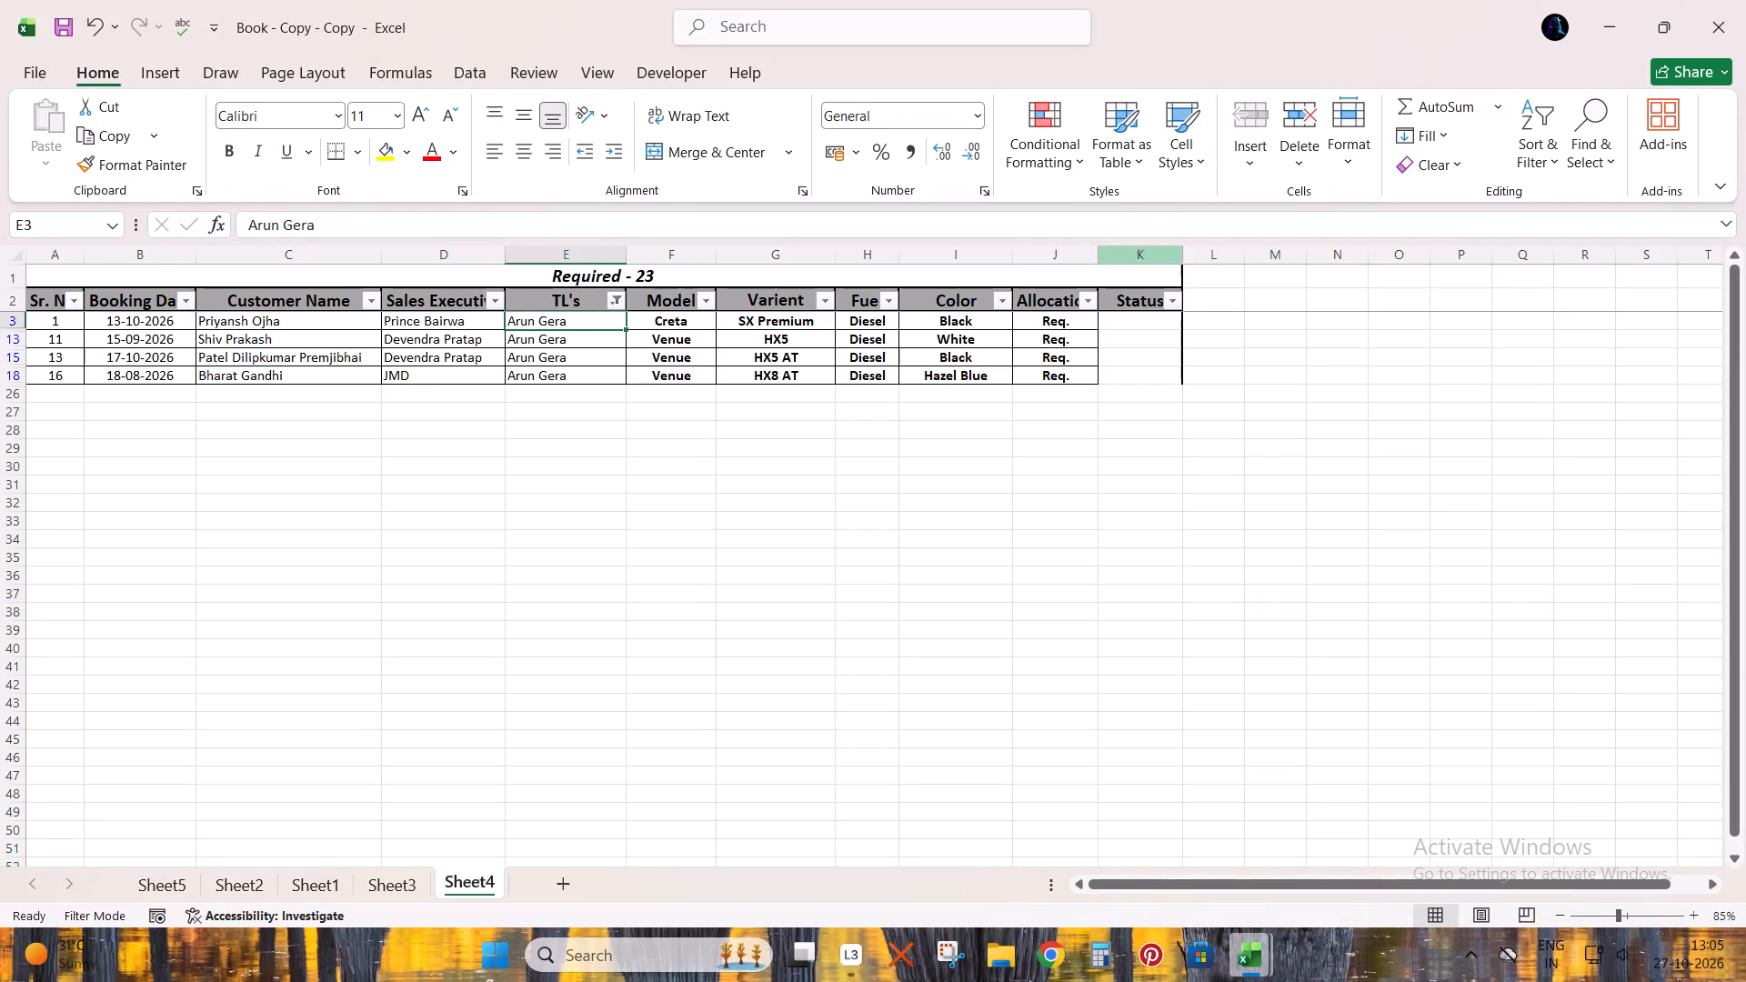
pyautogui.click(1736, 7)
pyautogui.click(1028, 526)
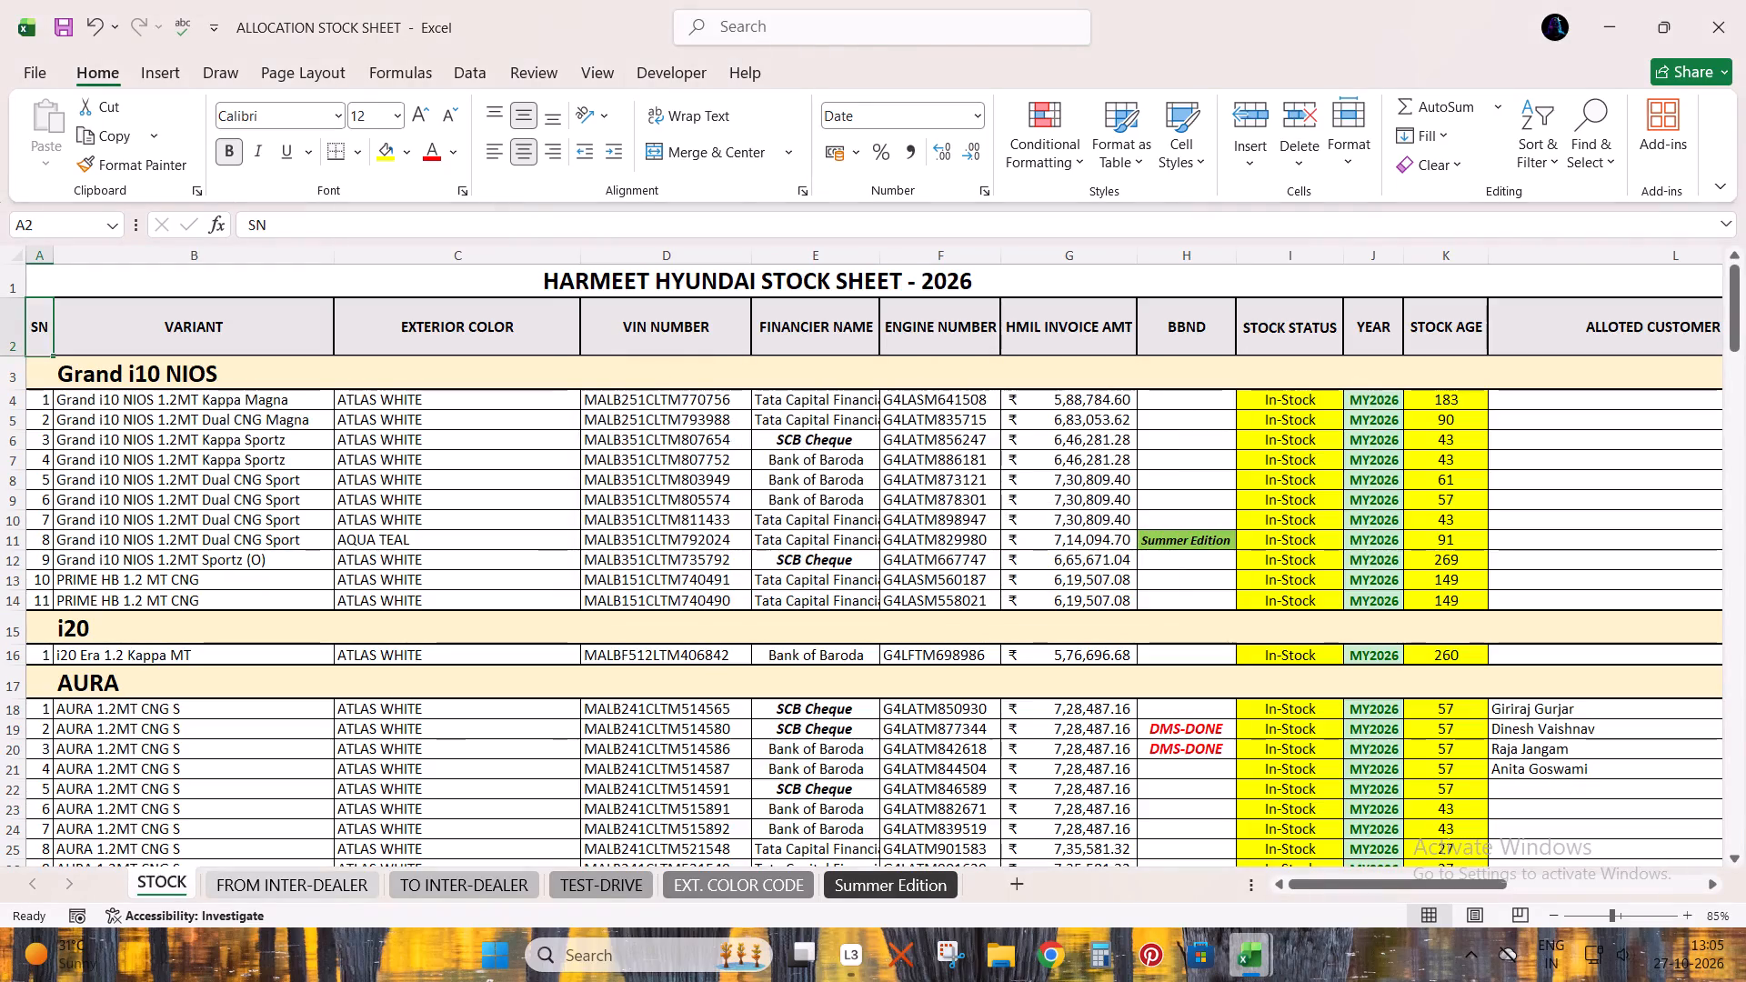
# Switch to the BOOKING LIST workbook, go to the latest entries in TOTAL BOOKING and save the file.
pyautogui.click(1256, 948)
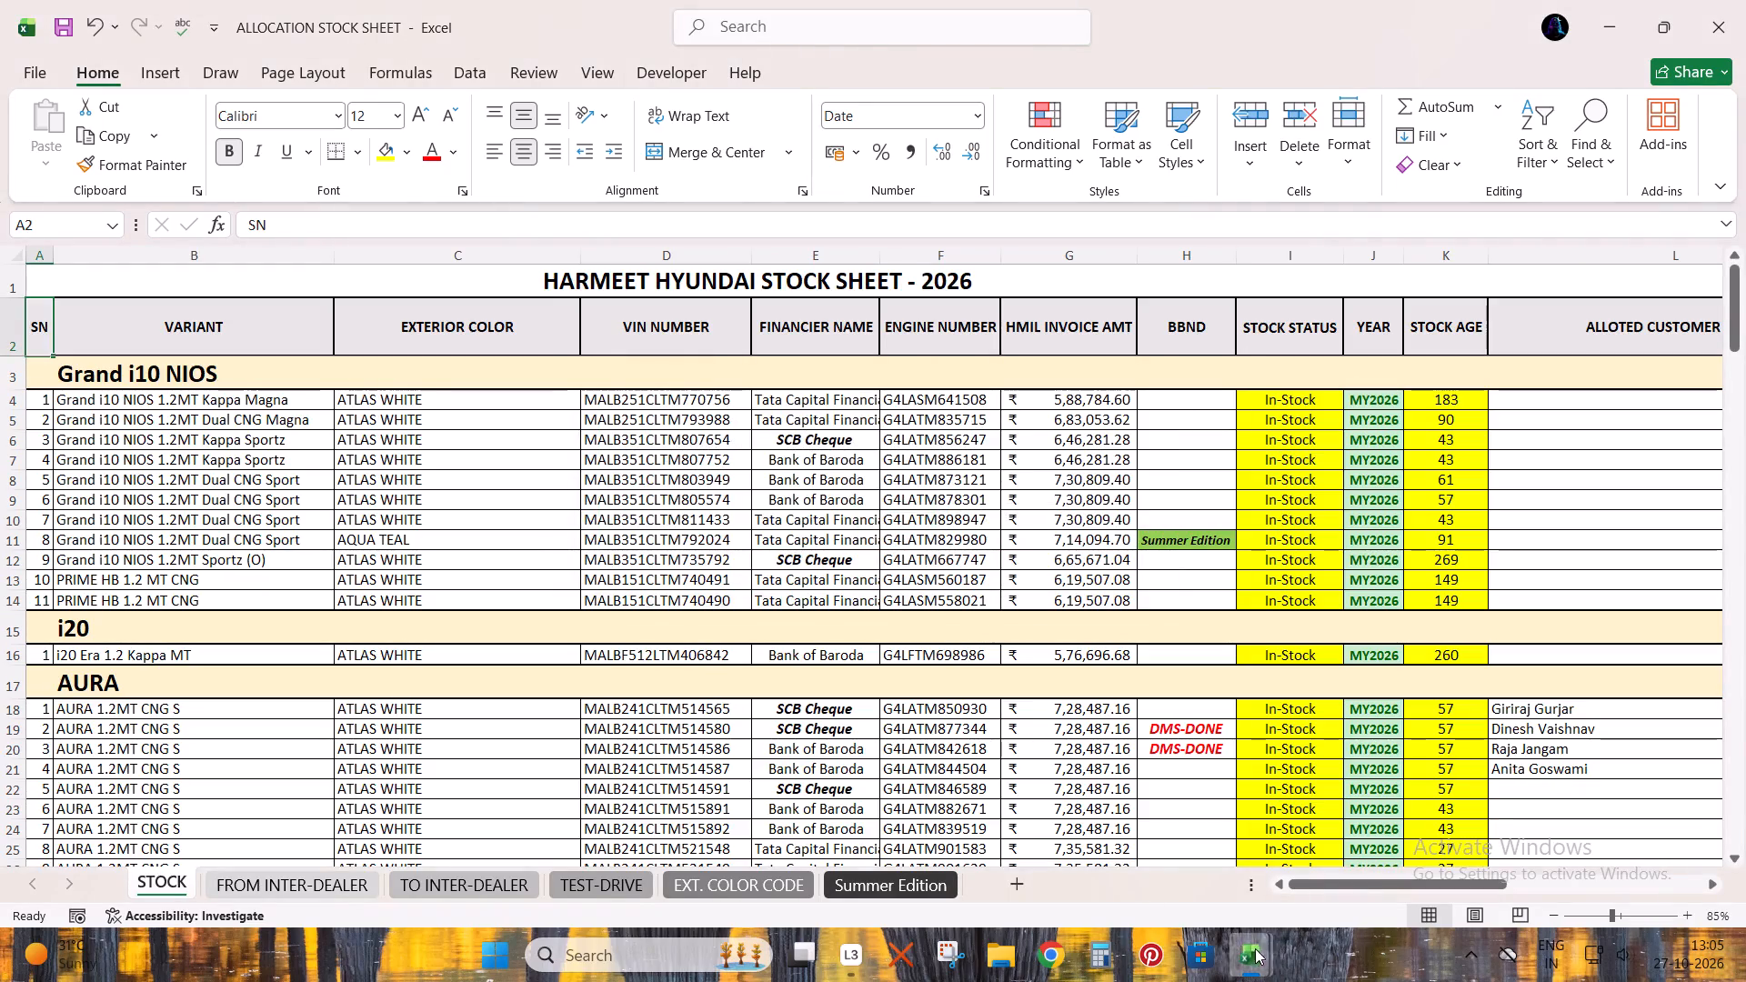
pyautogui.click(1114, 852)
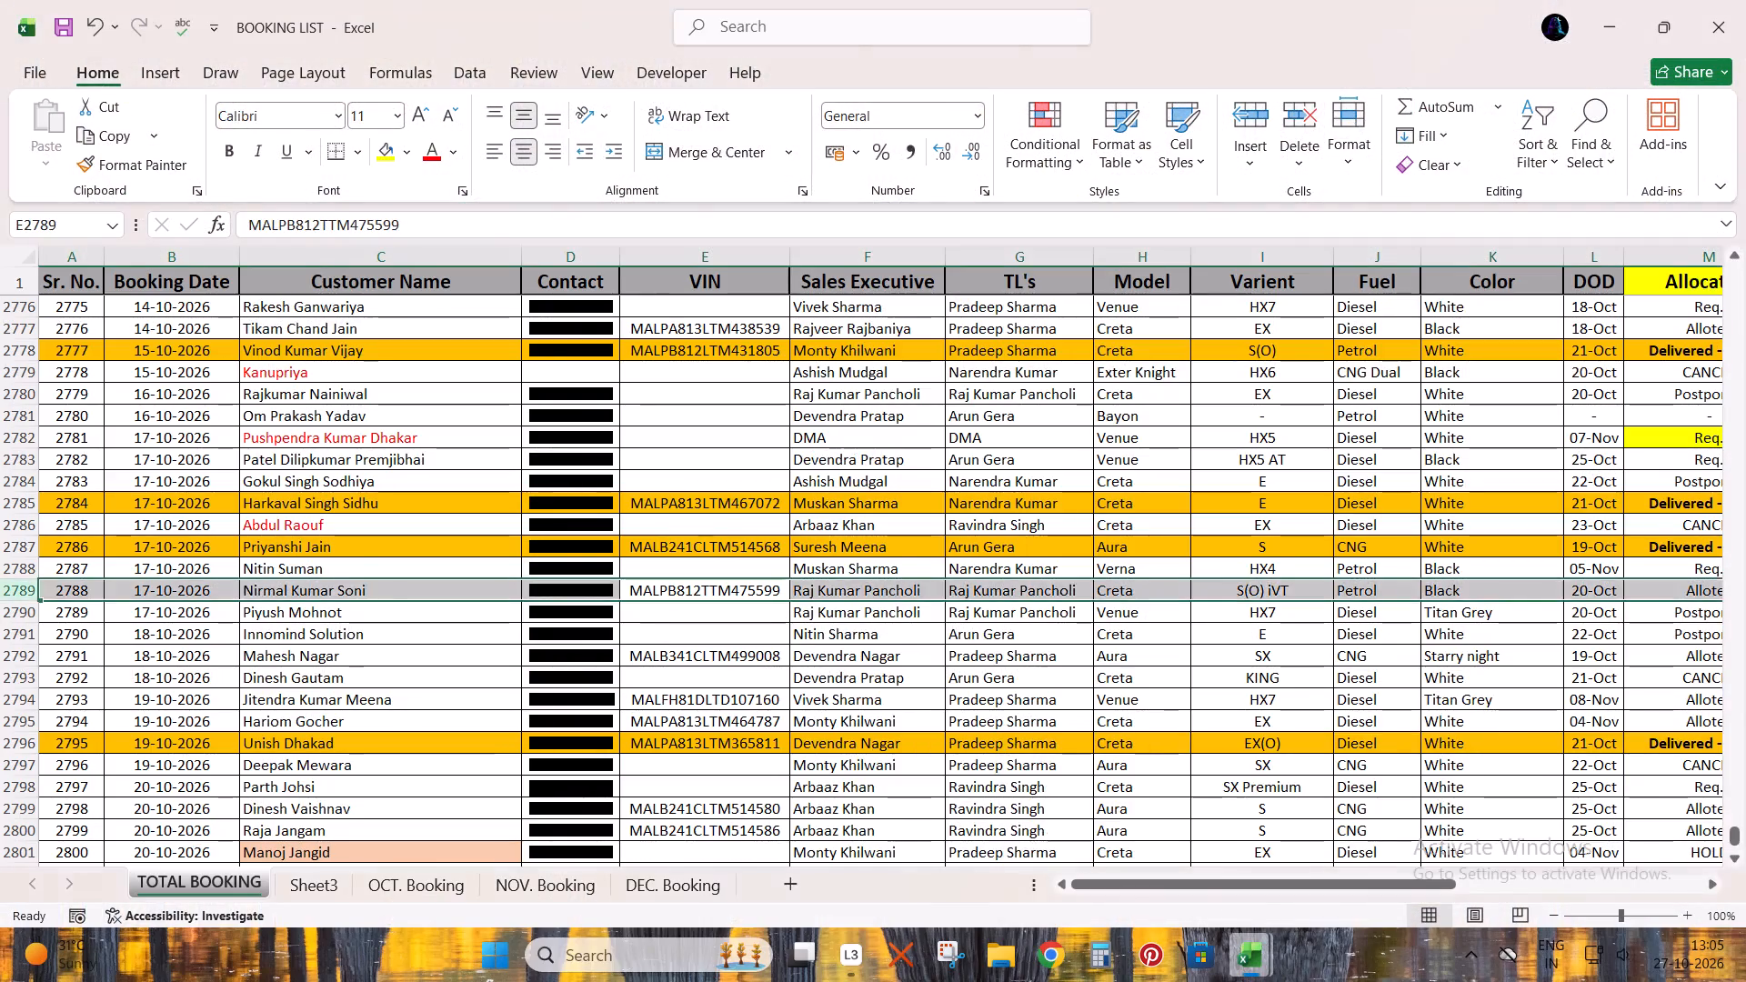
pyautogui.scroll(-10, 409, 757)
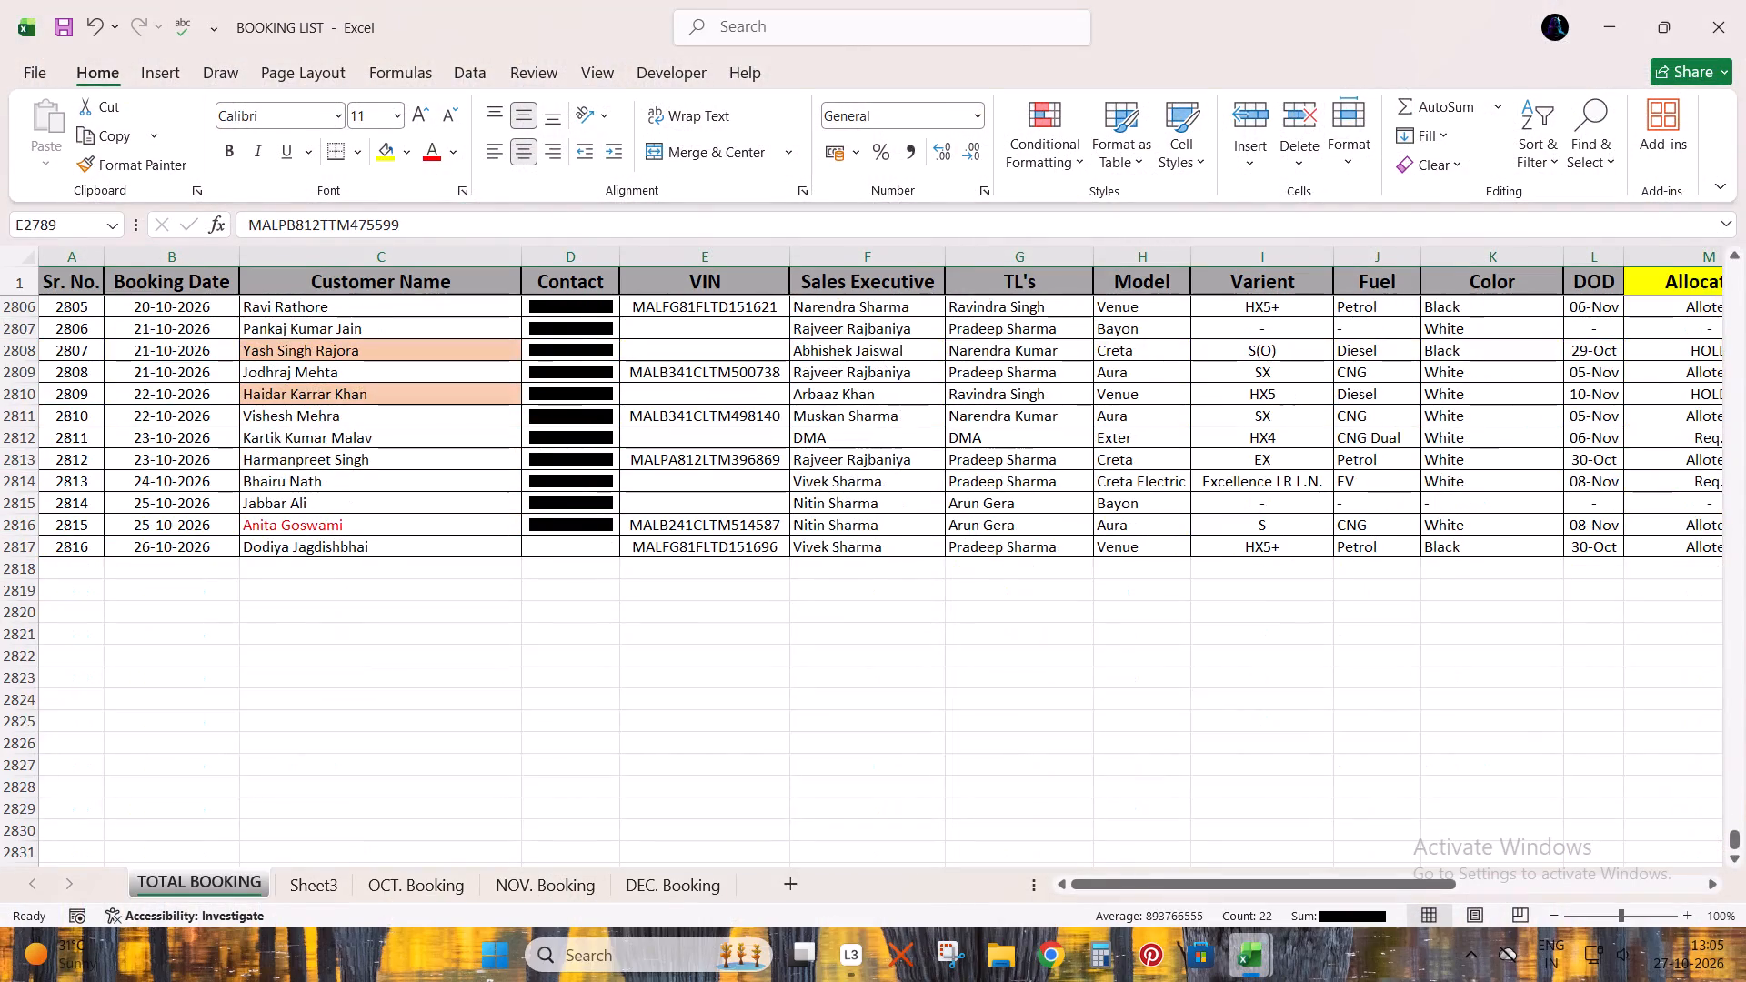
pyautogui.click(55, 28)
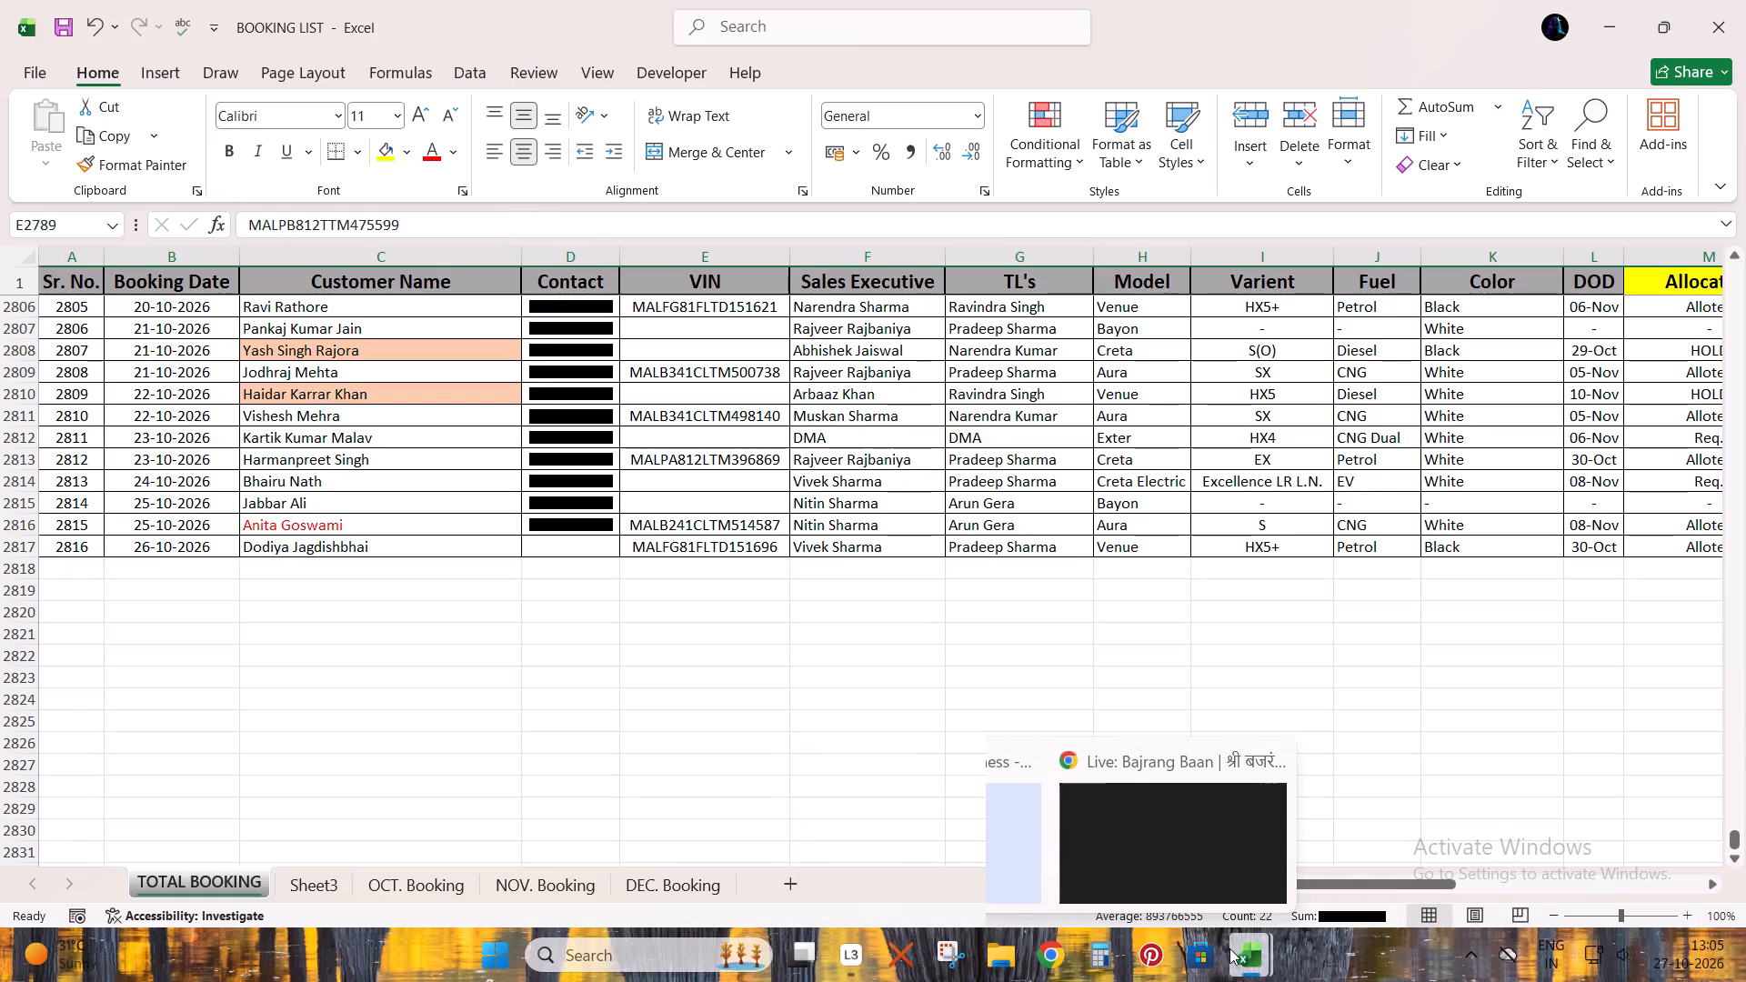
# Reopen the Book - Copy - Copy workbook from the desktop and return to the BOOKING LIST workbook.
pyautogui.click(1320, 871)
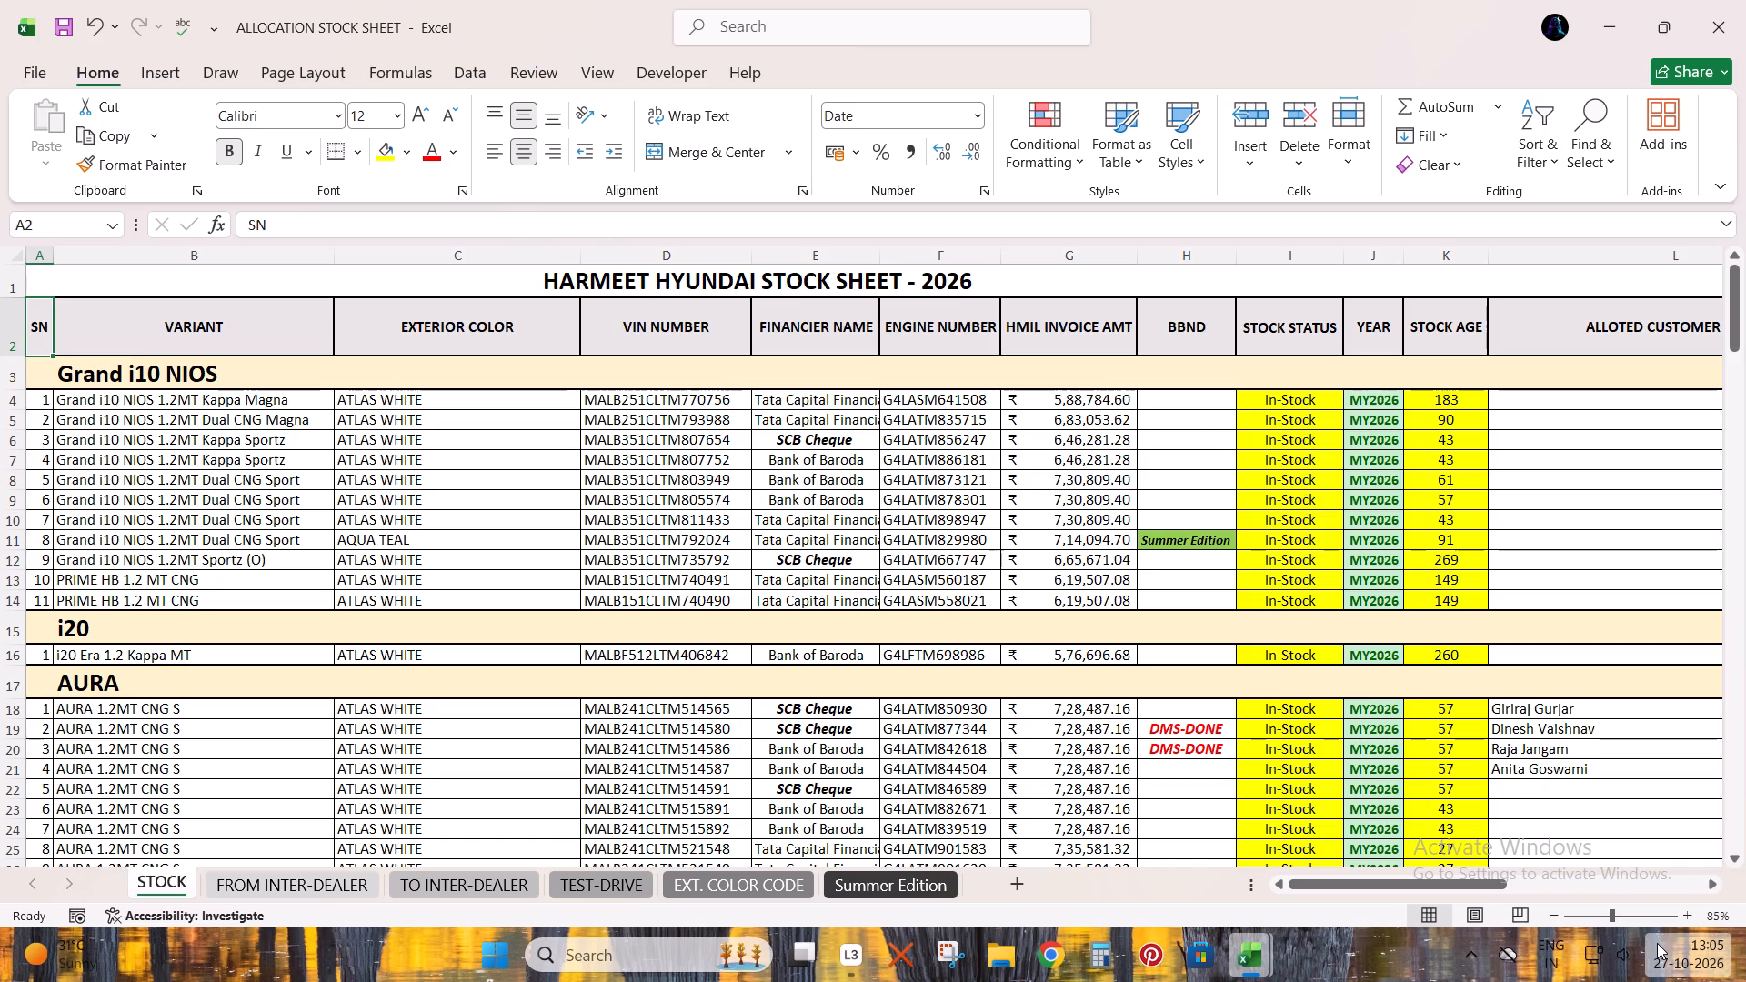
pyautogui.click(1745, 981)
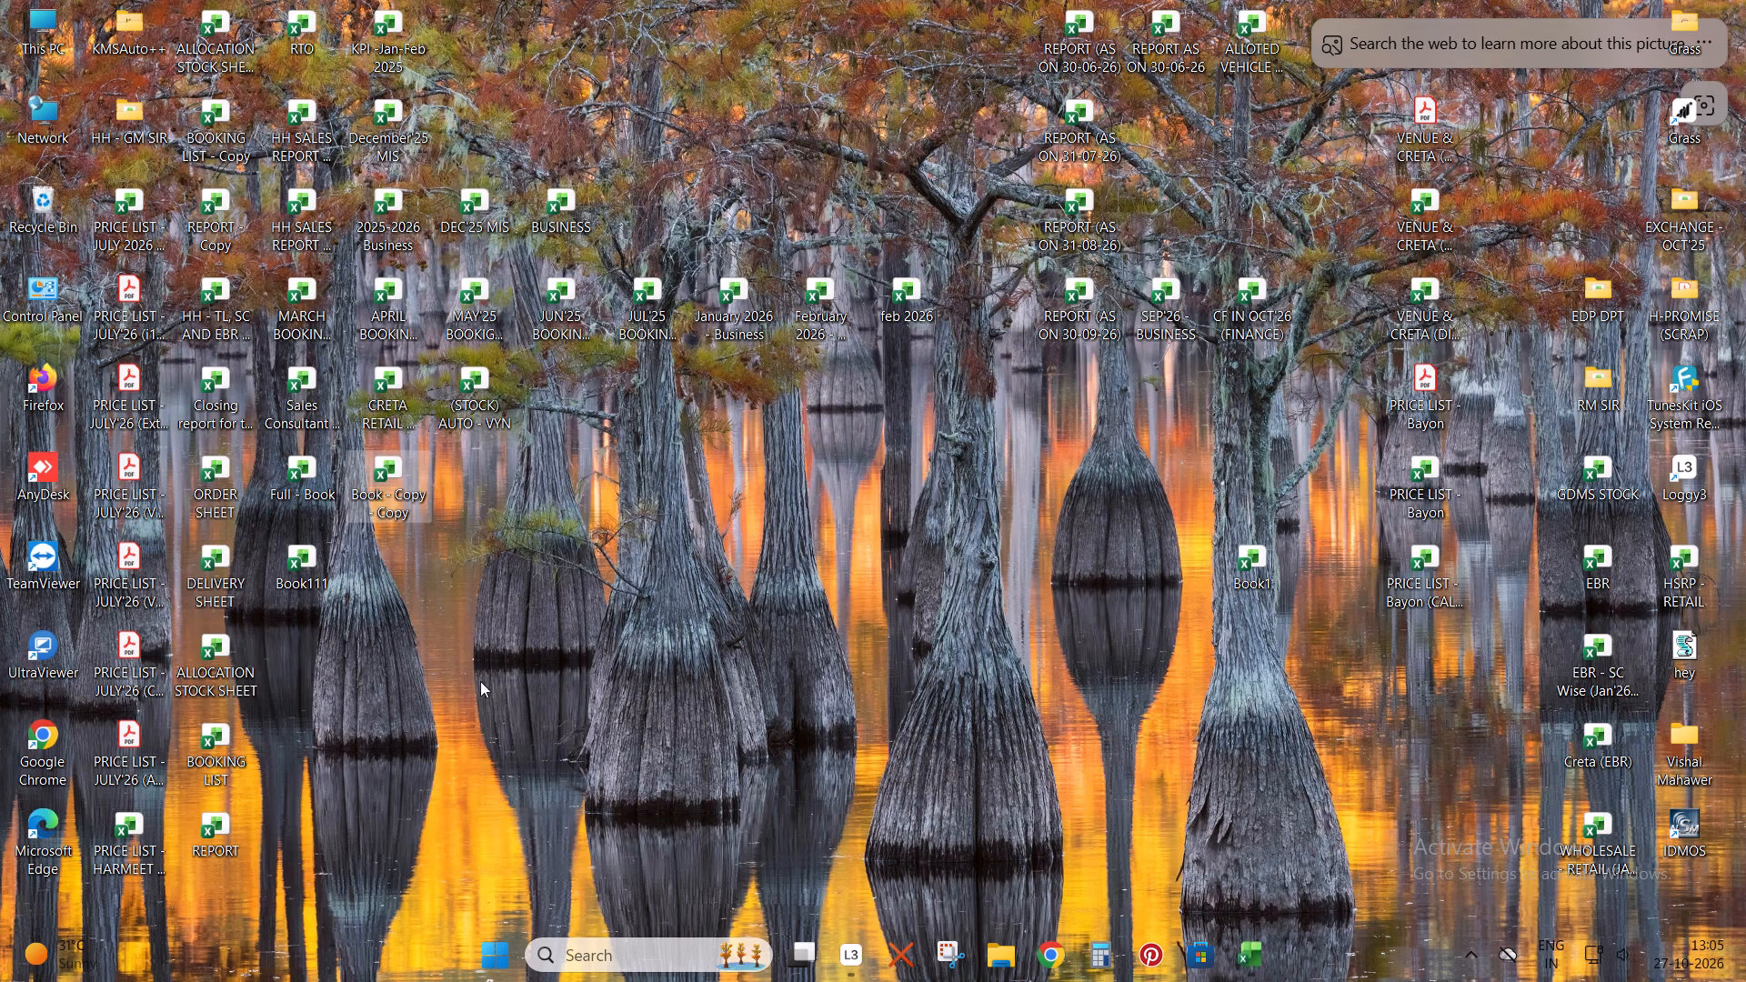
pyautogui.doubleClick(396, 502)
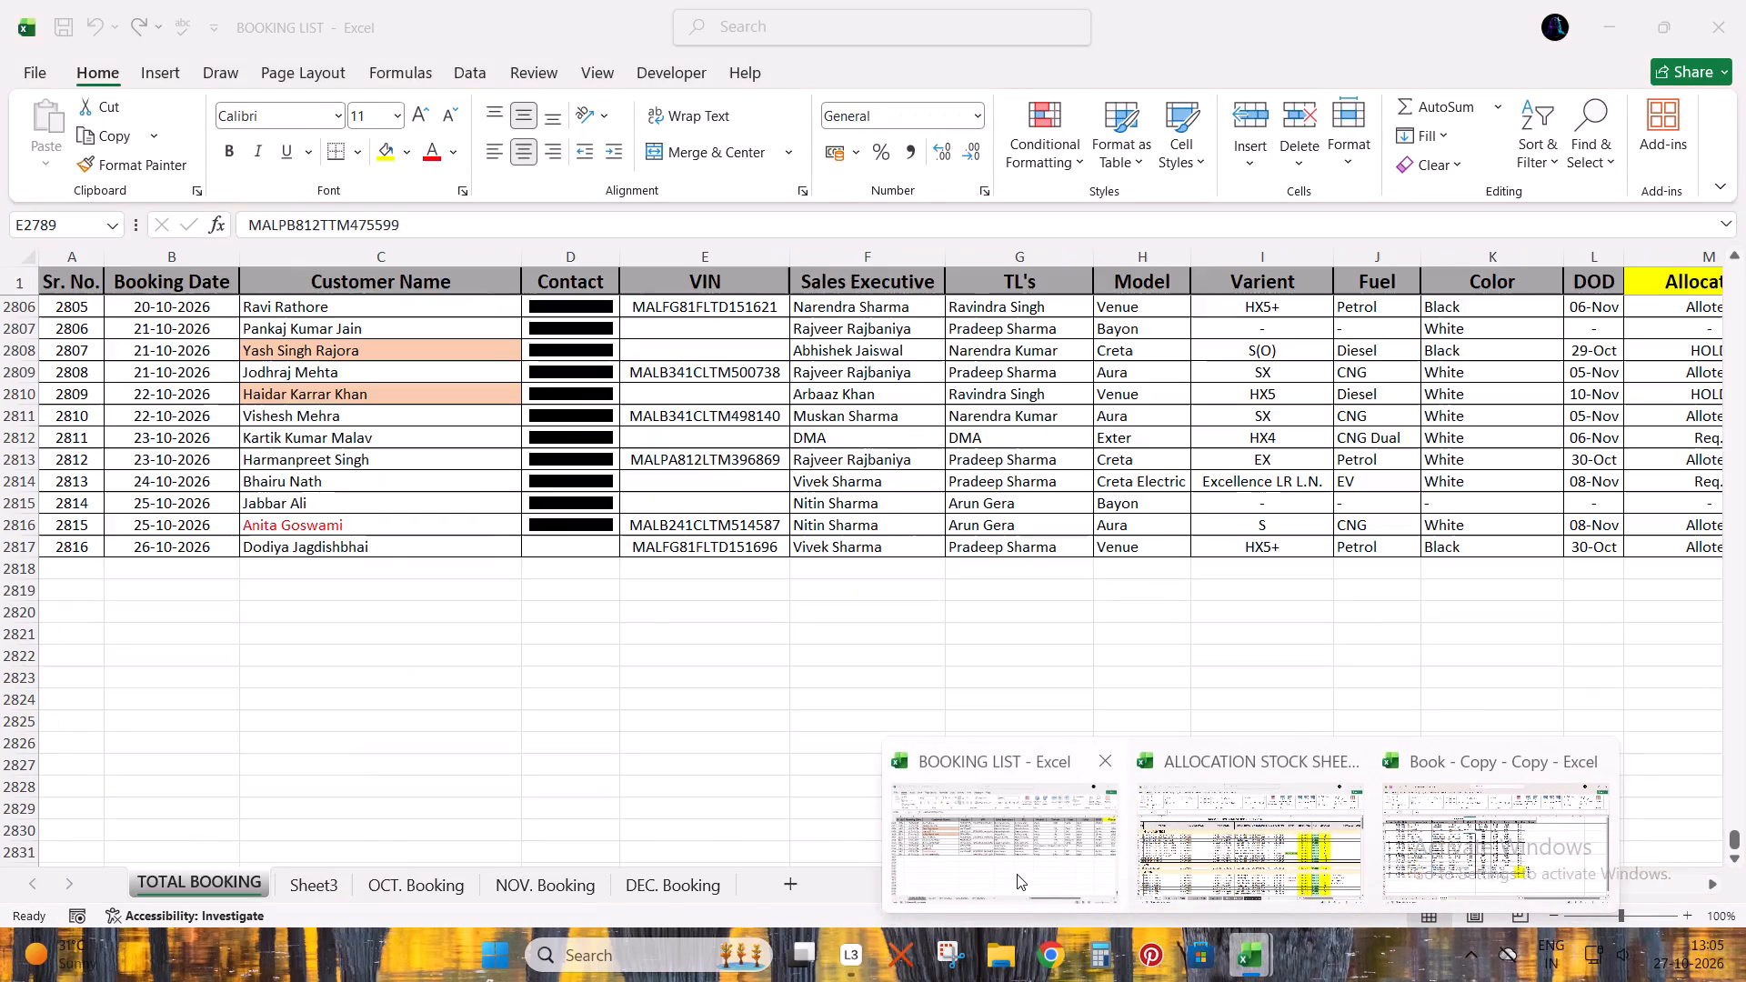
pyautogui.click(1017, 874)
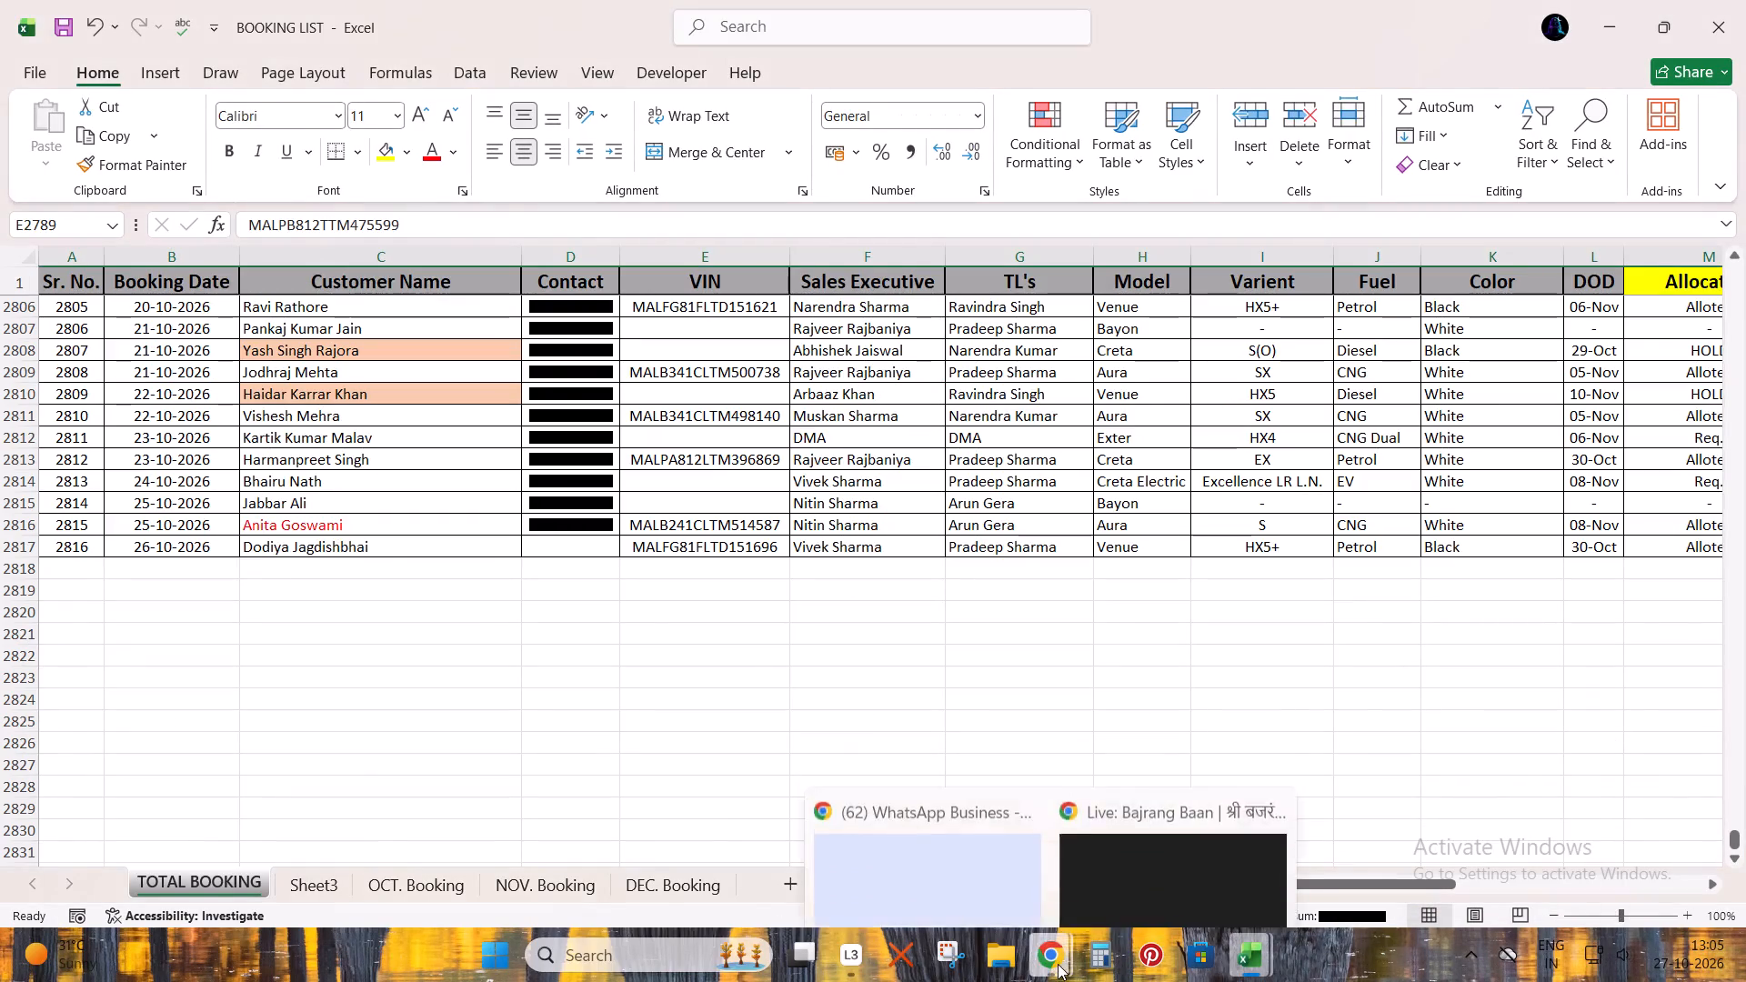
# Switch to Chrome and open the recommended Sitaram Naam Jap and Ram Naam Jap videos in new tabs from YouTube.
pyautogui.click(1109, 847)
pyautogui.scroll(-2, 1326, 722)
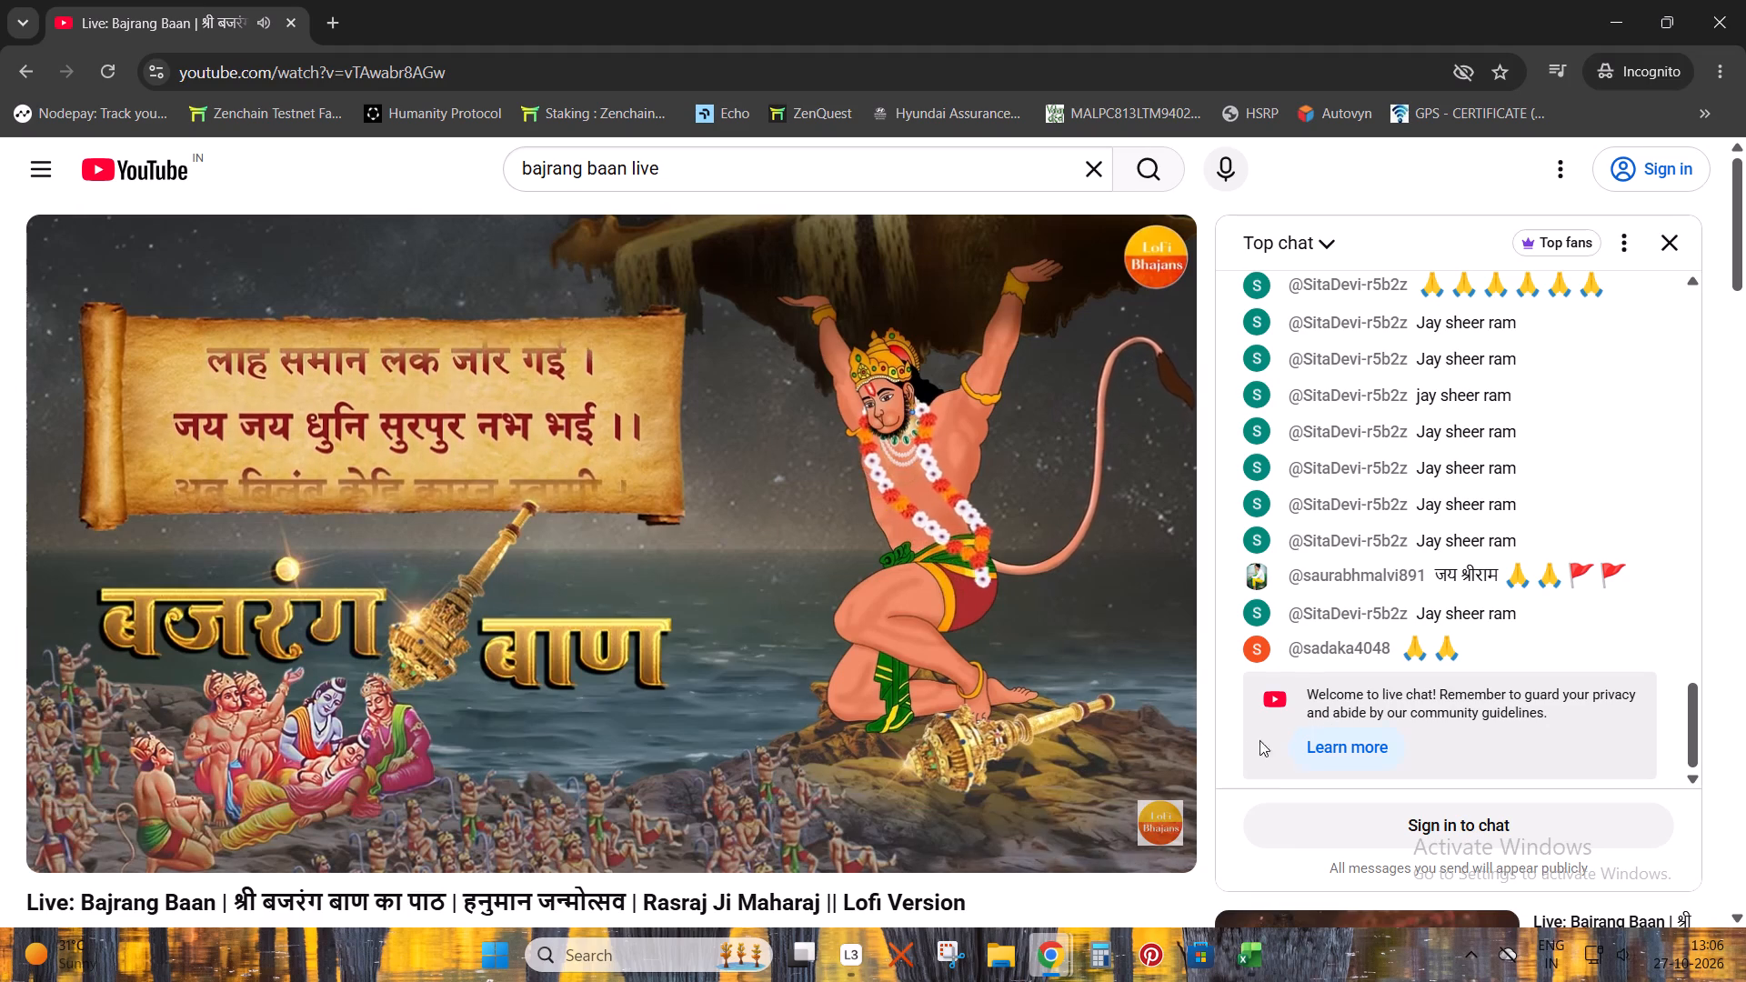
pyautogui.scroll(-3, 1230, 745)
pyautogui.scroll(-4, 1159, 865)
pyautogui.scroll(-4, 1113, 802)
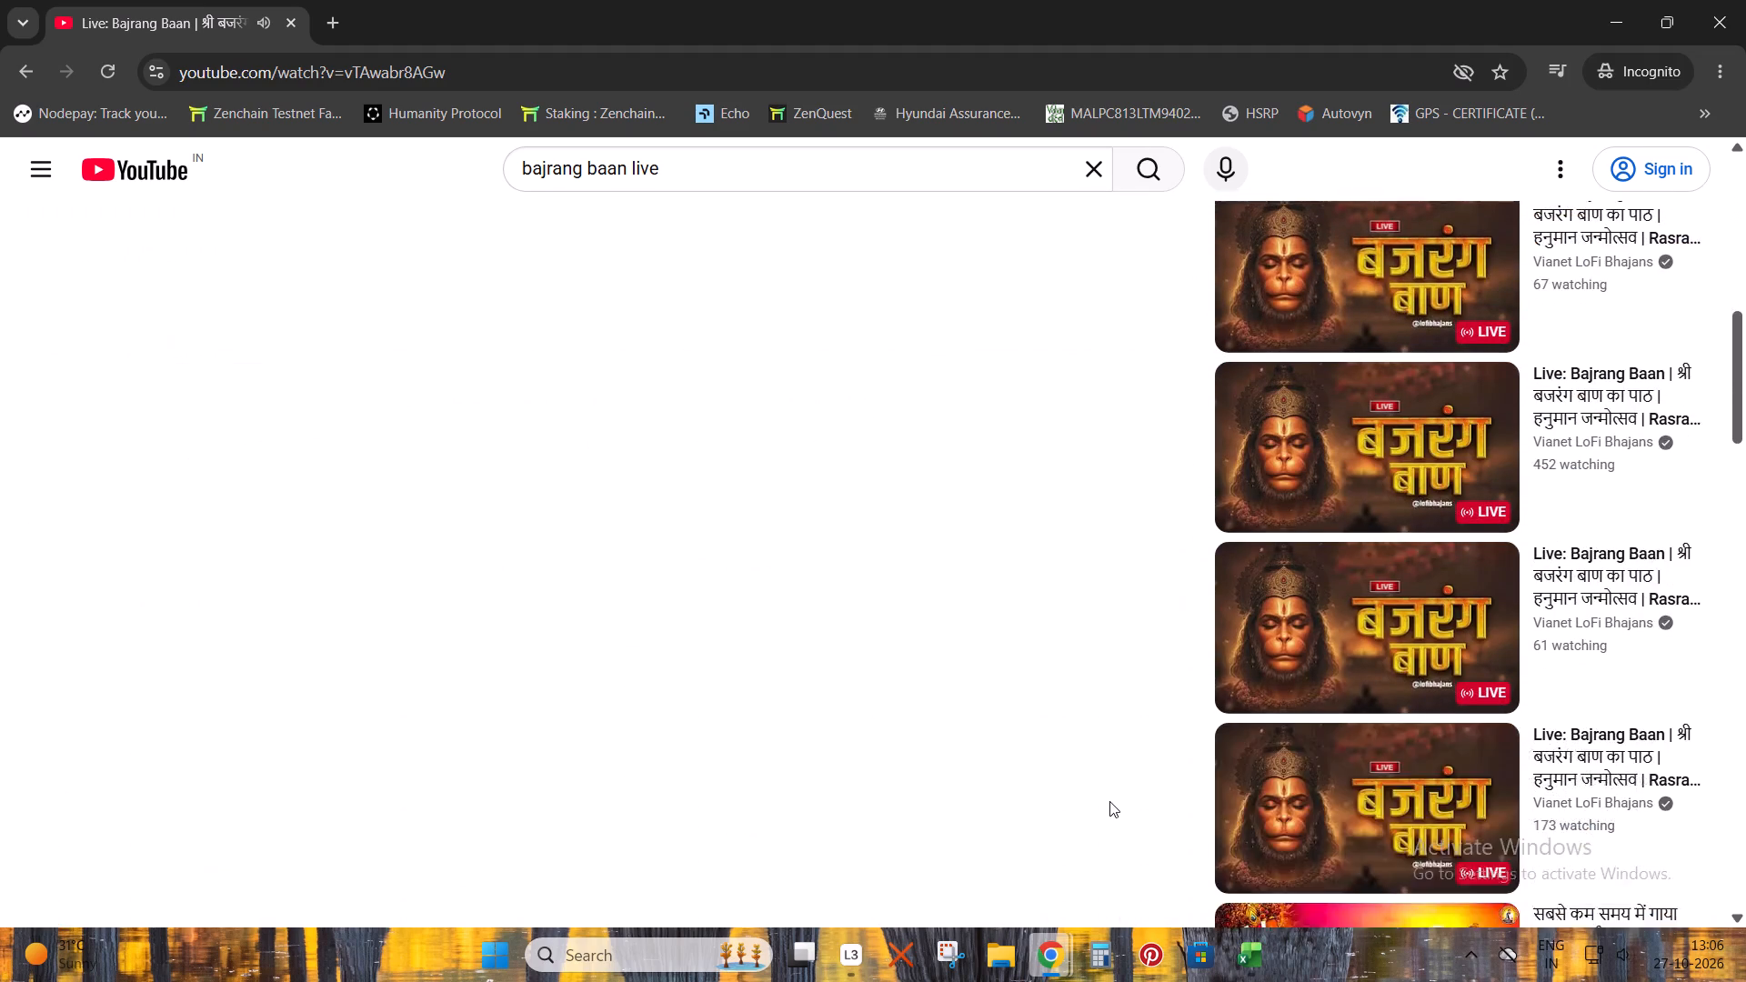
pyautogui.scroll(-5, 1109, 801)
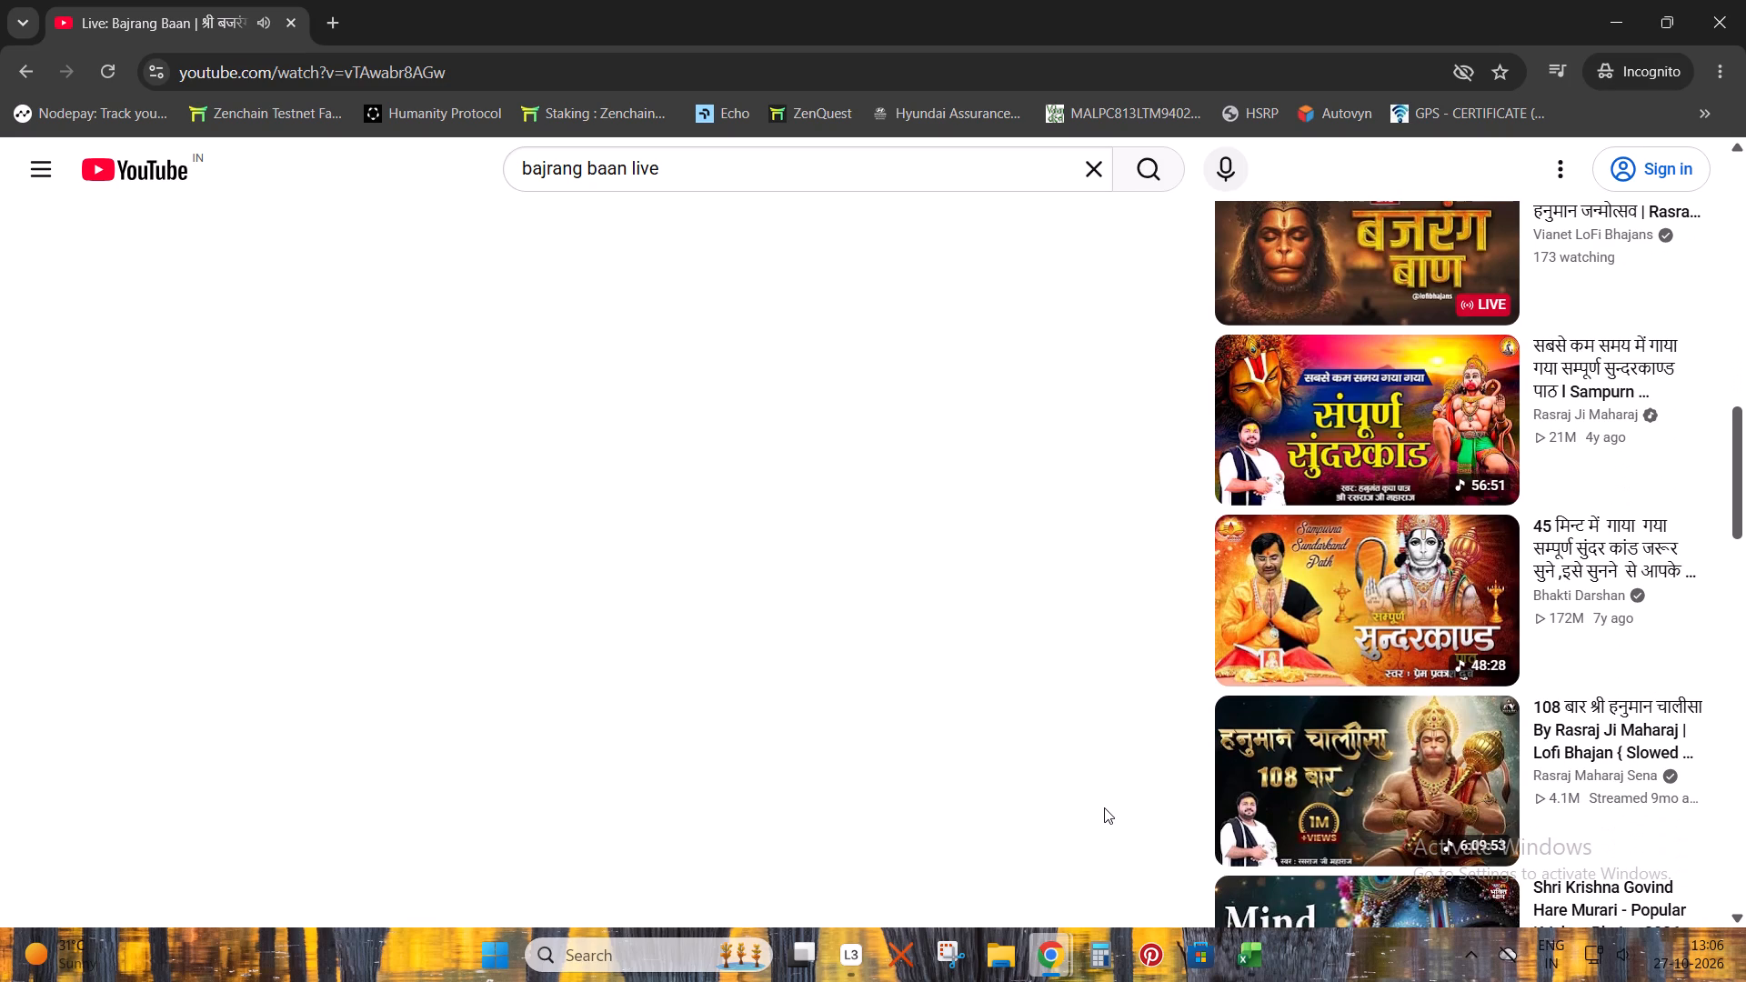
pyautogui.scroll(-4, 1102, 809)
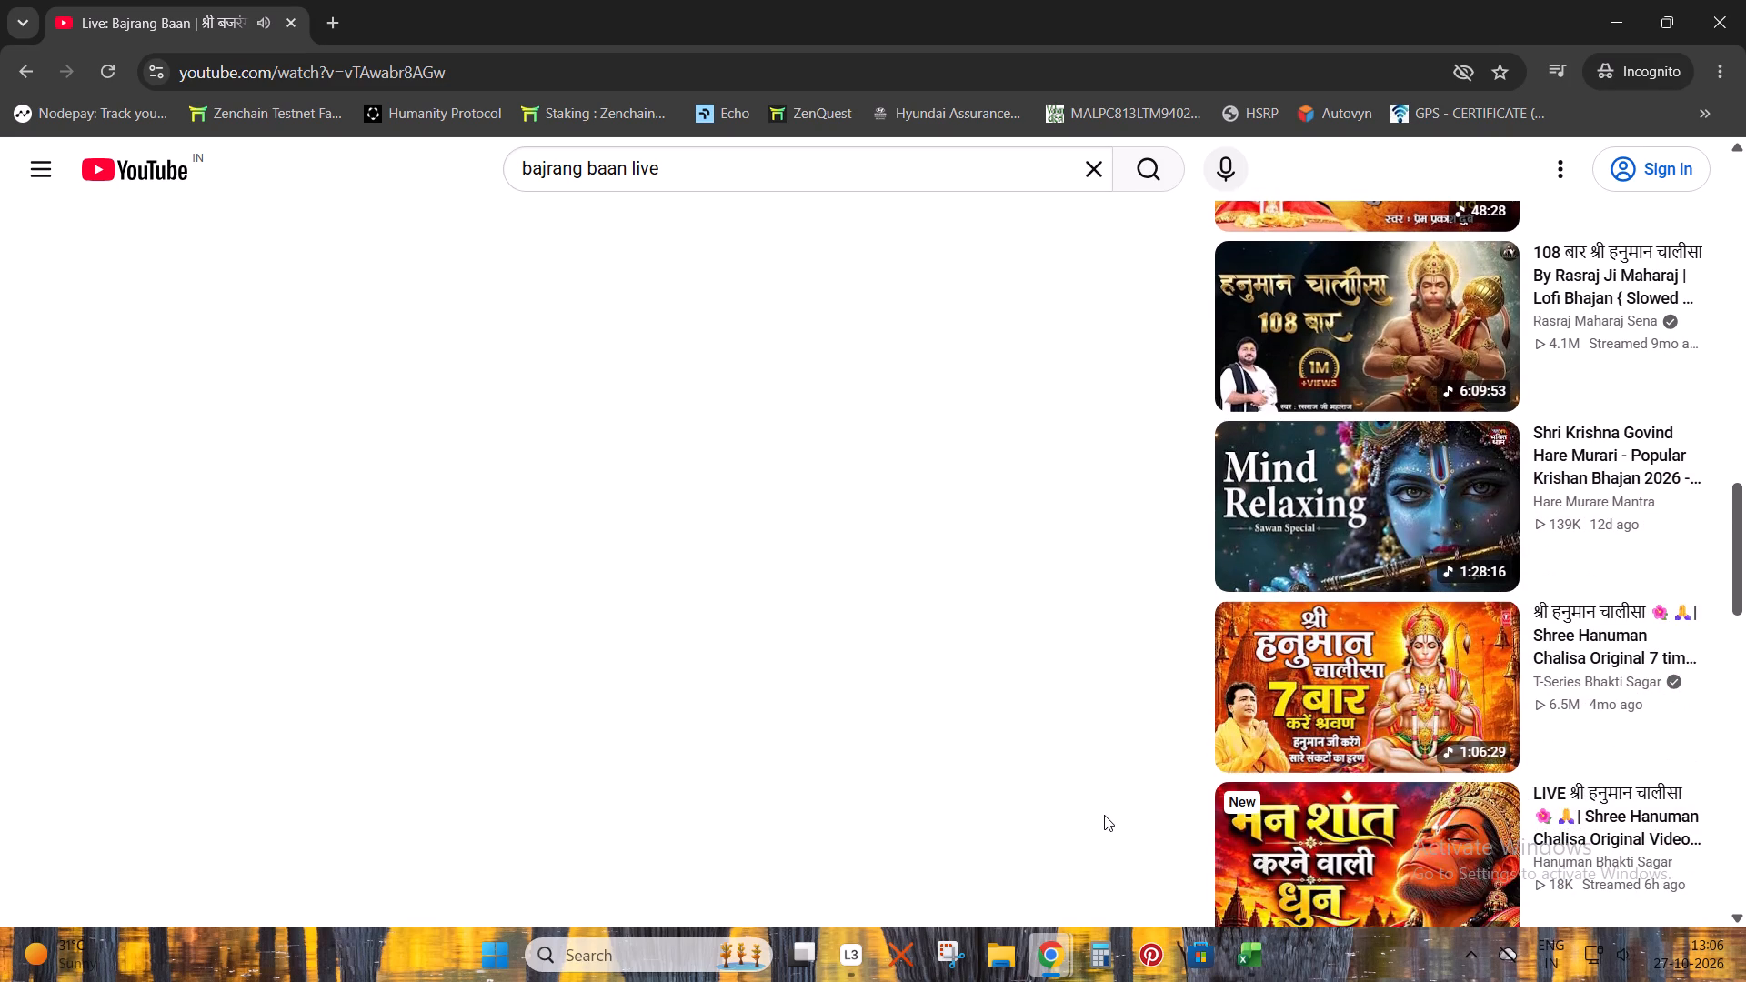
pyautogui.scroll(-3, 1106, 817)
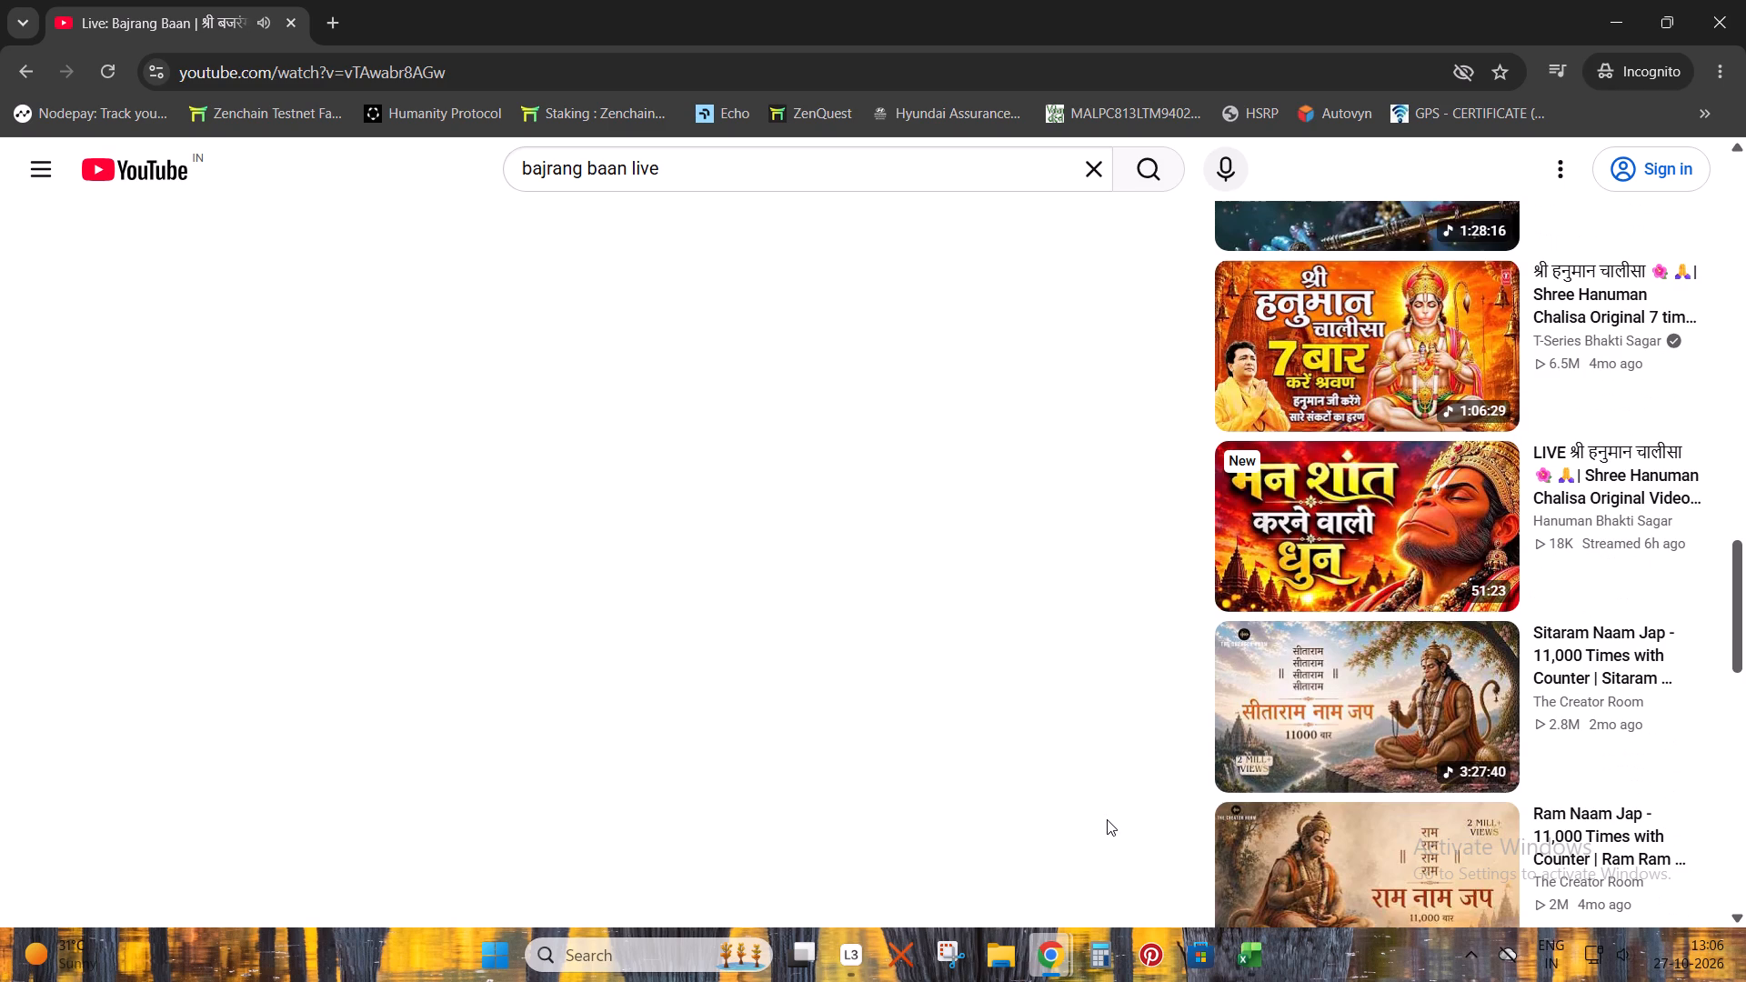
pyautogui.scroll(-2, 1129, 835)
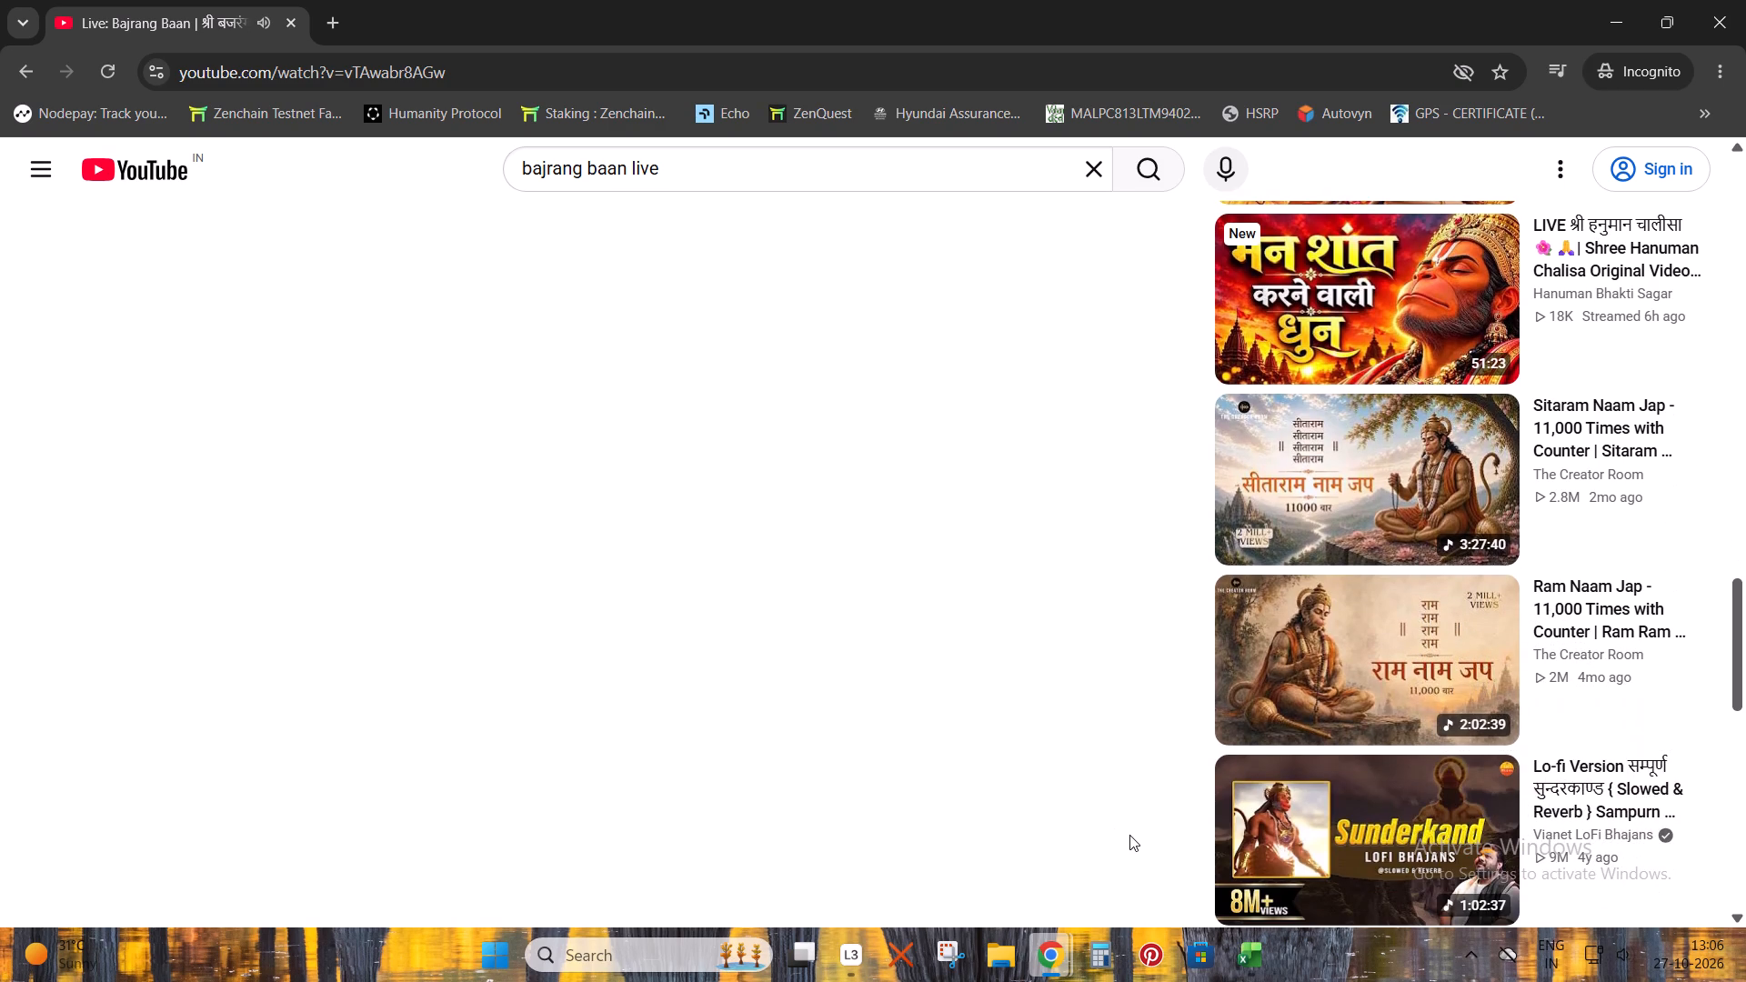
pyautogui.scroll(-2, 1129, 834)
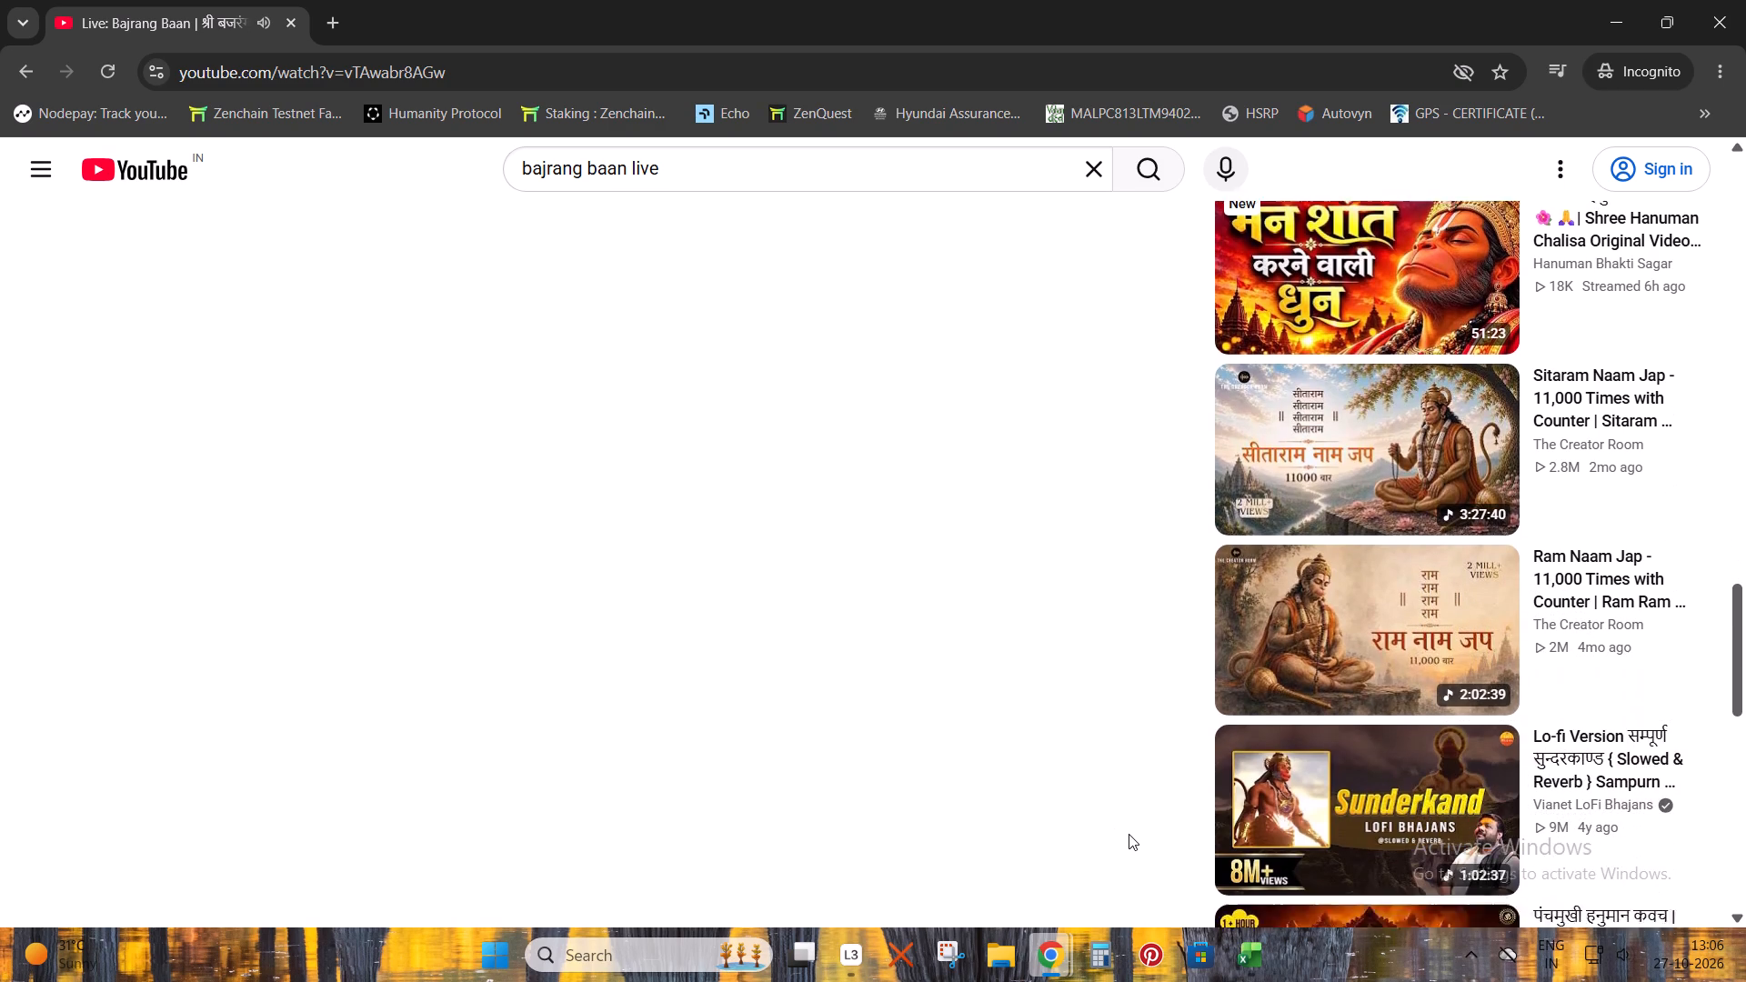
pyautogui.scroll(-1, 1129, 834)
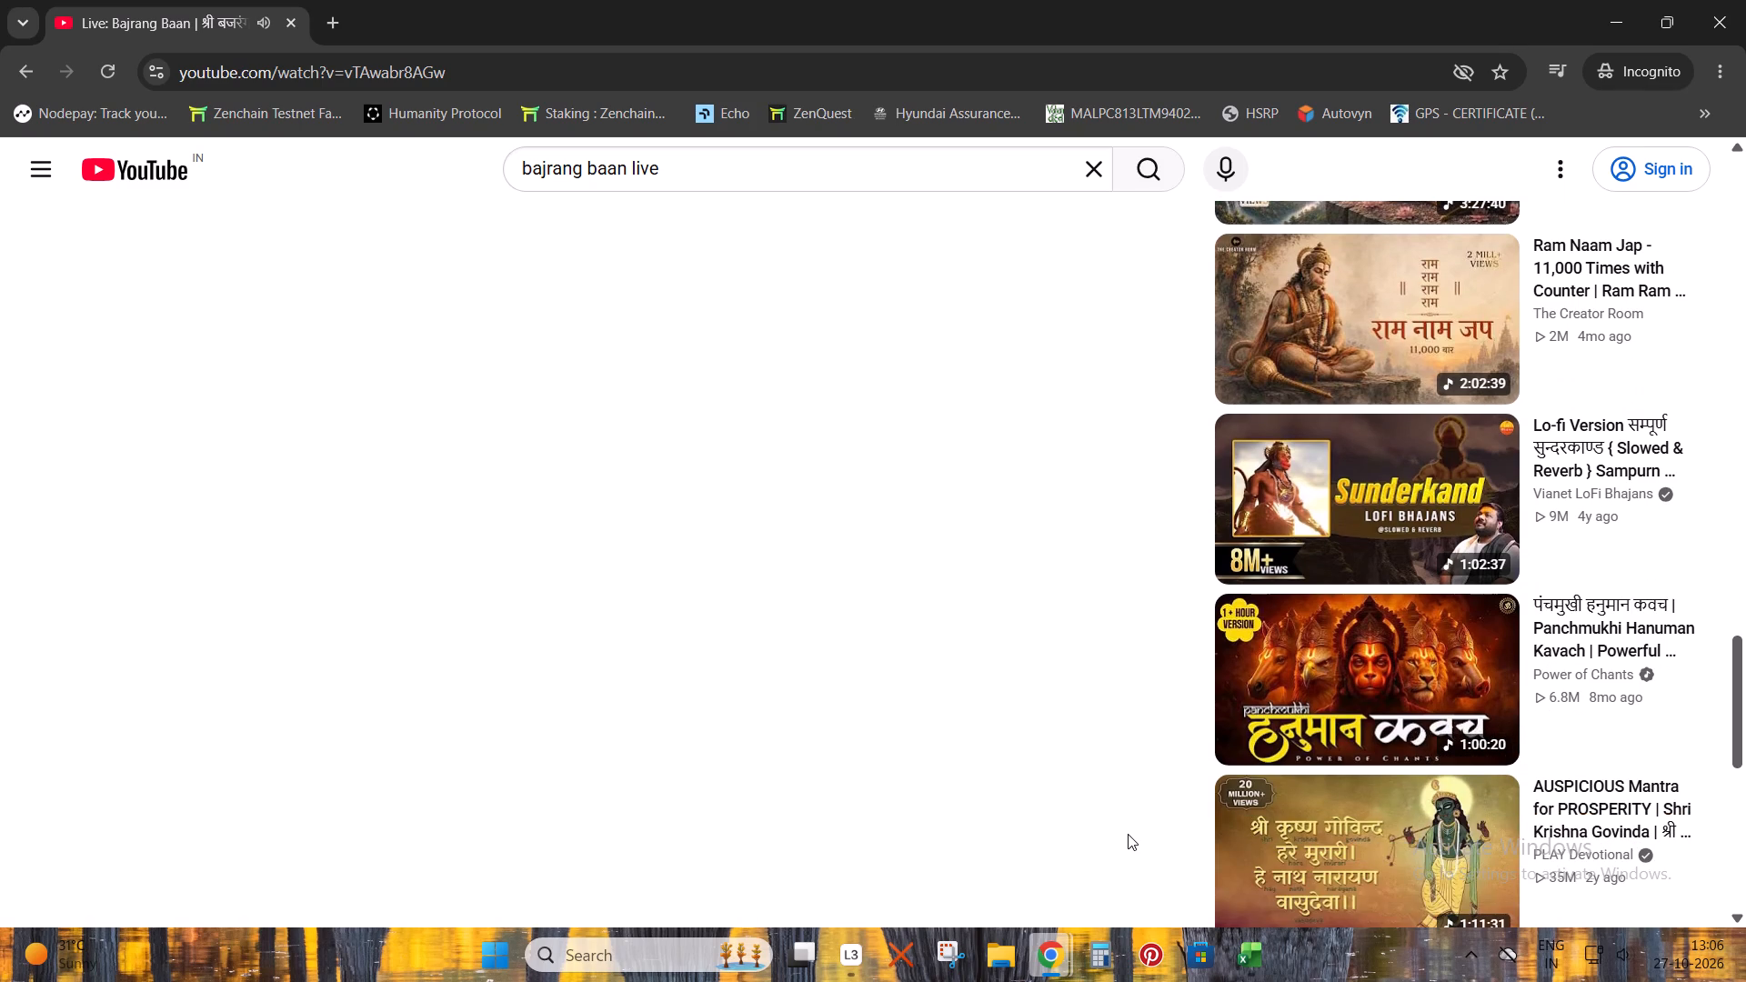
pyautogui.scroll(2, 1128, 834)
pyautogui.rightClick(1307, 407)
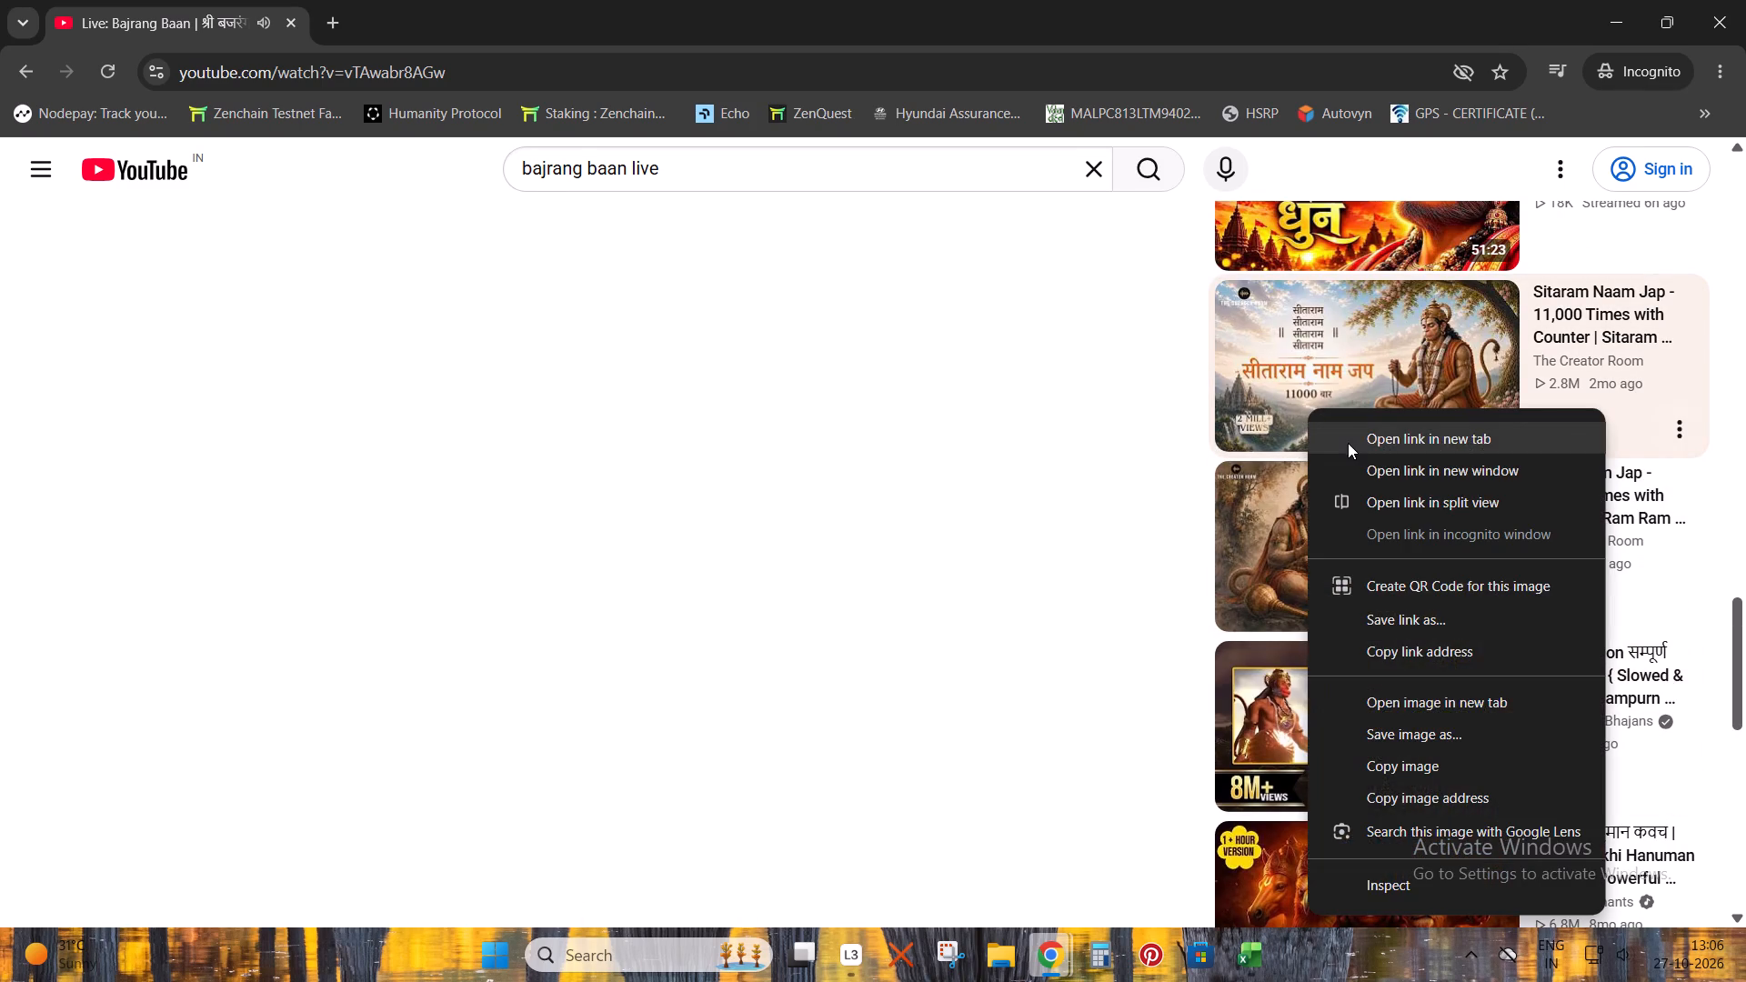
pyautogui.click(1348, 443)
pyautogui.rightClick(1303, 577)
pyautogui.click(1411, 105)
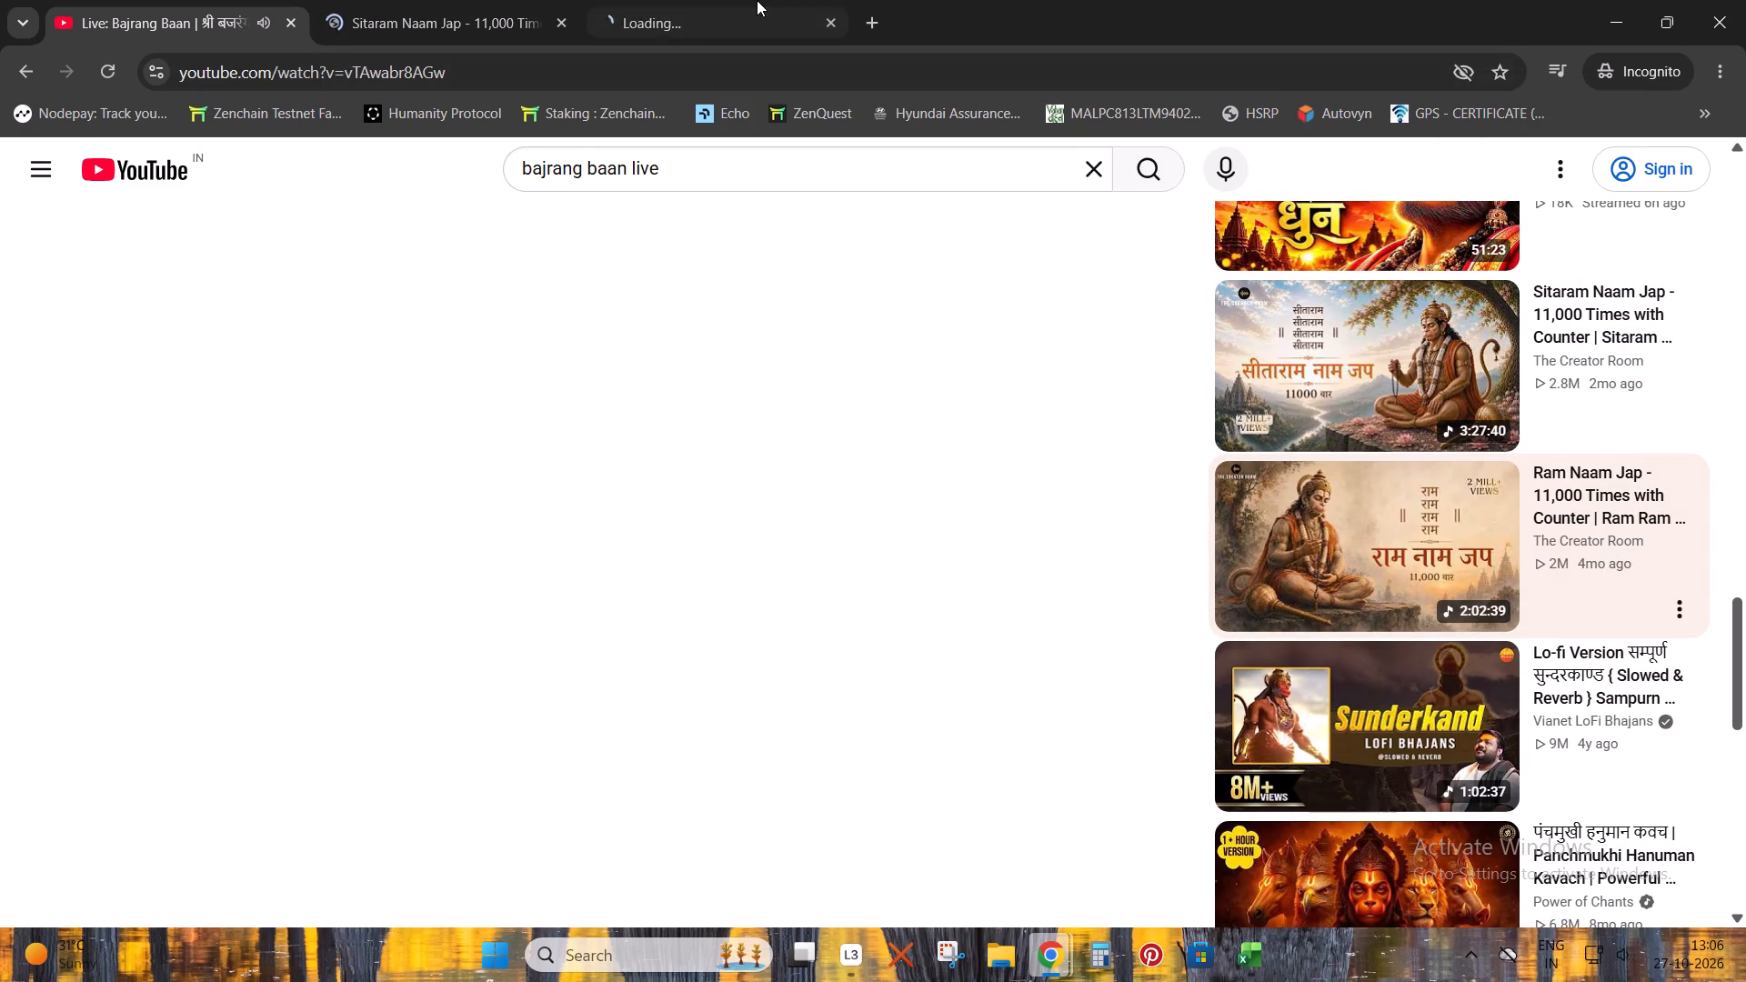
# Go to the Ram Naam Jap video, skip its ad and pause playback.
pyautogui.click(749, 0)
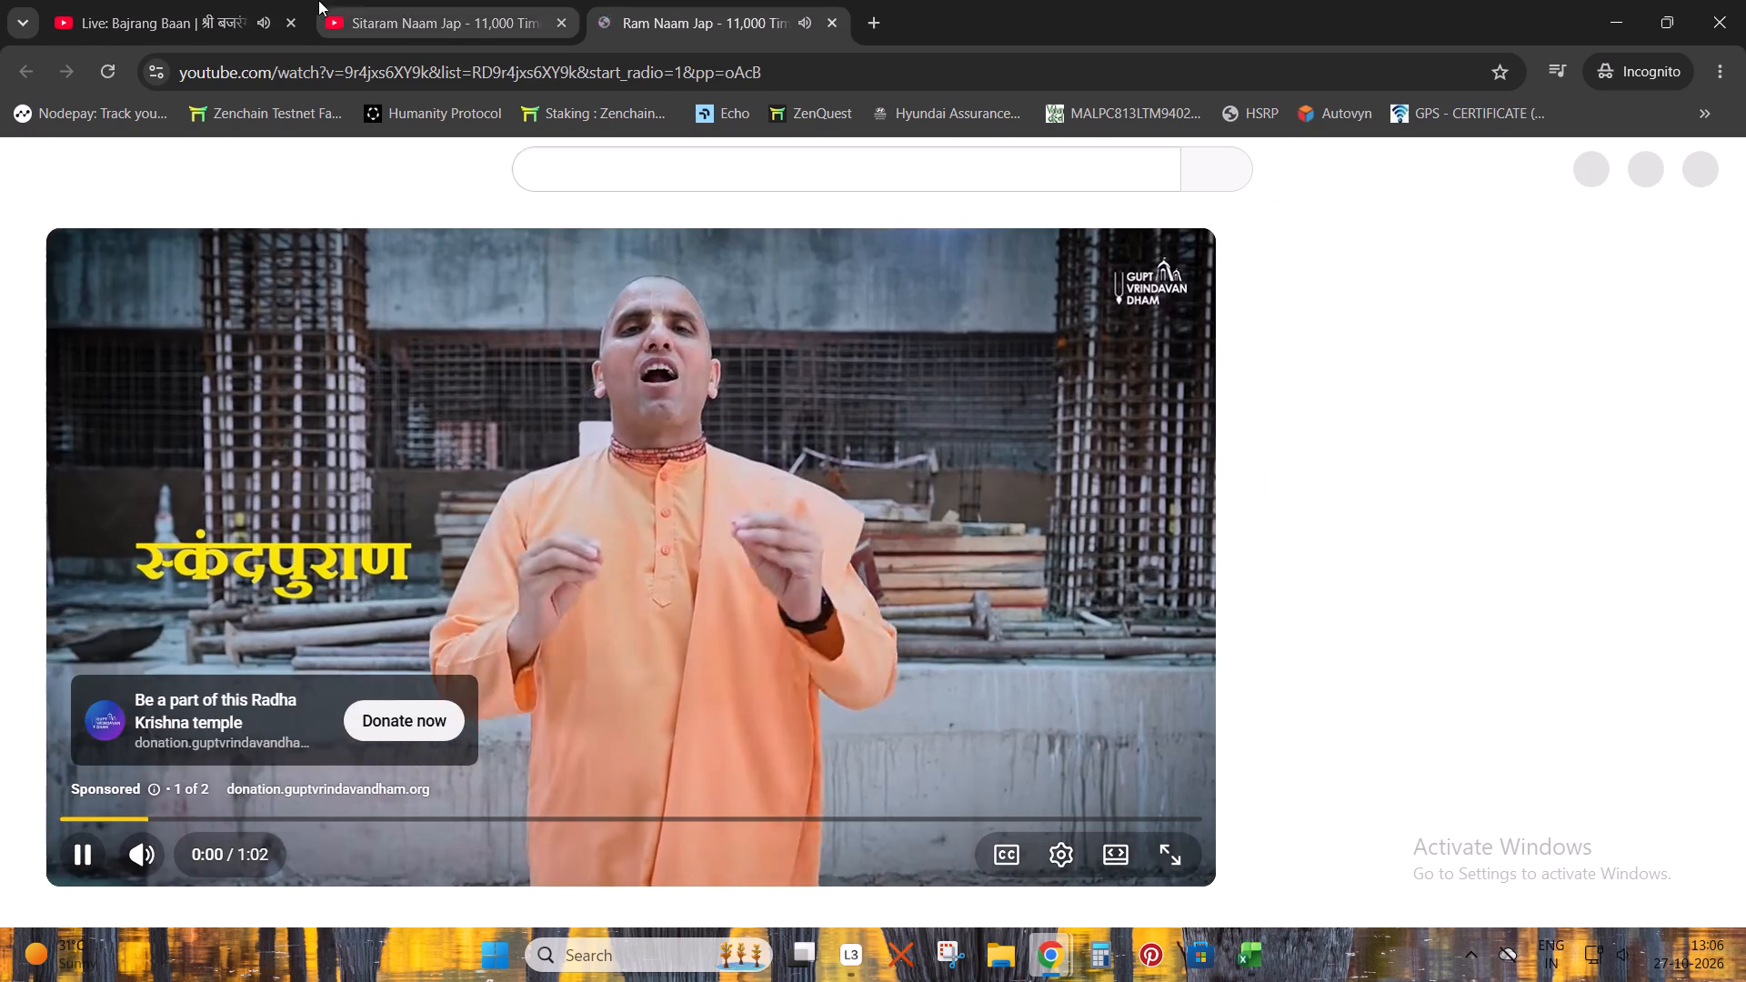
pyautogui.click(352, 0)
pyautogui.click(206, 0)
pyautogui.click(396, 2)
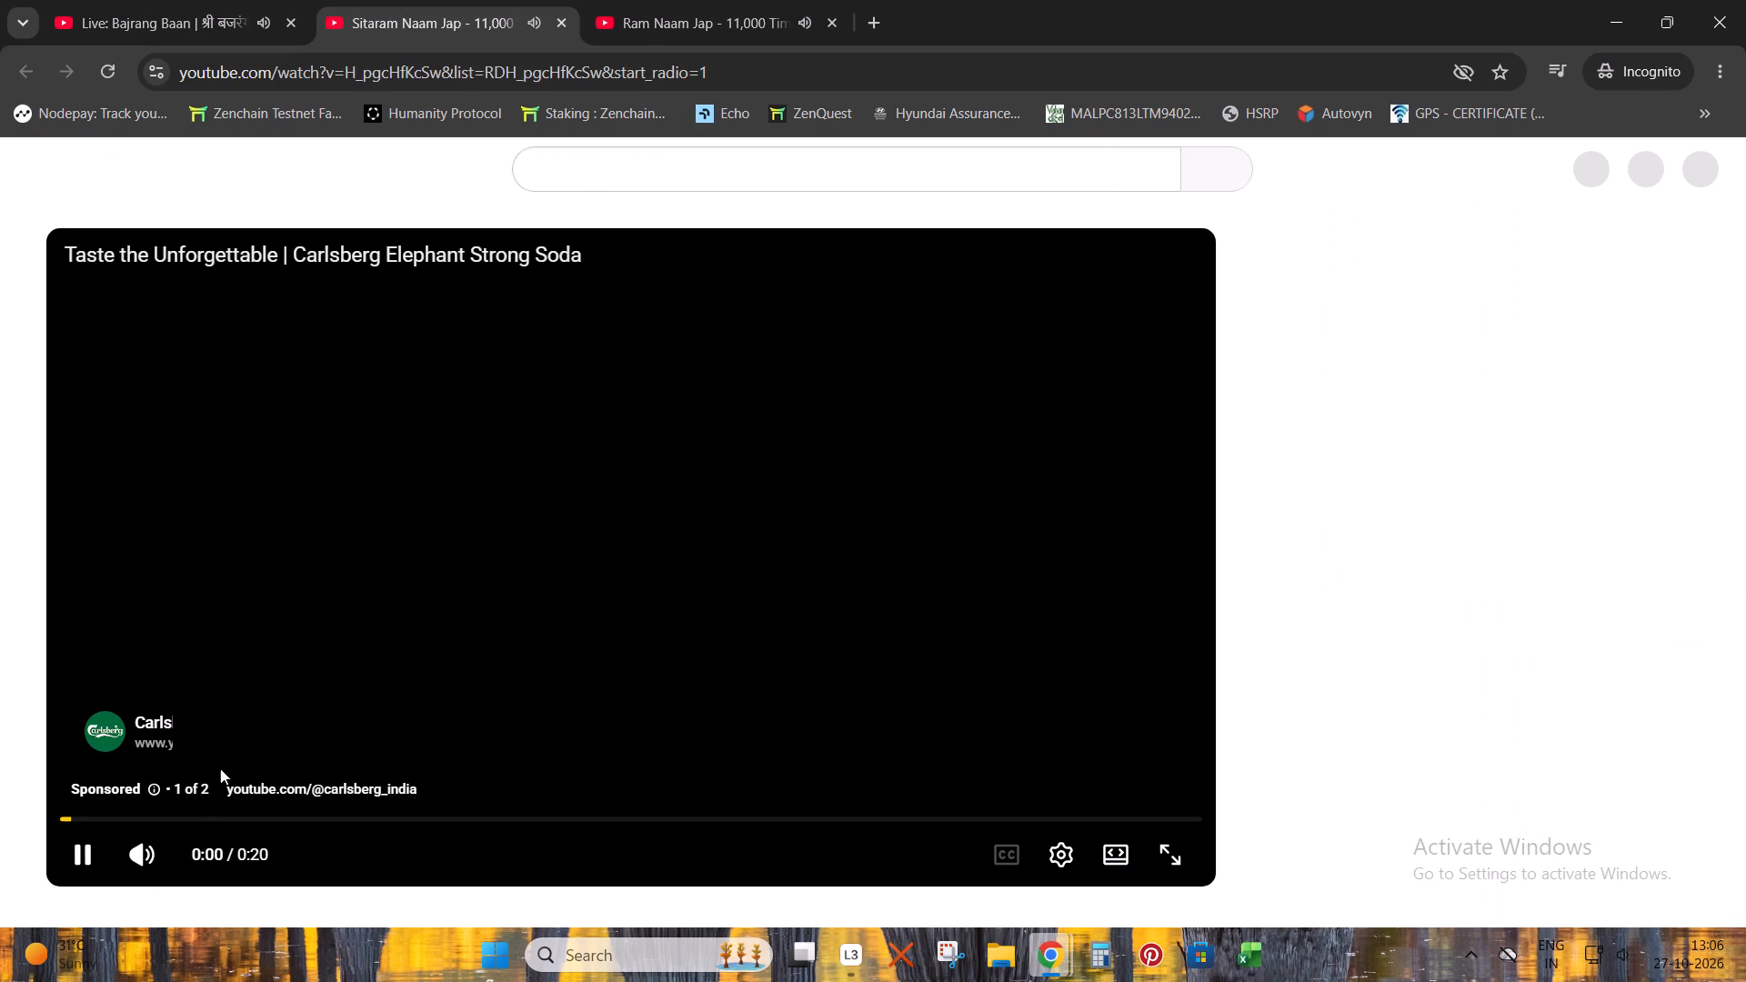
pyautogui.click(689, 0)
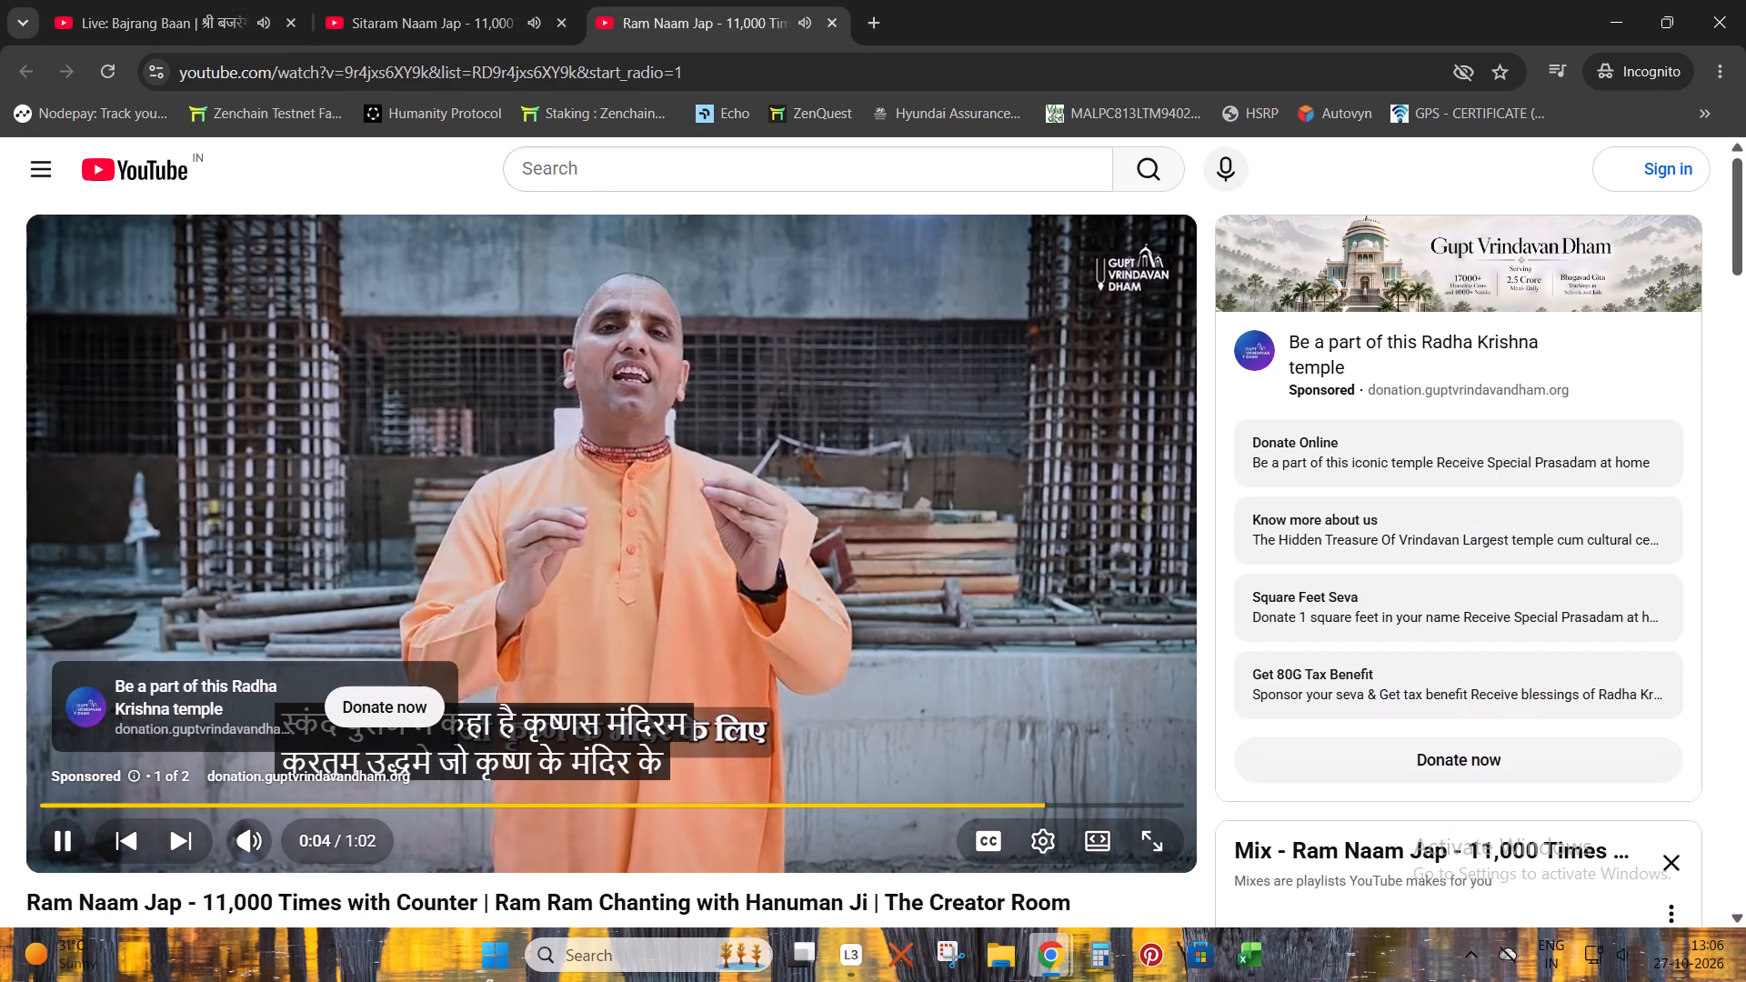
pyautogui.click(1127, 765)
pyautogui.click(760, 598)
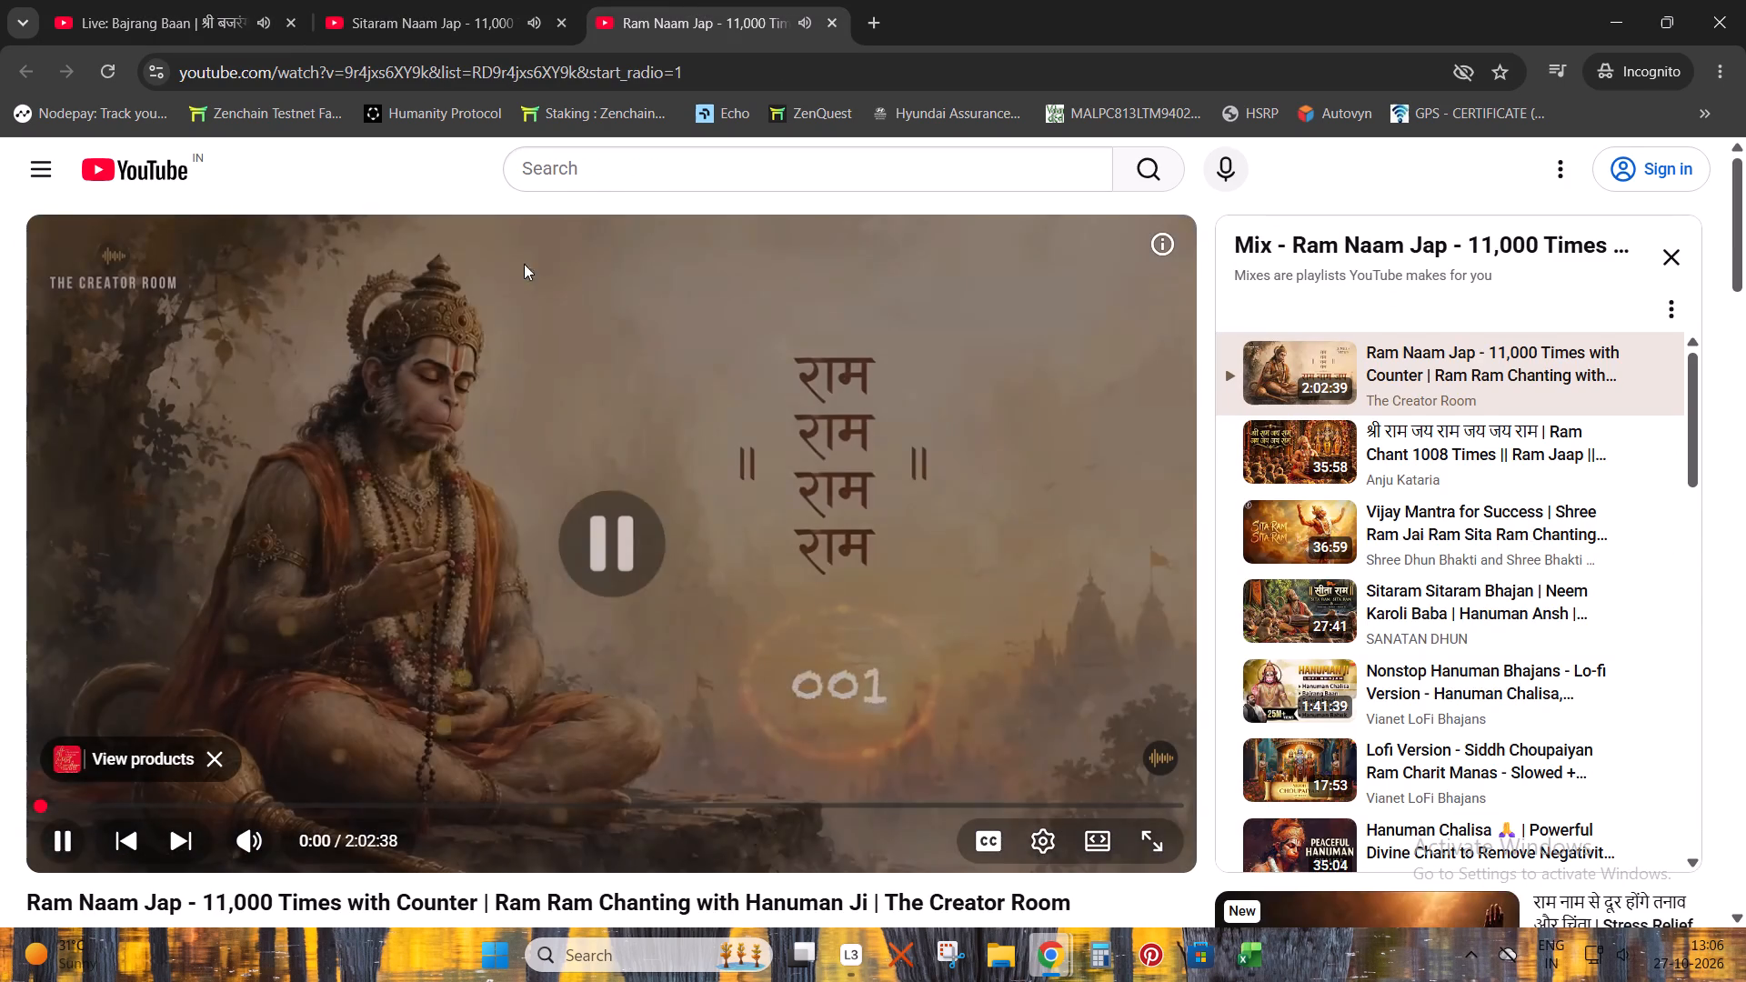
# Skip the ad on the Sitaram Naam Jap video and pause playback.
pyautogui.click(376, 0)
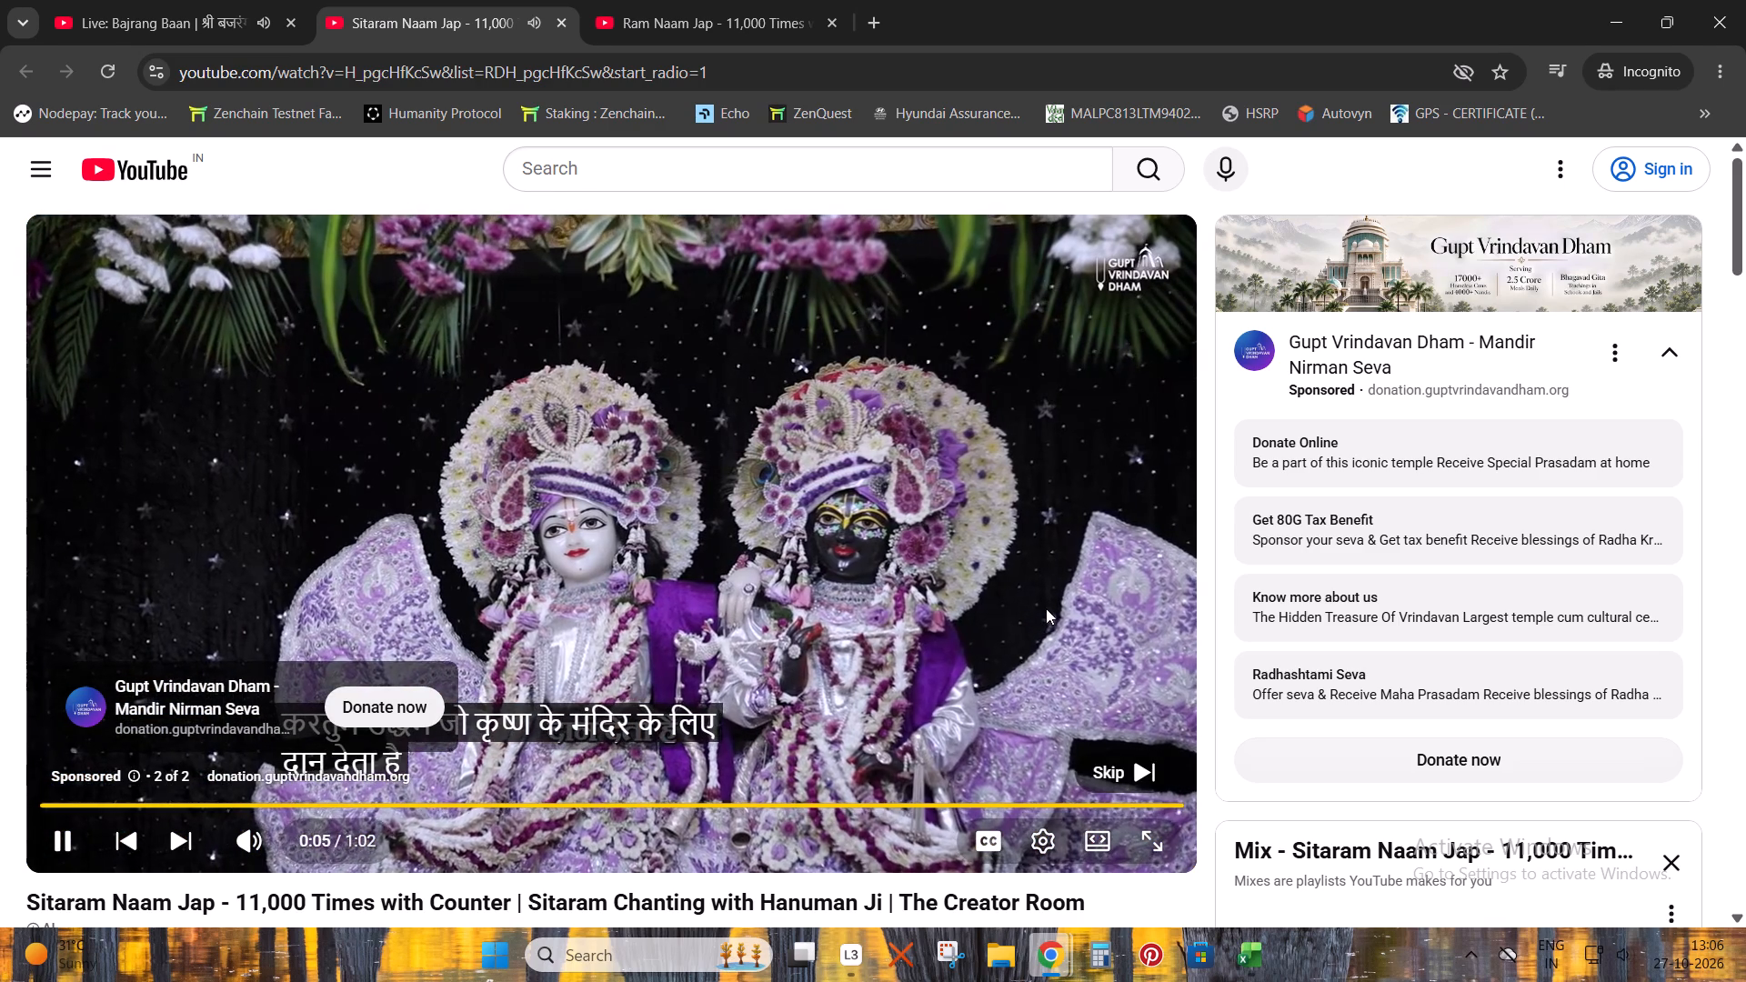
pyautogui.click(1127, 767)
pyautogui.click(858, 544)
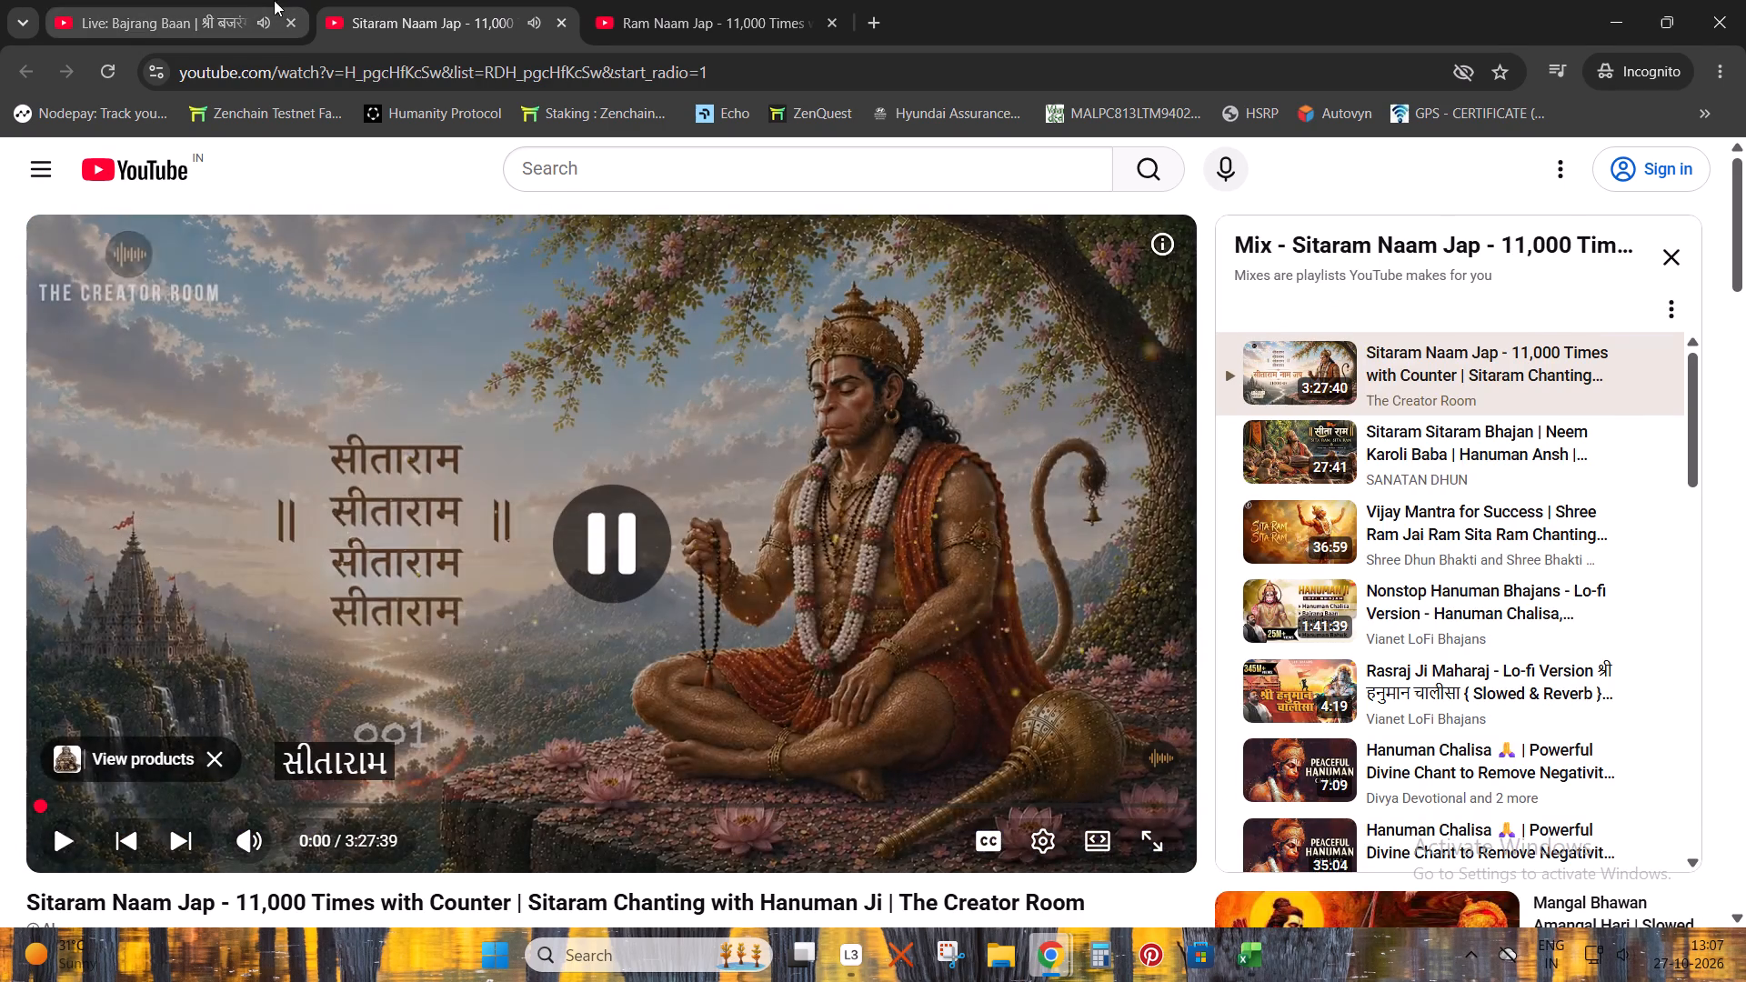
# Pause the Bajrang Baan live stream in its own tab.
pyautogui.click(262, 0)
pyautogui.click(649, 540)
pyautogui.scroll(10, 677, 543)
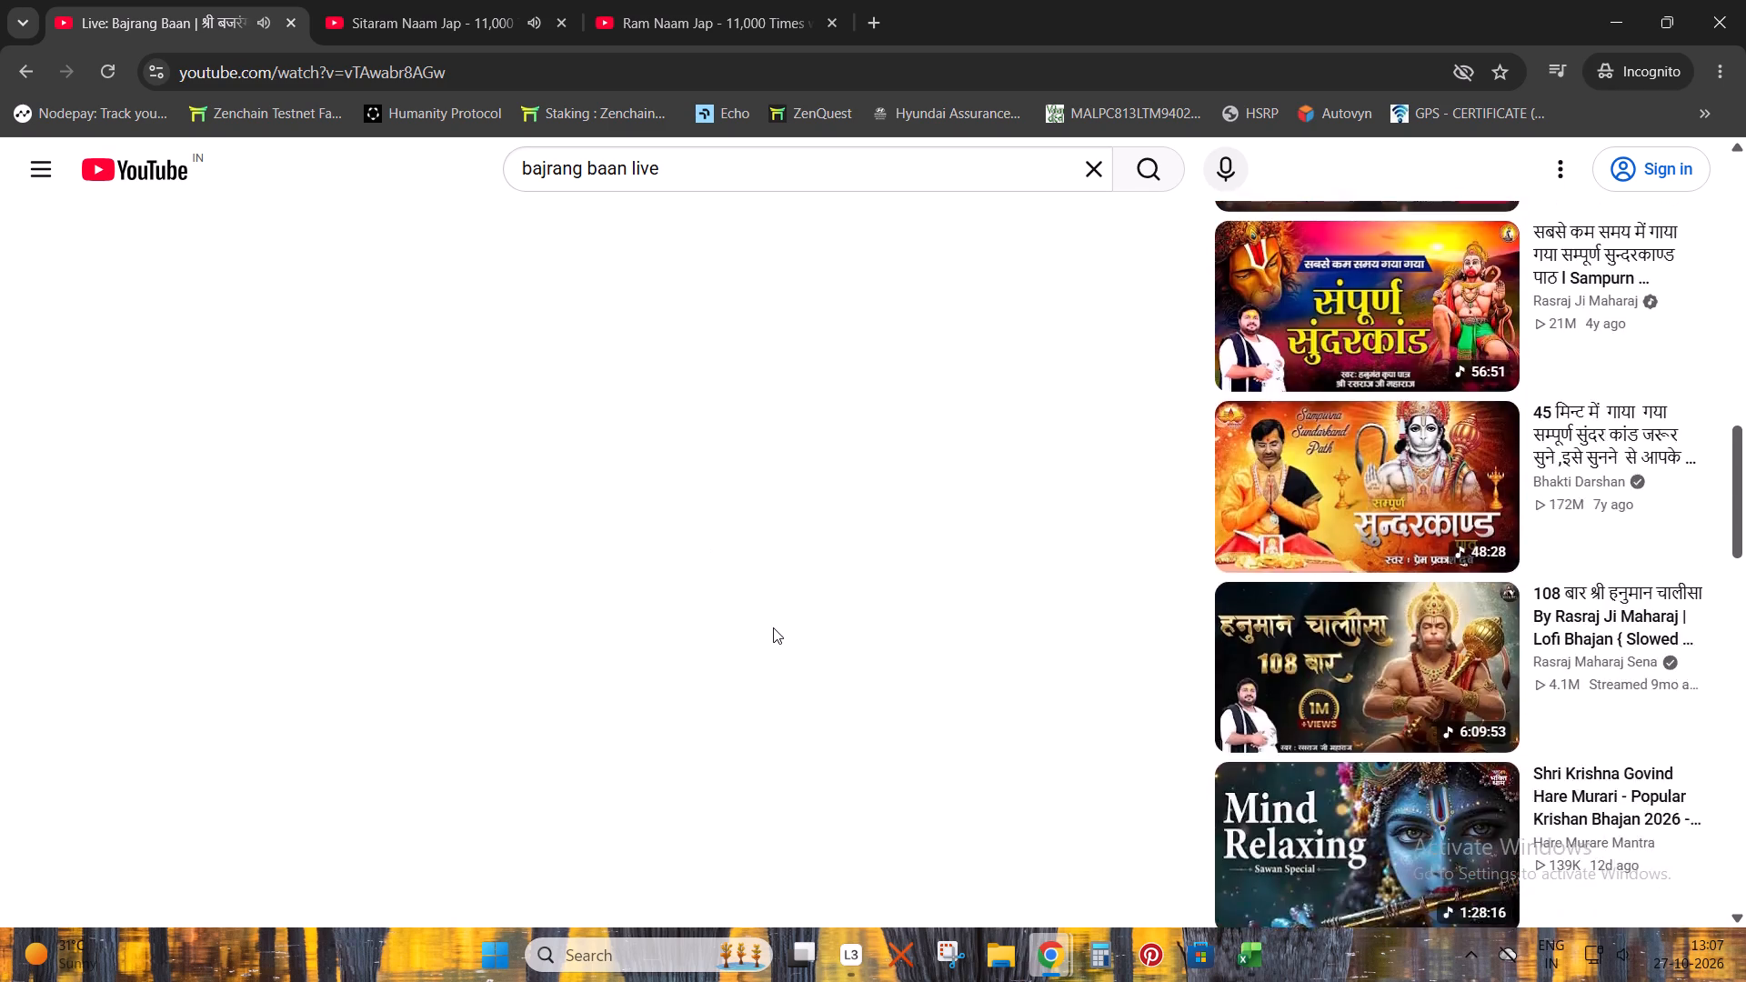
pyautogui.scroll(15, 773, 627)
pyautogui.click(656, 445)
# Play the Sitaram Naam Jap video to listen to its opening, and pause it again.
pyautogui.click(478, 0)
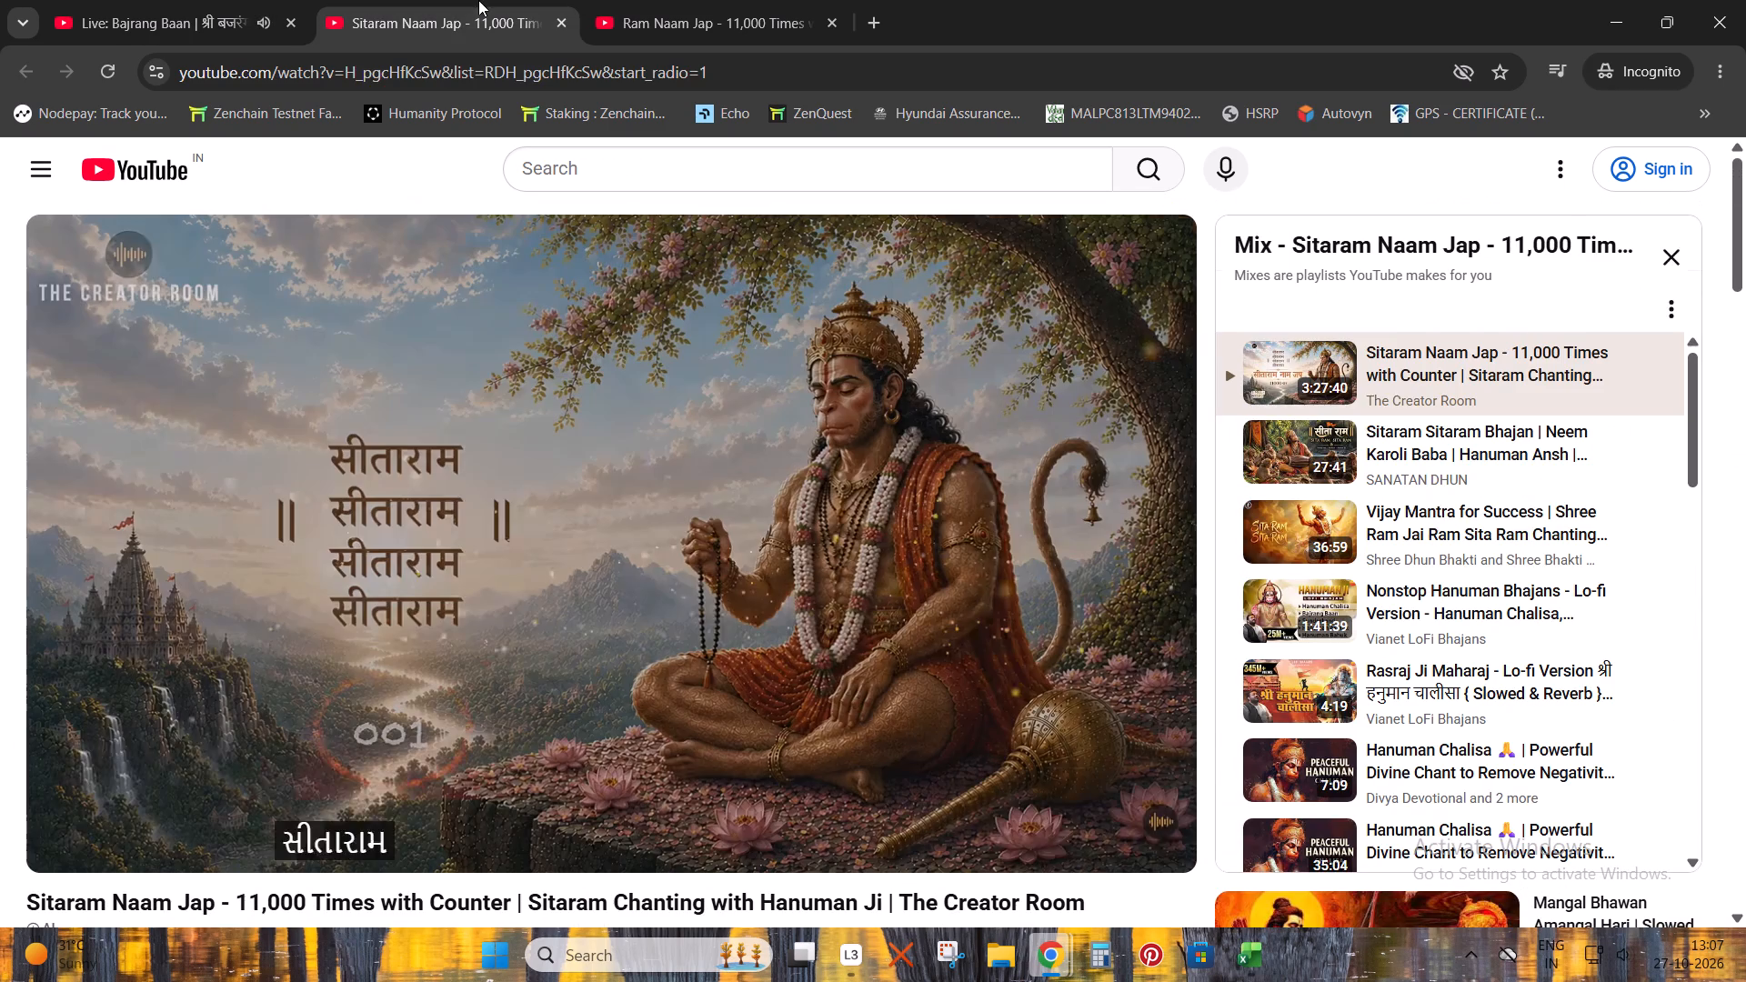
pyautogui.click(708, 606)
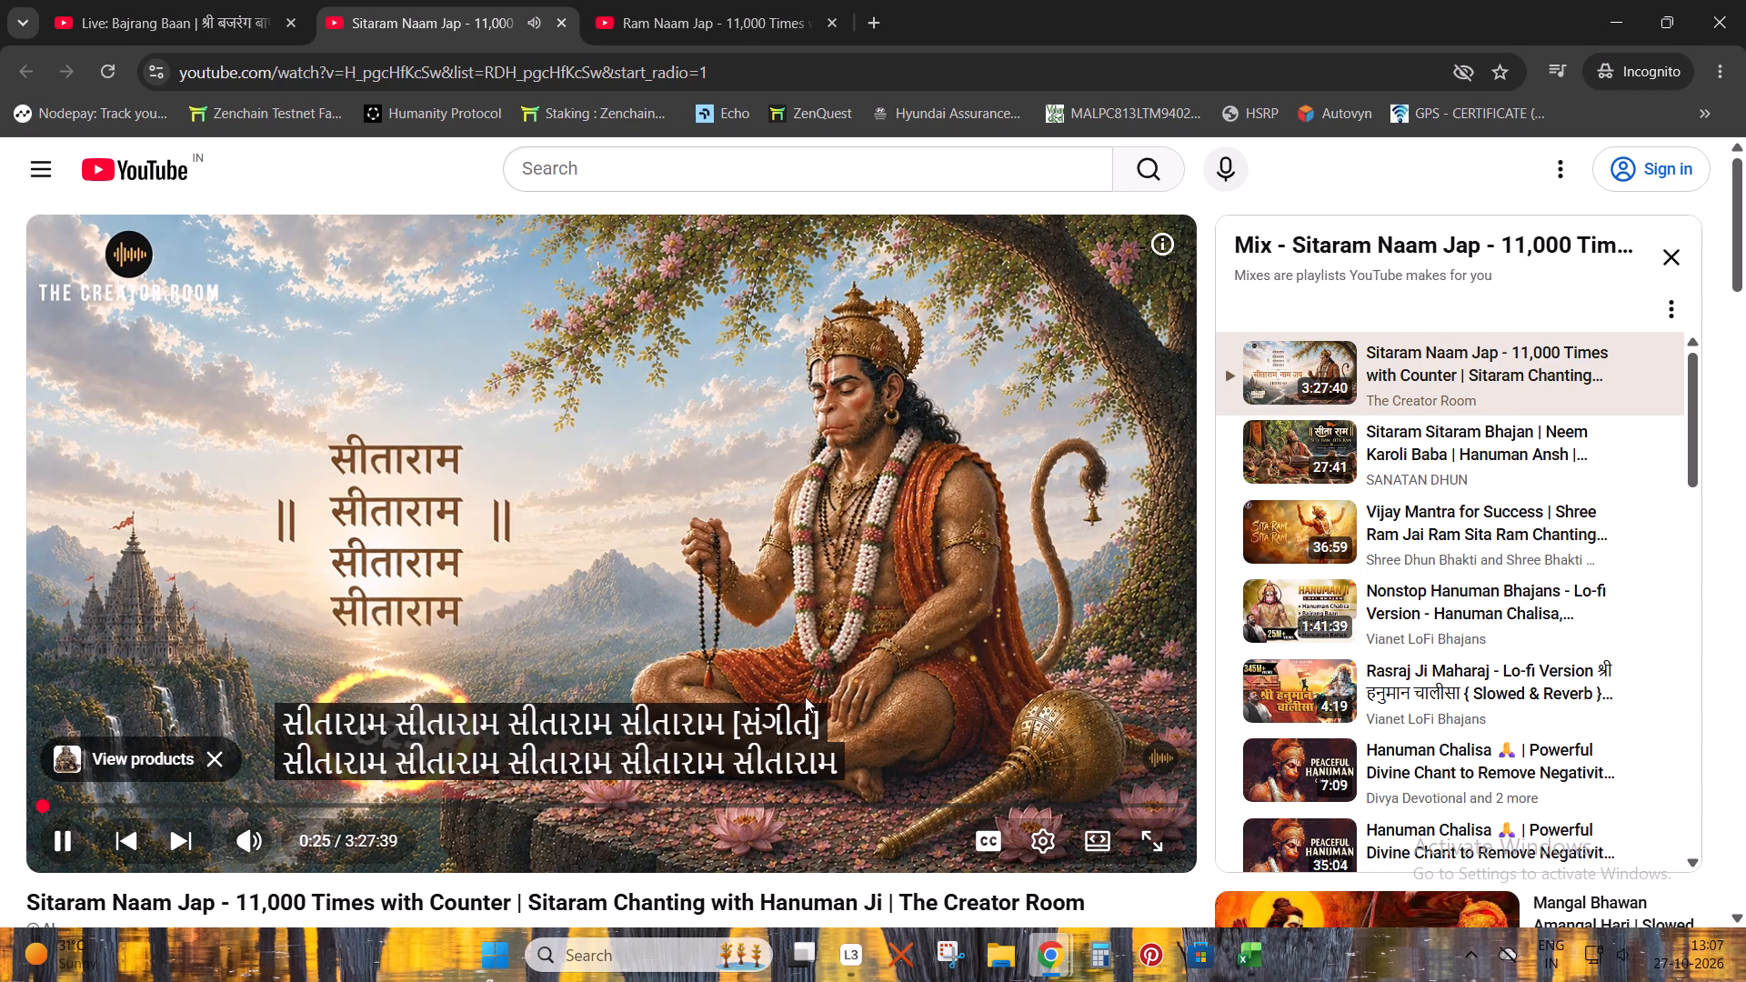
pyautogui.click(589, 593)
# Start playback of the Ram Naam Jap video.
pyautogui.click(671, 0)
pyautogui.click(686, 416)
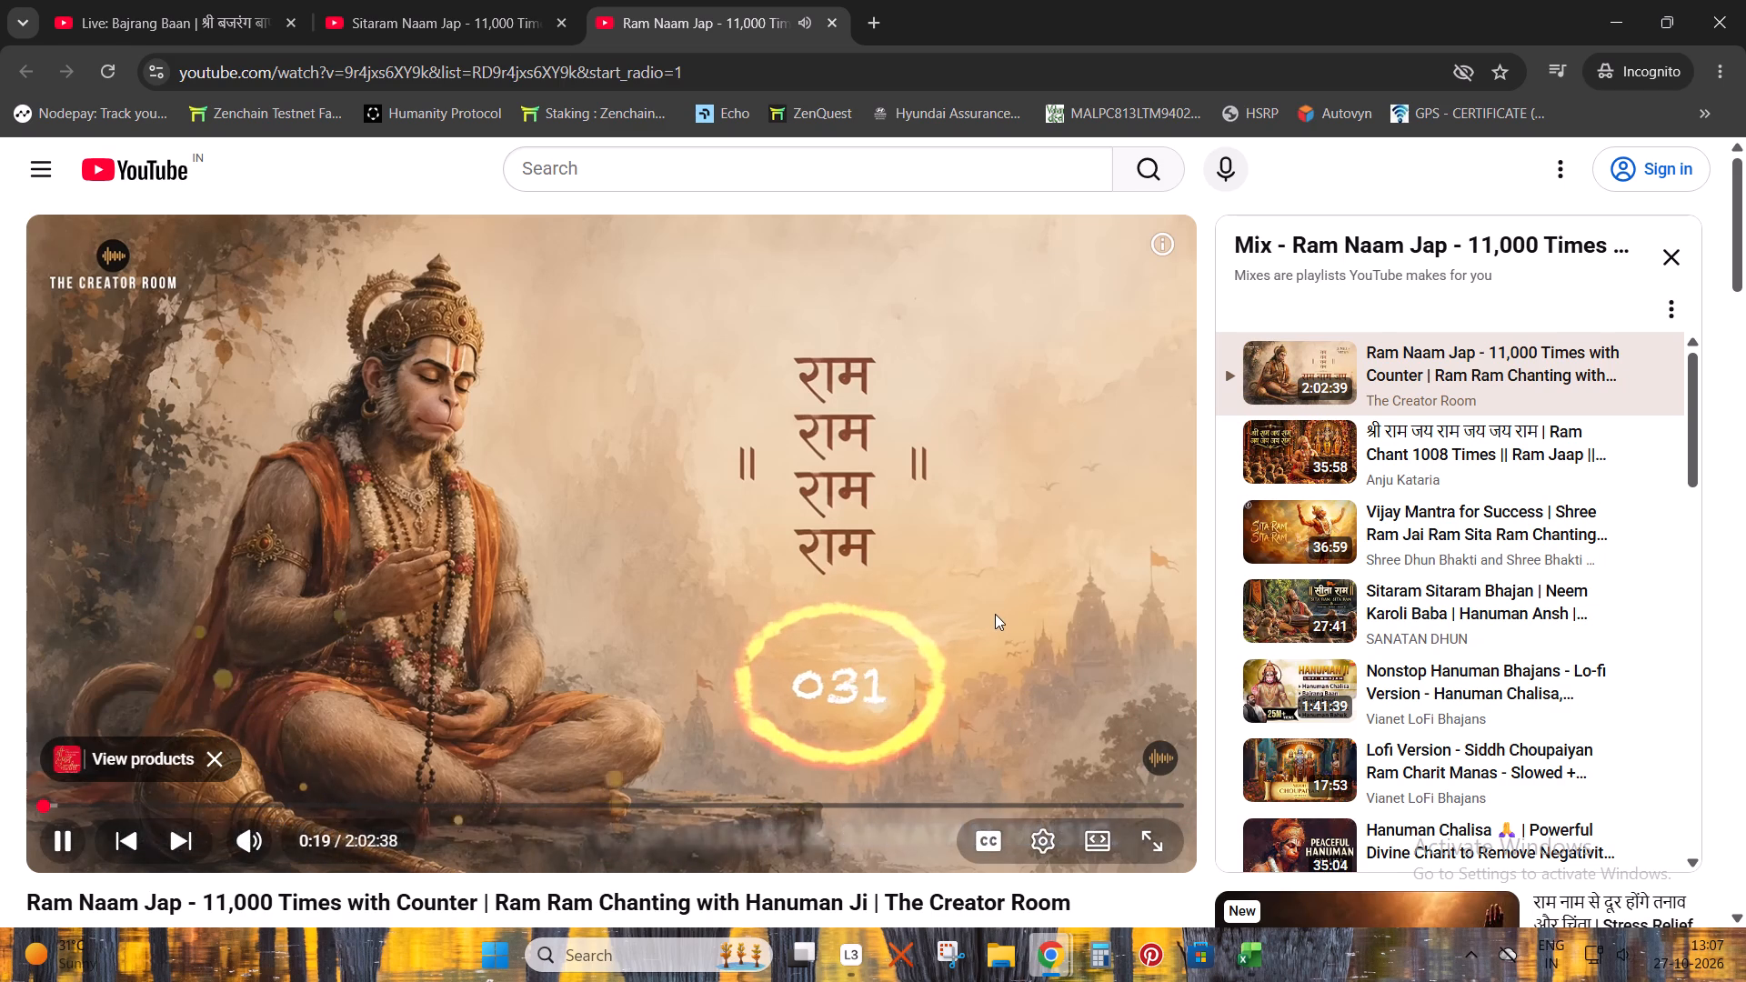
# Minimize the browser, return to the BOOKING LIST workbook and select empty cell E2819 in the VIN column.
pyautogui.click(1619, 12)
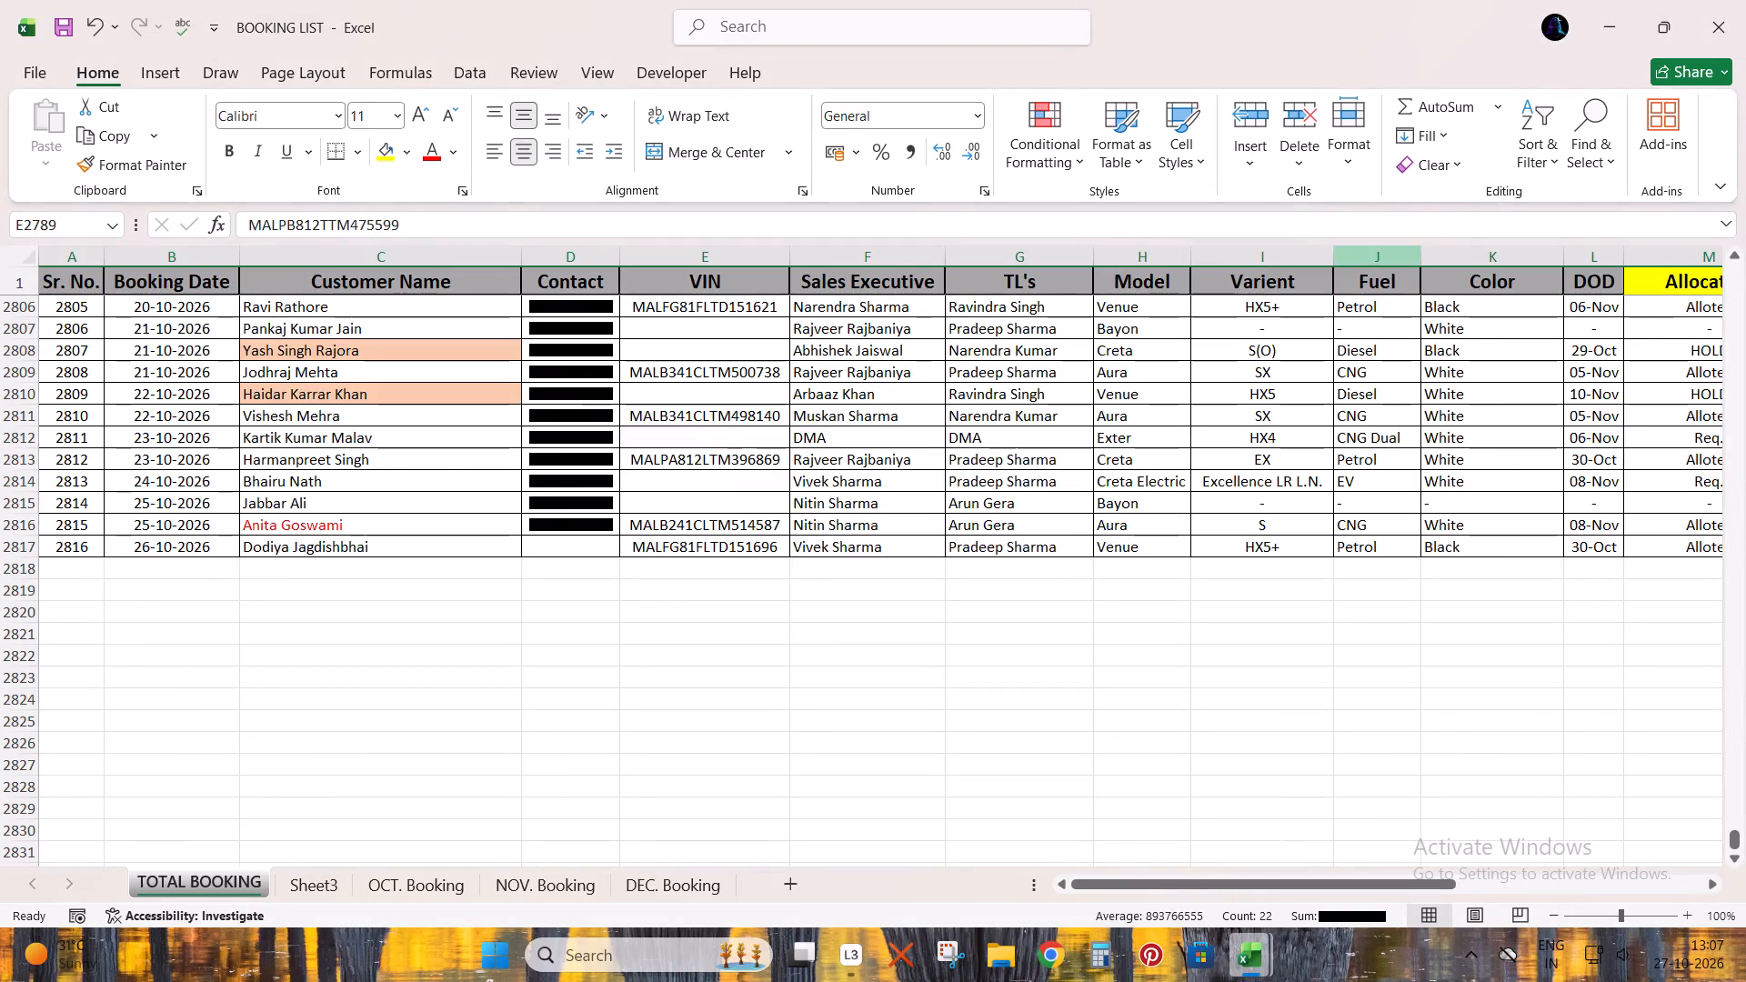
pyautogui.click(619, 561)
pyautogui.click(727, 584)
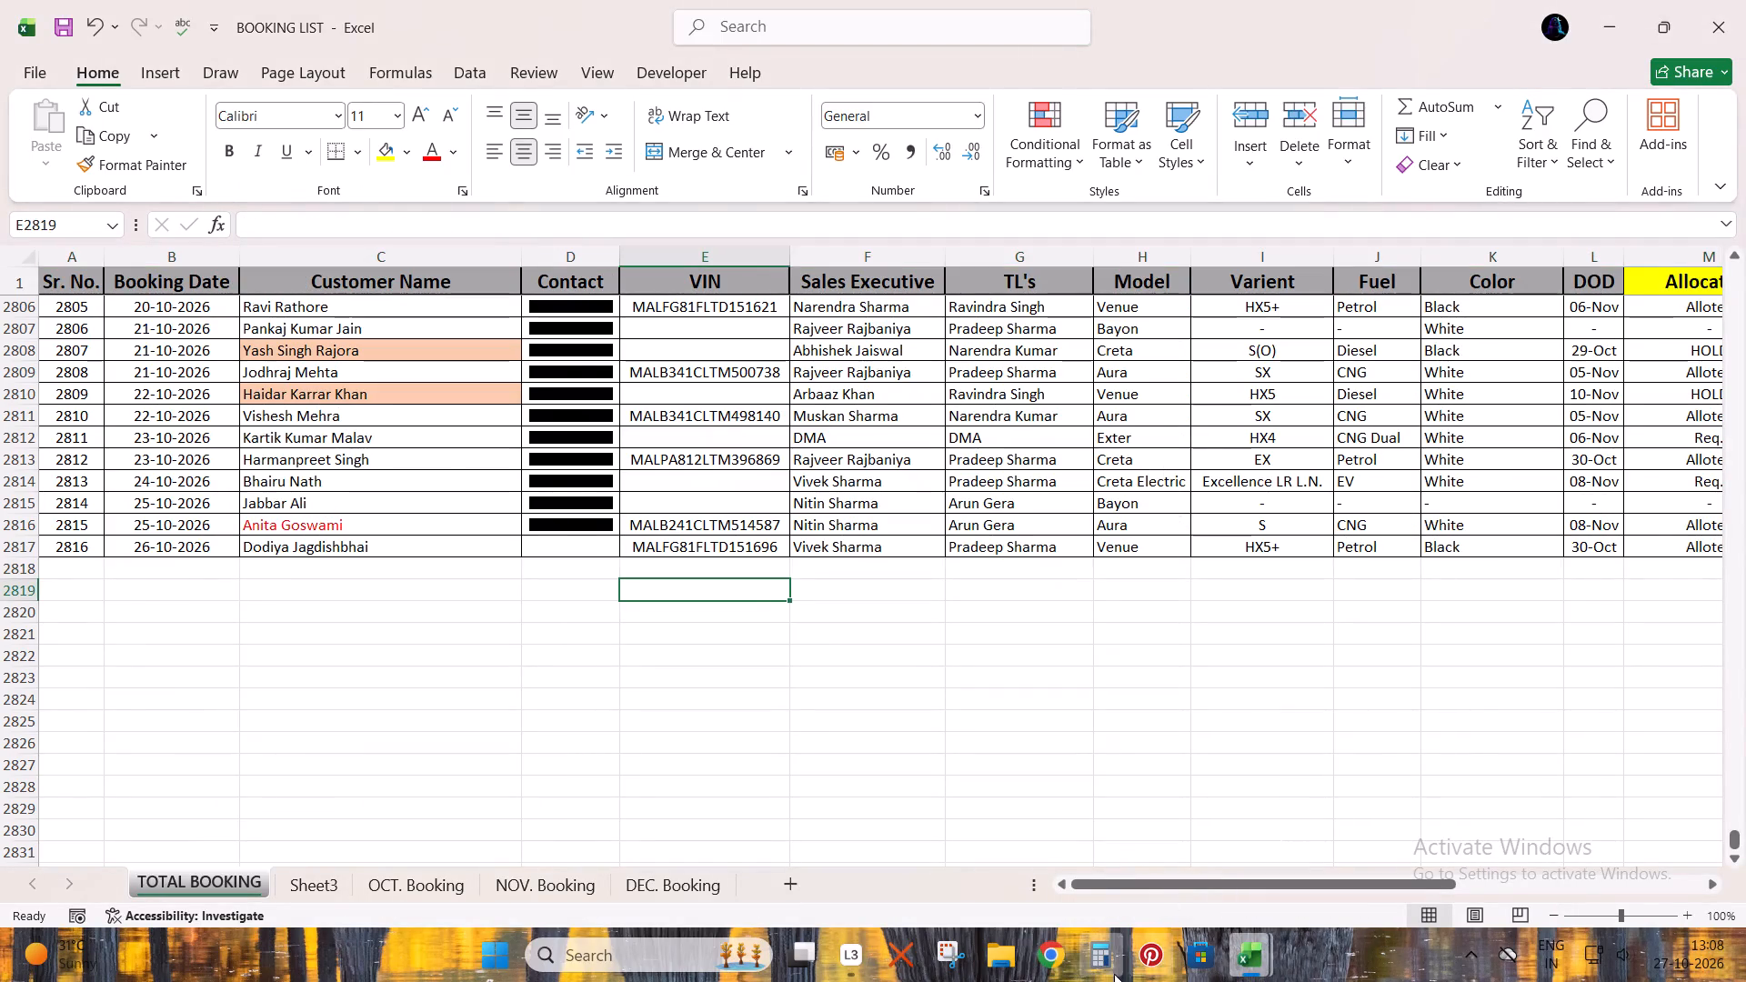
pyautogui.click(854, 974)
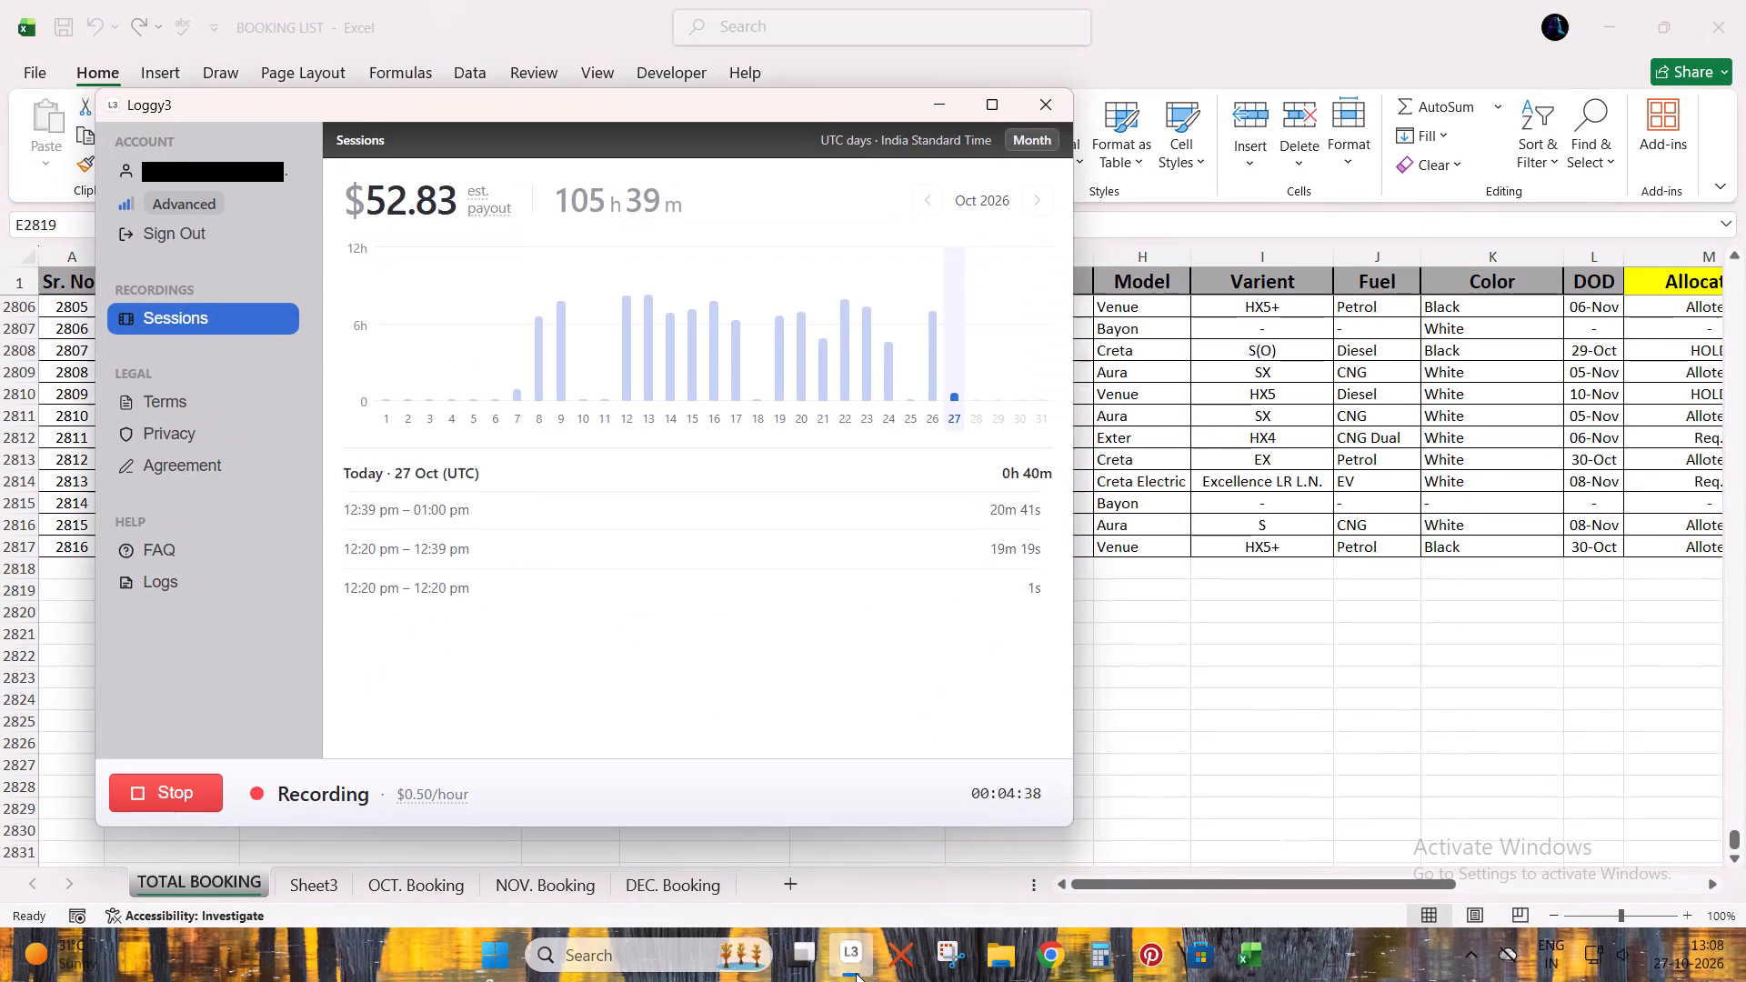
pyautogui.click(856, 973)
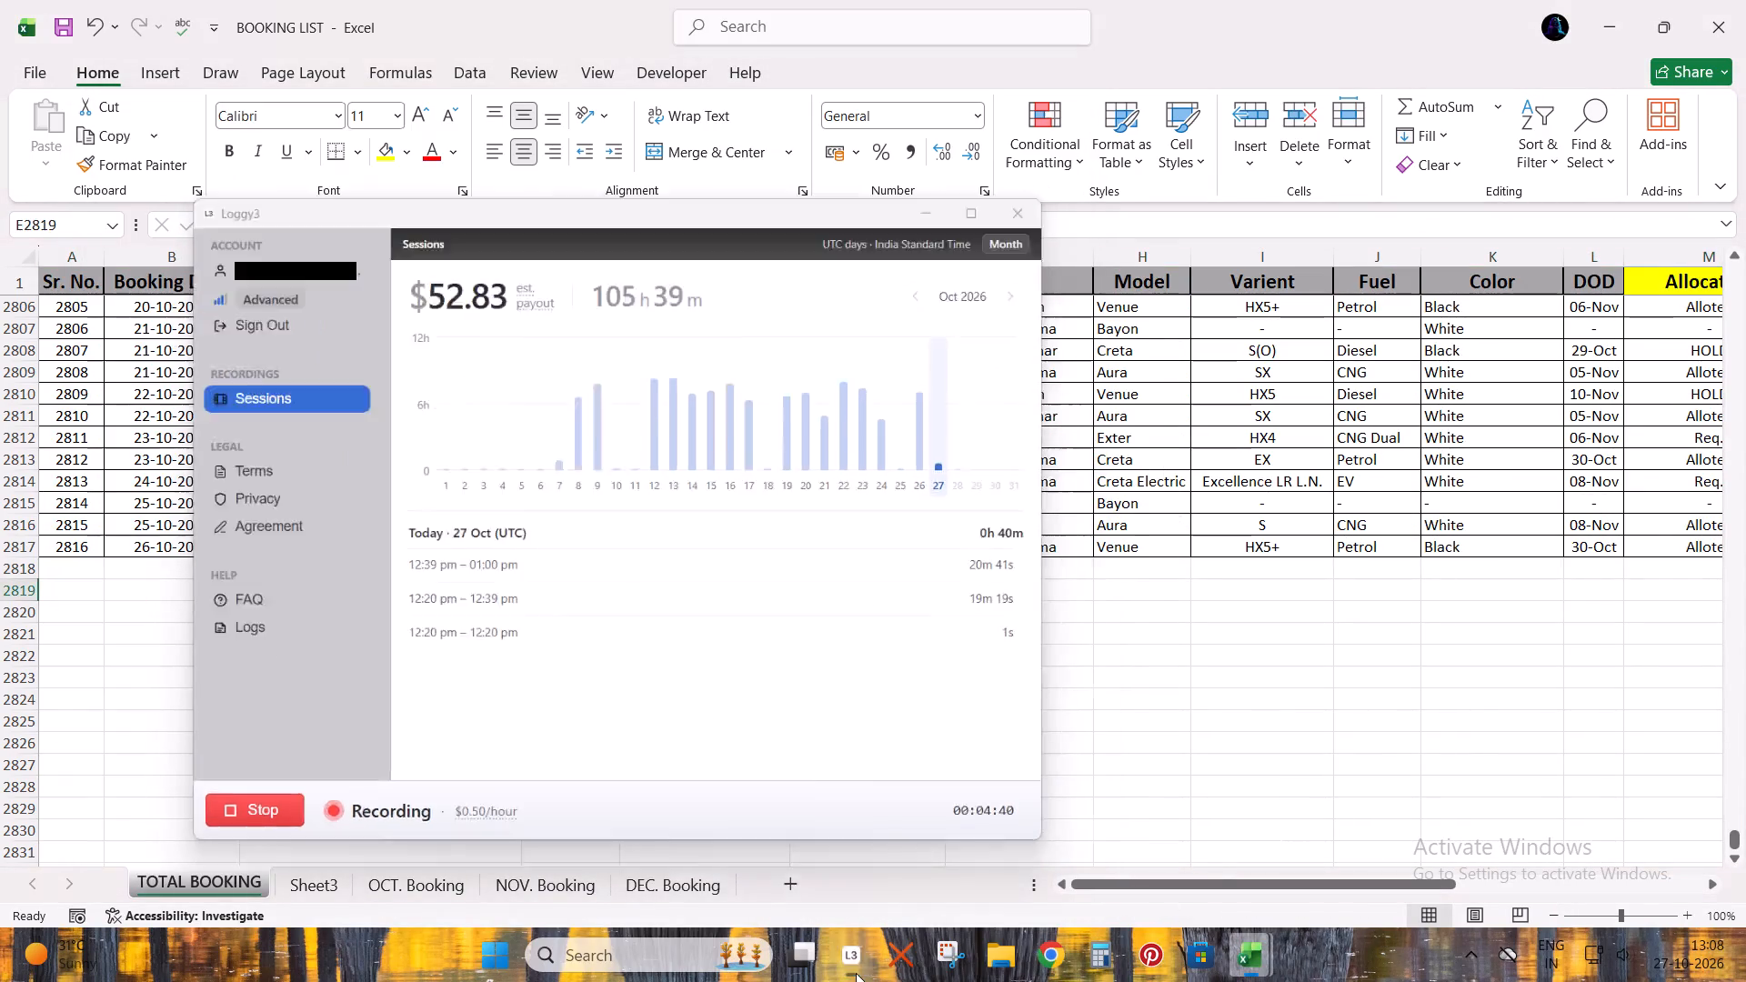
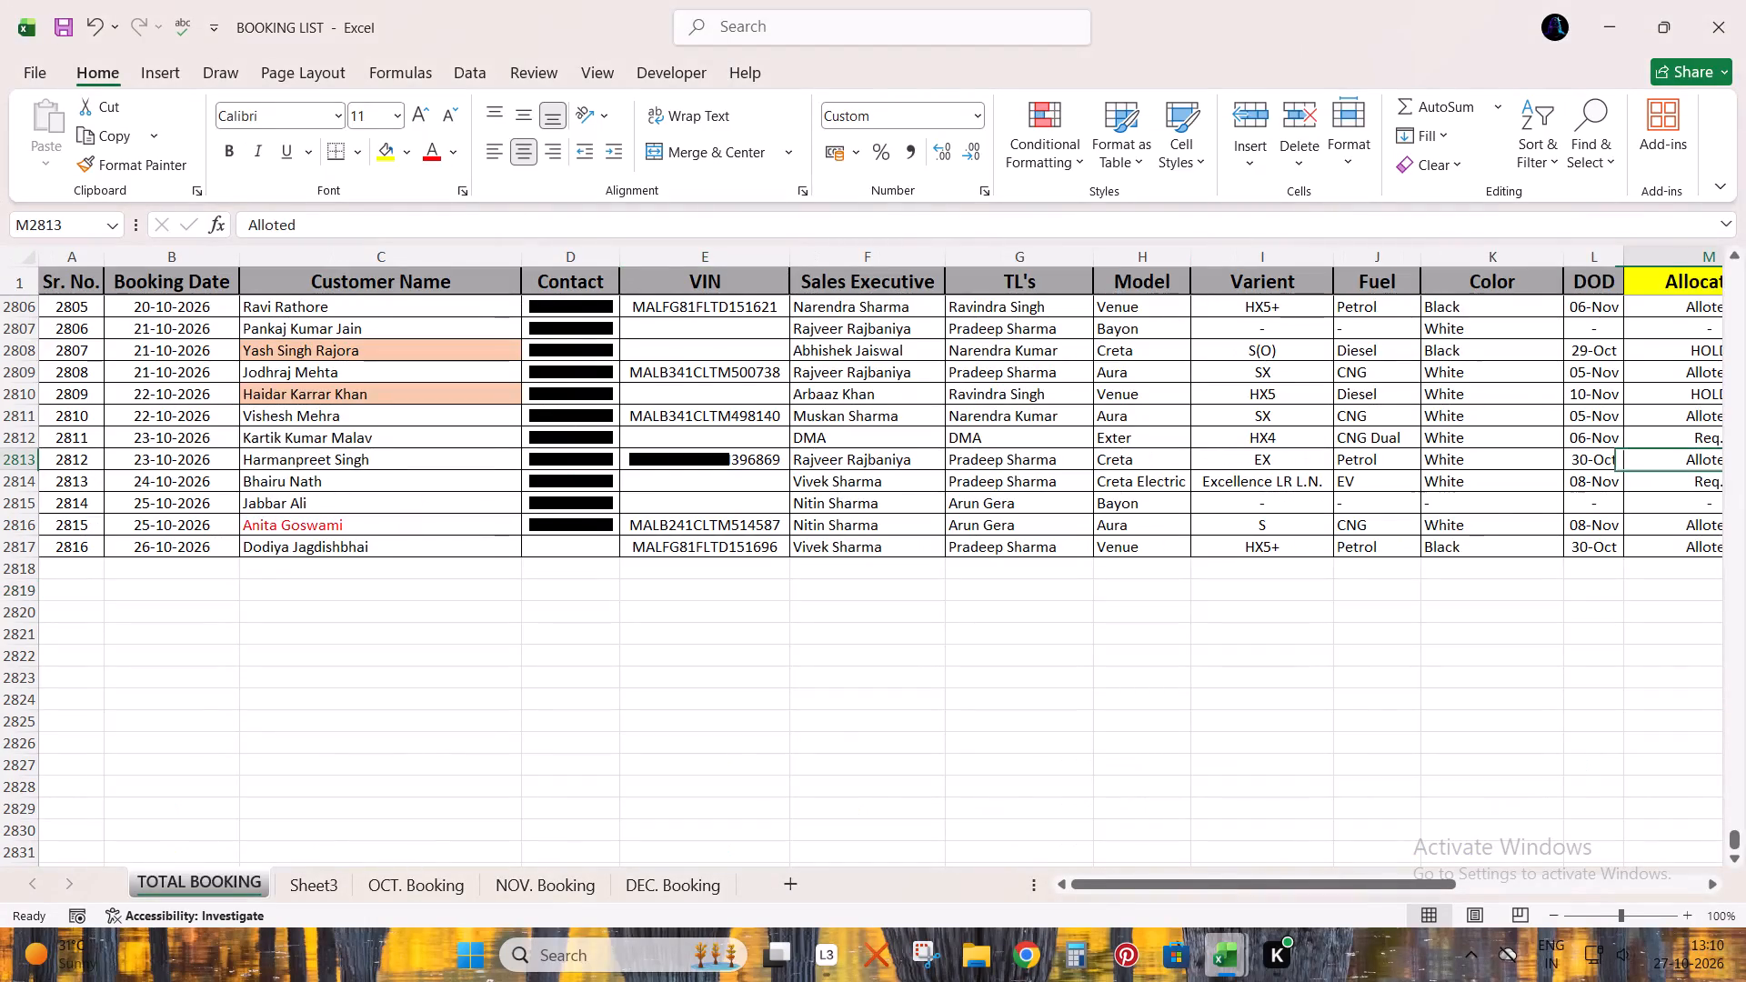
# Turn on header filters in the TOTAL BOOKING sheet and filter the Allocation column to only the Alloted entries.
pyautogui.hotkey('ctrl', 'Up')
pyautogui.hotkey('ctrl', 'shift', 'l')
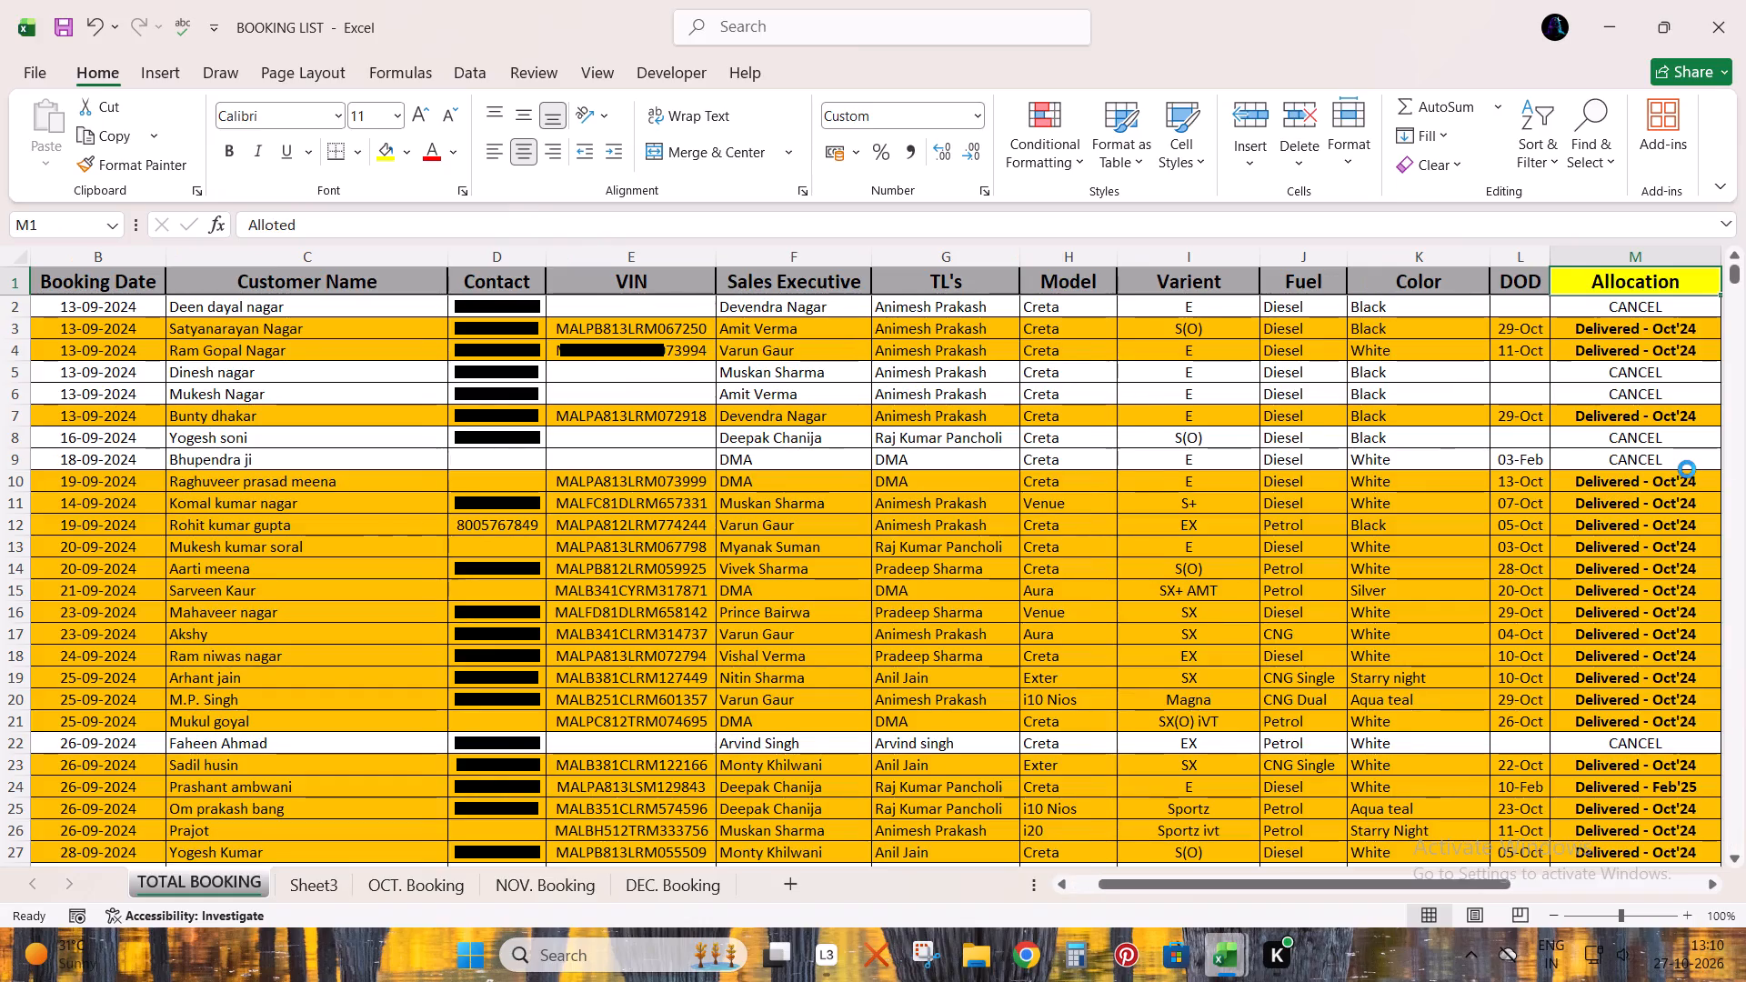
pyautogui.hotkey('alt', 'Down')
pyautogui.press('Down')
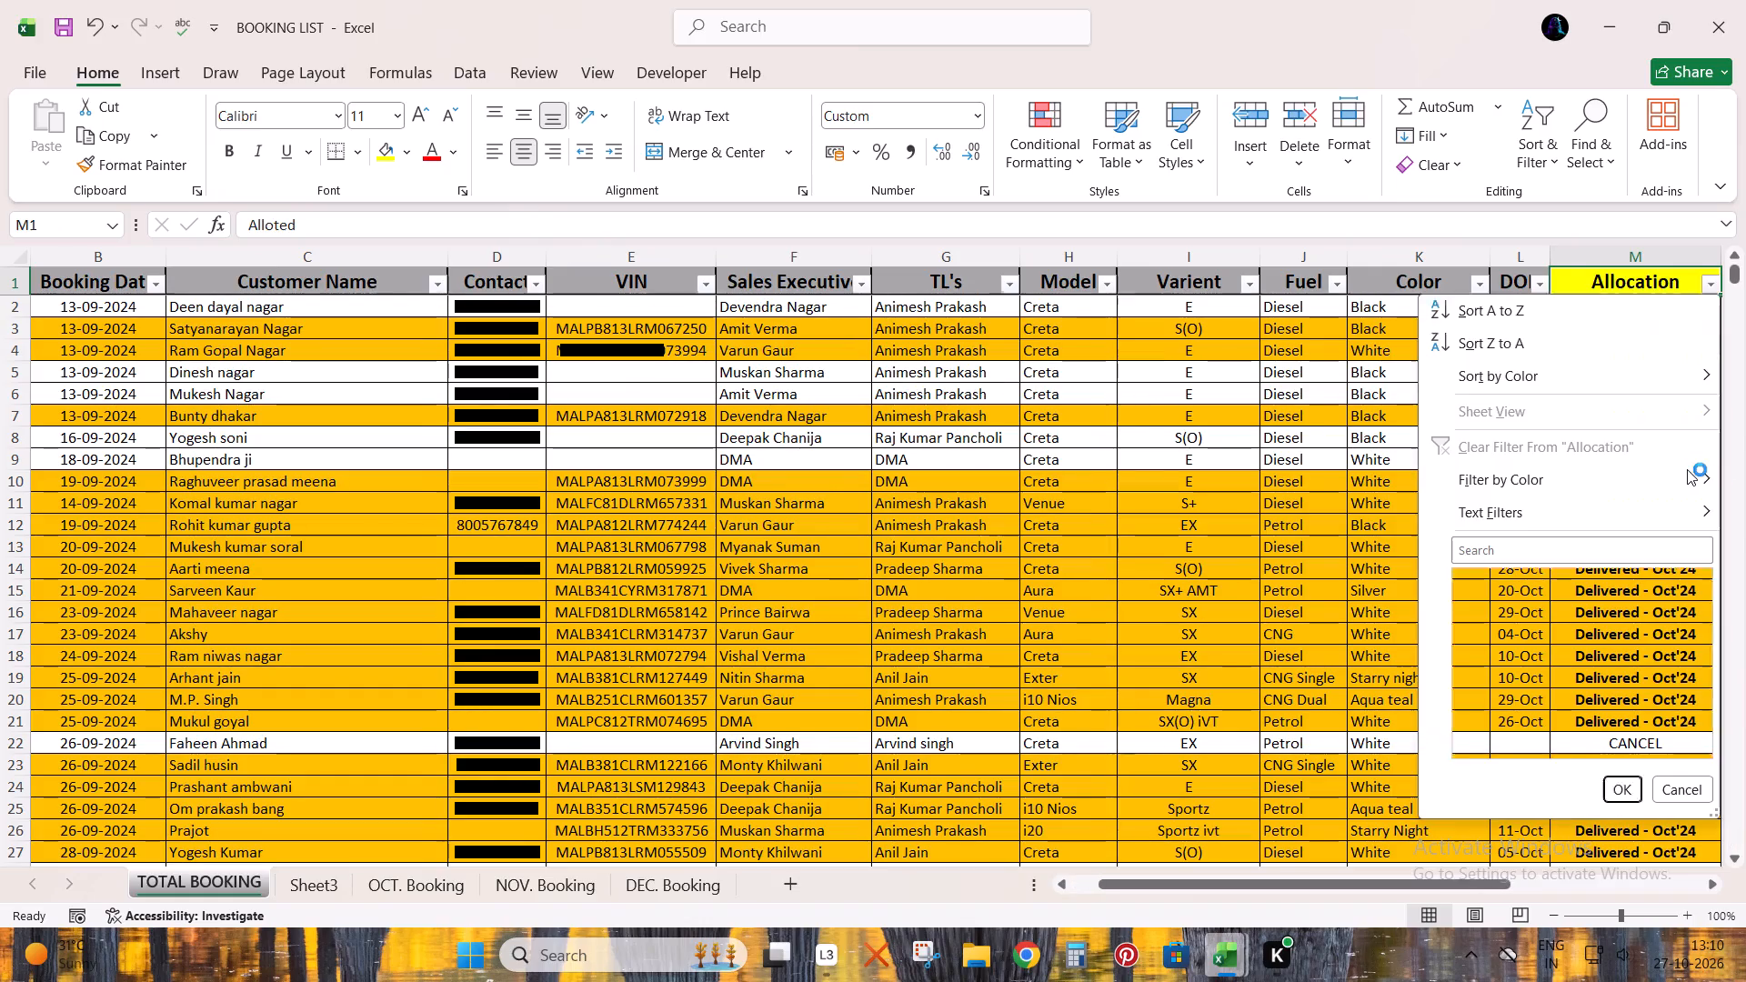
pyautogui.press('Down')
pyautogui.press('Down')
pyautogui.press('Down')
pyautogui.press('Down')
pyautogui.press('Down')
pyautogui.press('Down')
pyautogui.press('Down')
pyautogui.press('Down')
pyautogui.press('space')
pyautogui.press('Down')
pyautogui.press('Down')
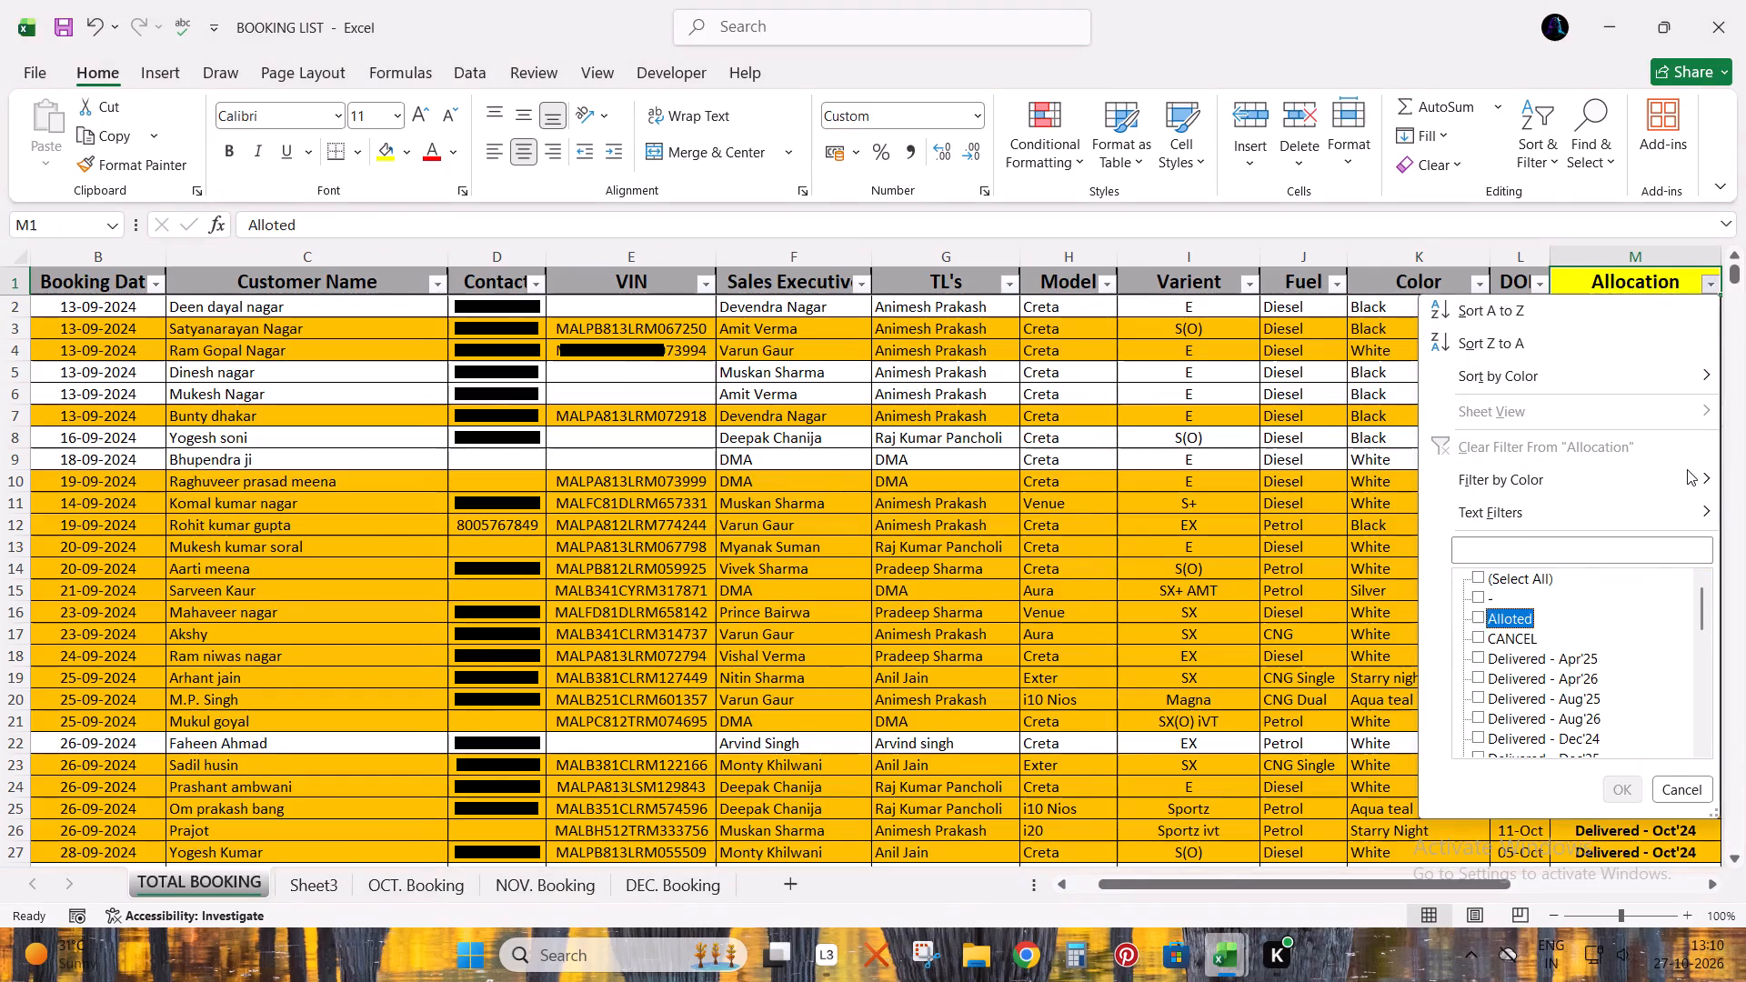
pyautogui.press('space')
pyautogui.press('Return')
pyautogui.press('Down')
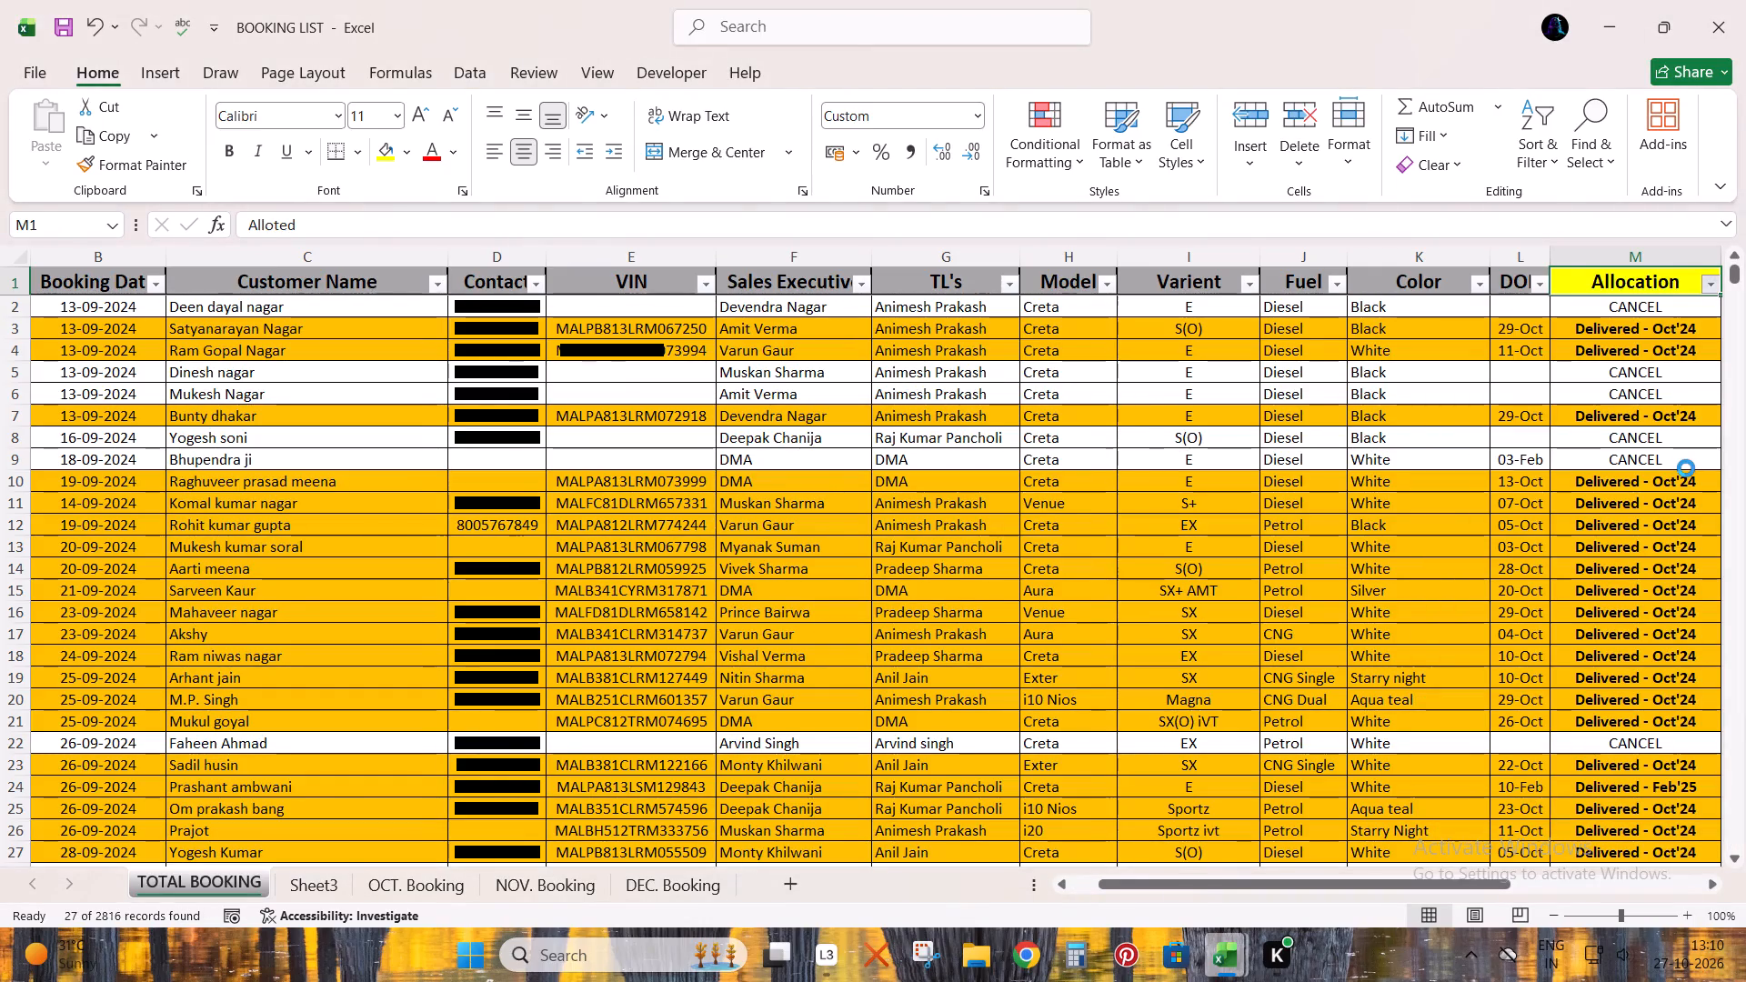
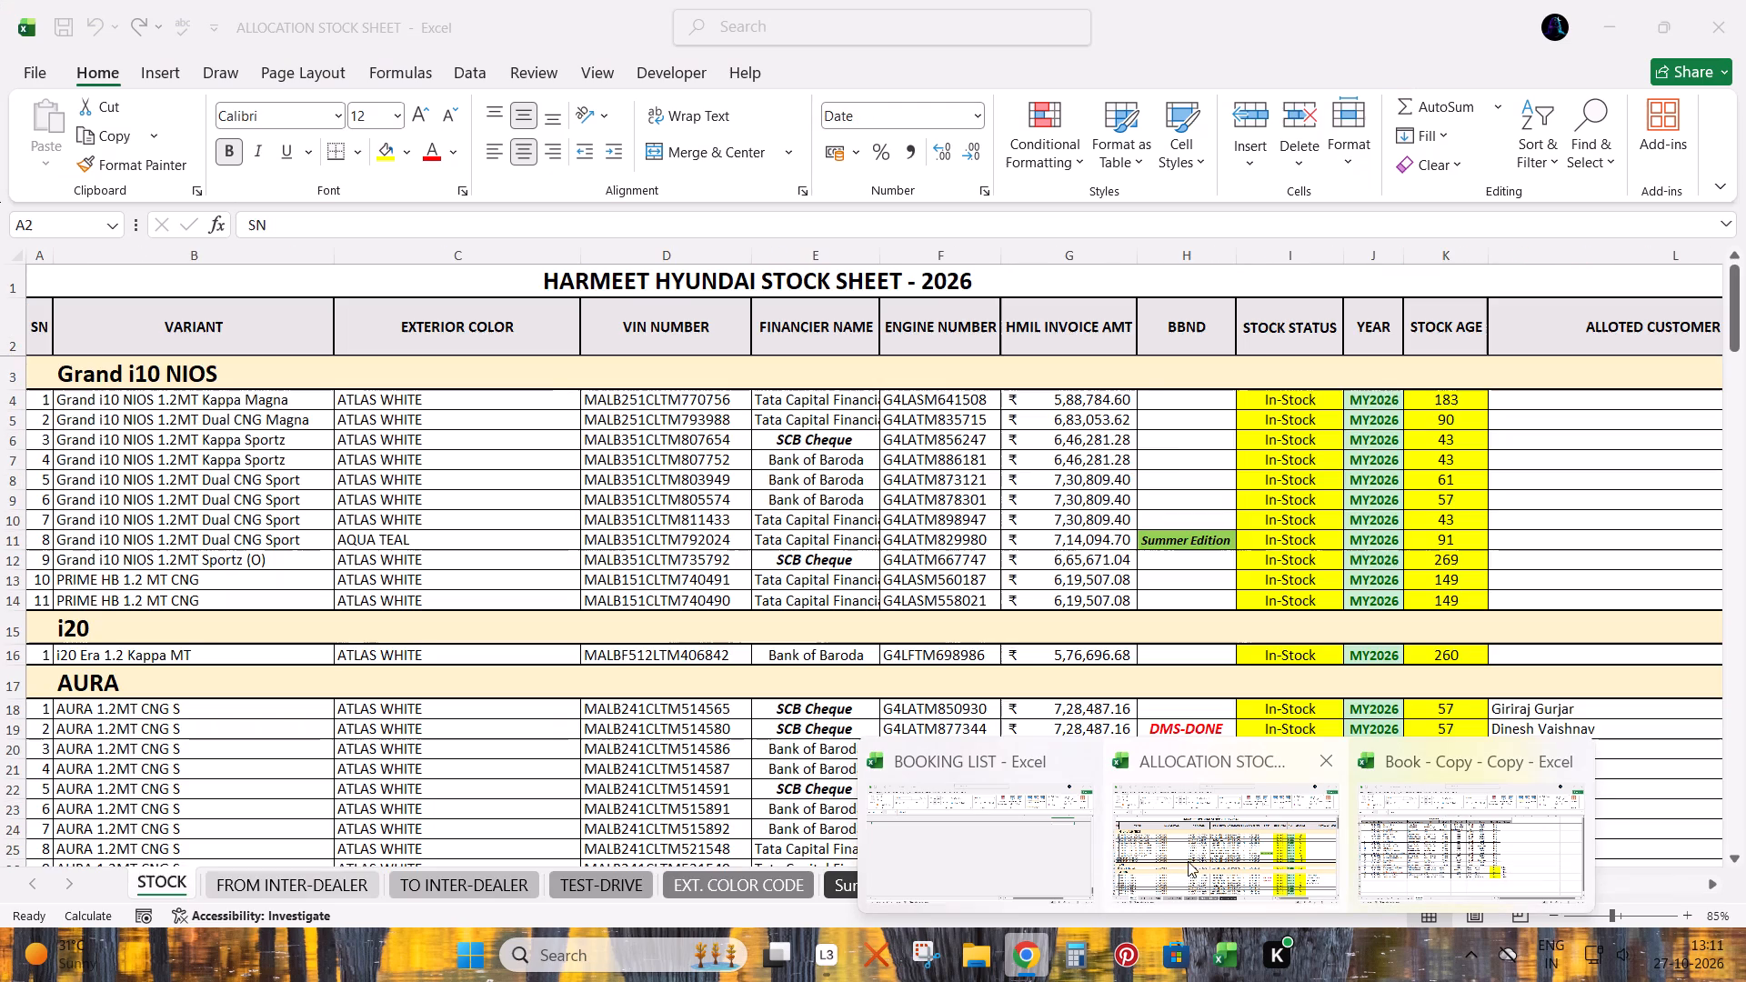
# Return to the BOOKING LIST workbook and review the Alloted bookings in the filtered TOTAL BOOKING sheet.
pyautogui.click(936, 834)
pyautogui.click(1009, 537)
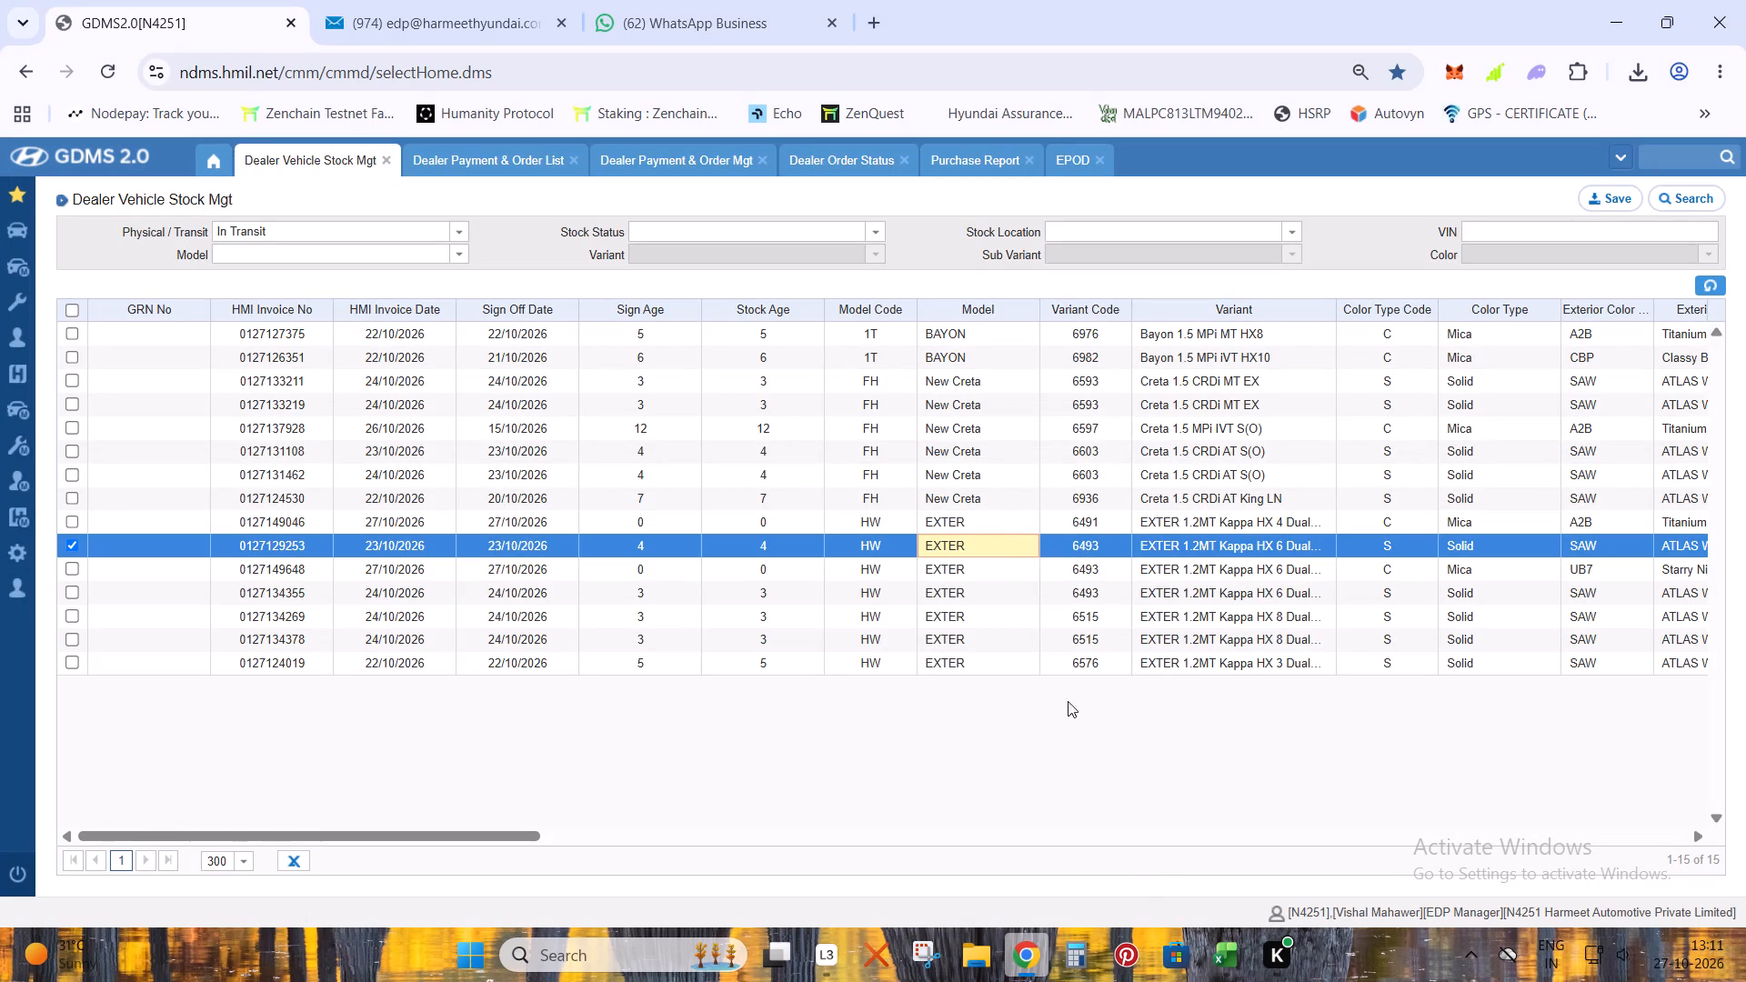
pyautogui.click(1225, 961)
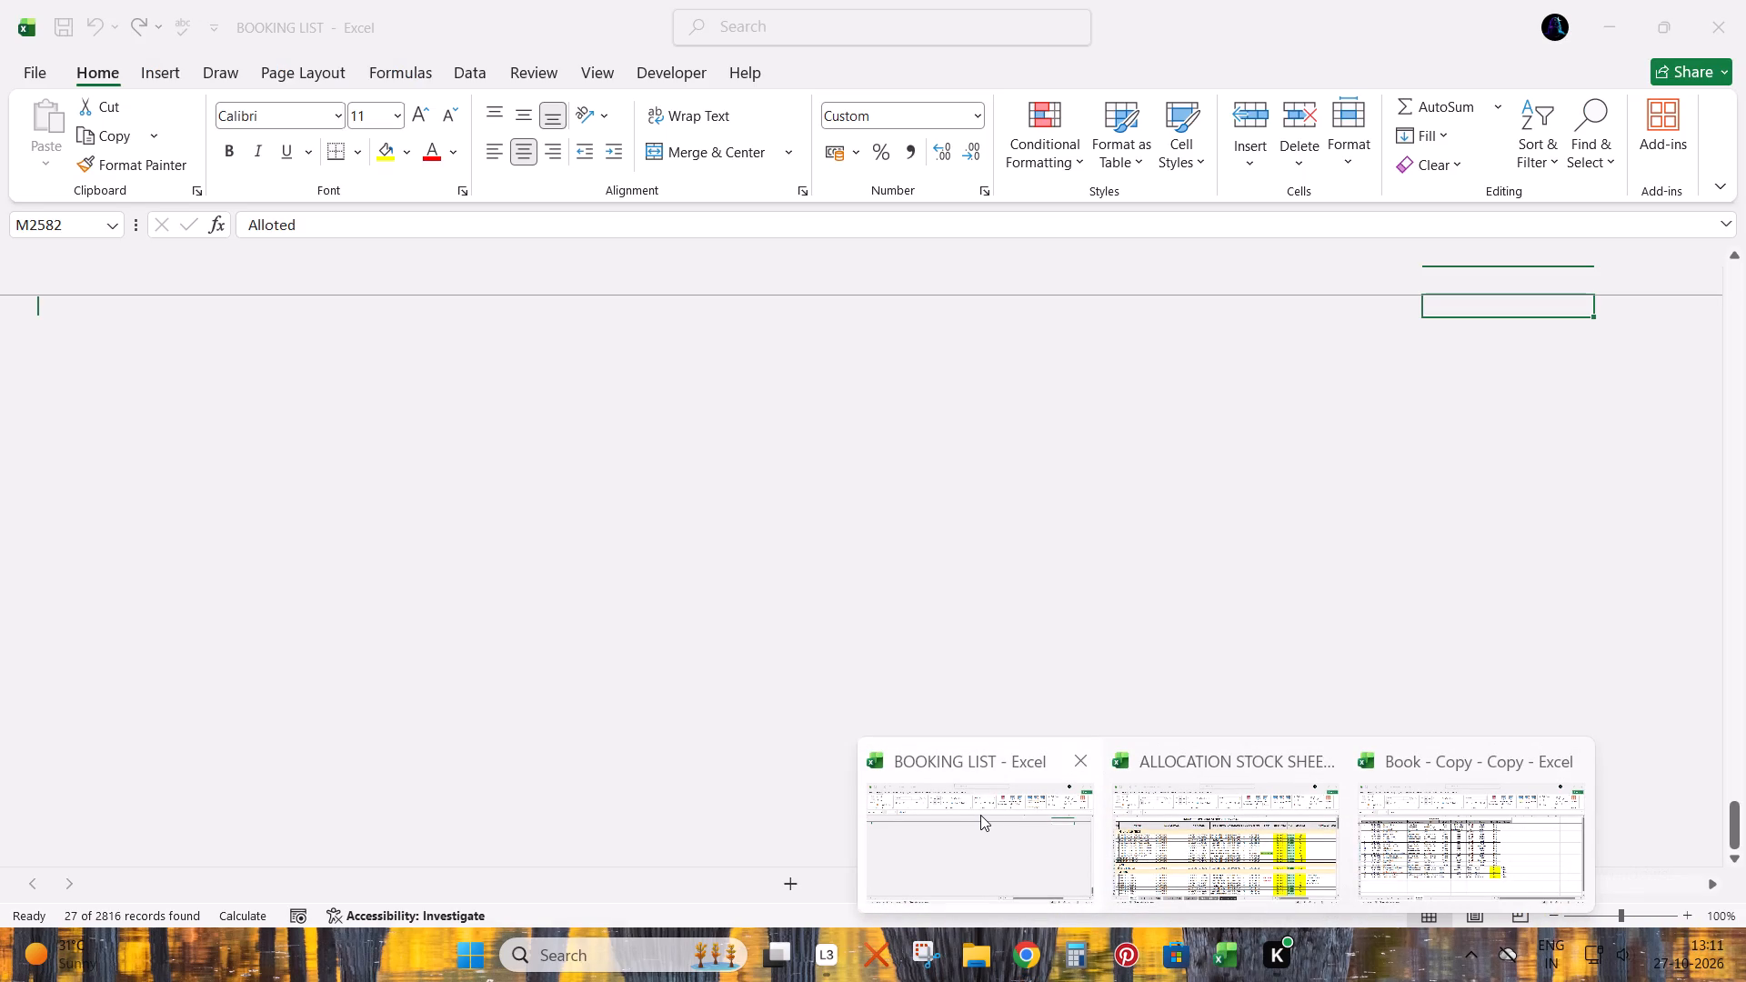
pyautogui.click(985, 813)
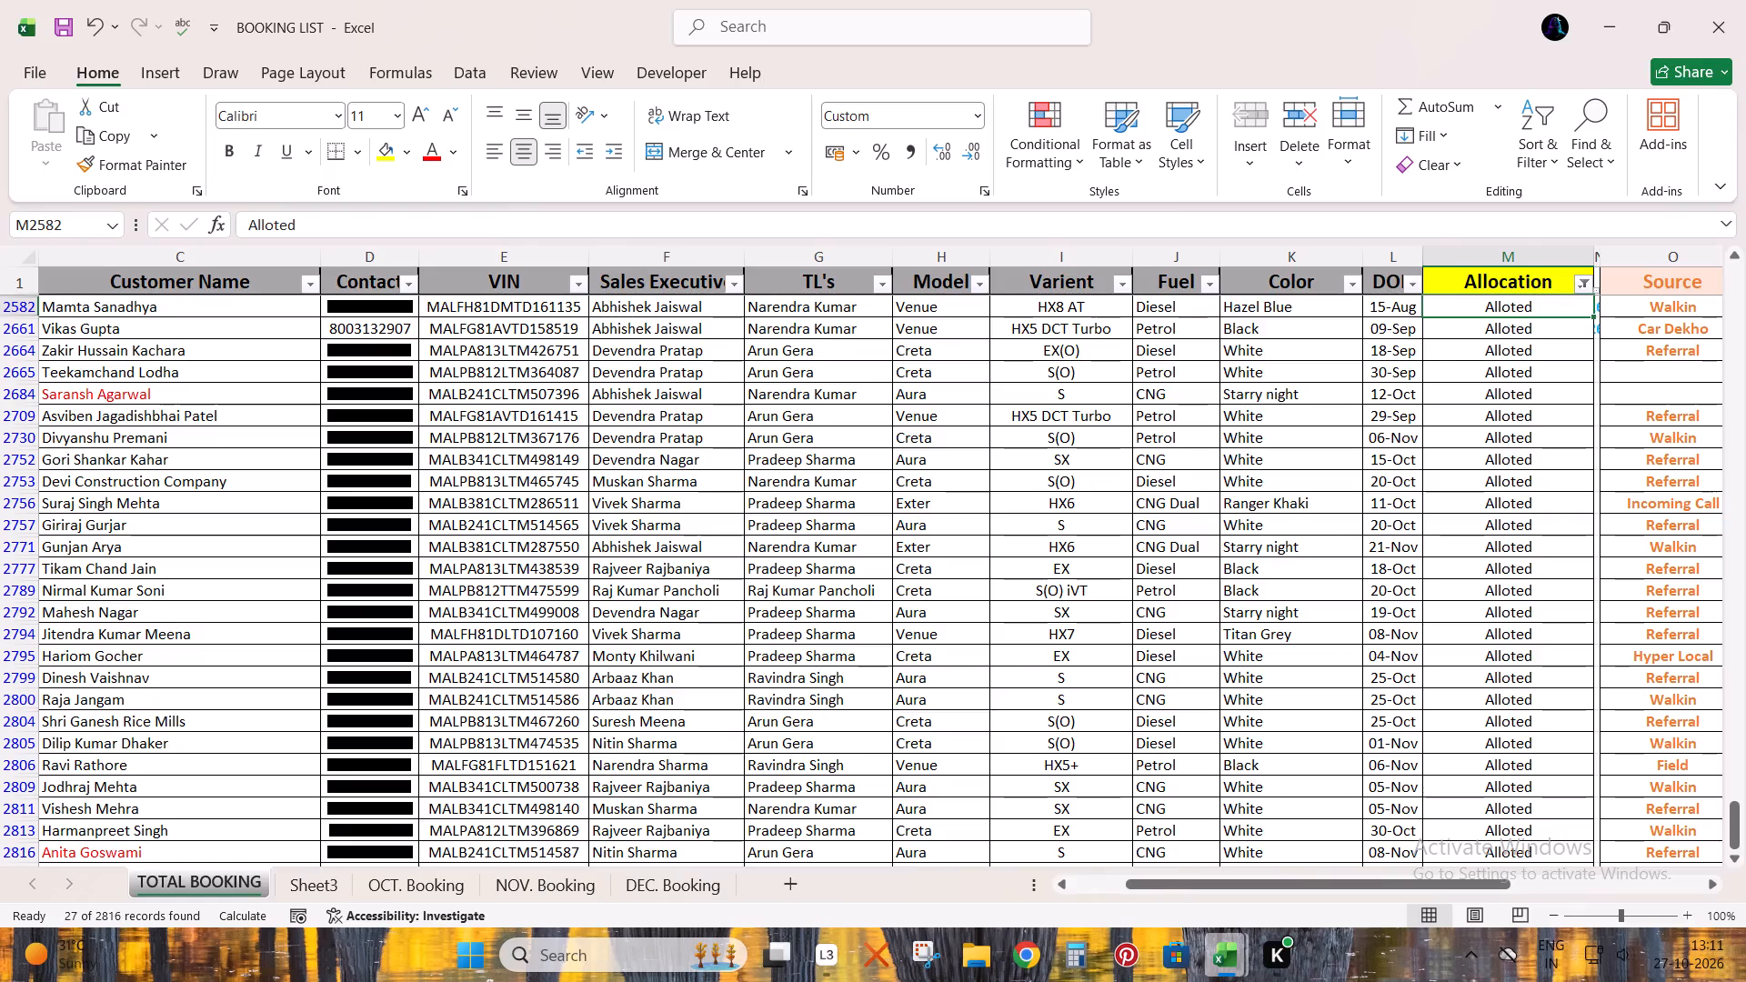
pyautogui.scroll(-2, 1487, 683)
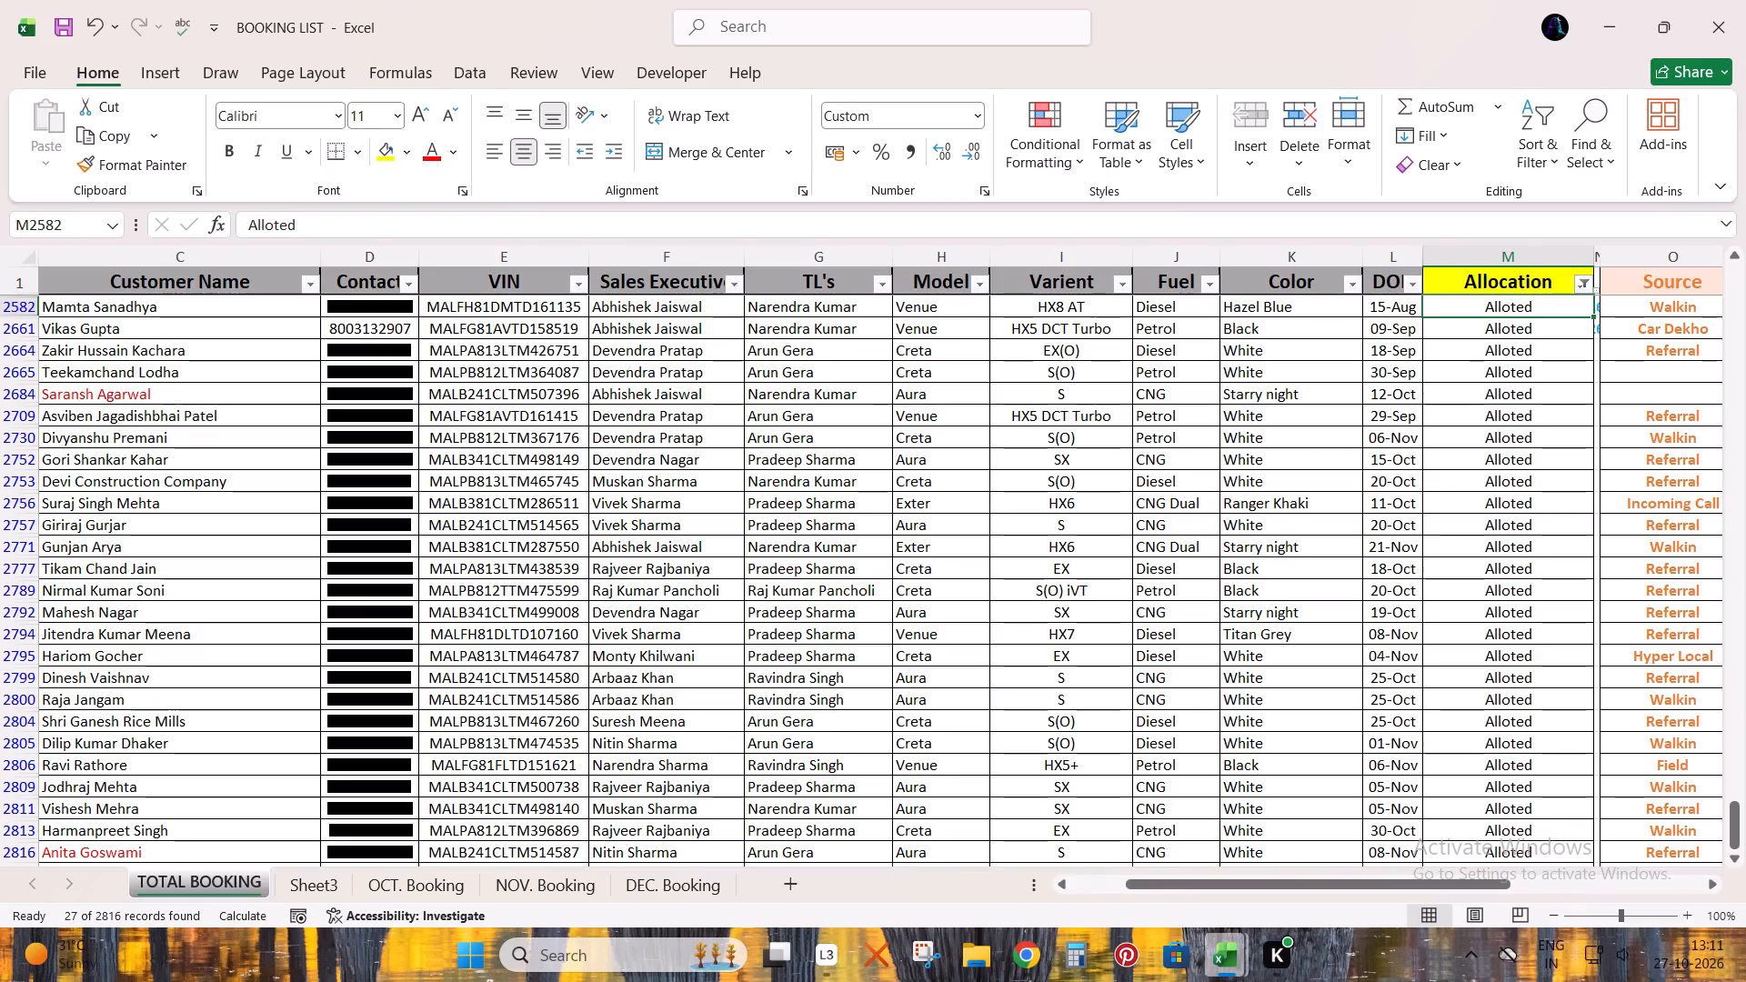
pyautogui.scroll(-2, 1483, 686)
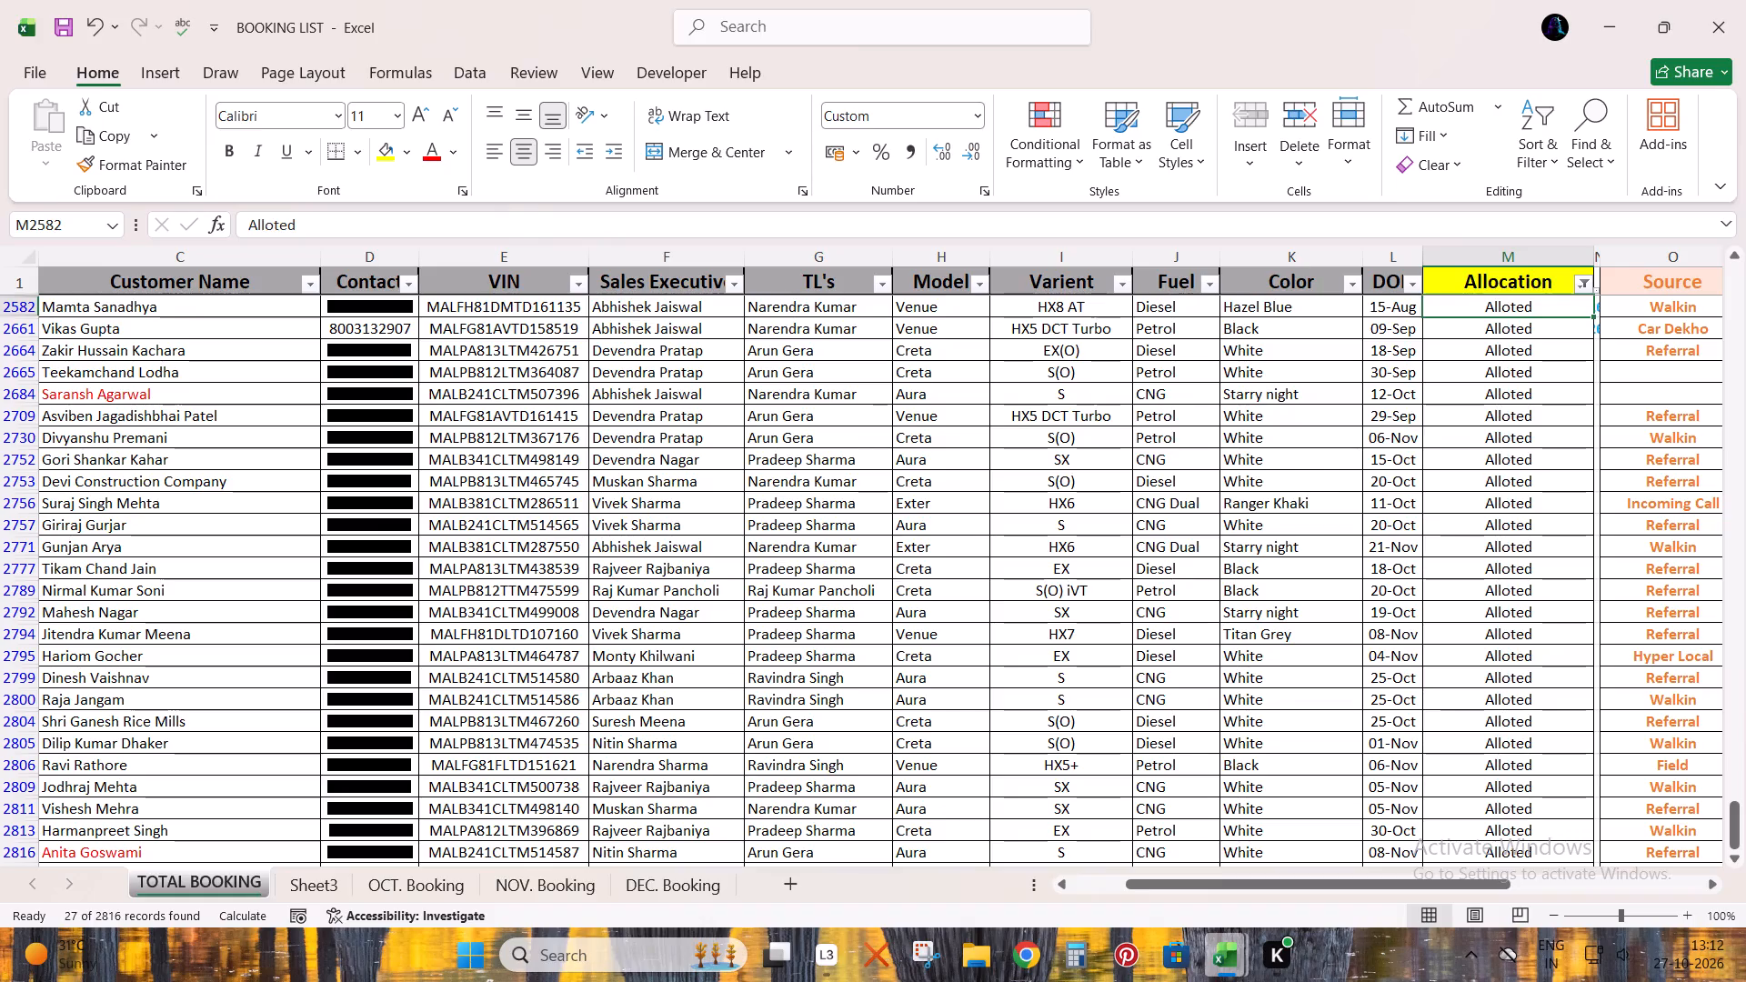
pyautogui.scroll(-3, 1400, 586)
pyautogui.click(1445, 577)
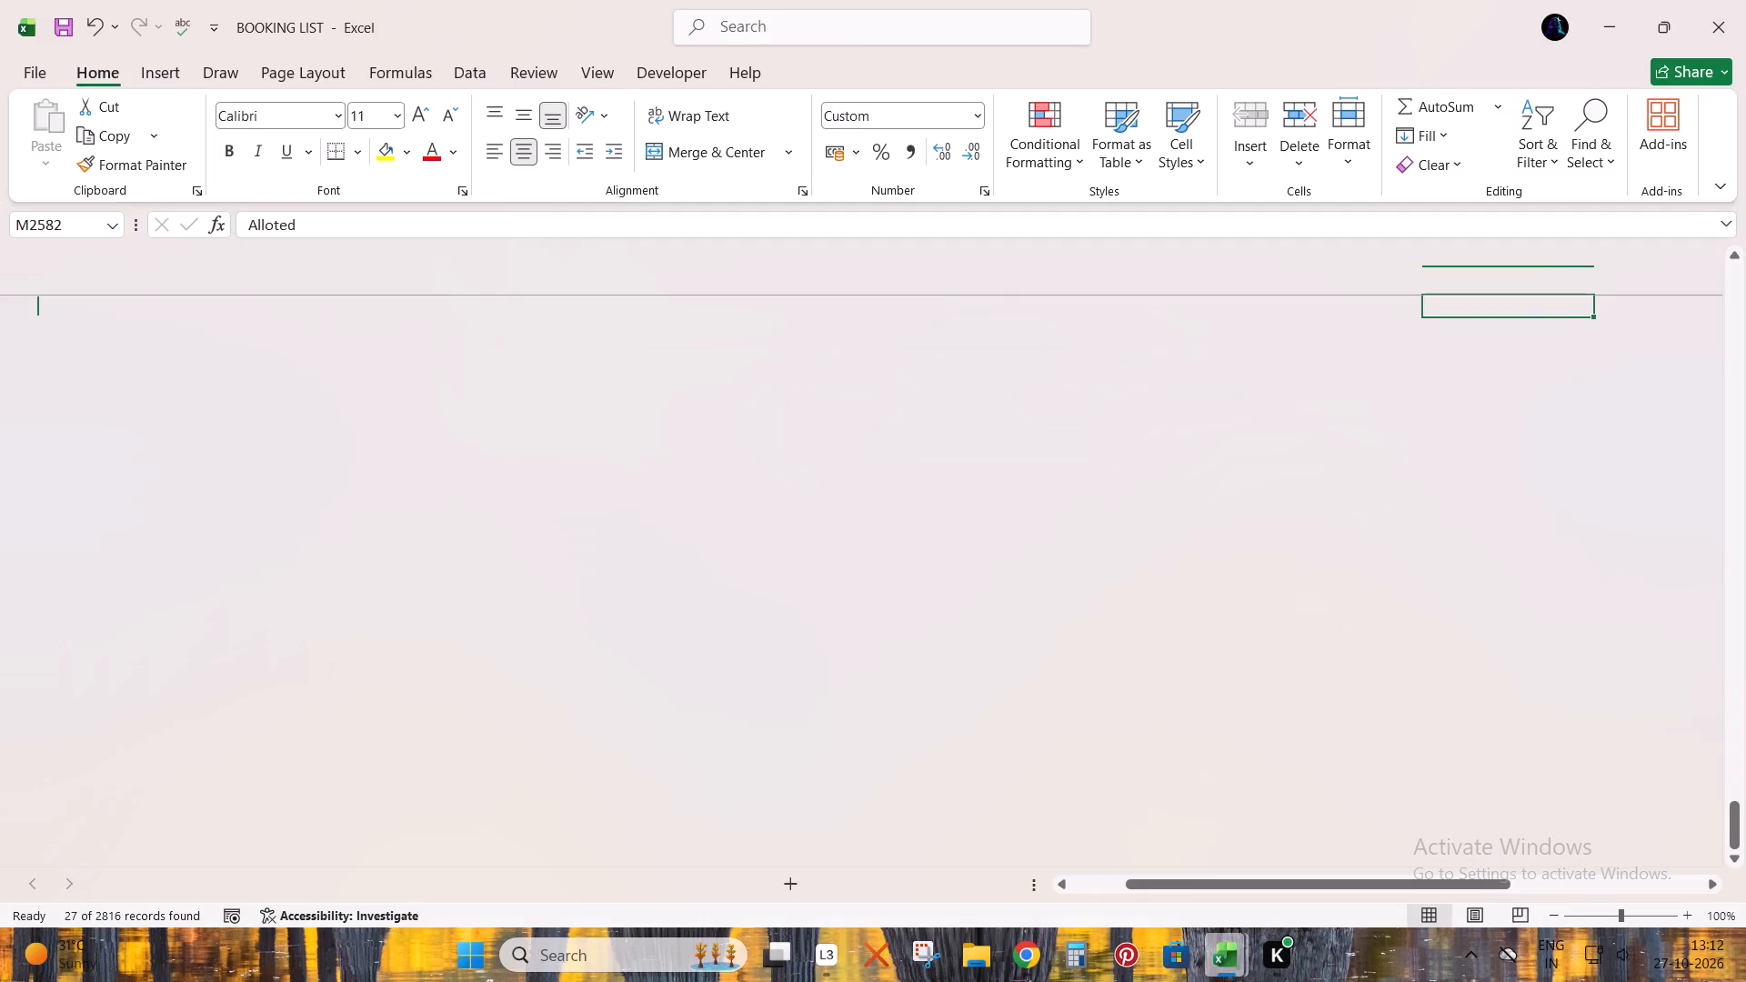
# Turn off the header filters in the TOTAL BOOKING sheet.
pyautogui.click(1420, 452)
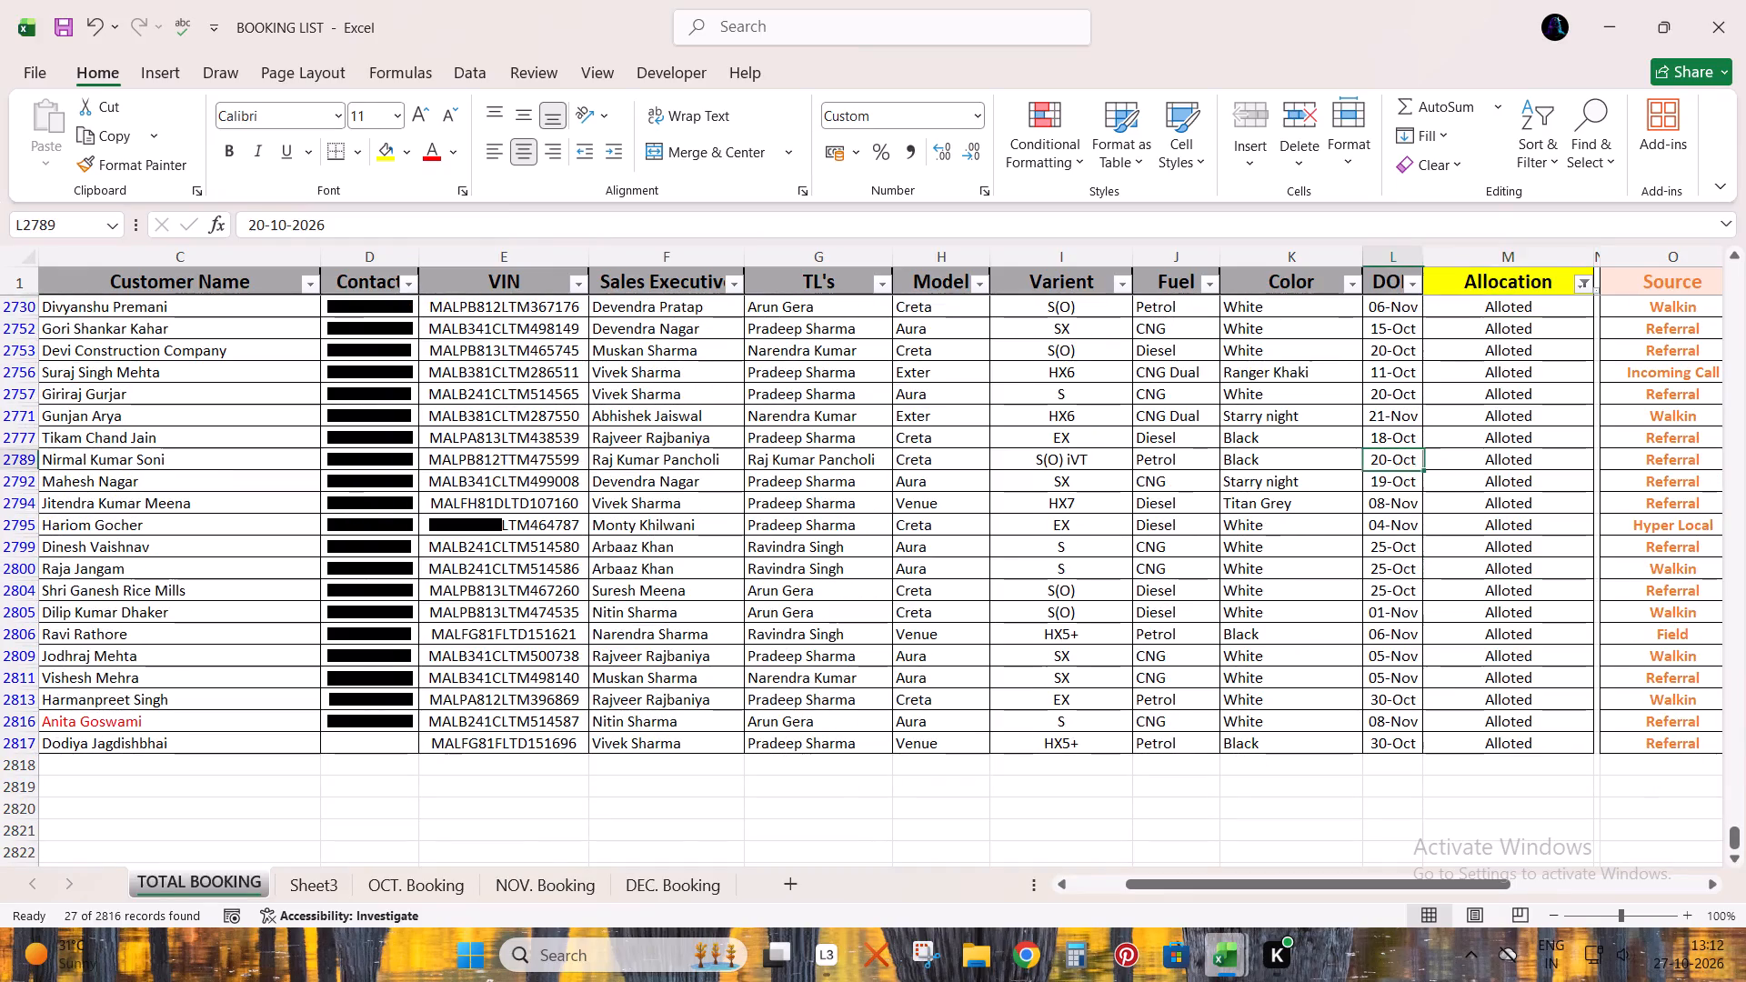
pyautogui.hotkey('ctrl', 'Up')
pyautogui.hotkey('ctrl', 'shift', 'l')
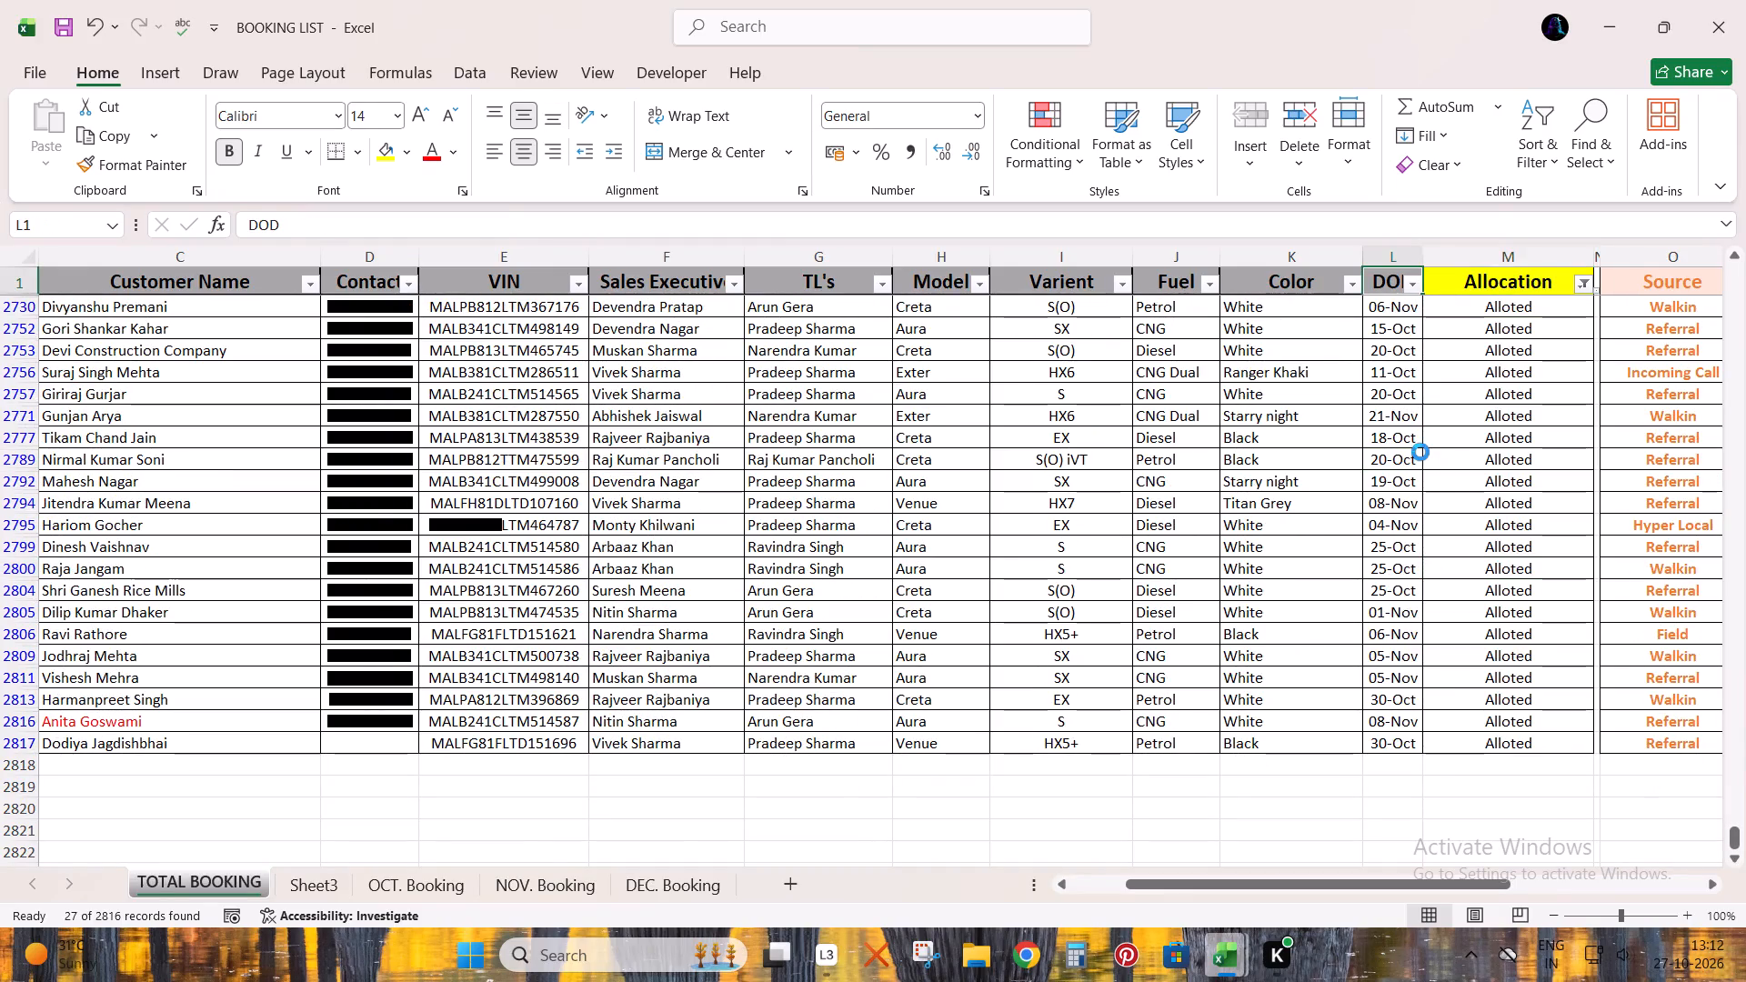
pyautogui.hotkey('ctrl', 'Left')
pyautogui.hotkey('ctrl', 'Down')
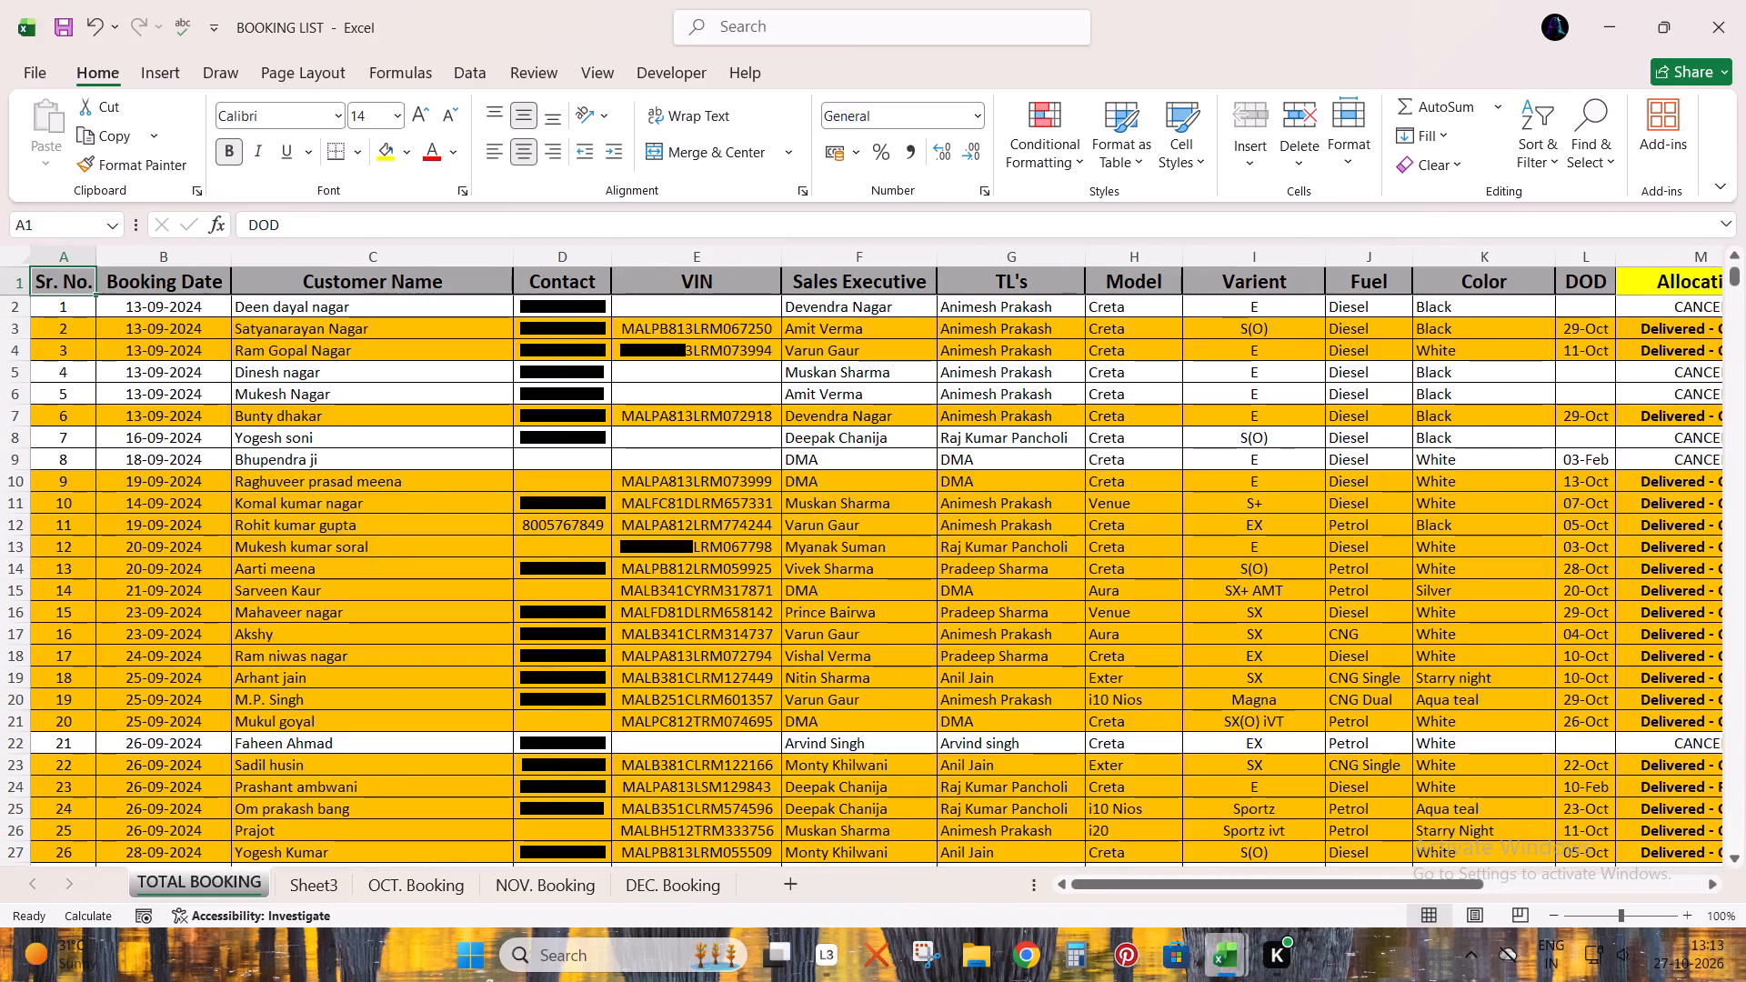
pyautogui.press('Down')
pyautogui.press('Down')
pyautogui.press('Down')
pyautogui.press('Down')
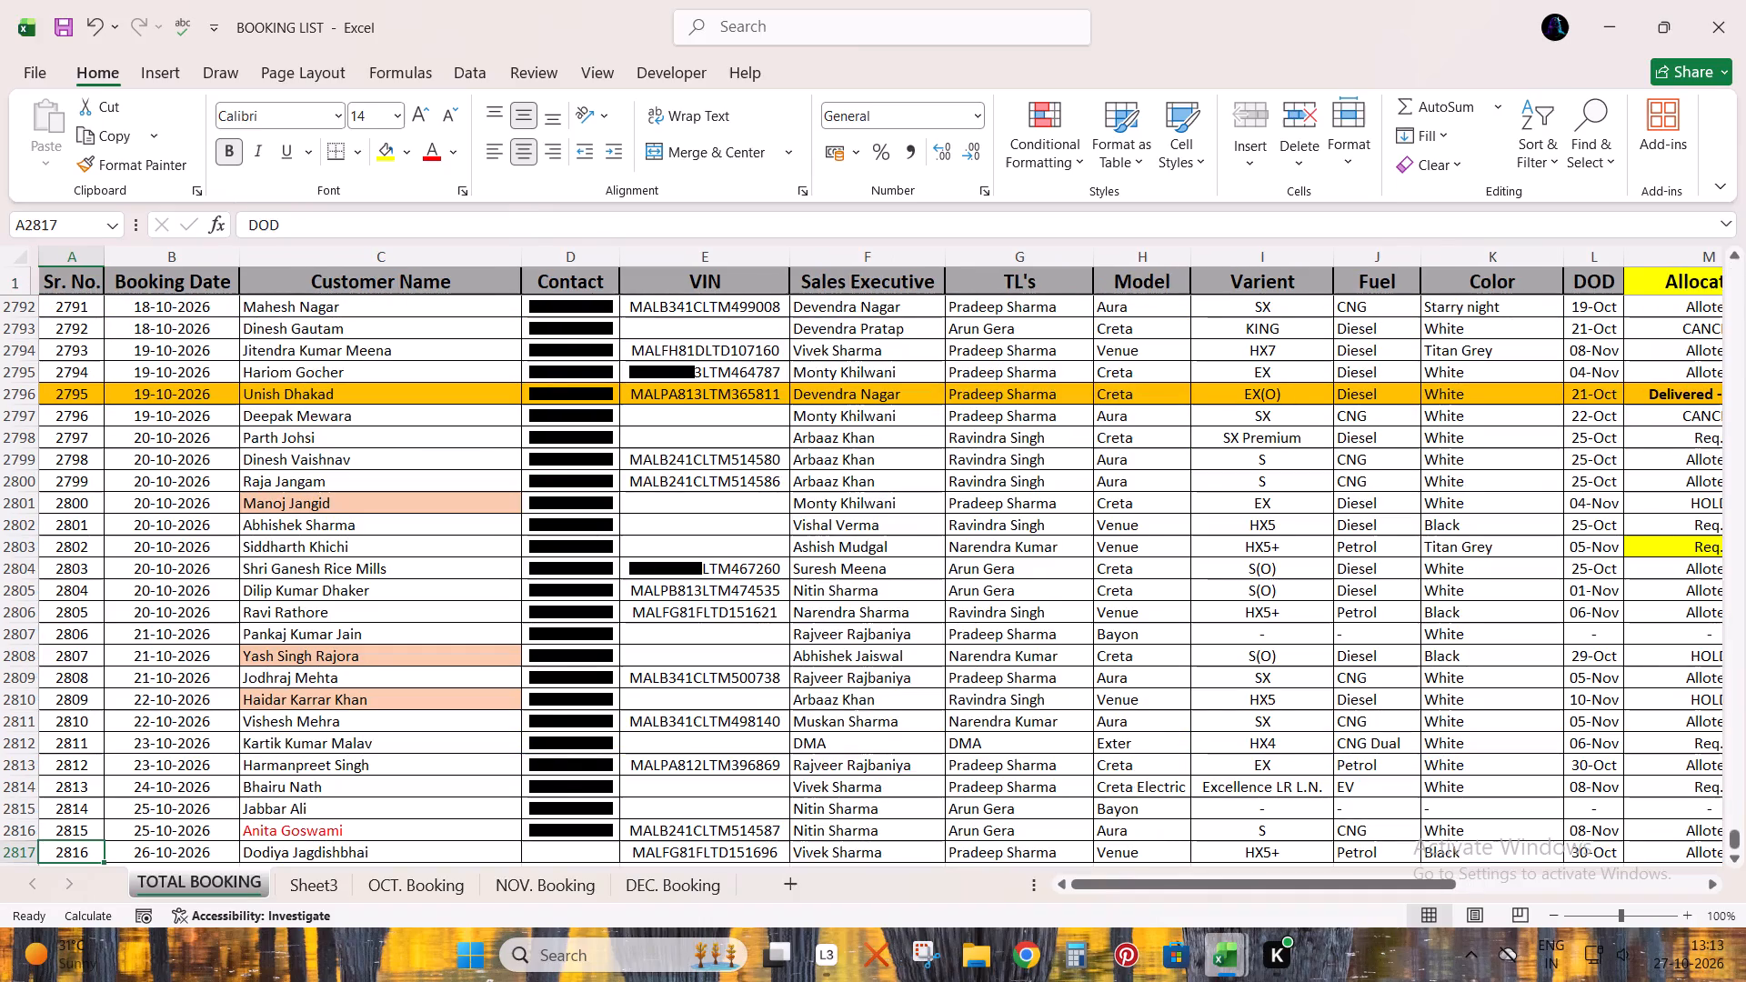
pyautogui.press('Right')
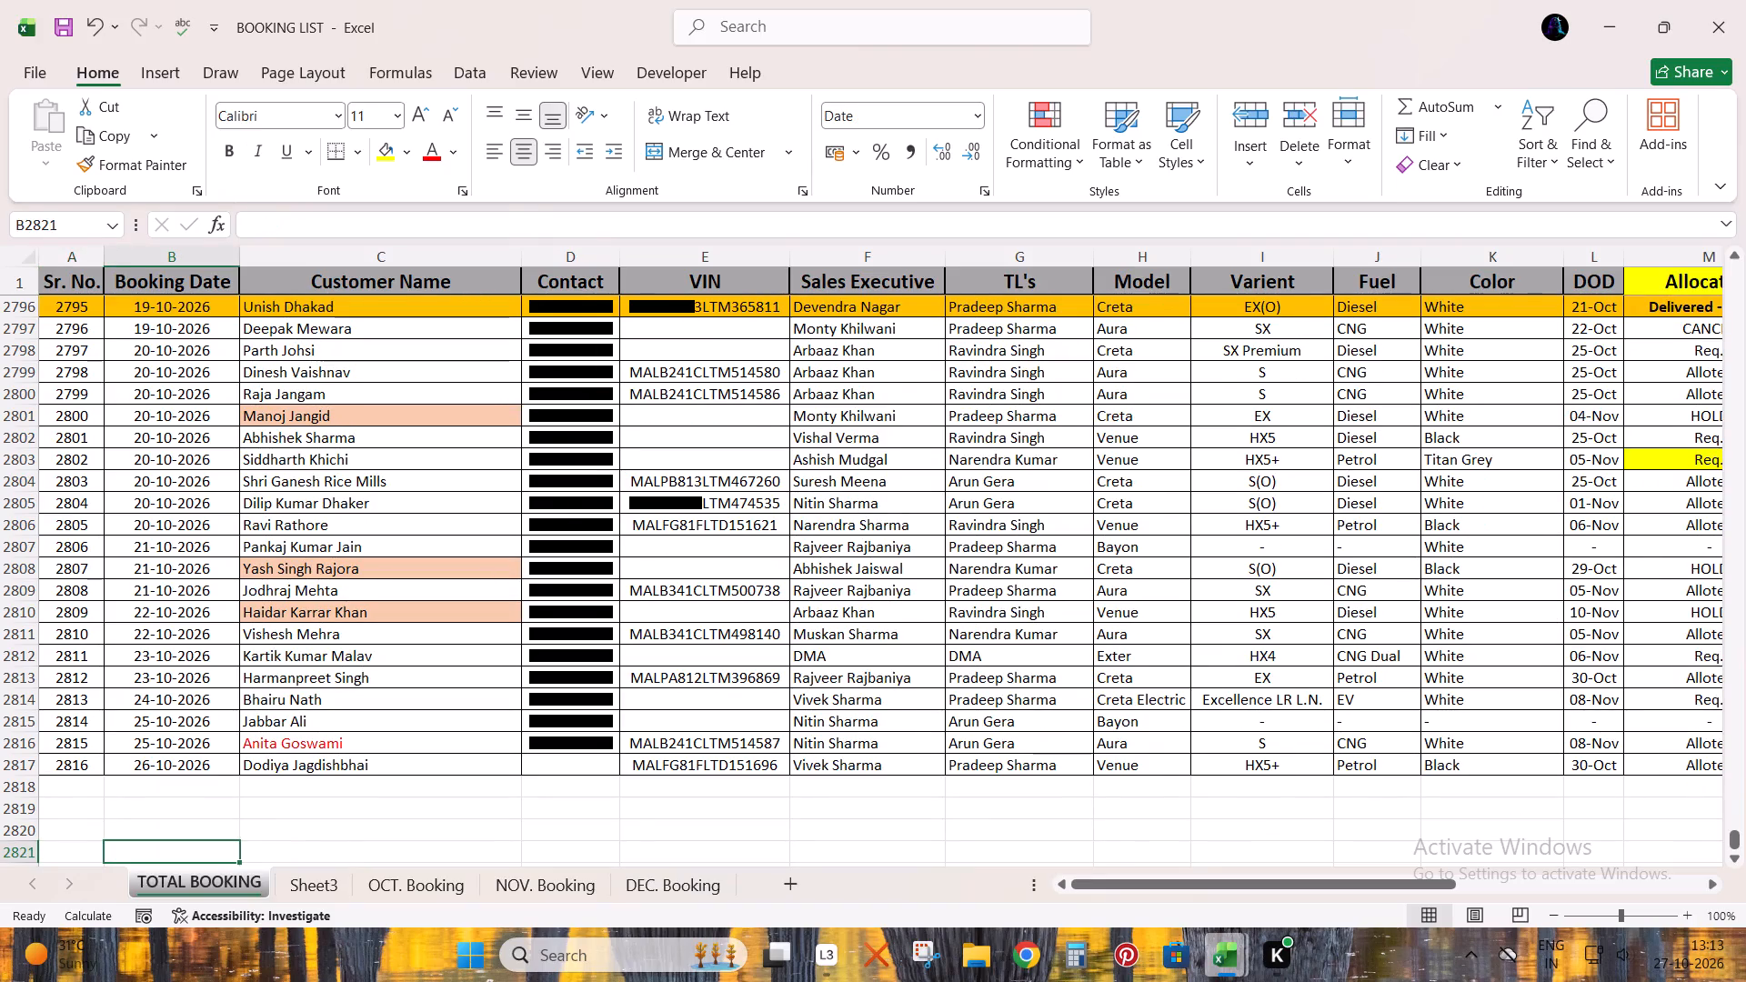
pyautogui.hotkey('ctrl', 'f')
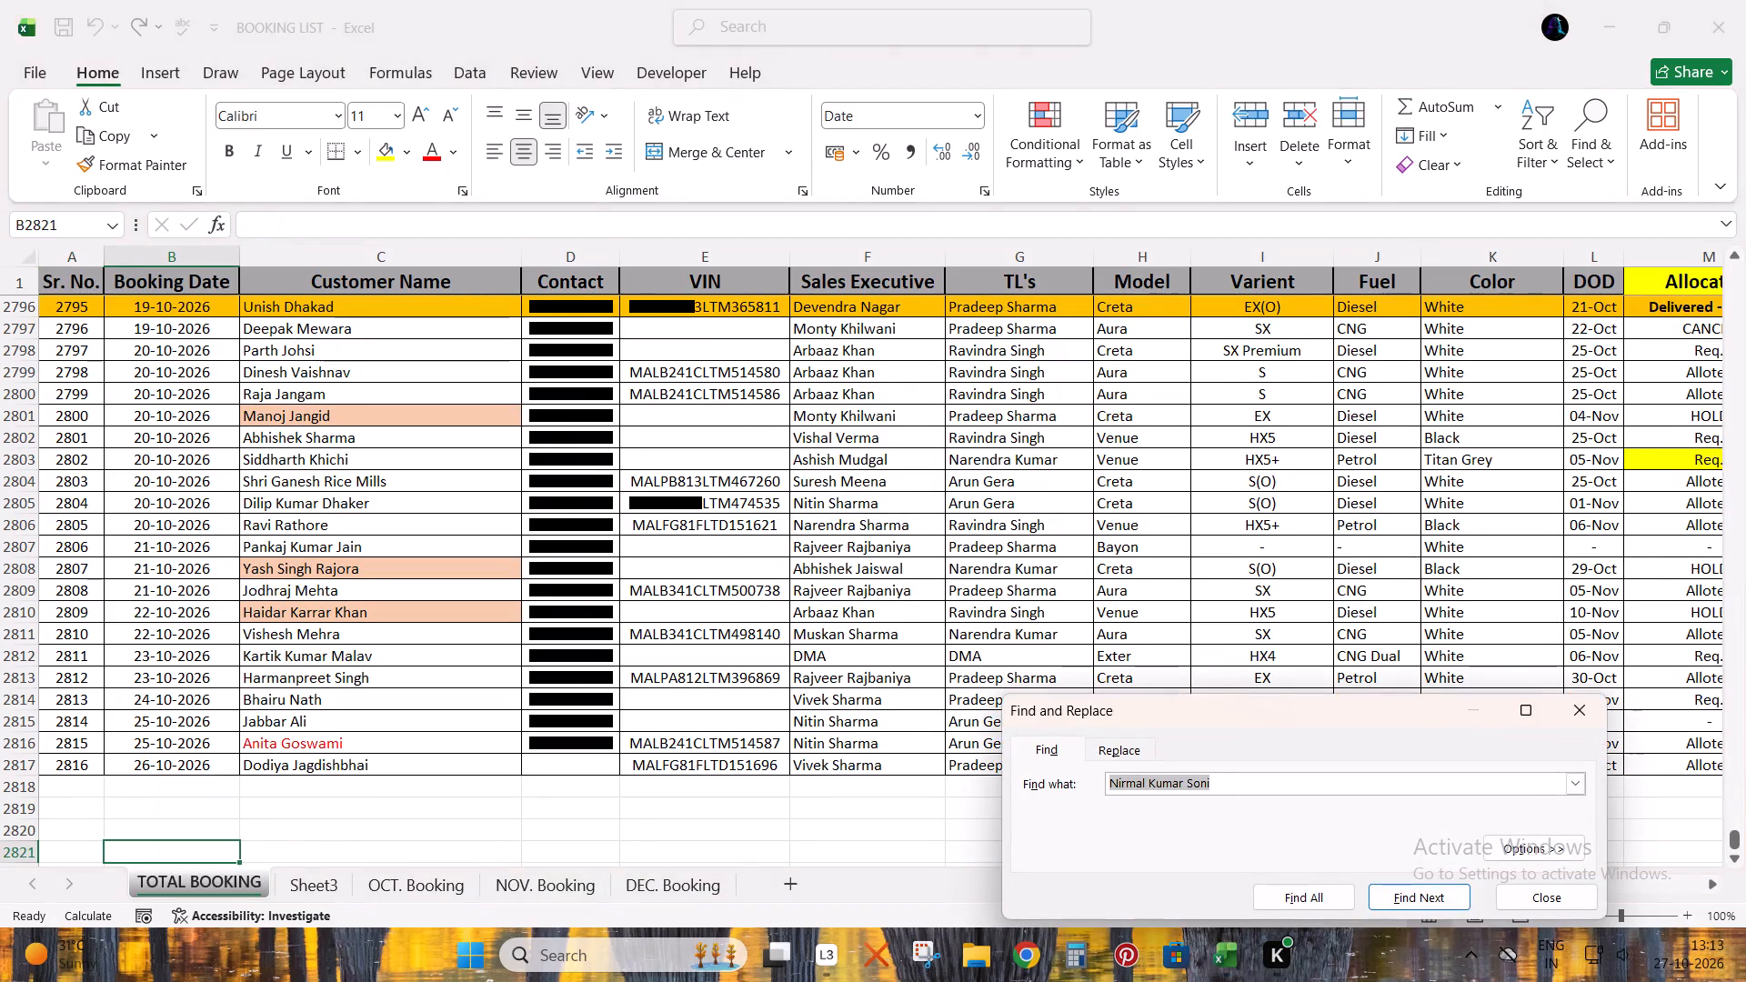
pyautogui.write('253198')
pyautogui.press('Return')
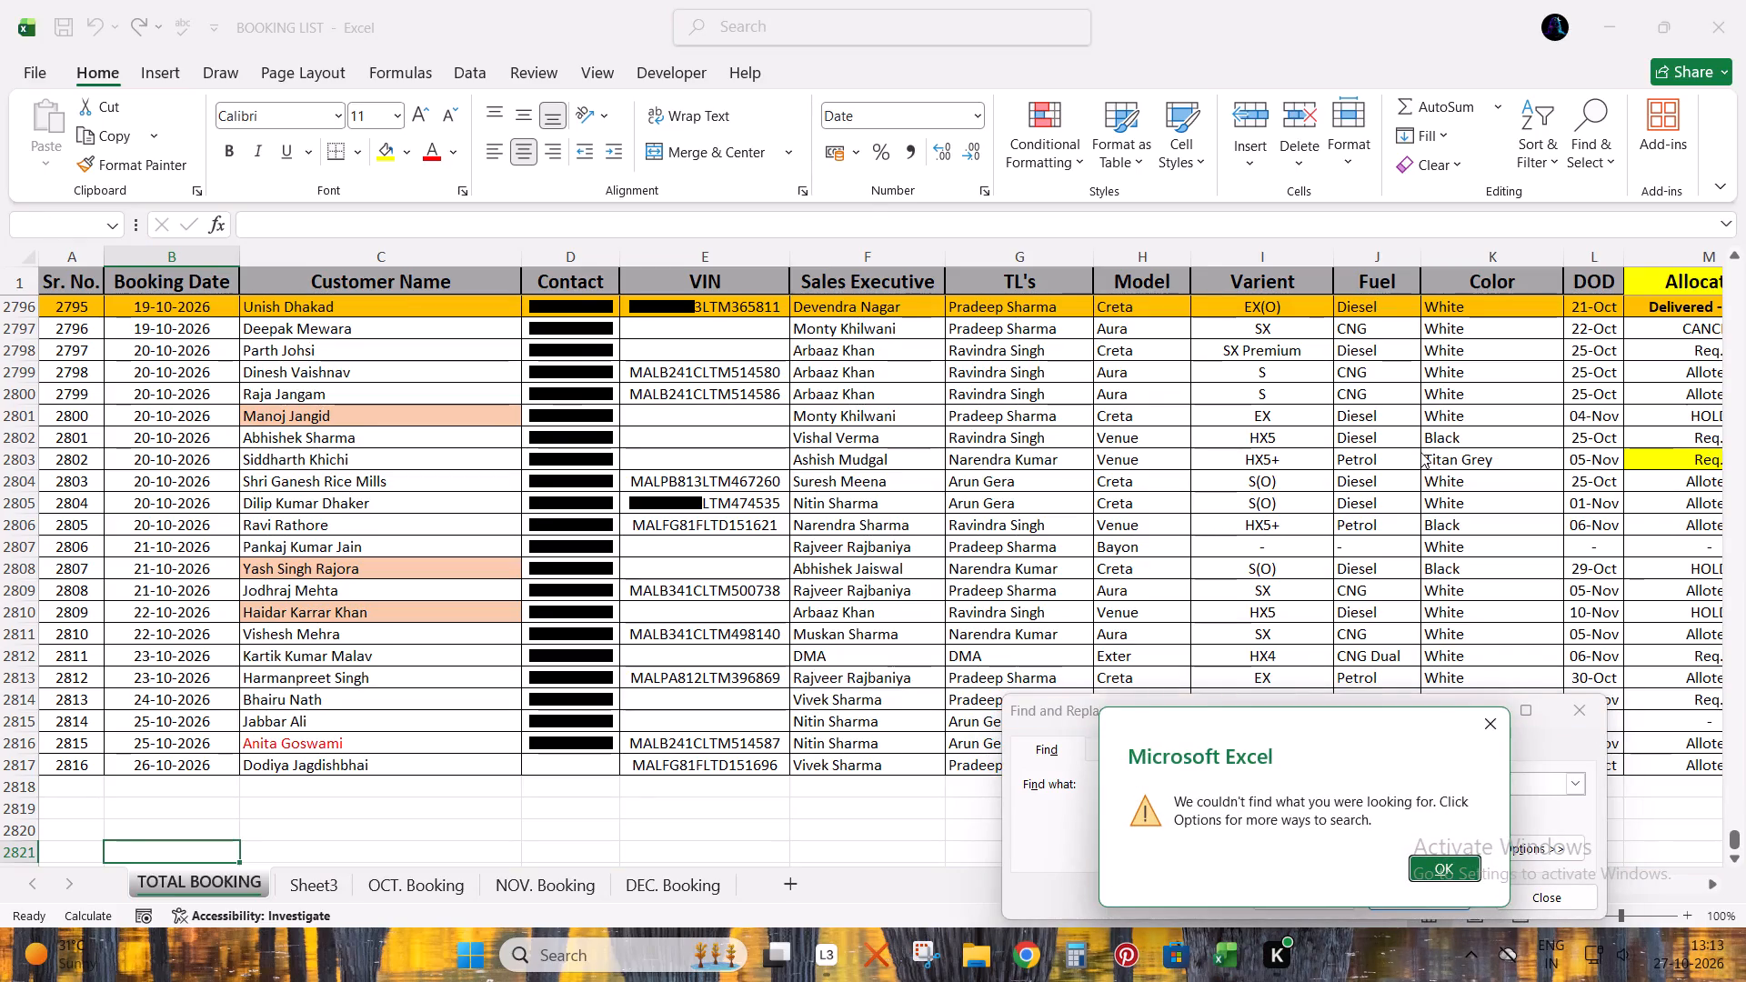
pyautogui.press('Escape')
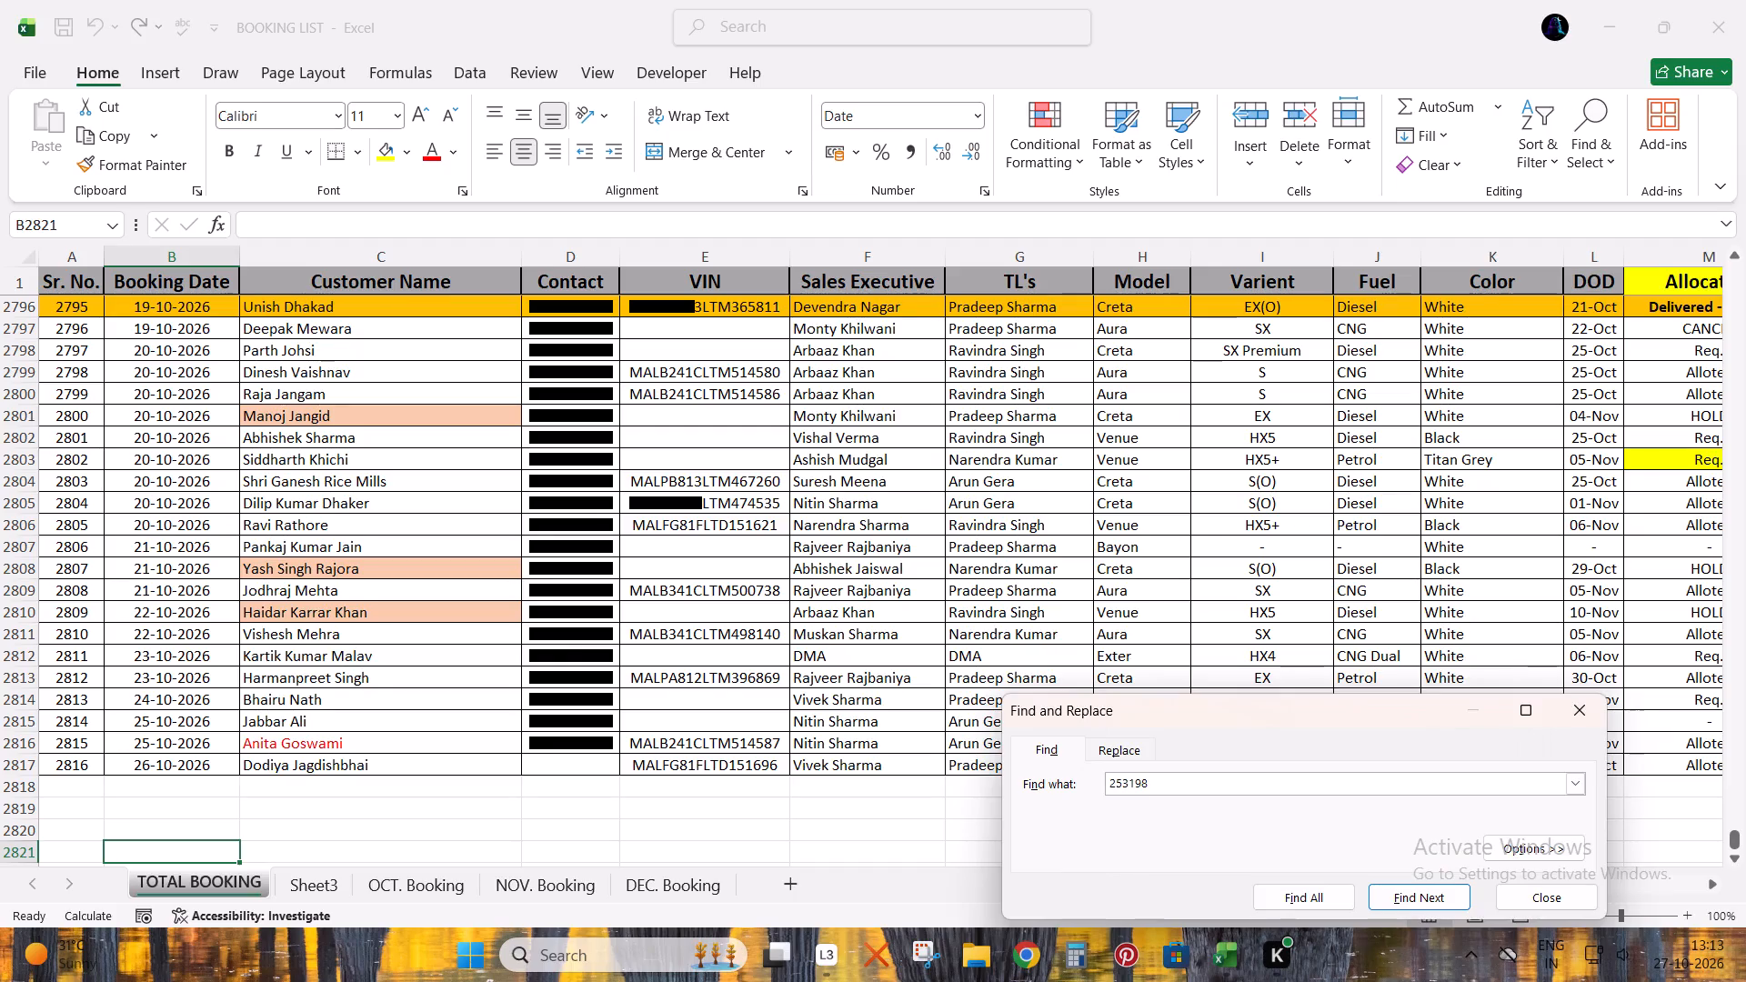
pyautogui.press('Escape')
# Examine the mid-October 2026 bookings, checking row 2797 across its sales executive, model, allocation, source, booking amount, deal and finance entries.
pyautogui.scroll(5, 1051, 501)
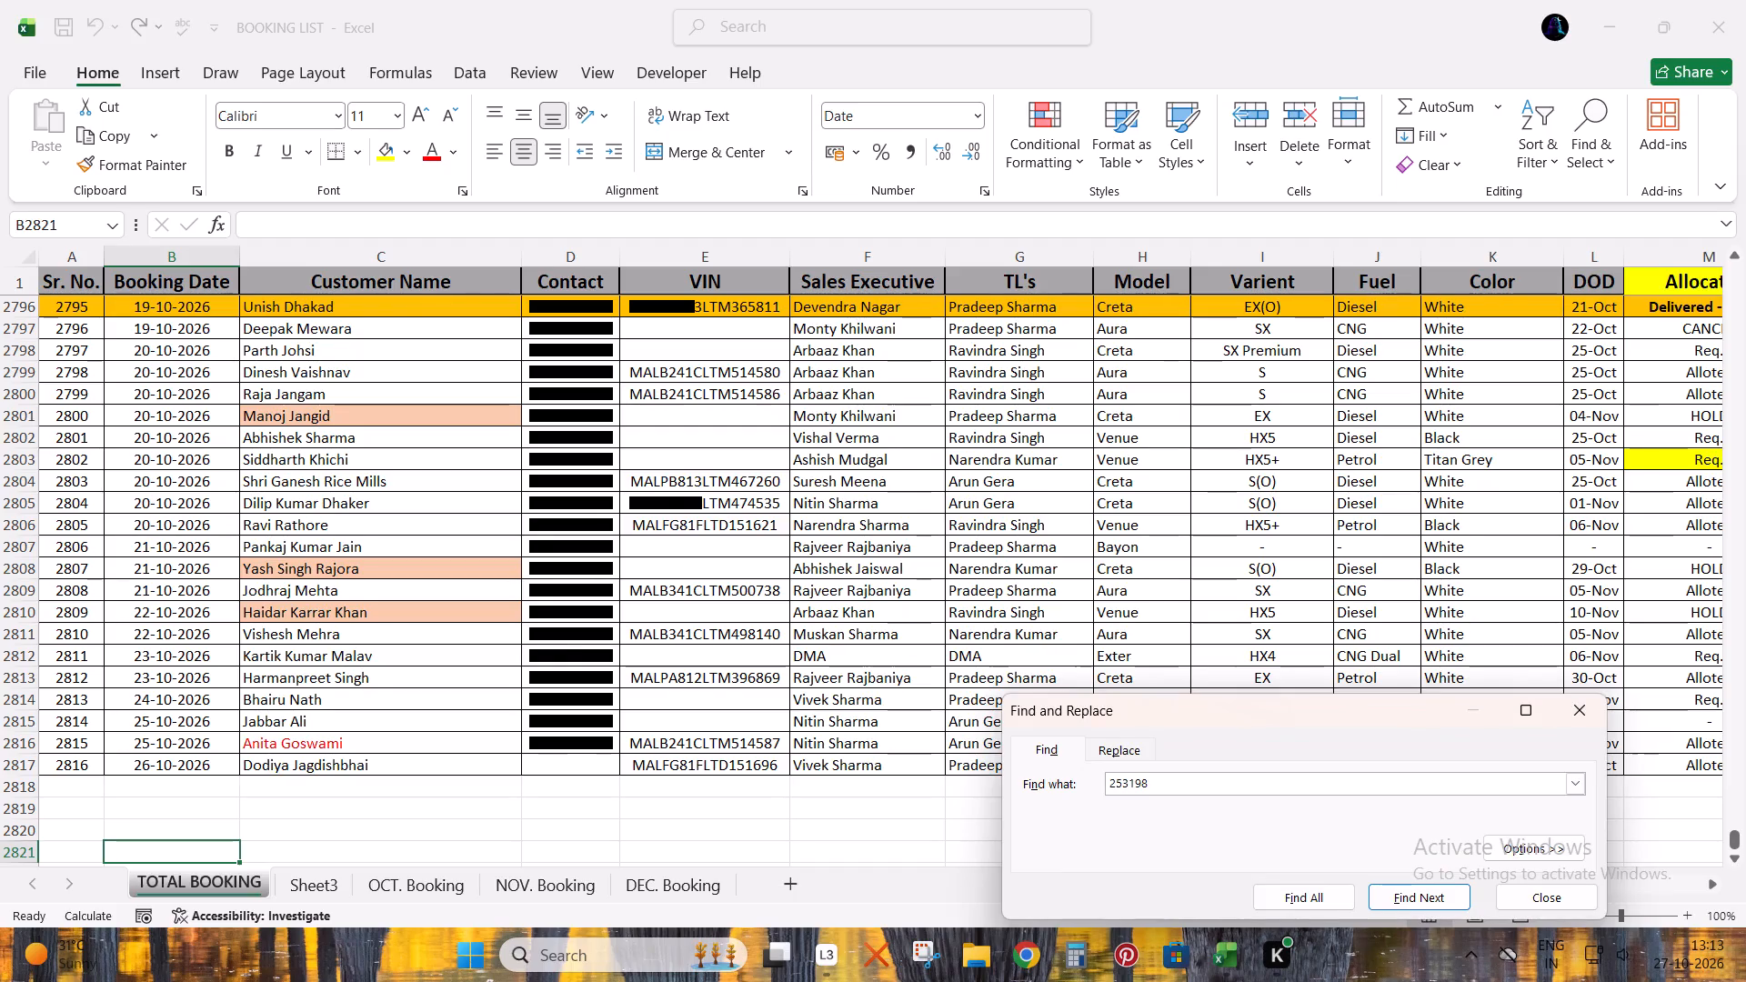
pyautogui.scroll(4, 313, 520)
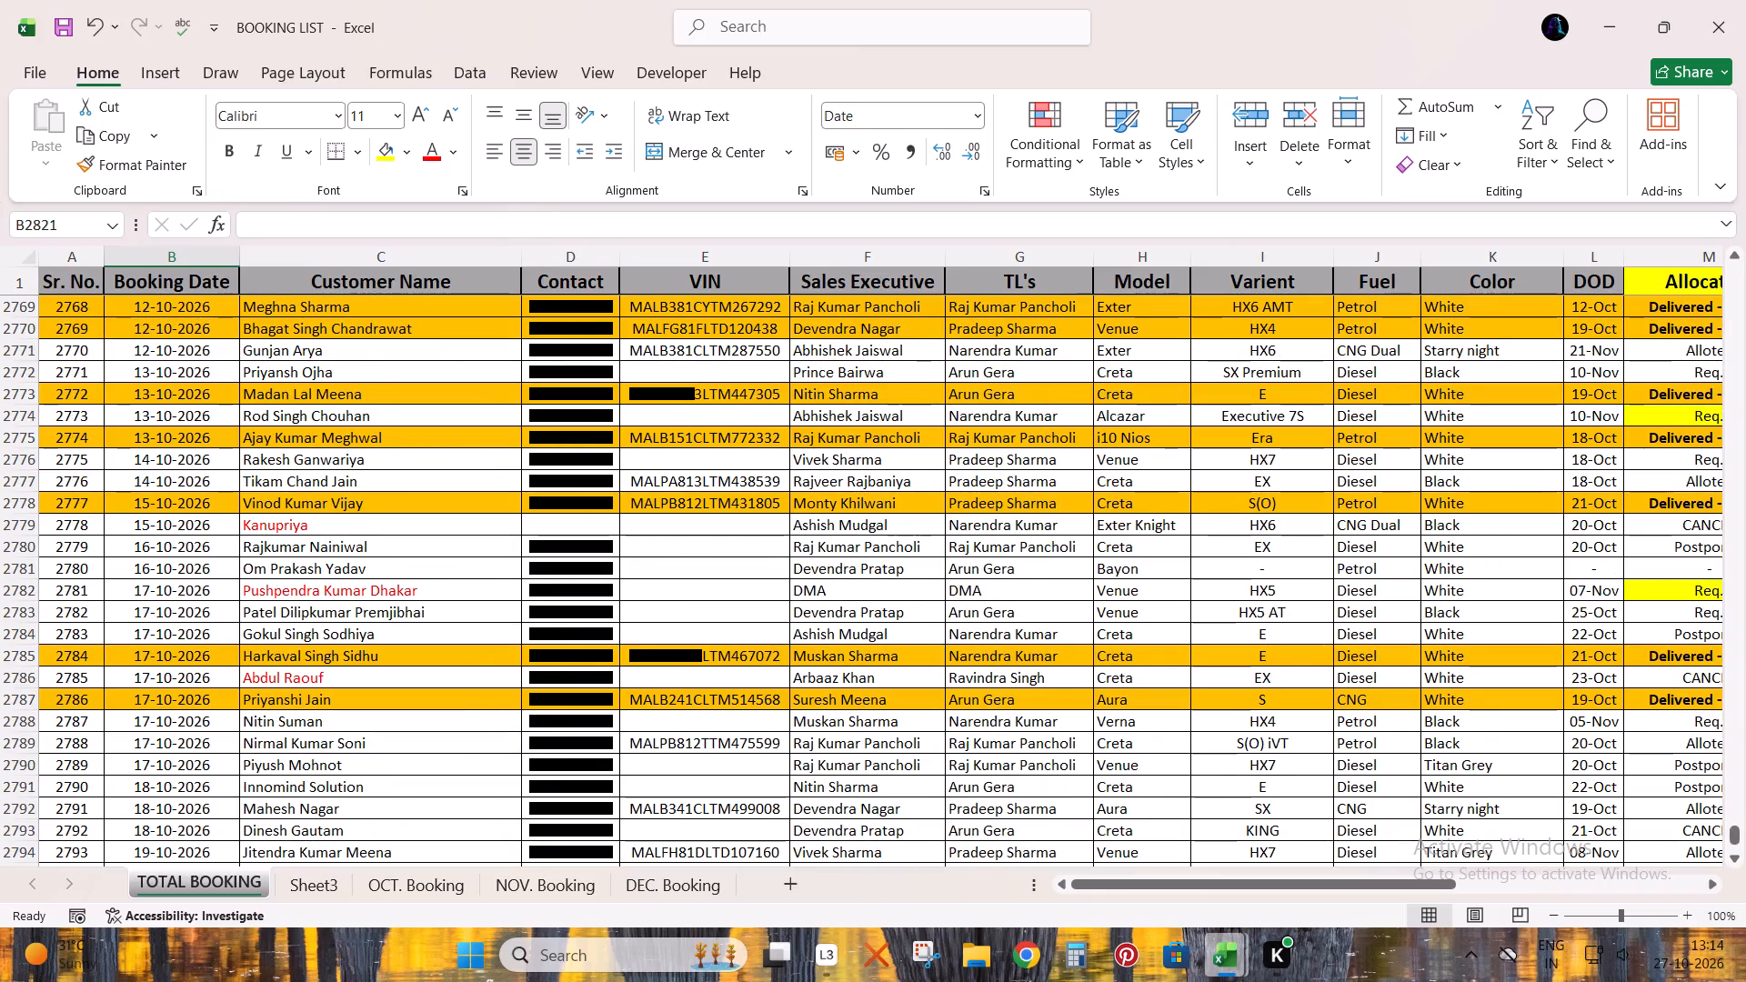
pyautogui.scroll(-1, 366, 824)
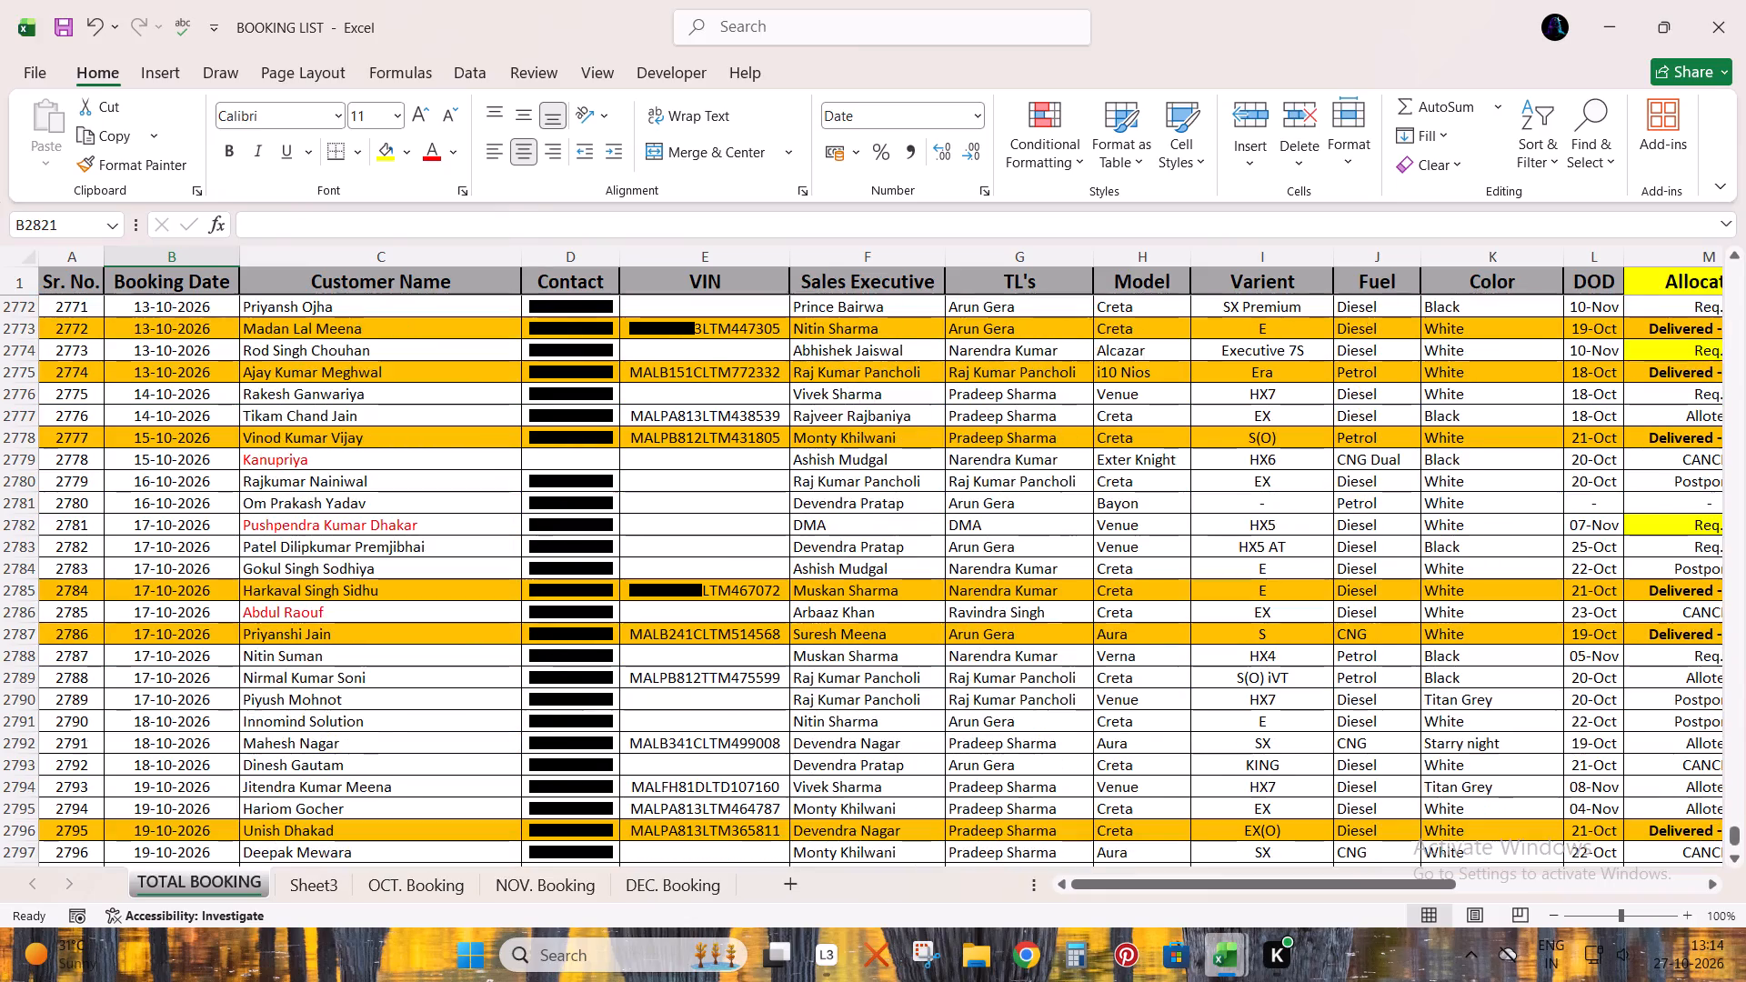
pyautogui.scroll(-1, 318, 786)
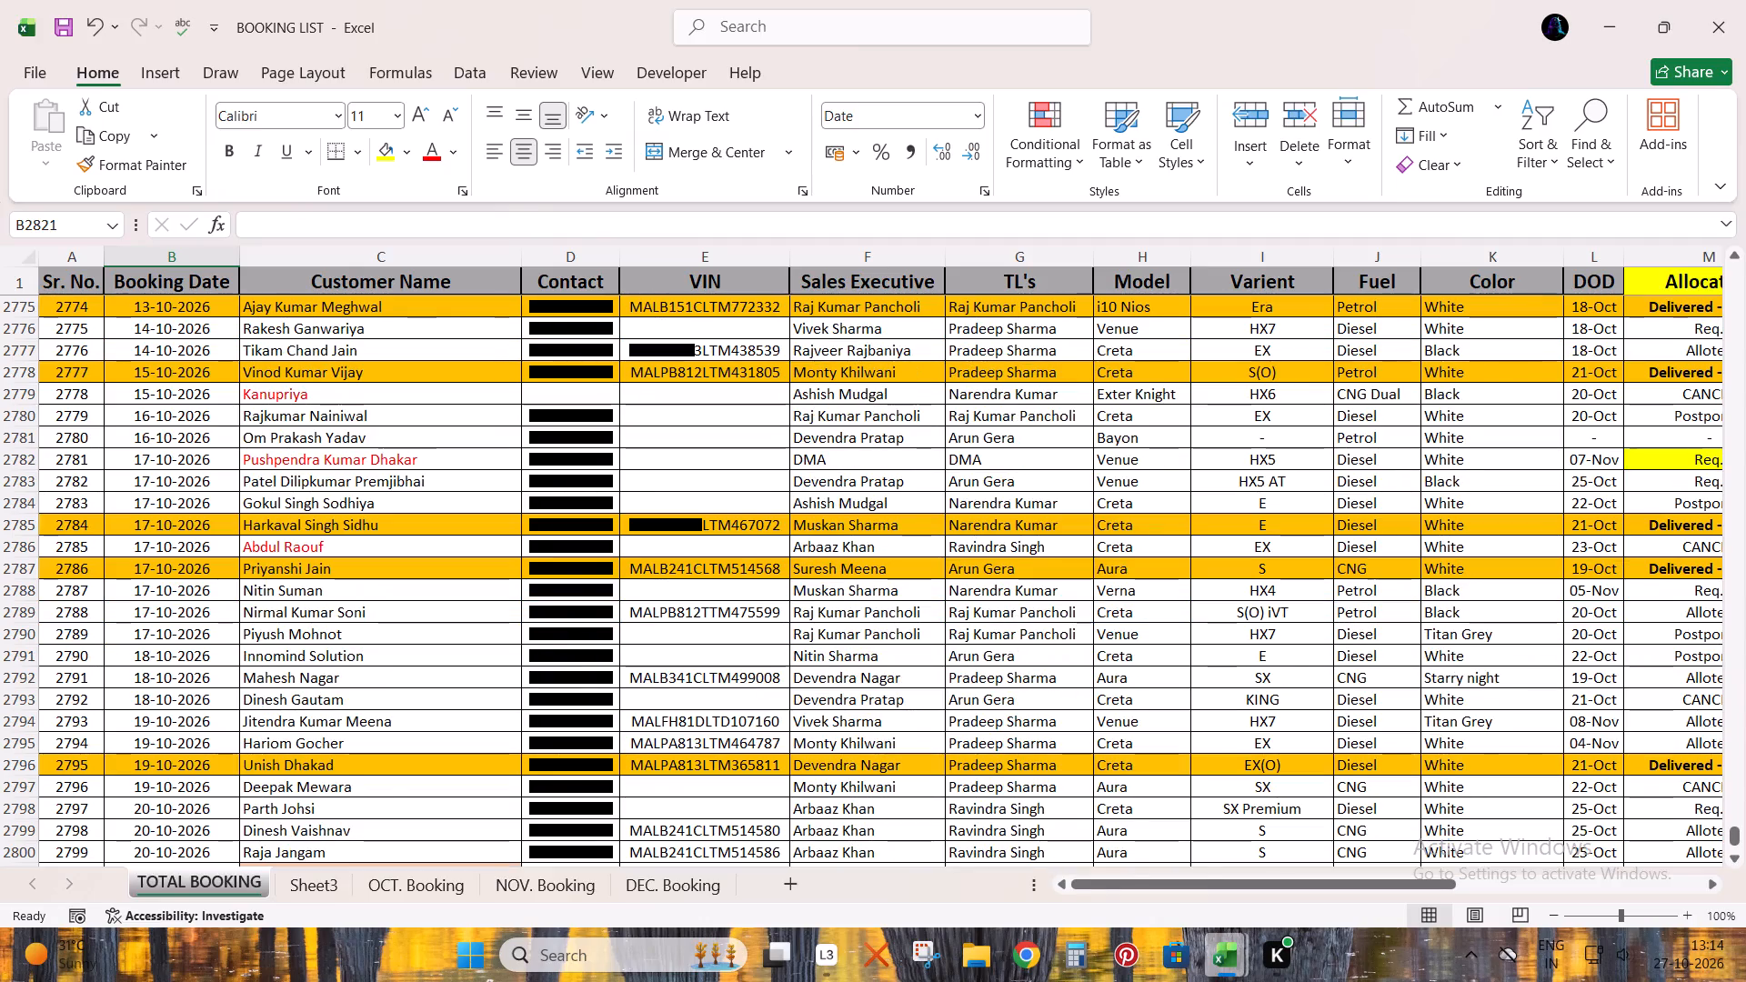
pyautogui.click(547, 791)
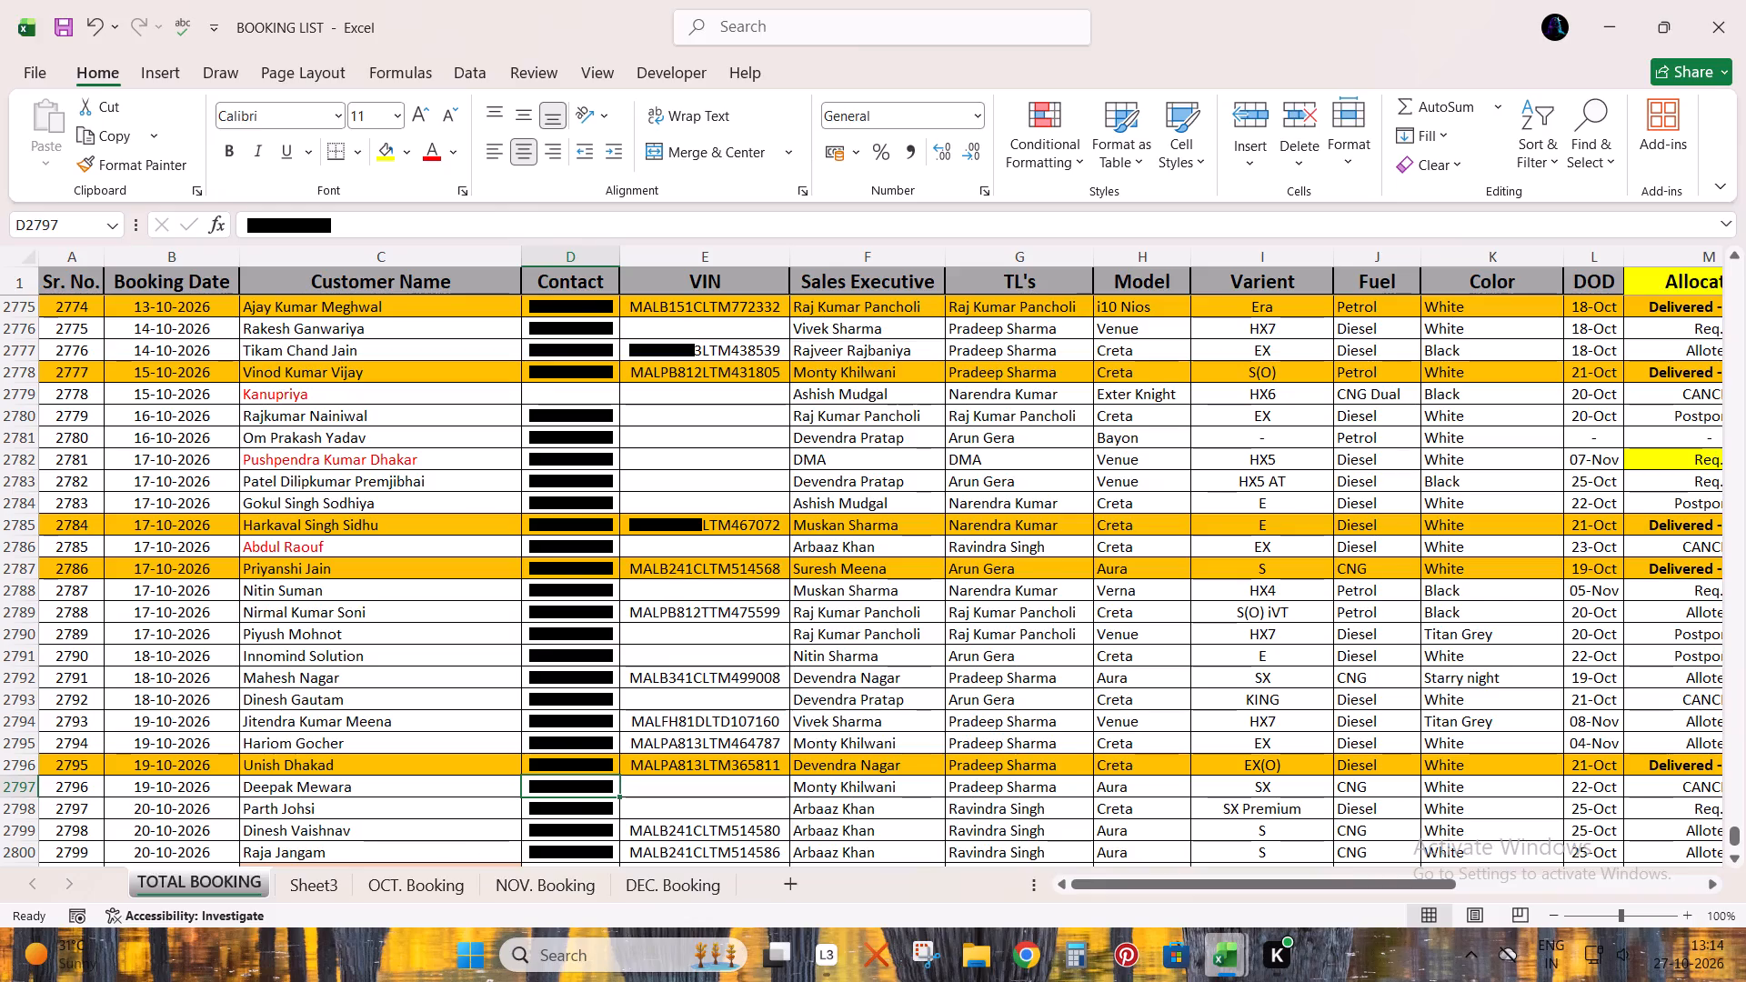
pyautogui.press('Right')
pyautogui.press('Right')
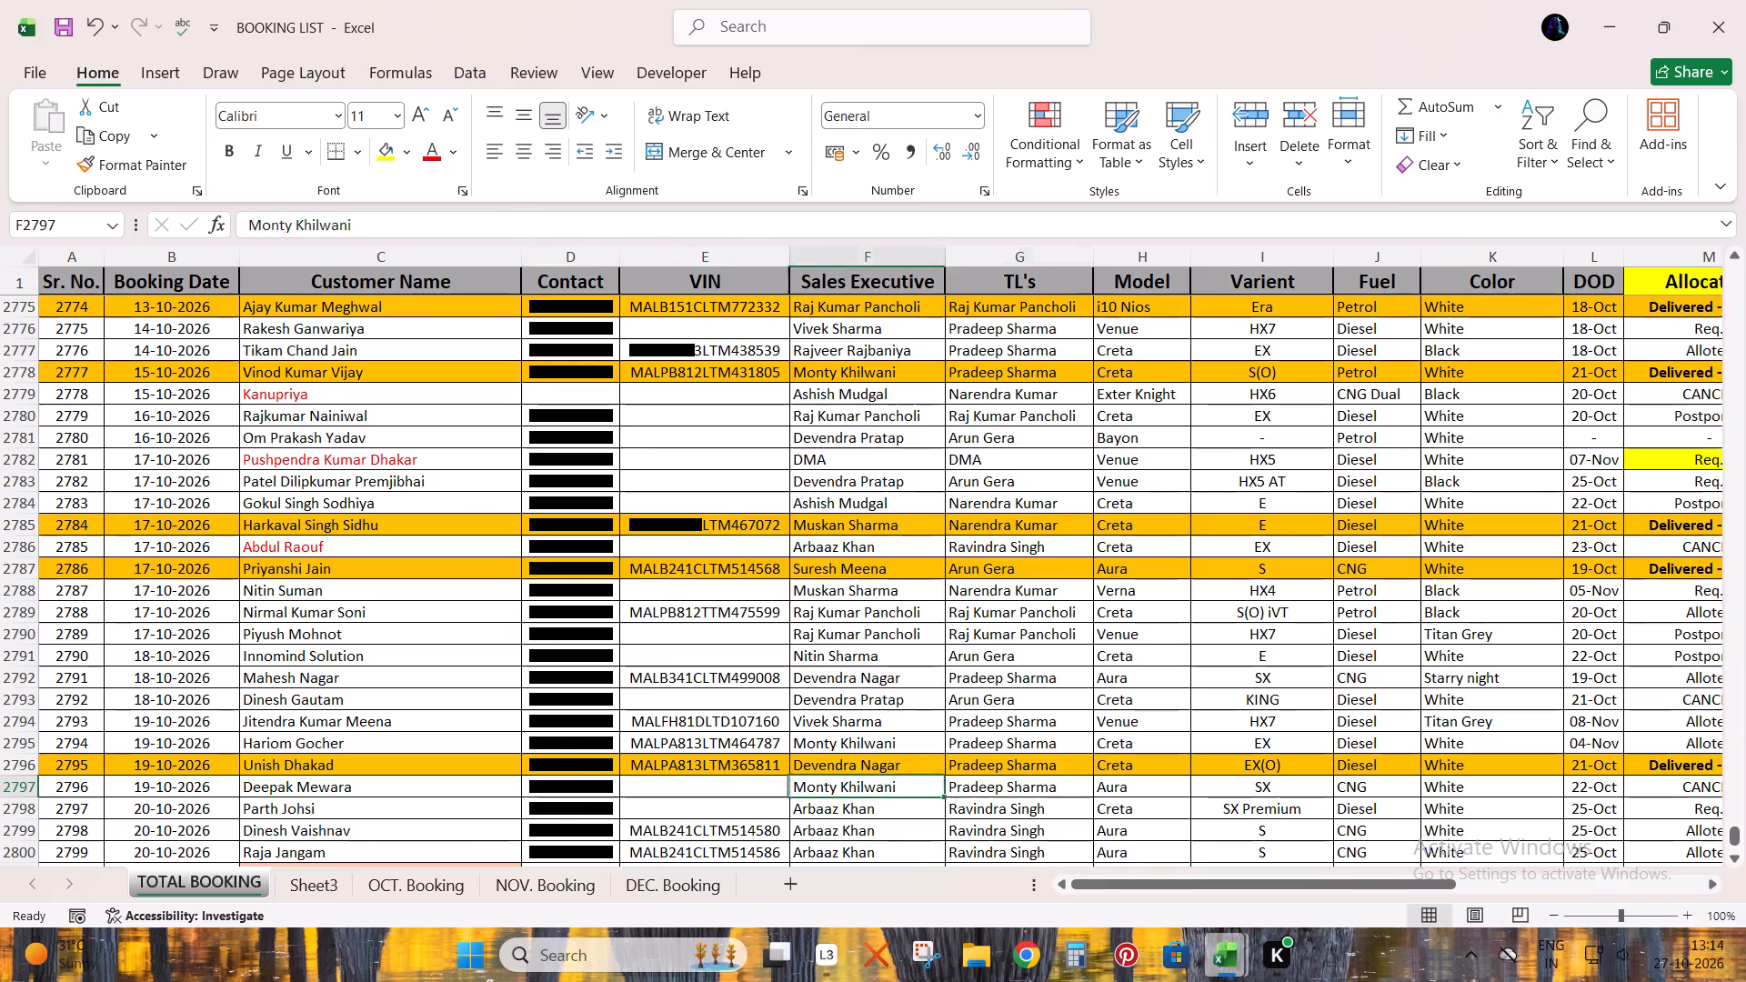
pyautogui.press('Right')
pyautogui.press('Right')
pyautogui.press('Right')
pyautogui.press('Right')
pyautogui.press('Right')
pyautogui.press('Right')
pyautogui.press('Right')
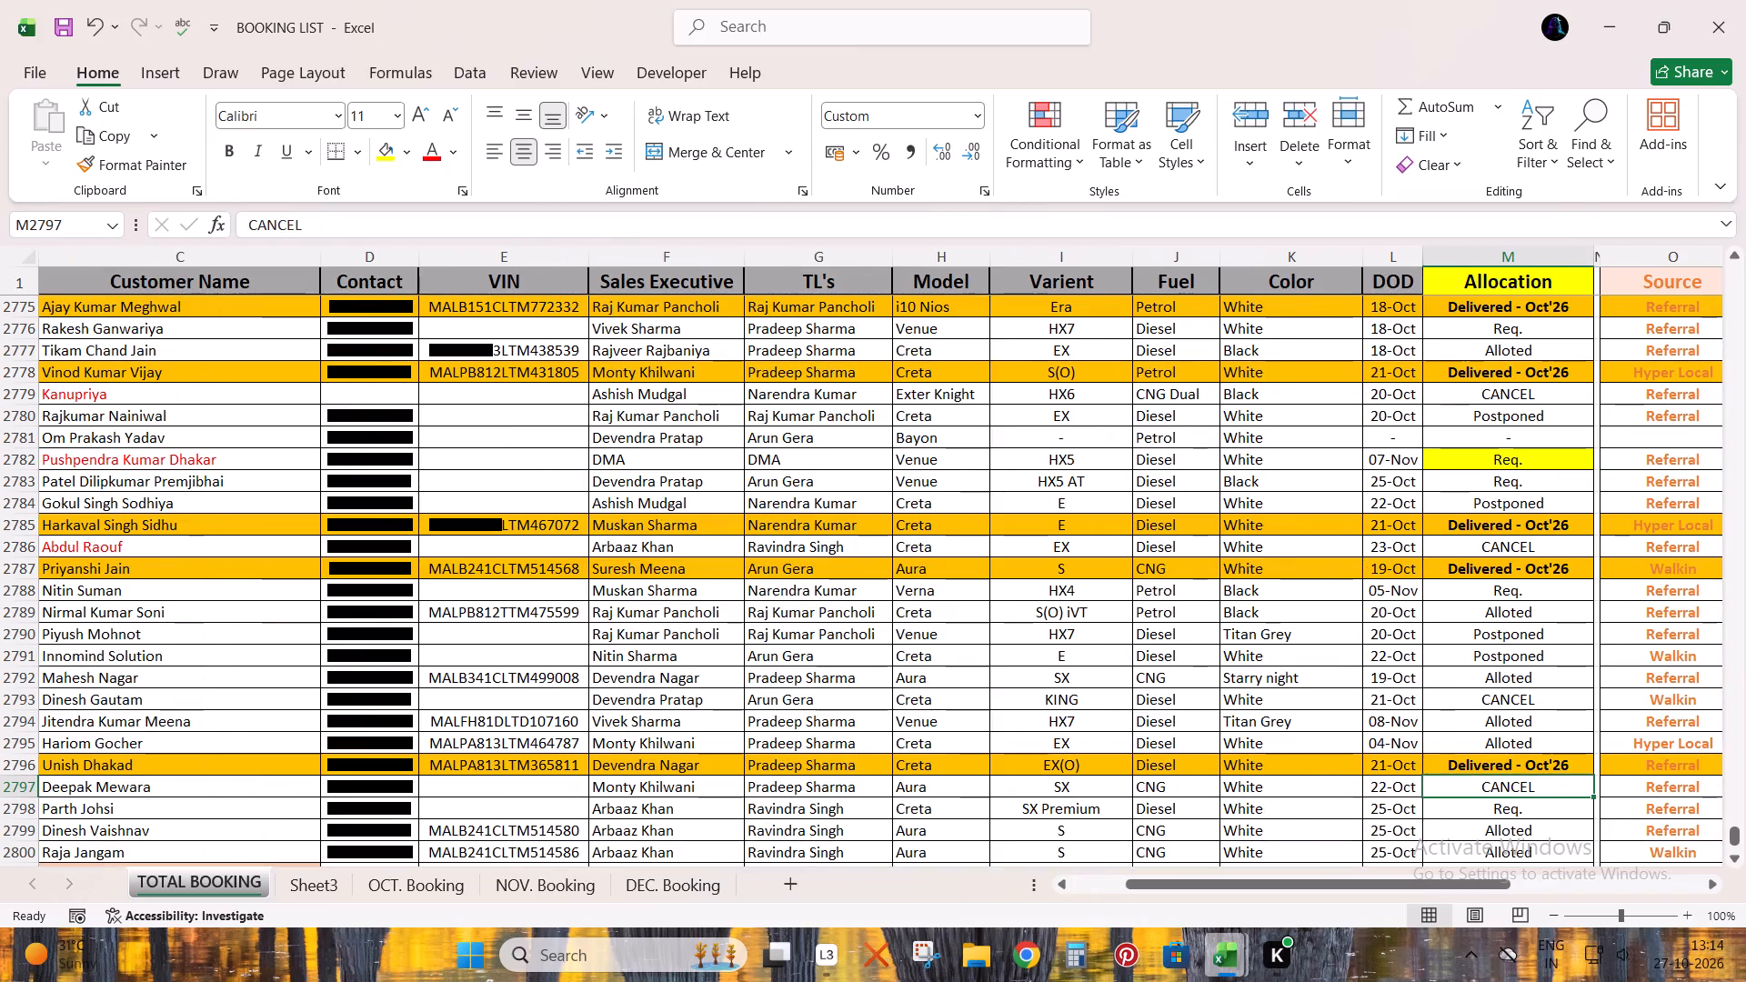
pyautogui.press('Right')
pyautogui.press('Right')
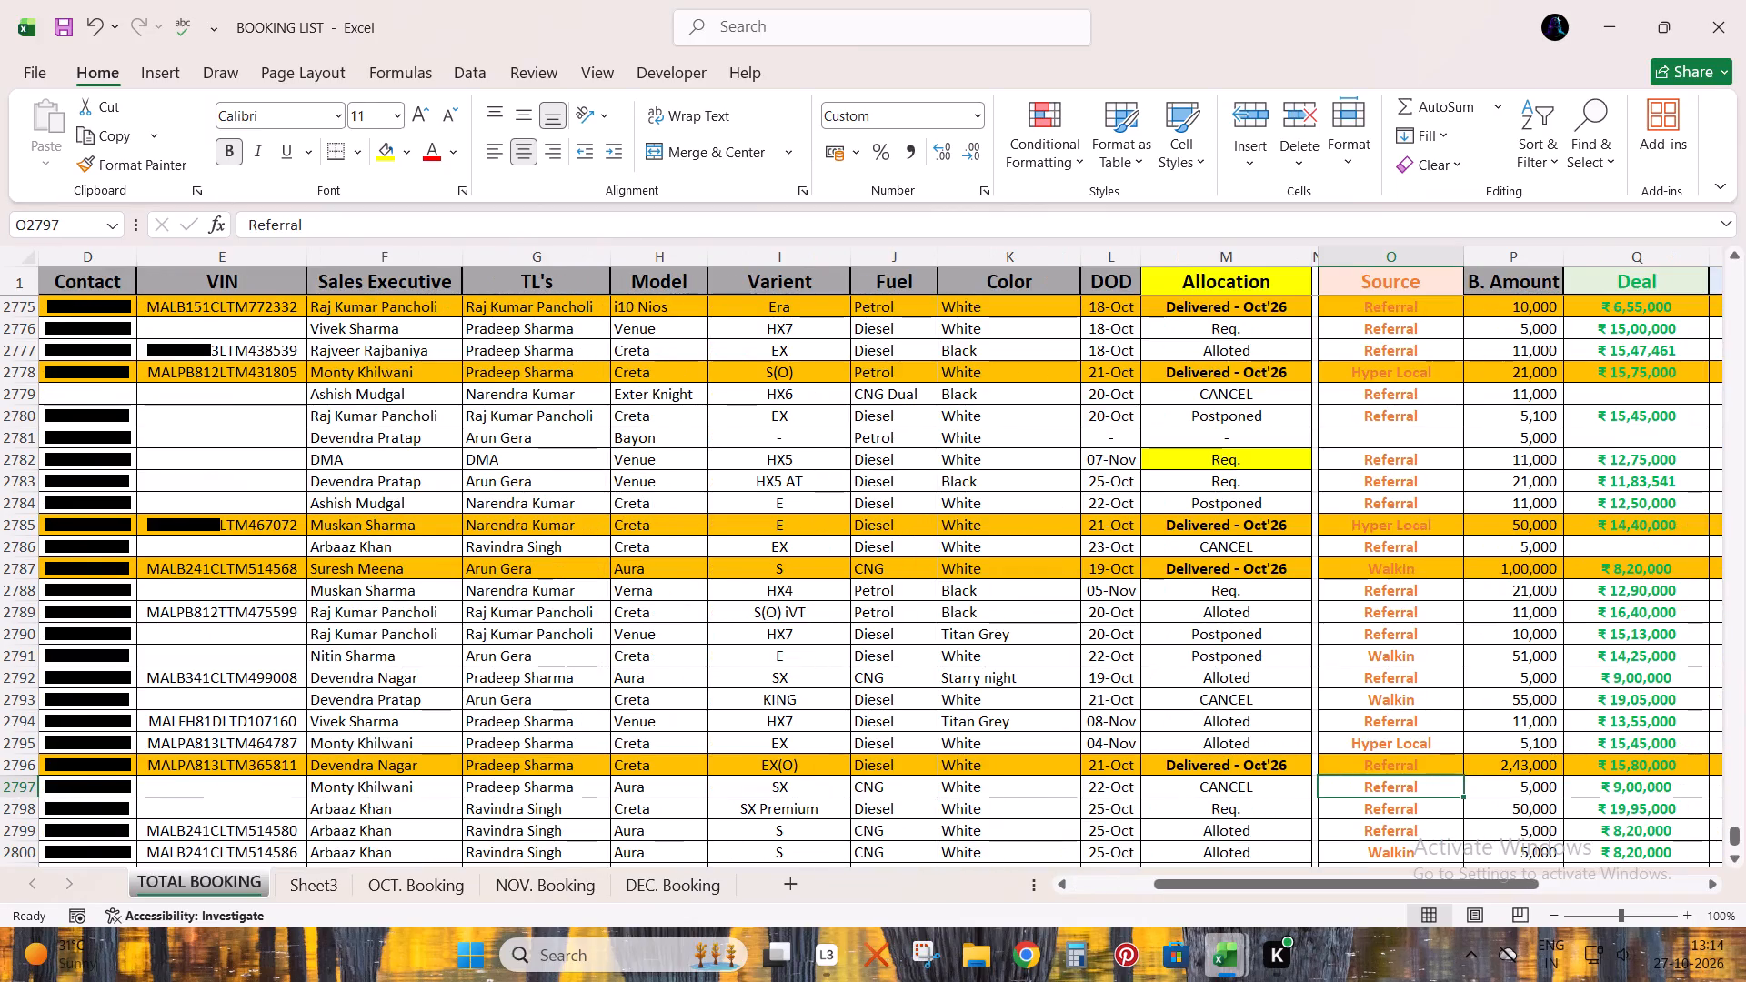
pyautogui.press('Left')
pyautogui.press('Left')
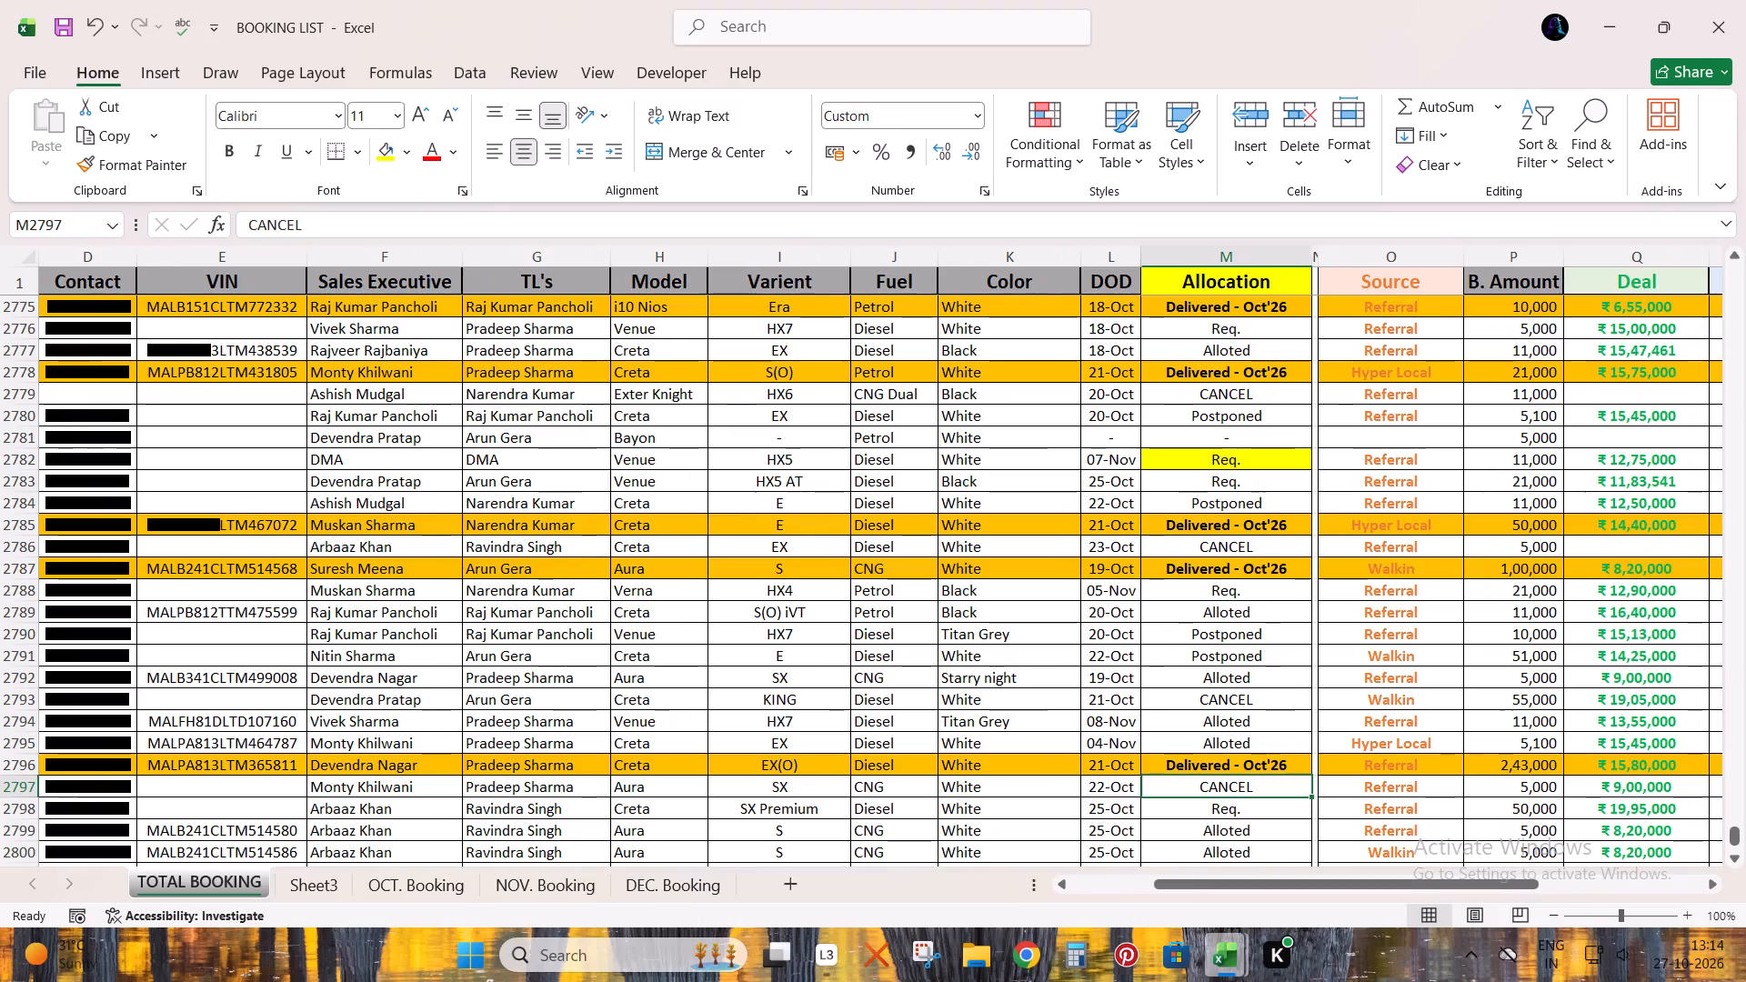
pyautogui.press('Right')
pyautogui.press('Right')
pyautogui.press('Right')
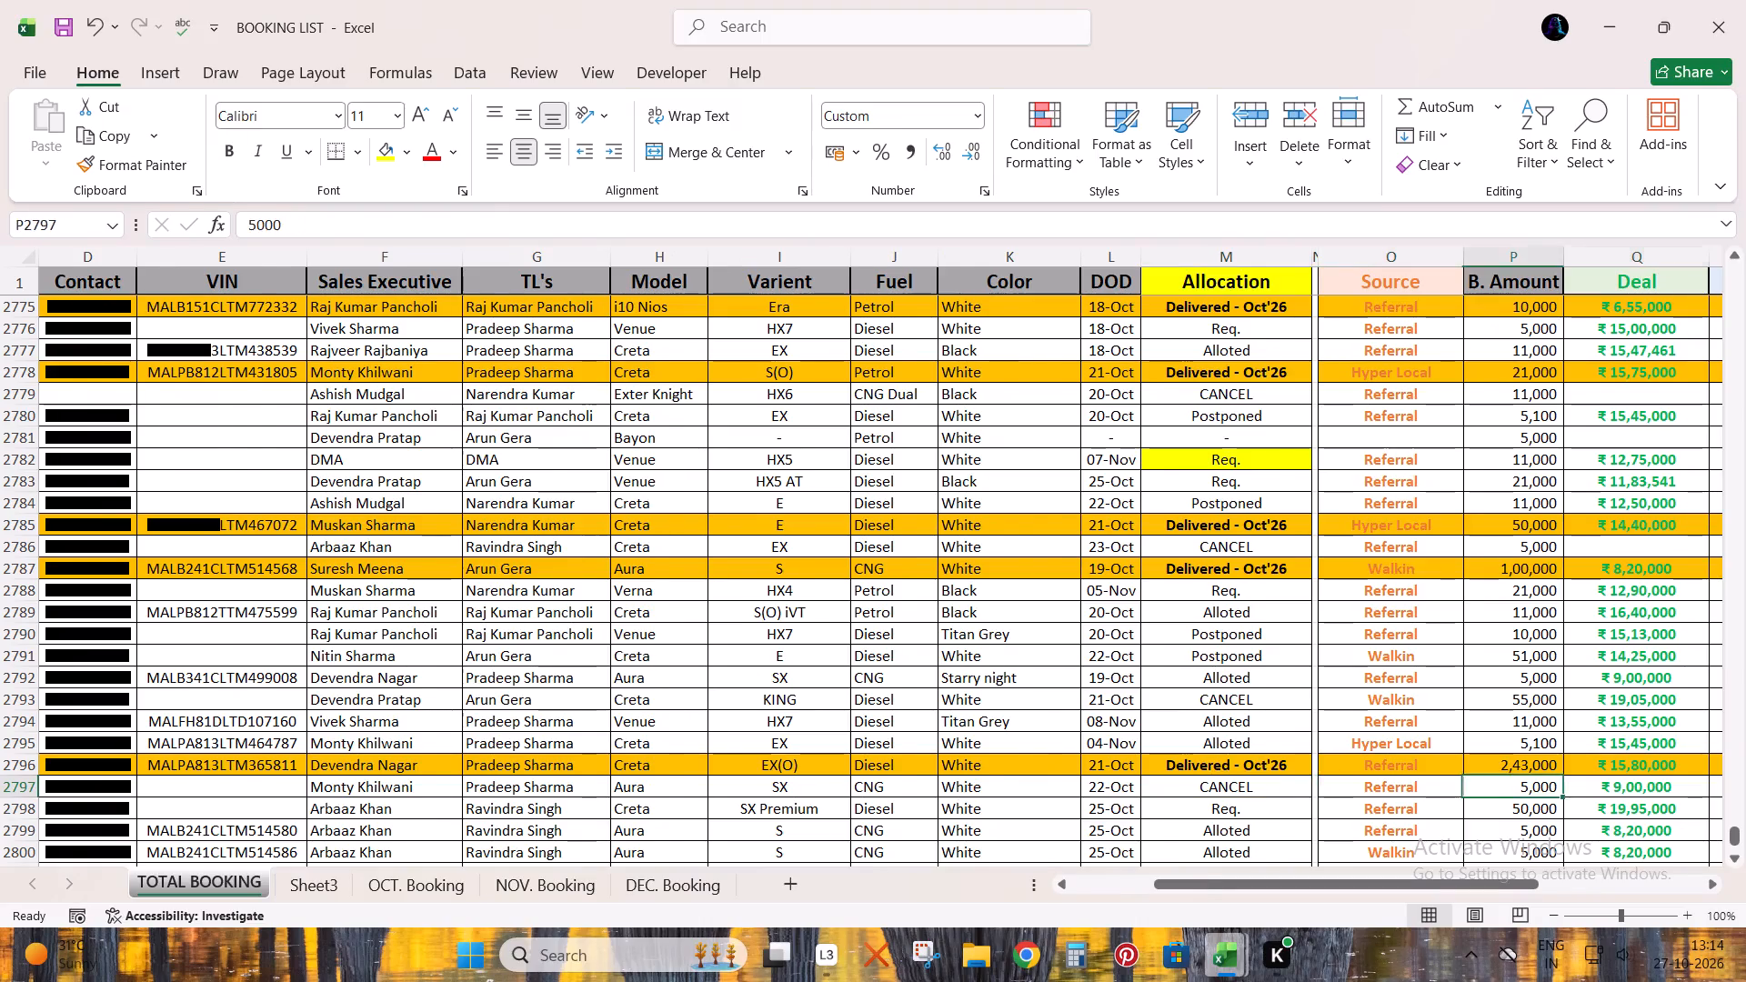
pyautogui.press('Right')
pyautogui.press('Right')
pyautogui.press('Left')
pyautogui.press('Right')
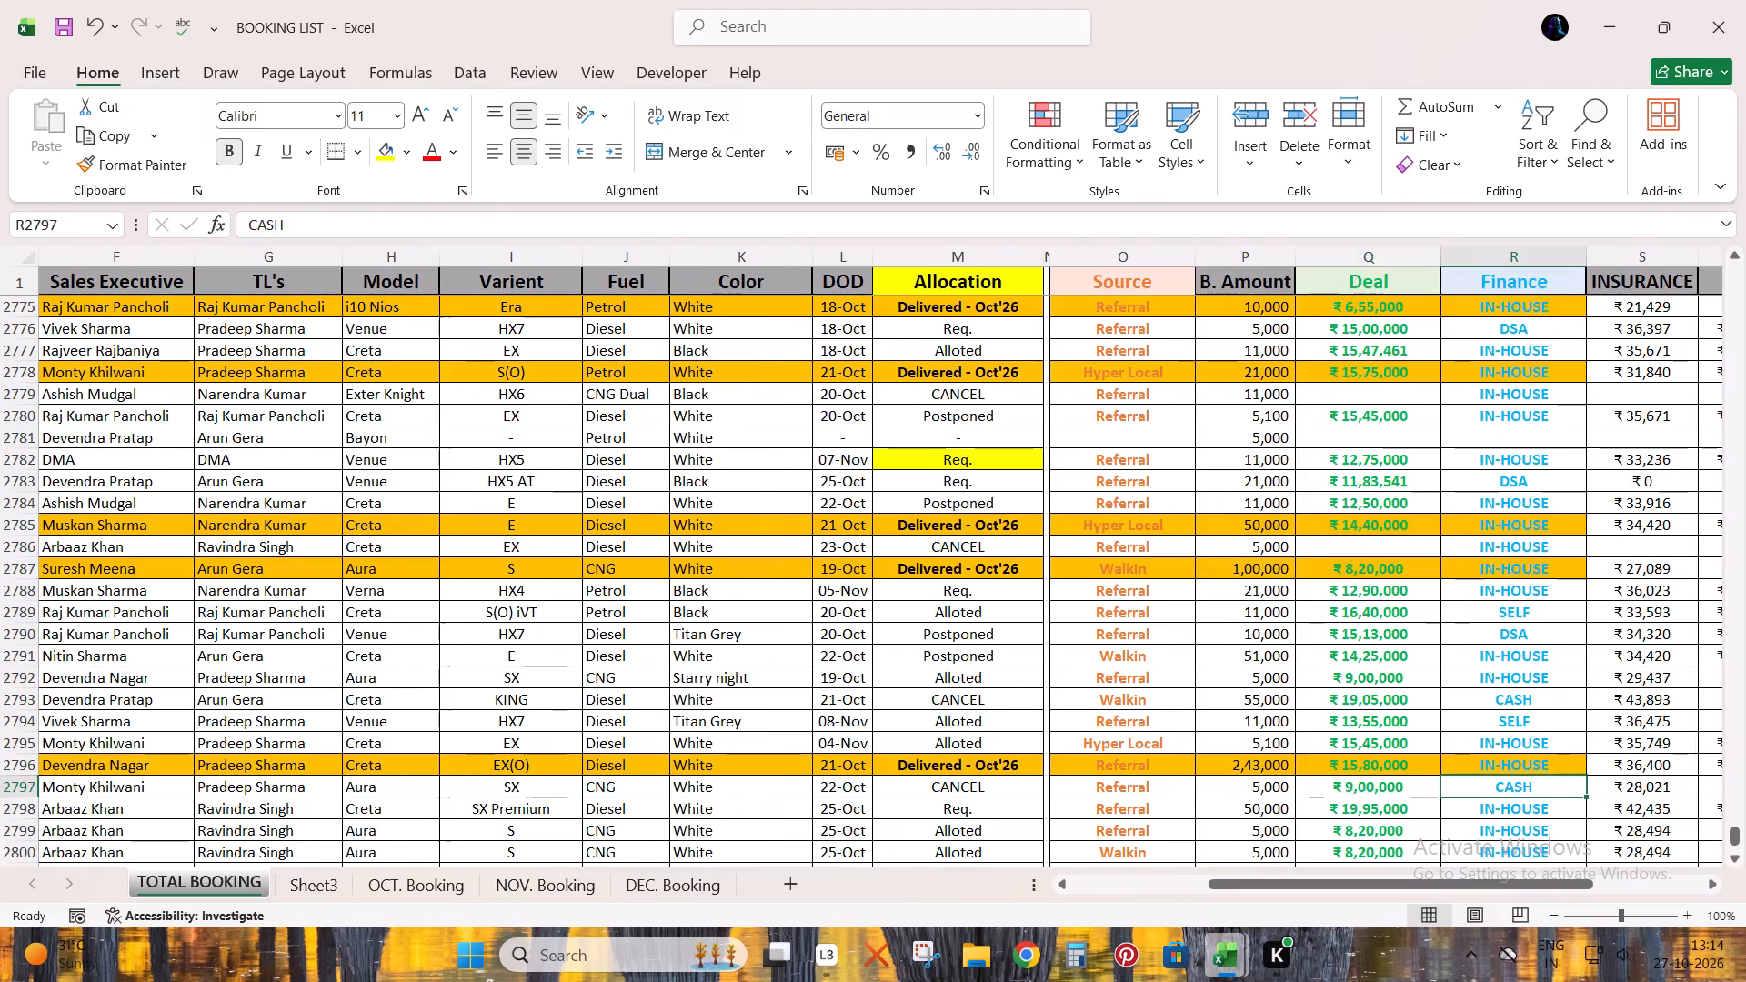
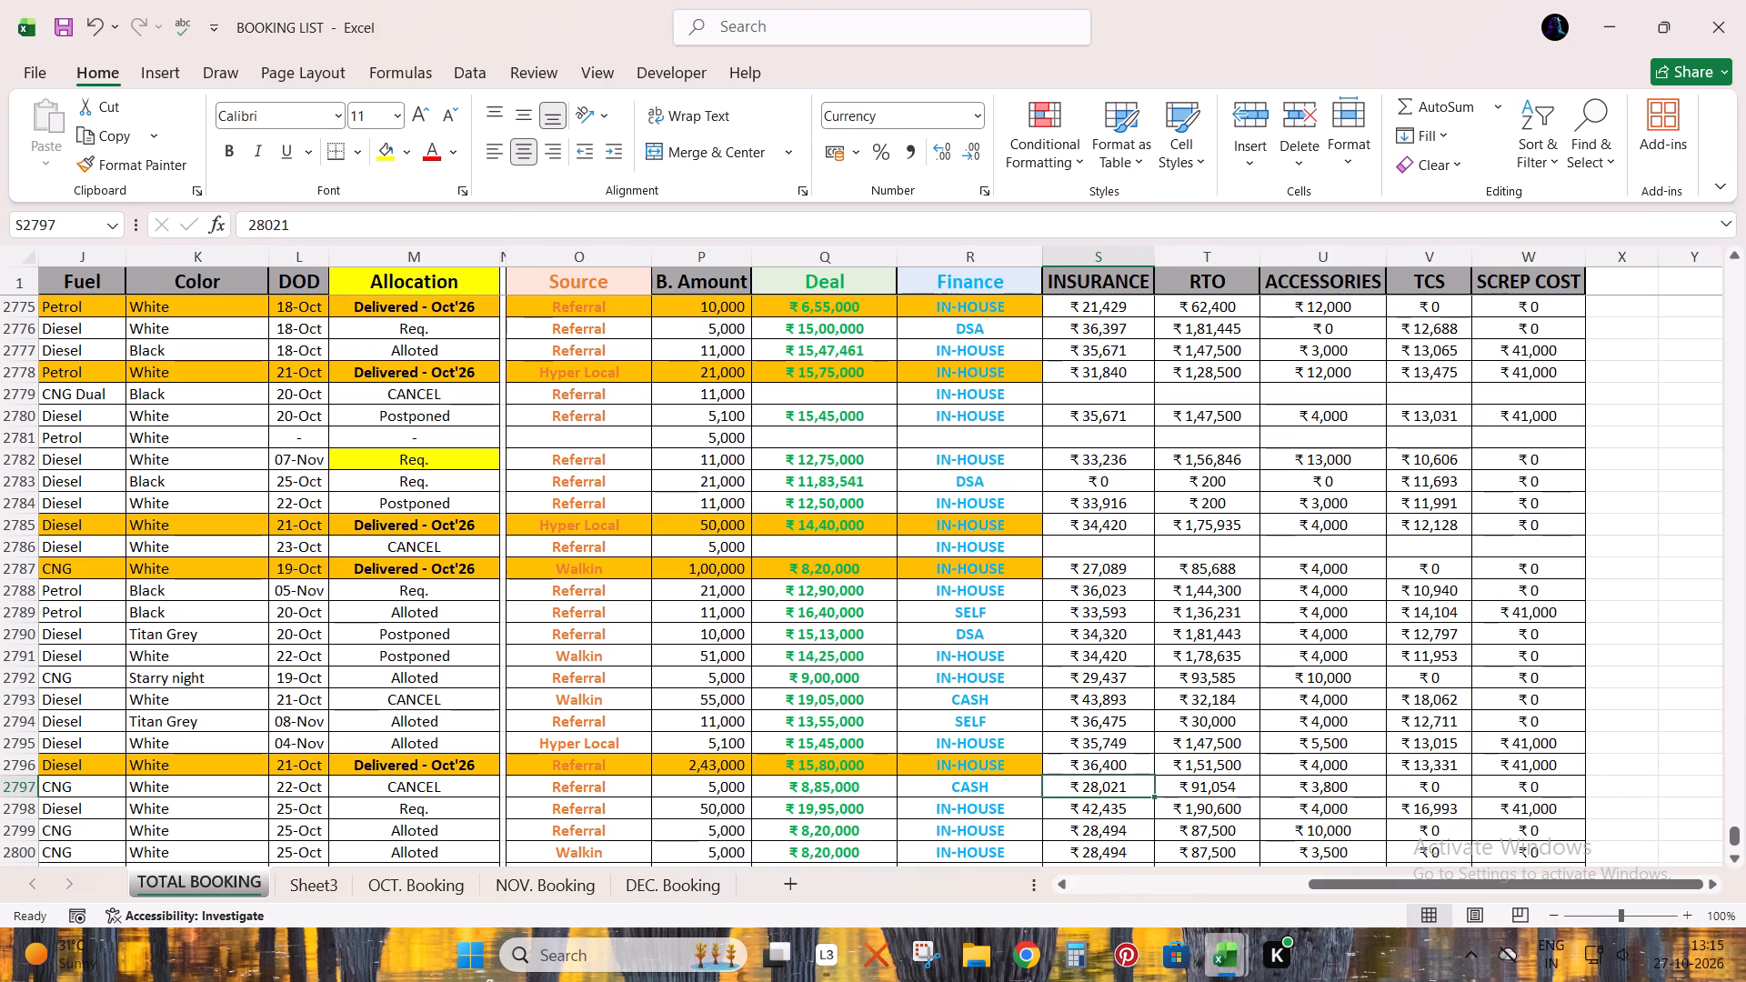
# Examine row 2797 of the TOTAL BOOKING sheet, from its insurance, RTO, accessories and TCS charges back to the booking's first columns.
pyautogui.press('Right')
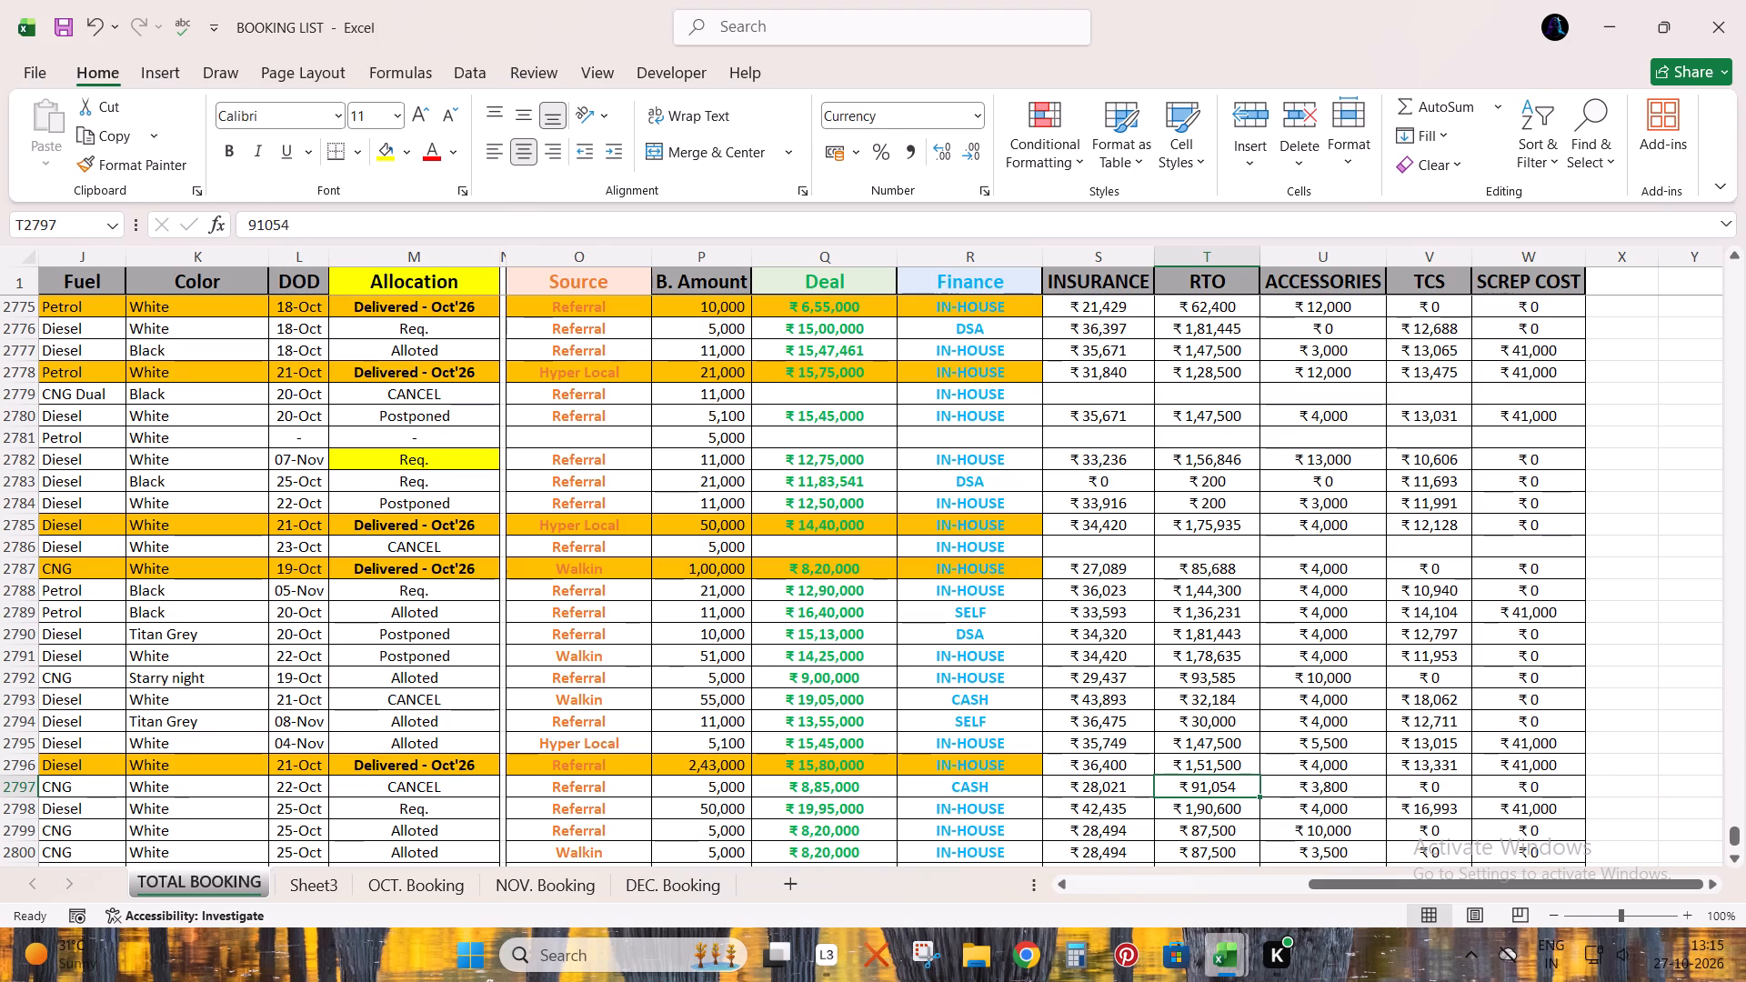
pyautogui.press('Right')
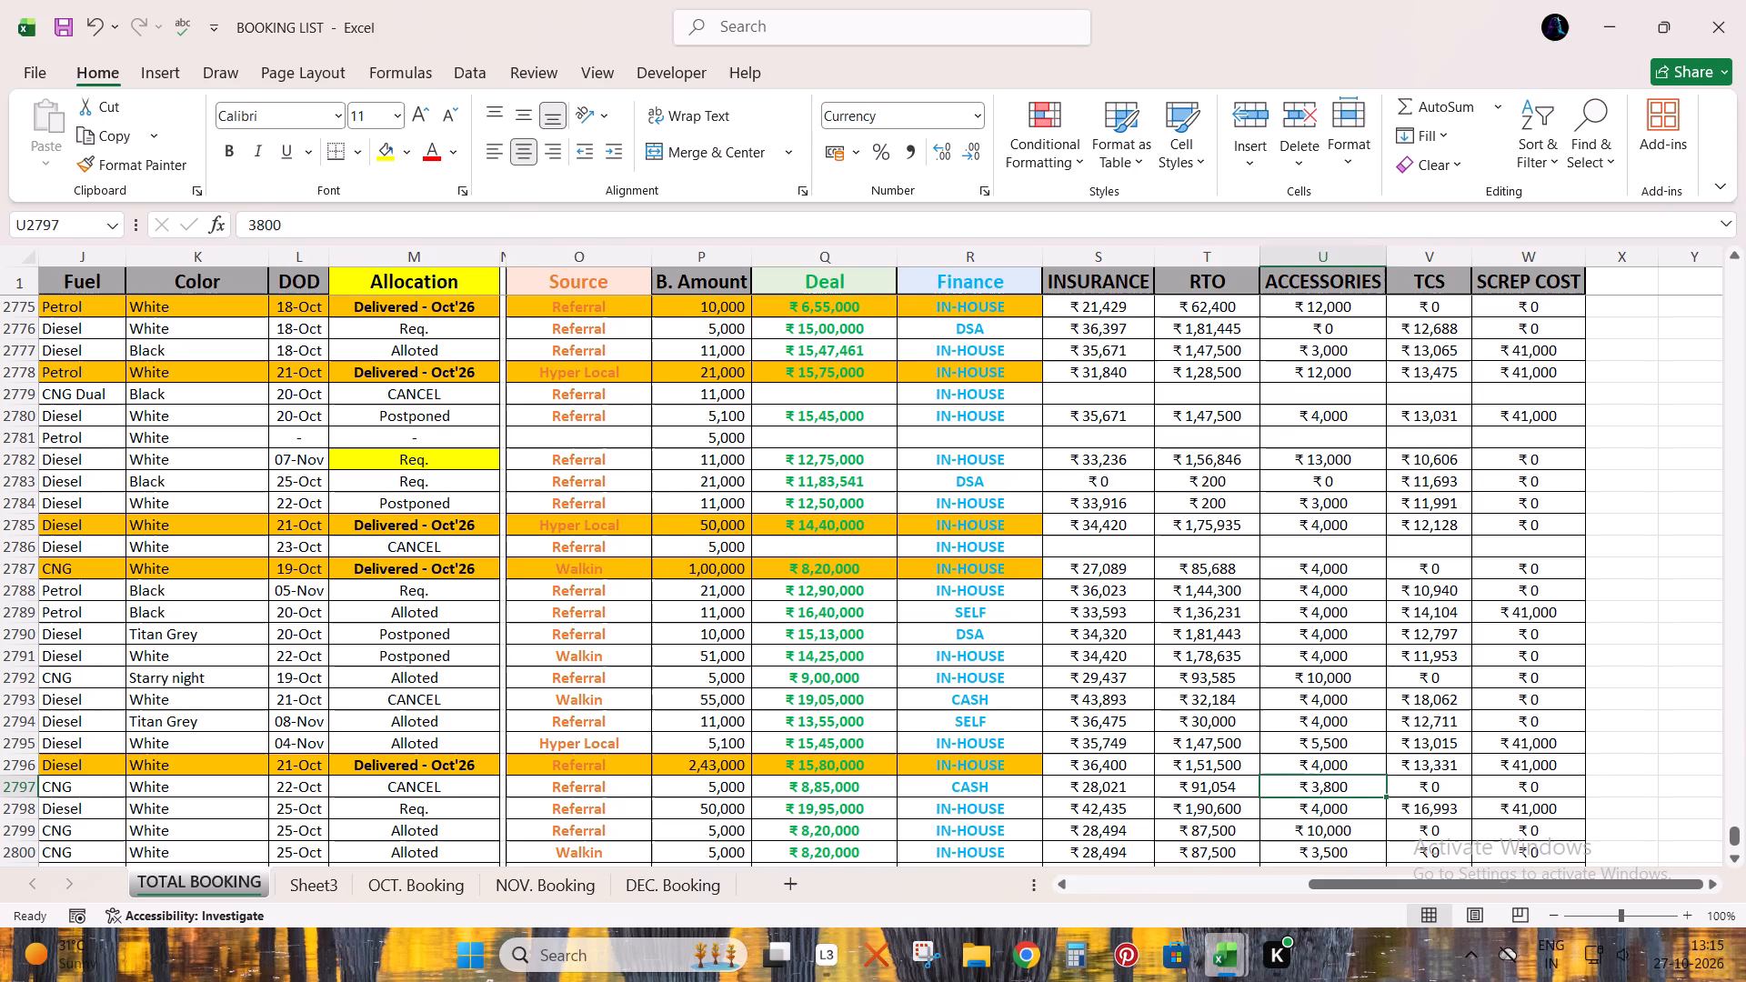
pyautogui.press('Right')
pyautogui.press('Right')
pyautogui.press('Left')
pyautogui.press('Left')
pyautogui.press('Left')
pyautogui.press('Left')
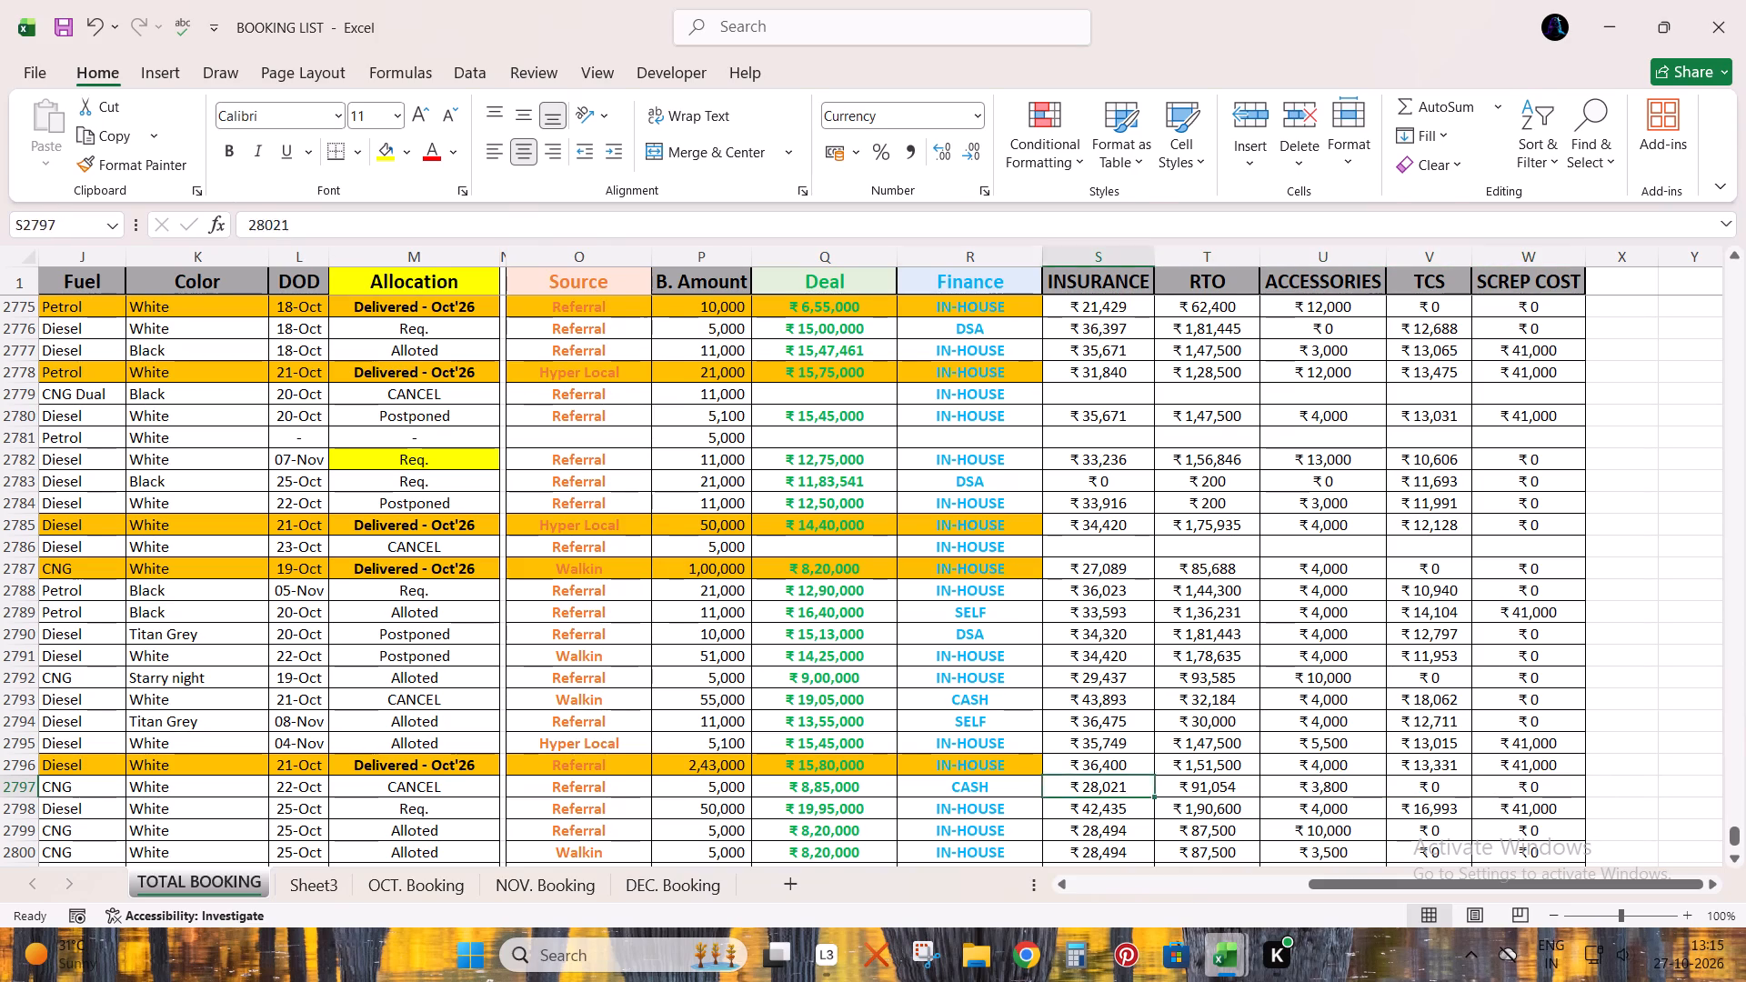
pyautogui.press('Left')
pyautogui.press('Left')
pyautogui.press('Left')
pyautogui.press('Left')
pyautogui.press('Left')
pyautogui.press('Left')
pyautogui.press('Left')
pyautogui.press('Left')
pyautogui.press('Left')
pyautogui.press('Left')
pyautogui.press('Left')
pyautogui.press('Left')
pyautogui.press('Left')
pyautogui.press('Left')
pyautogui.press('Left')
pyautogui.press('Left')
pyautogui.press('Left')
pyautogui.press('Left')
pyautogui.press('Left')
pyautogui.press('Left')
pyautogui.press('Left')
pyautogui.press('Left')
pyautogui.press('Left')
pyautogui.press('Left')
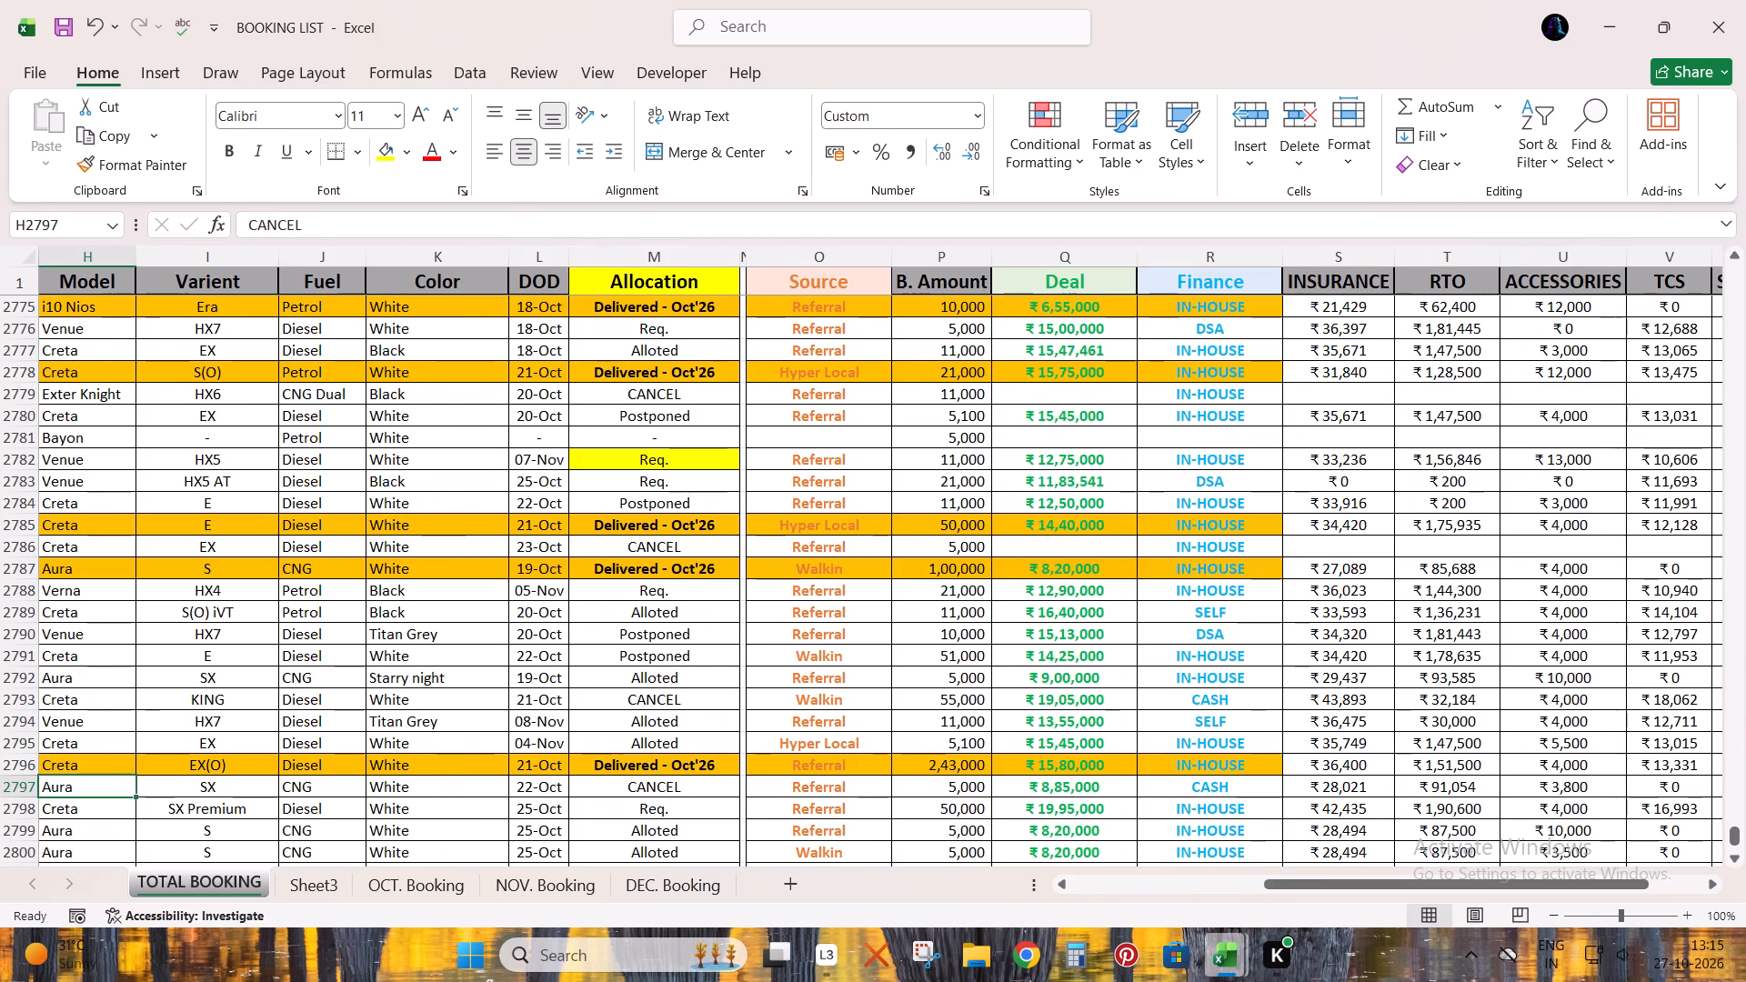
pyautogui.press('Left')
pyautogui.press('Left')
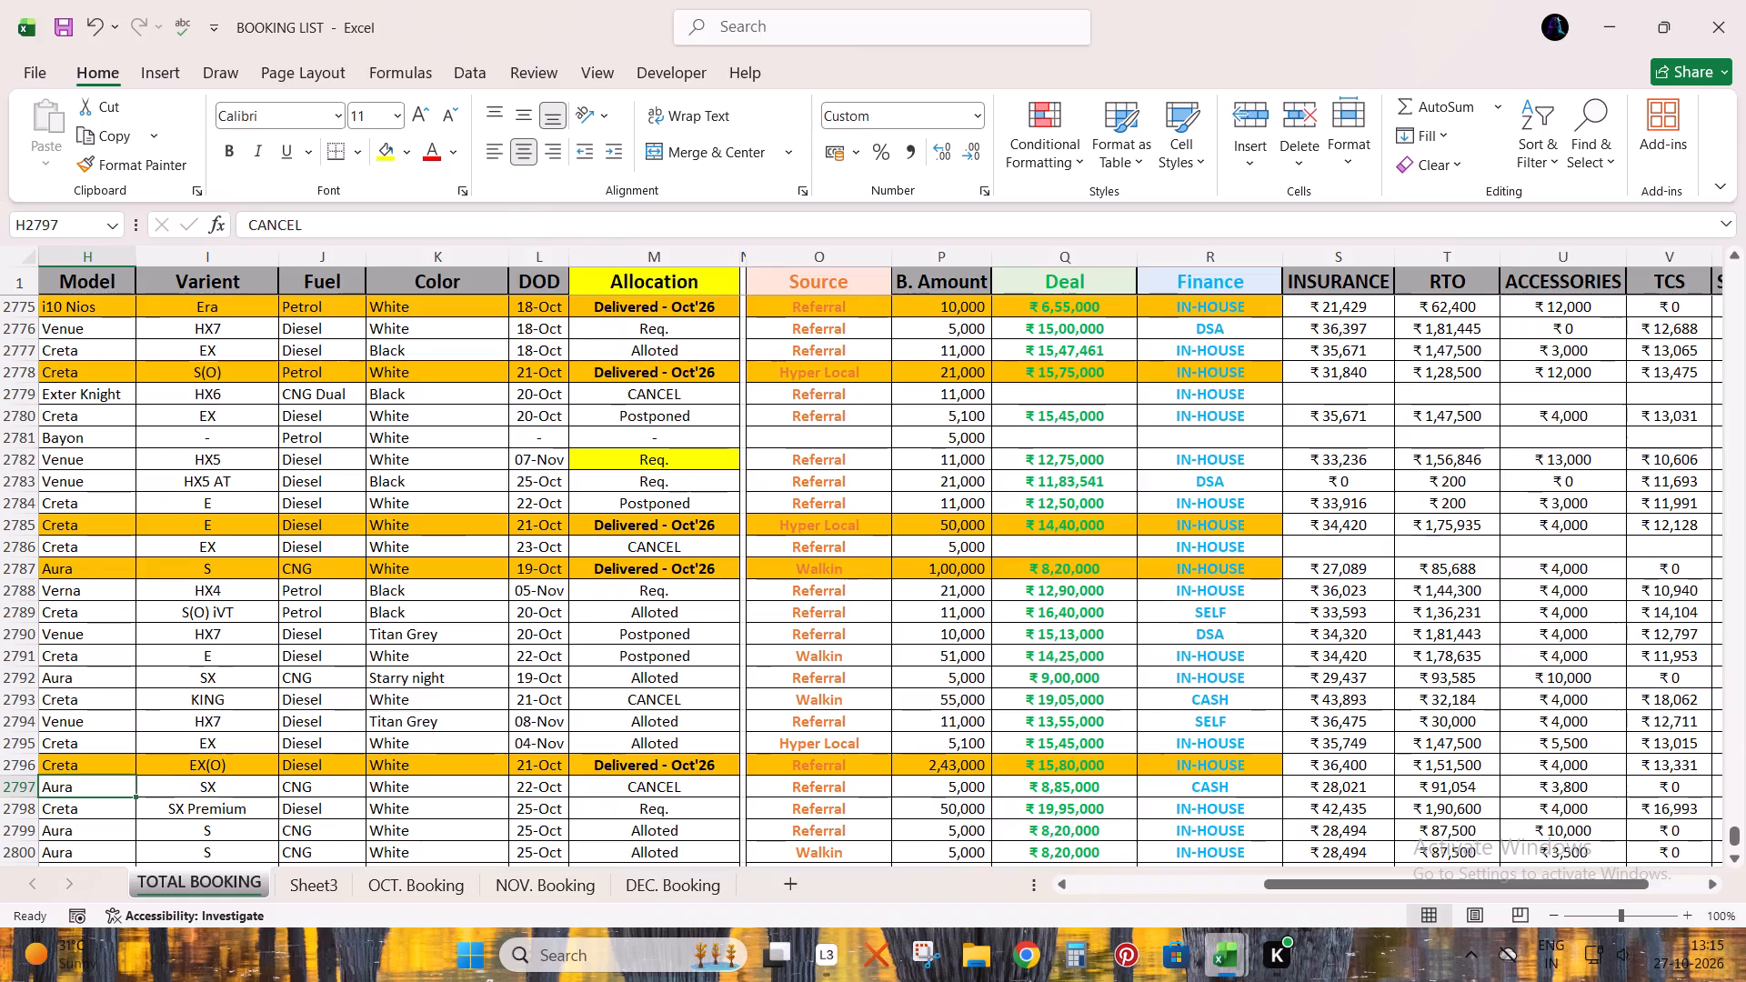
pyautogui.press('Left')
pyautogui.press('Left')
pyautogui.press('Left')
pyautogui.press('Left')
pyautogui.press('Left')
# Change the Color entry in row 2797 of the TOTAL BOOKING sheet to Titan Grey and select the whole row.
pyautogui.press('Right')
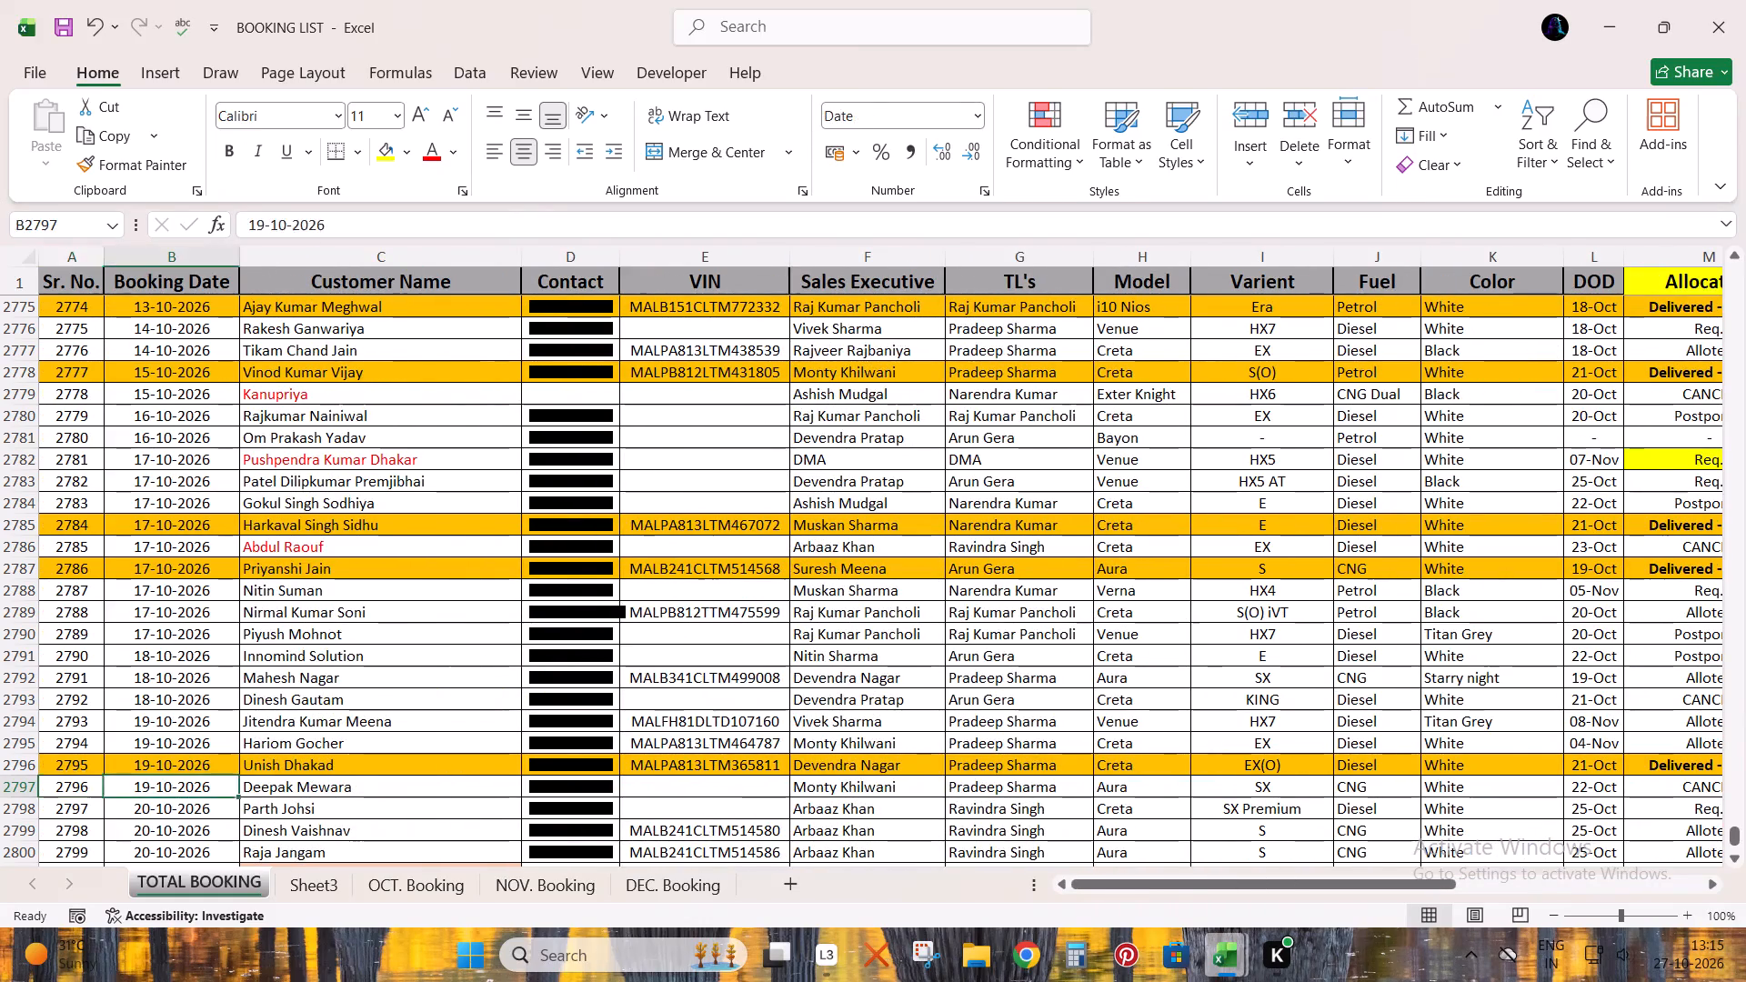
pyautogui.press('Right')
pyautogui.press('Right')
pyautogui.press('Right')
pyautogui.press('Right')
pyautogui.press('Right')
pyautogui.press('Right')
pyautogui.press('Right')
pyautogui.press('Right')
pyautogui.press('Right')
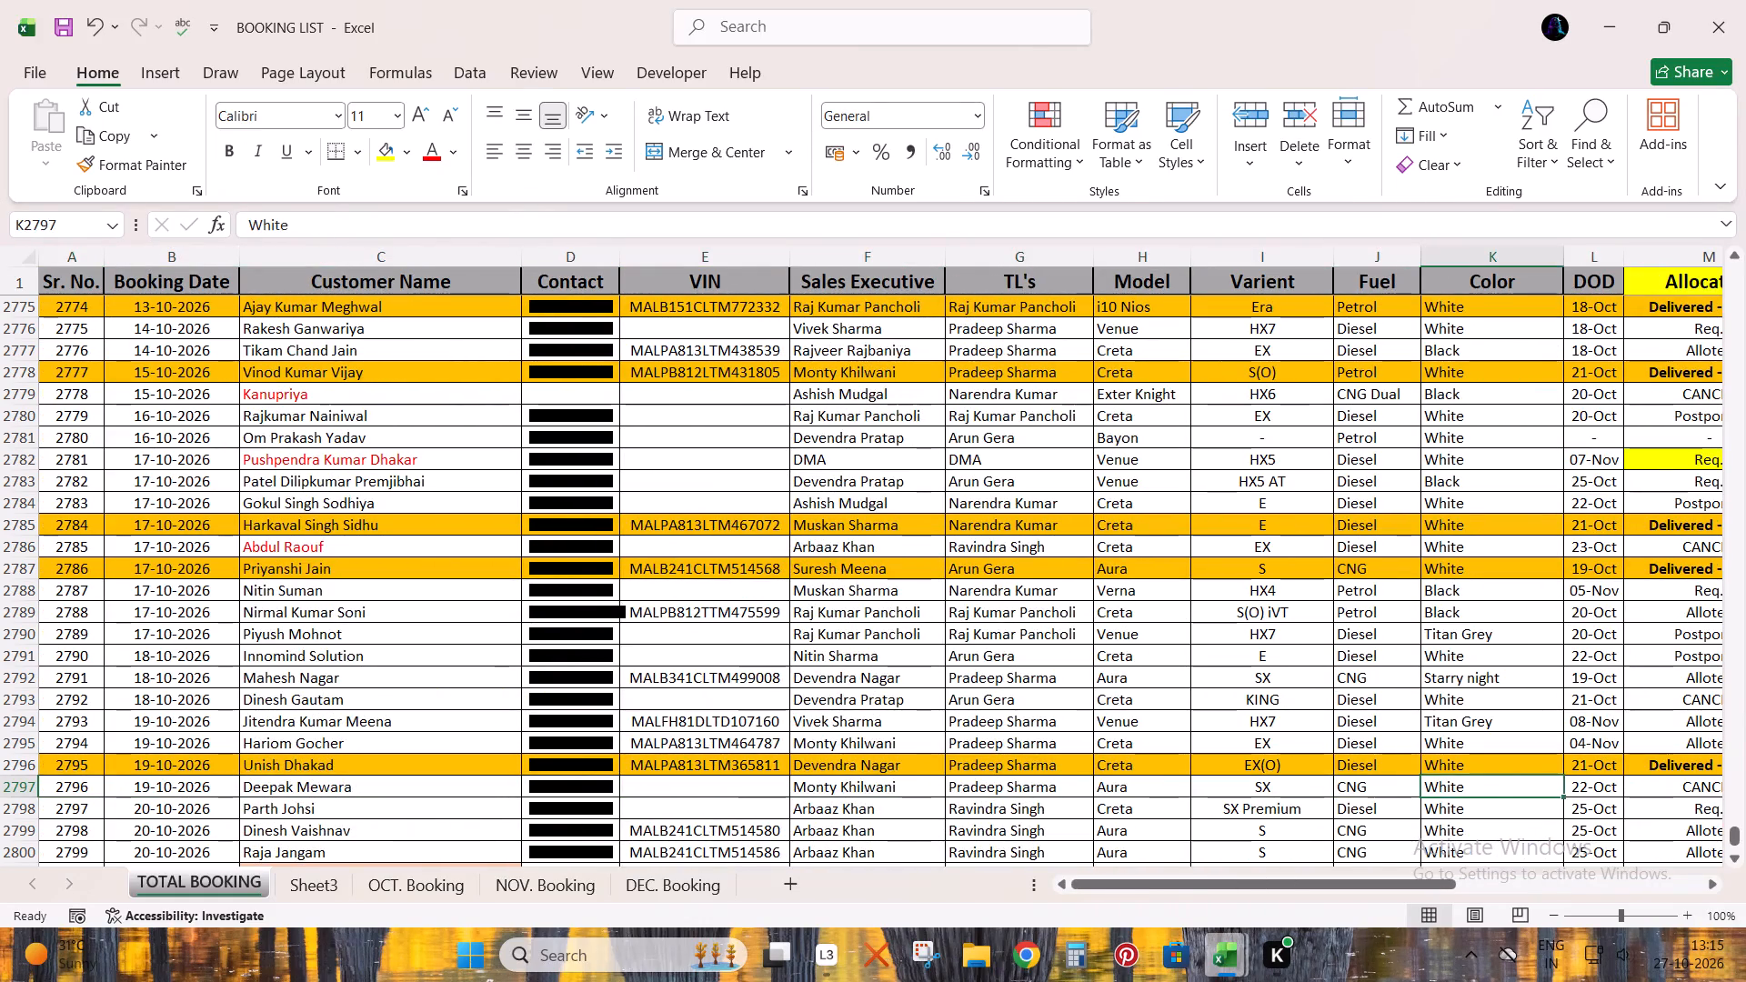
pyautogui.write('tit')
pyautogui.press('Return')
pyautogui.press('Up')
pyautogui.hotkey('shift', 'space')
# Switch to the ALLOCATION STOCK SHEET workbook and find the Titan Grey AURA 1.2MT CNG SX vehicles, selecting rows 61 to 63.
pyautogui.hotkey('alt', 'Tab')
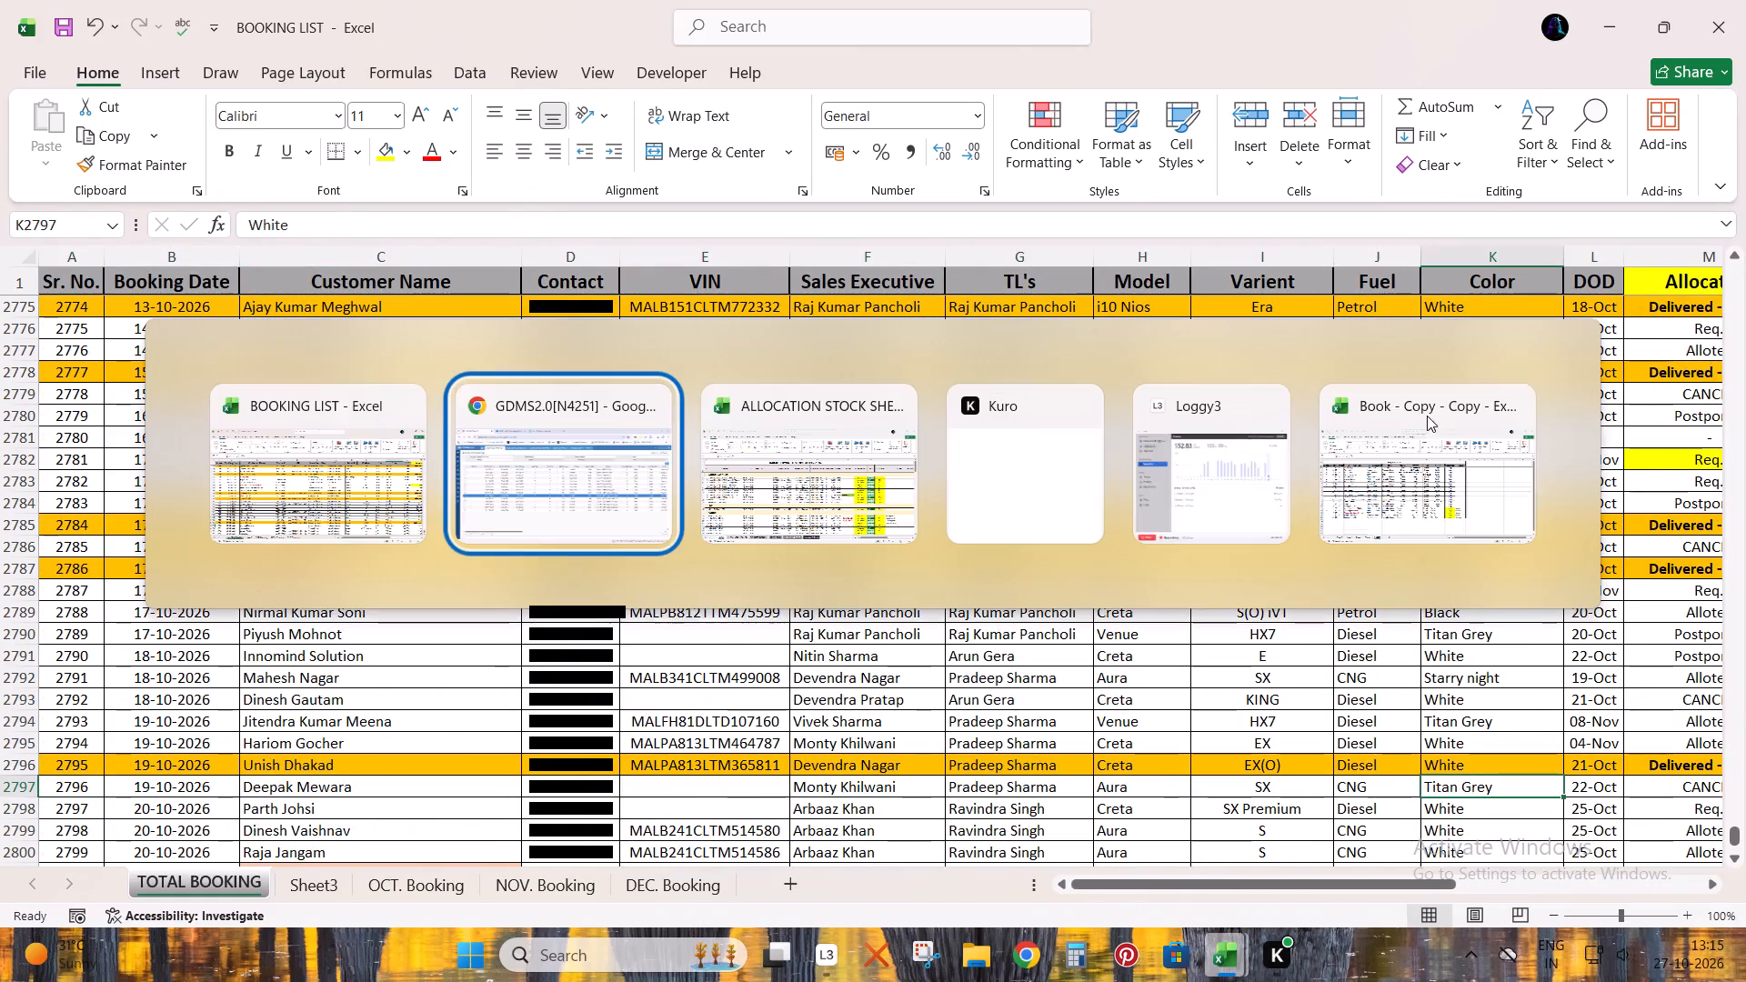
pyautogui.hotkey('alt', 'Tab')
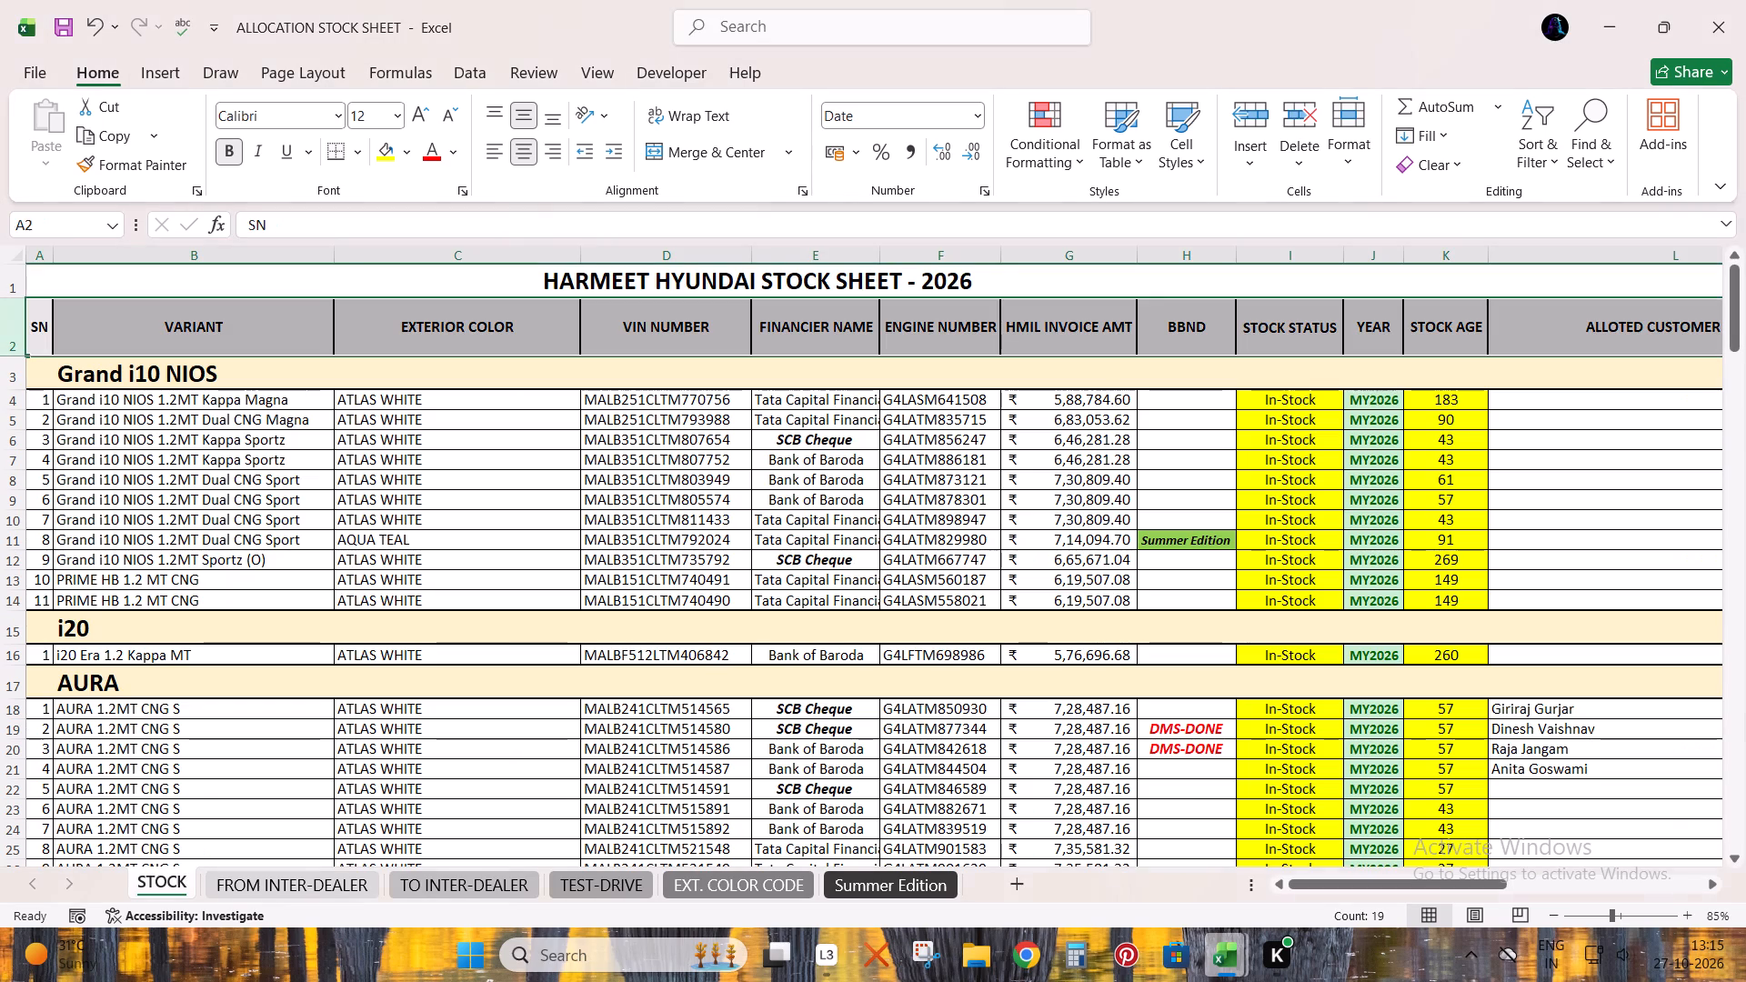
pyautogui.scroll(-7, 496, 663)
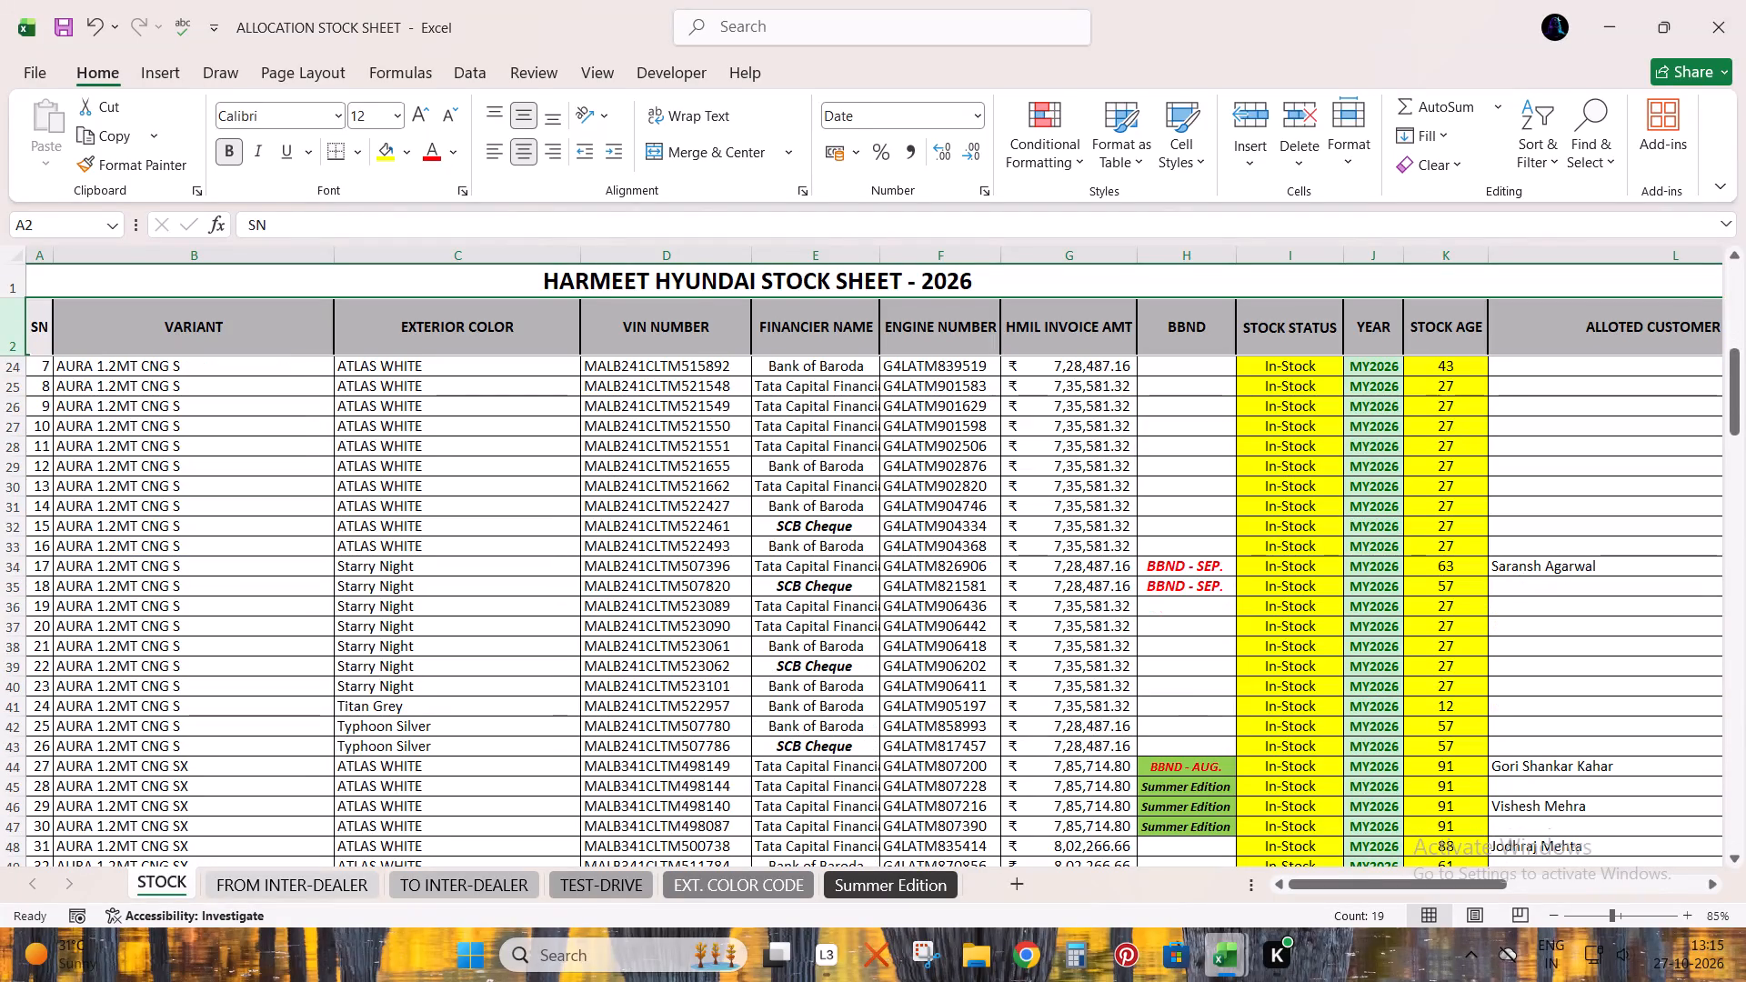
pyautogui.scroll(-6, 366, 718)
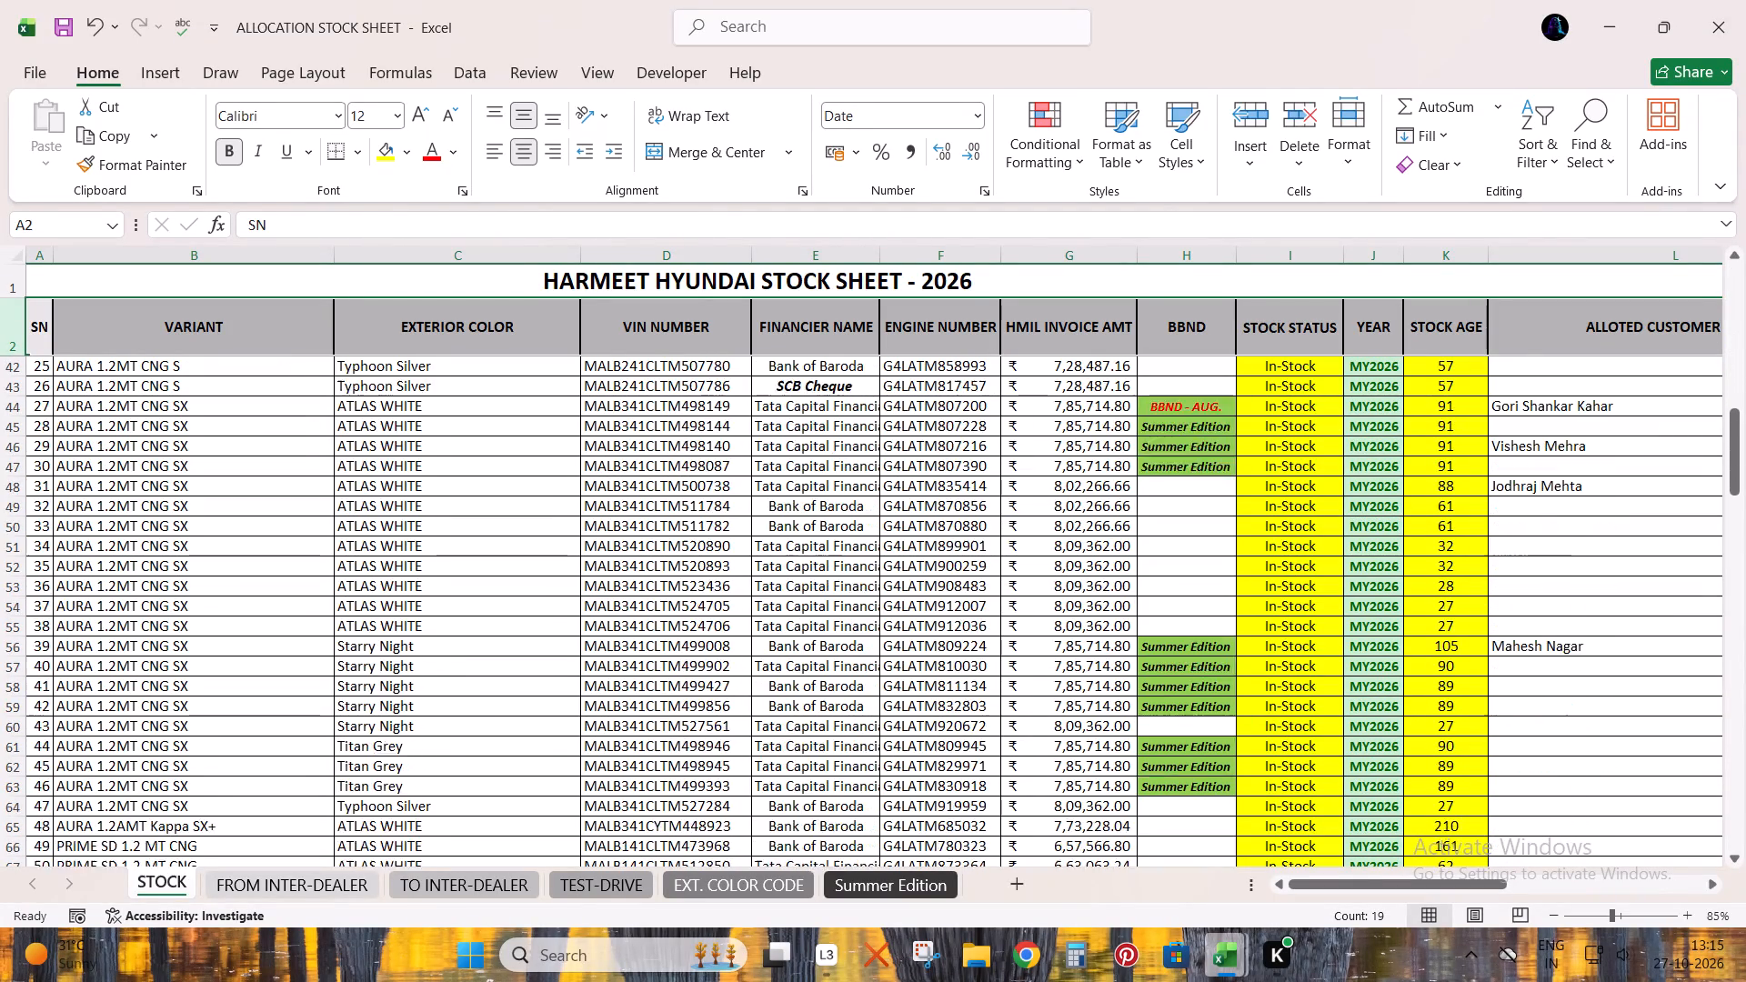
pyautogui.scroll(-1, 371, 777)
pyautogui.moveTo(374, 686); pyautogui.dragTo(375, 723)
pyautogui.hotkey('shift', 'space')
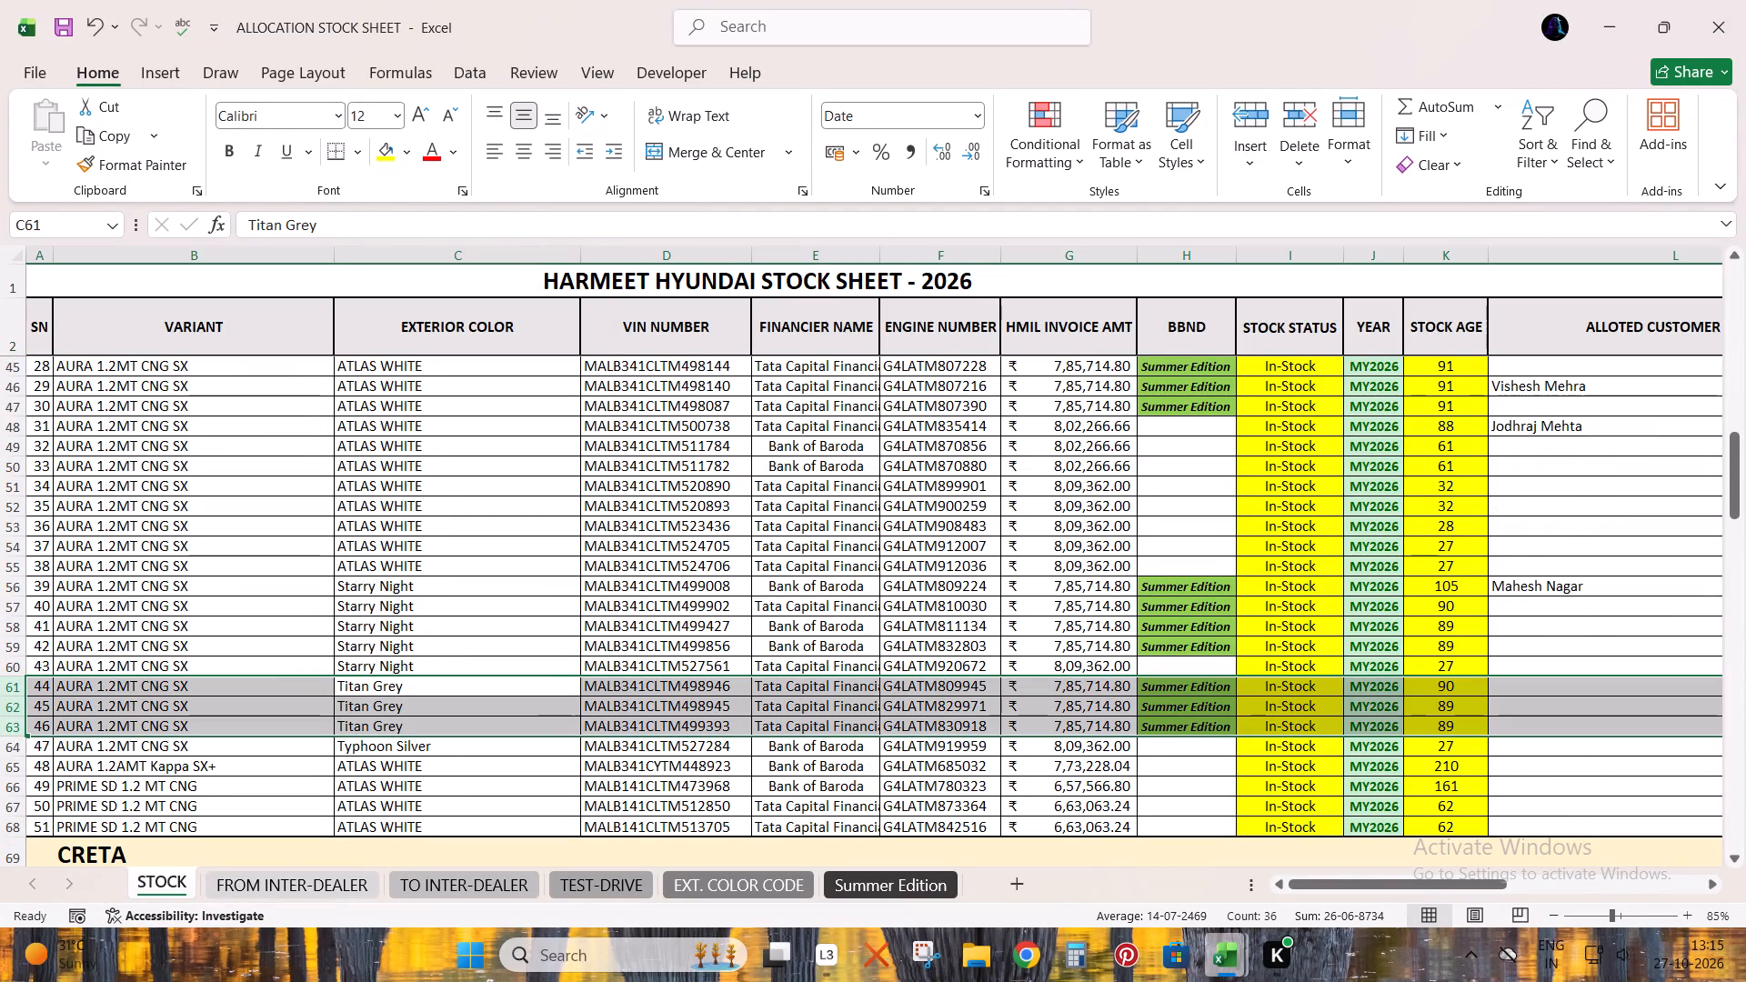
# Compare booking row 2797 in the BOOKING LIST workbook with the AURA 1.2MT CNG SX vehicles in the STOCK sheet.
pyautogui.hotkey('alt', 'Tab')
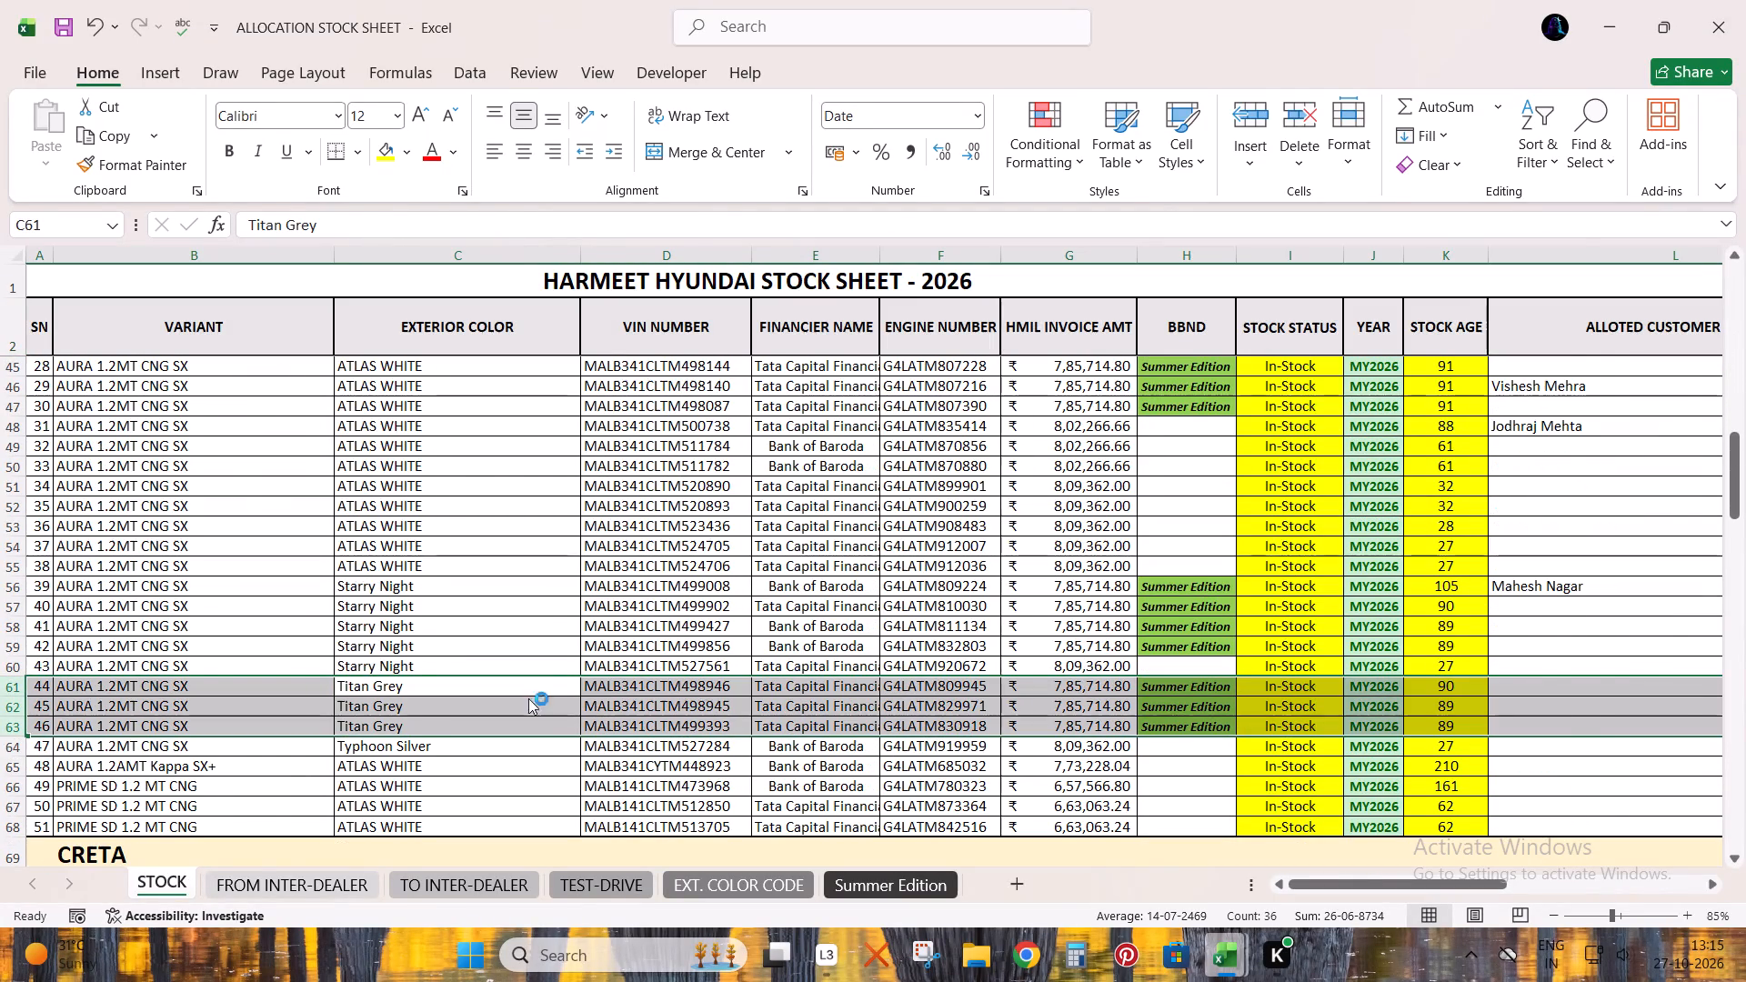
pyautogui.hotkey('shift', 'space')
pyautogui.scroll(-2, 751, 693)
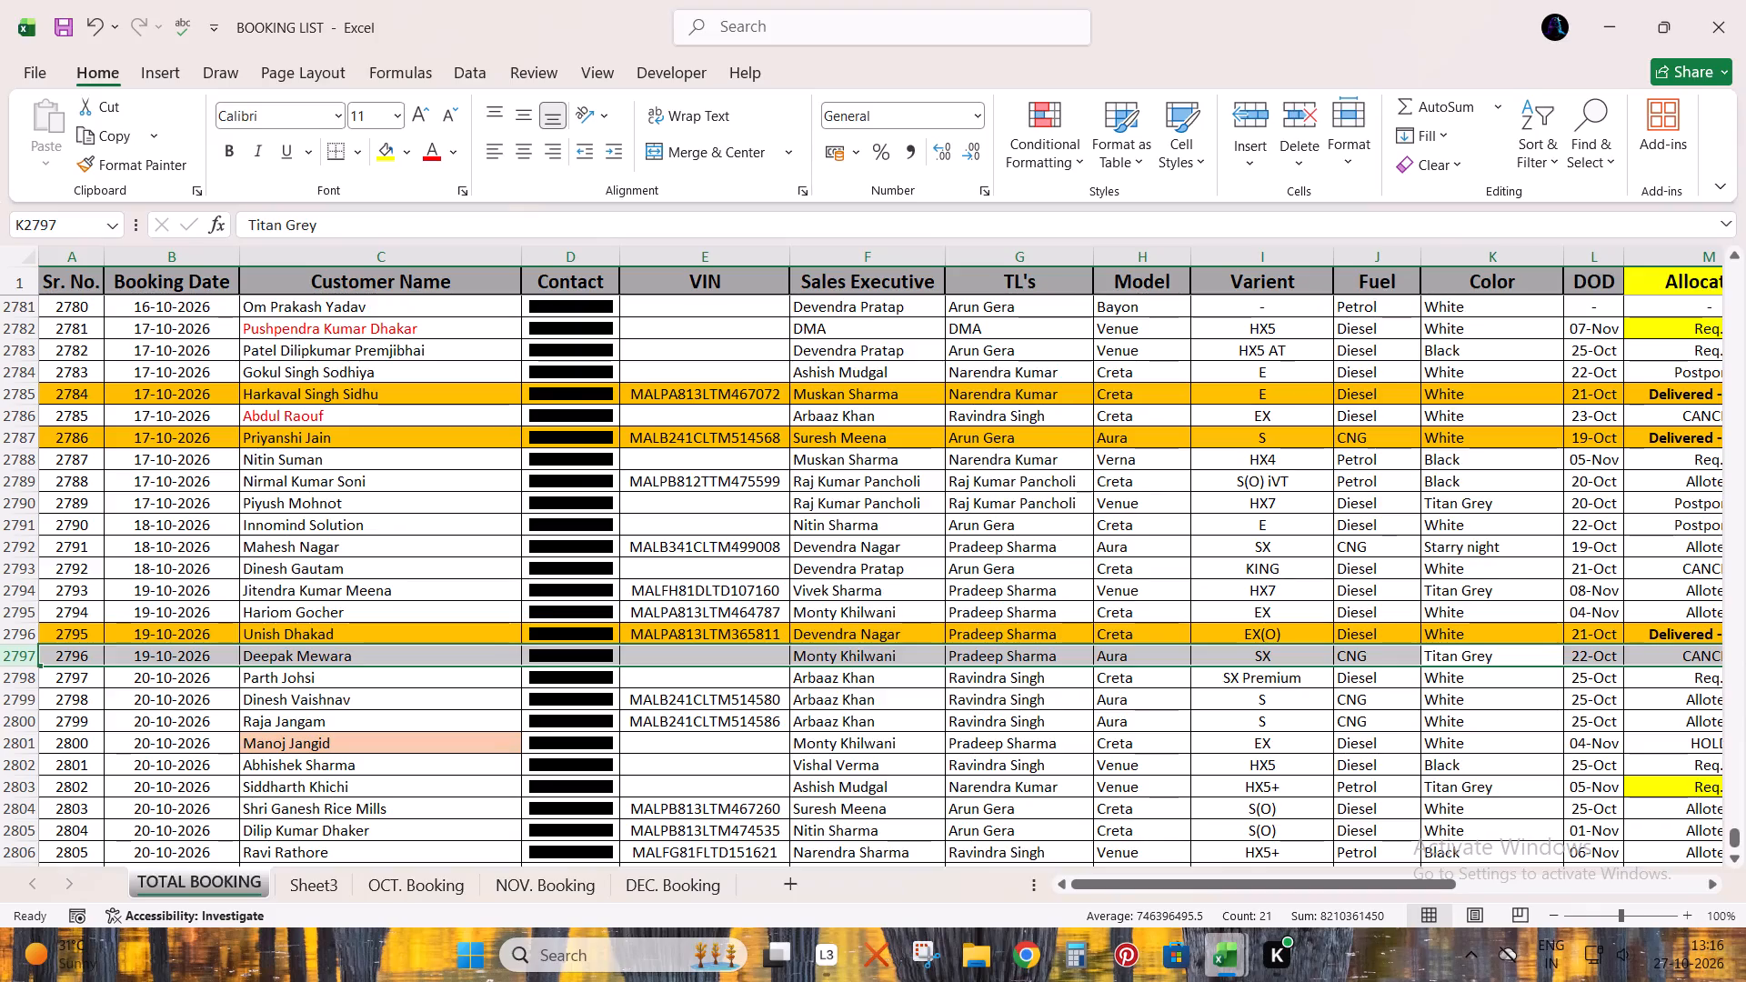
pyautogui.hotkey('alt', 'Tab')
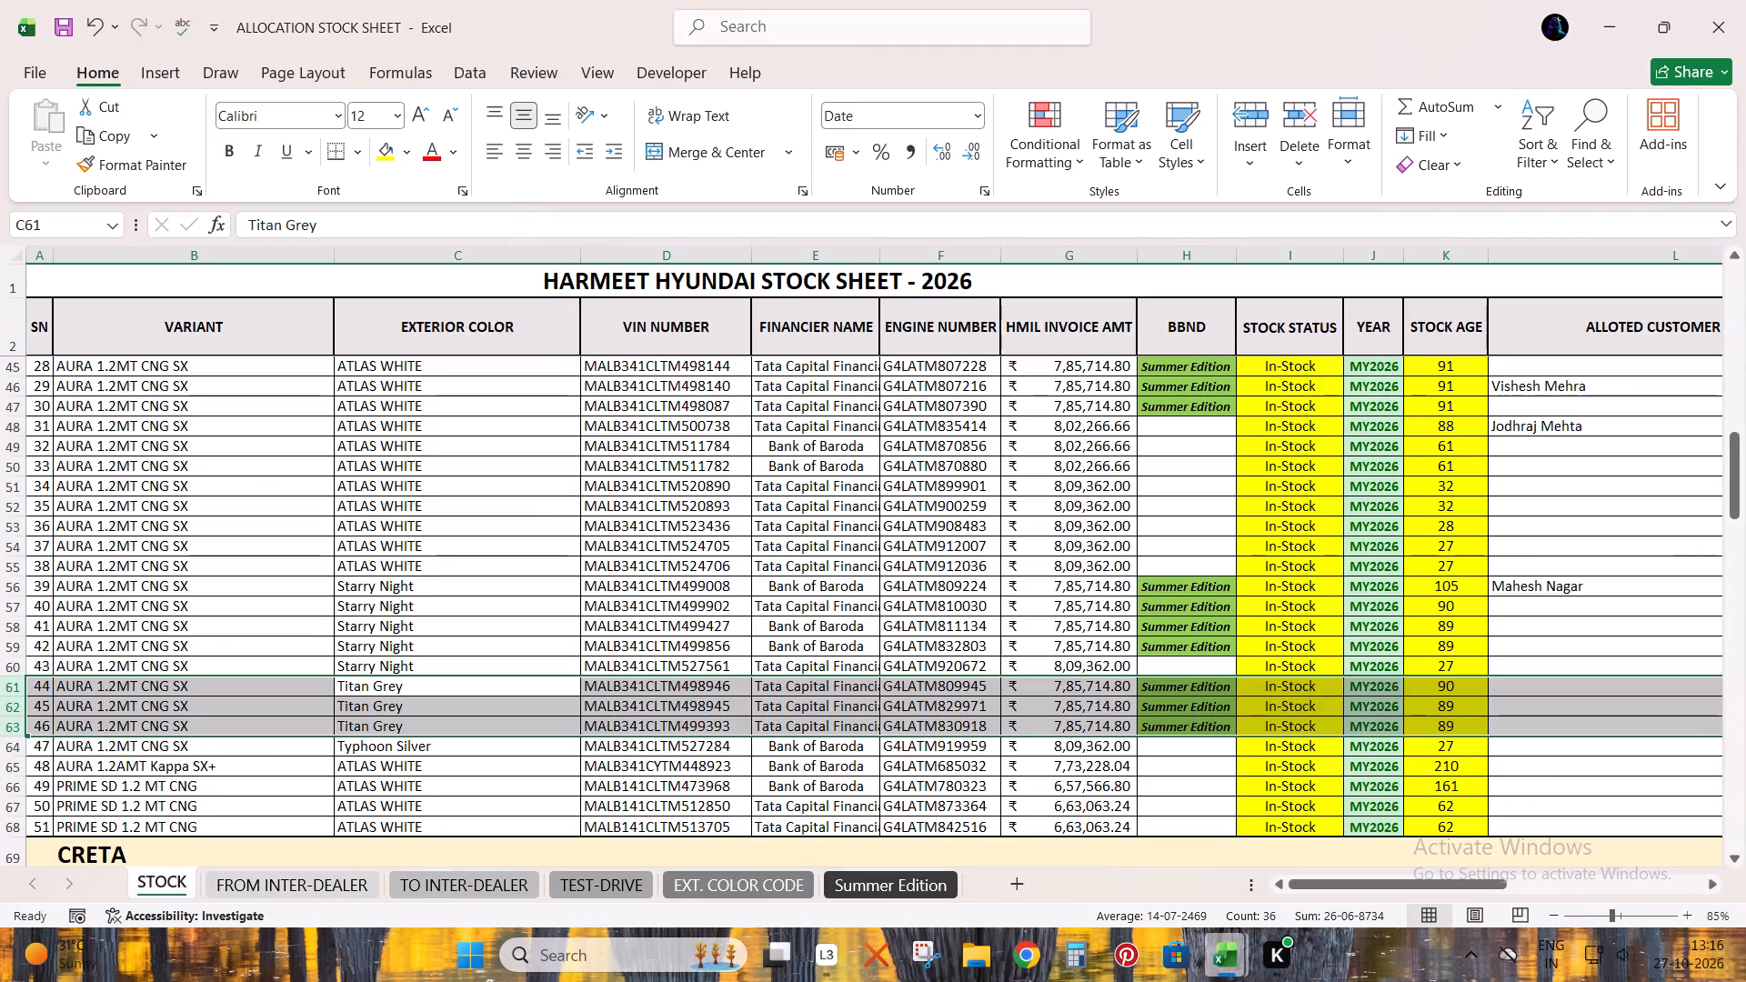
pyautogui.scroll(1, 752, 687)
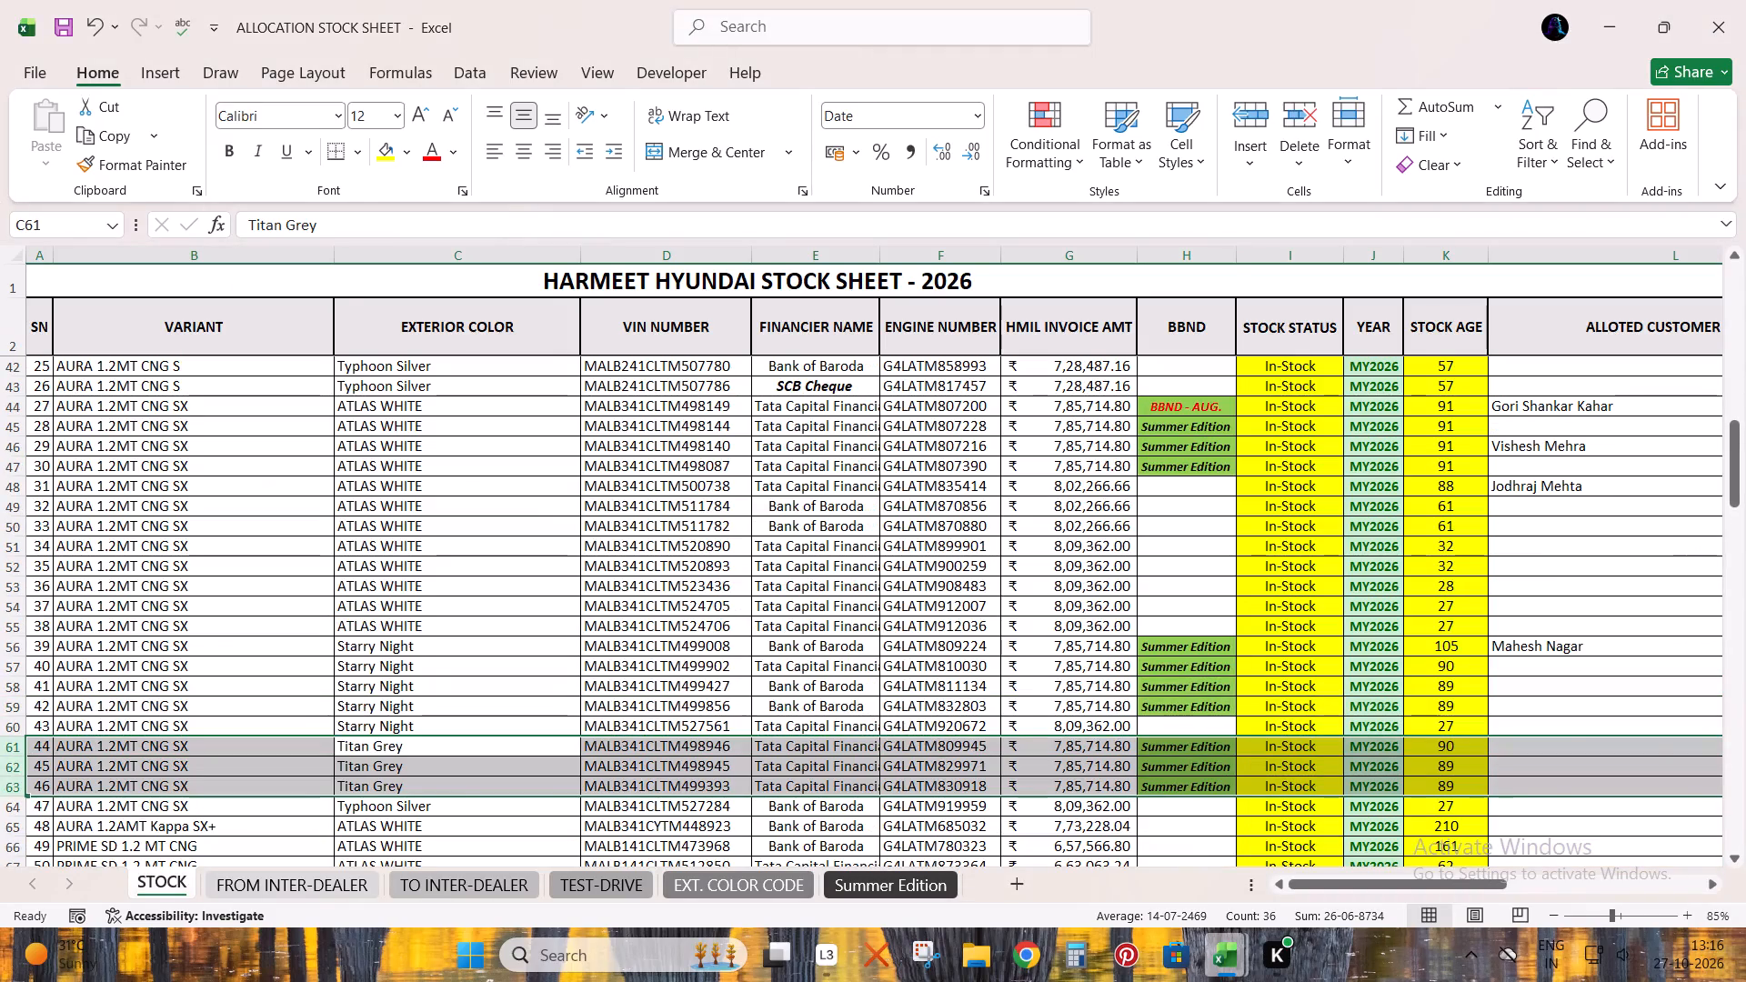
pyautogui.scroll(1, 752, 687)
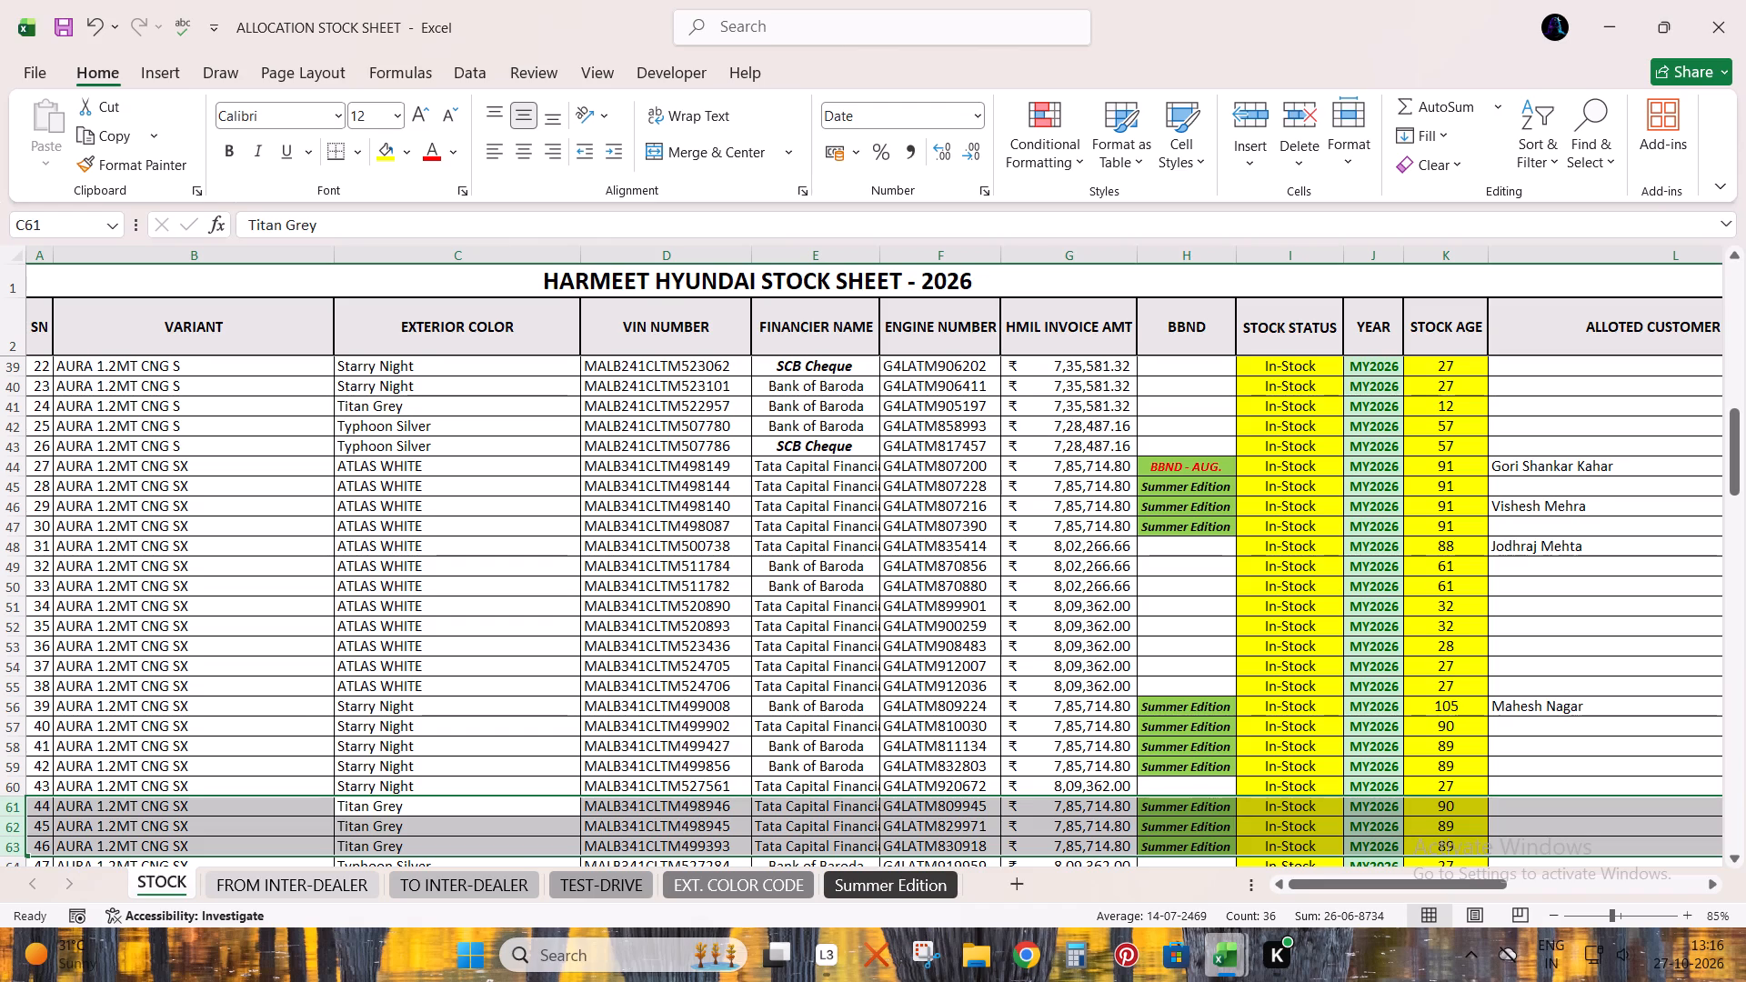
pyautogui.scroll(-1, 756, 684)
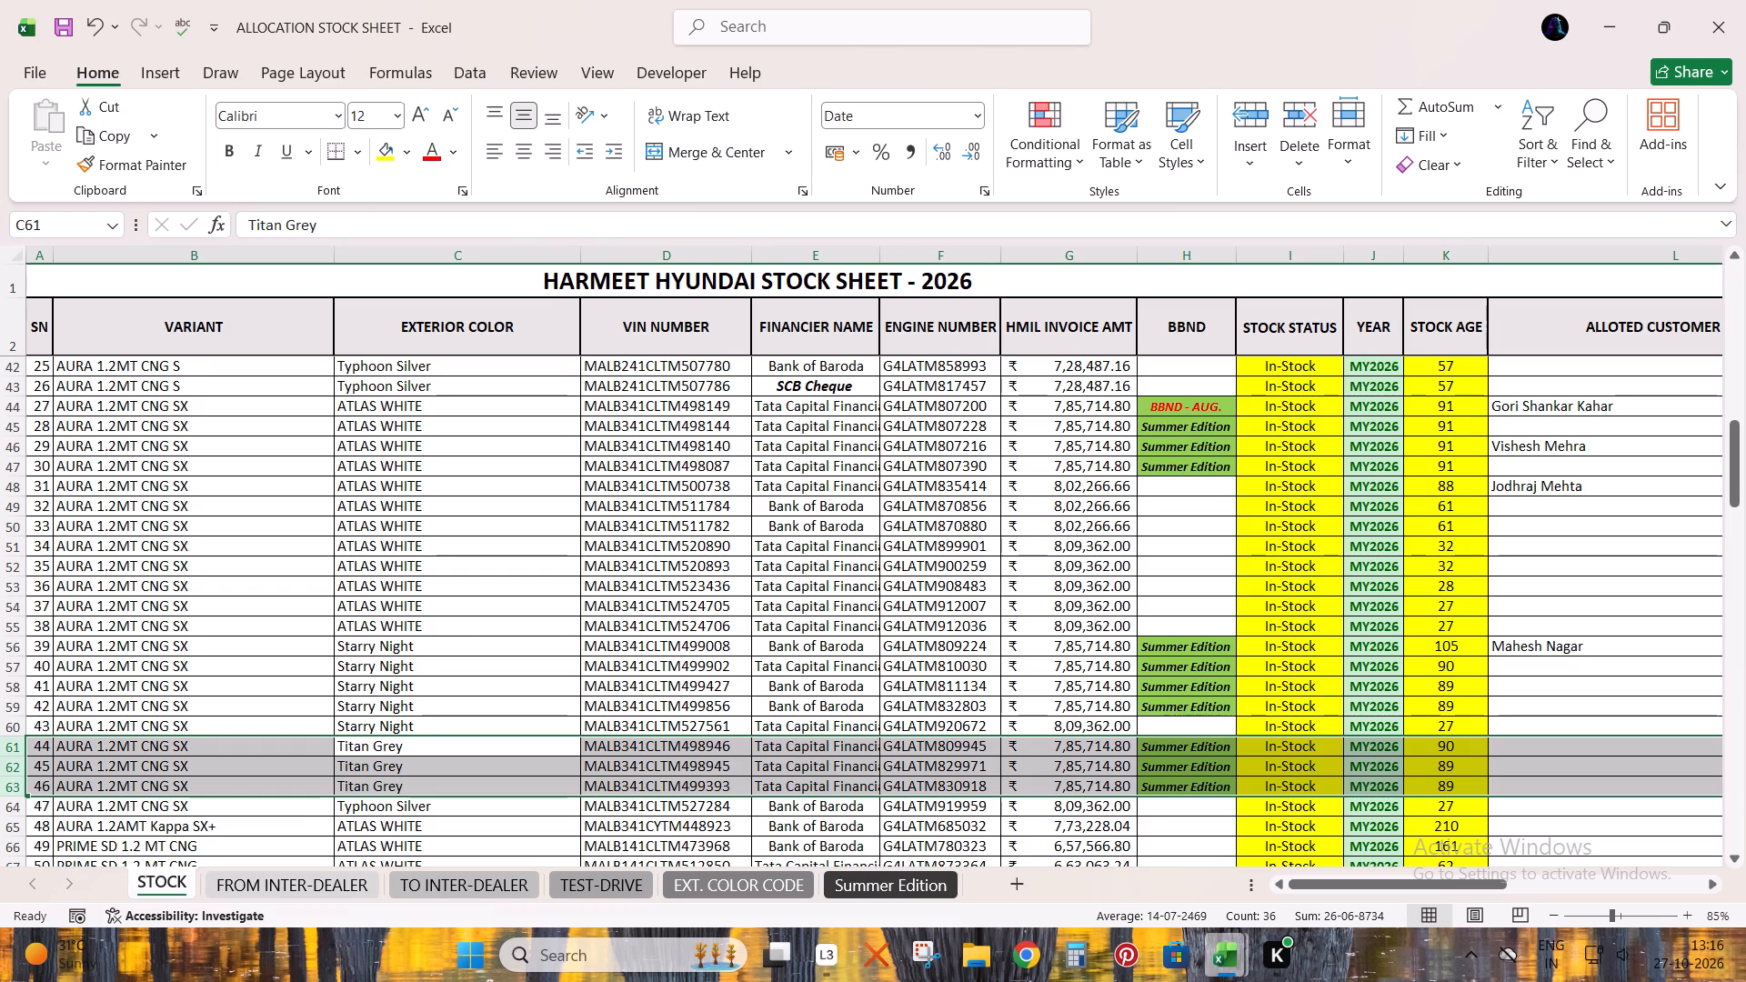
pyautogui.hotkey('alt', 'Tab')
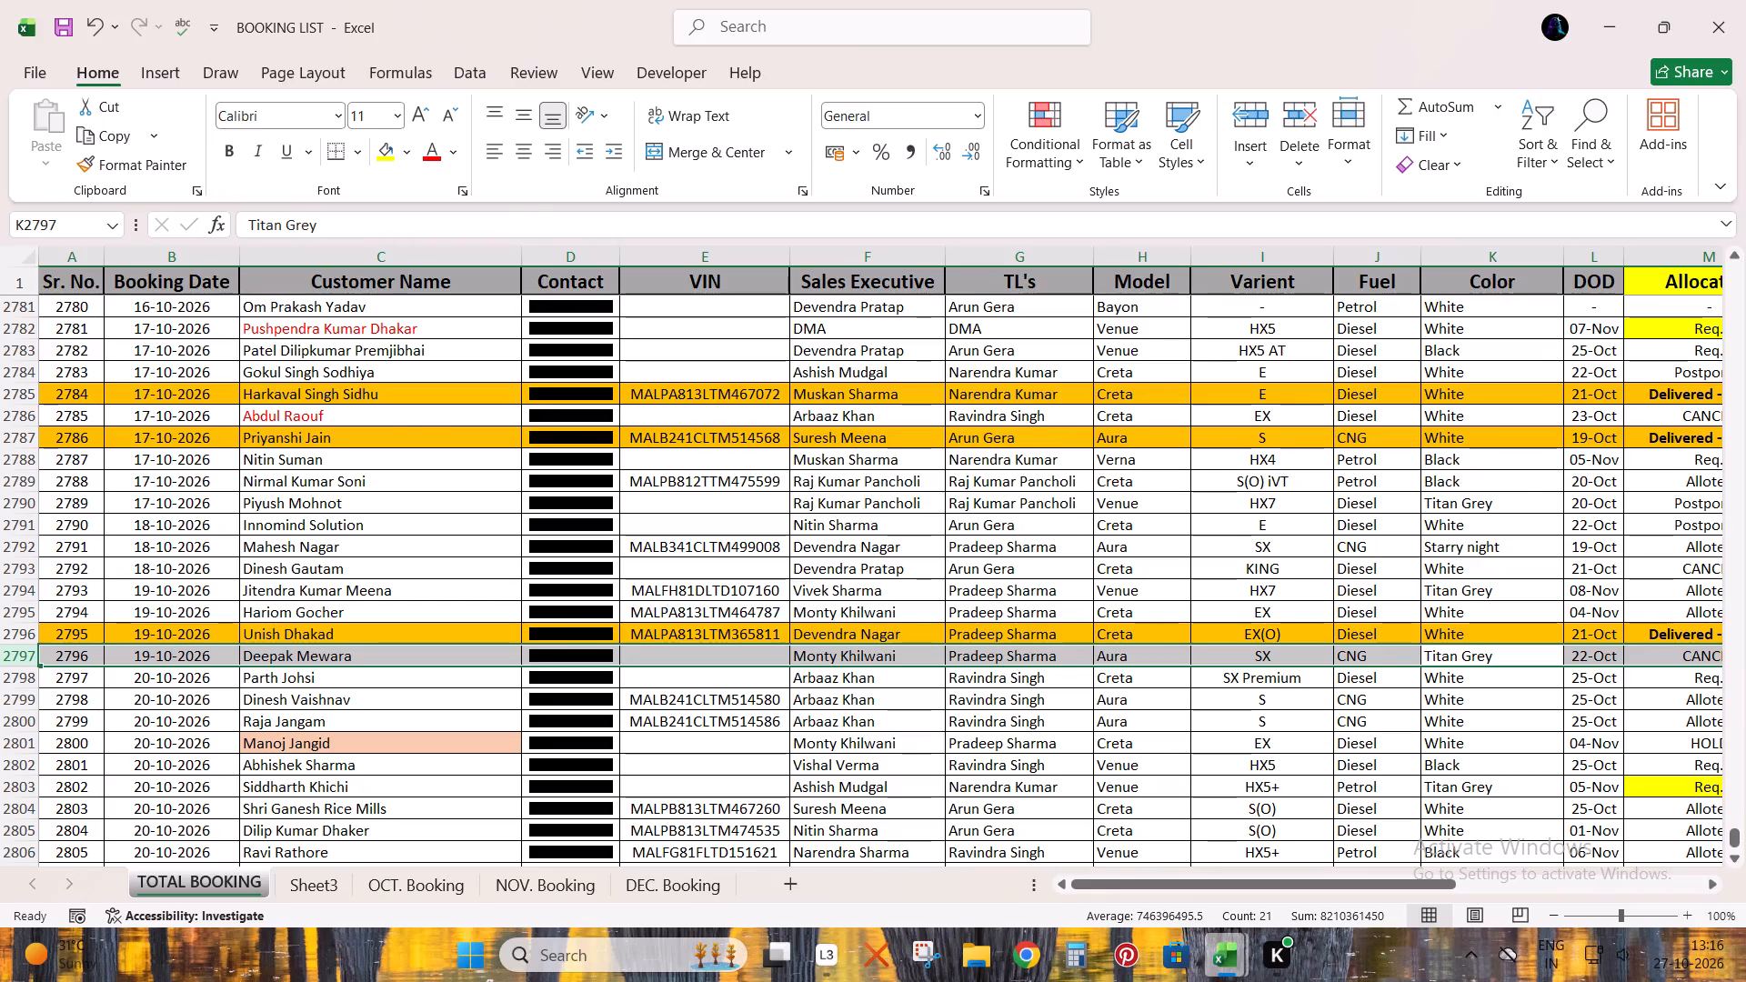
pyautogui.hotkey('alt', 'Tab')
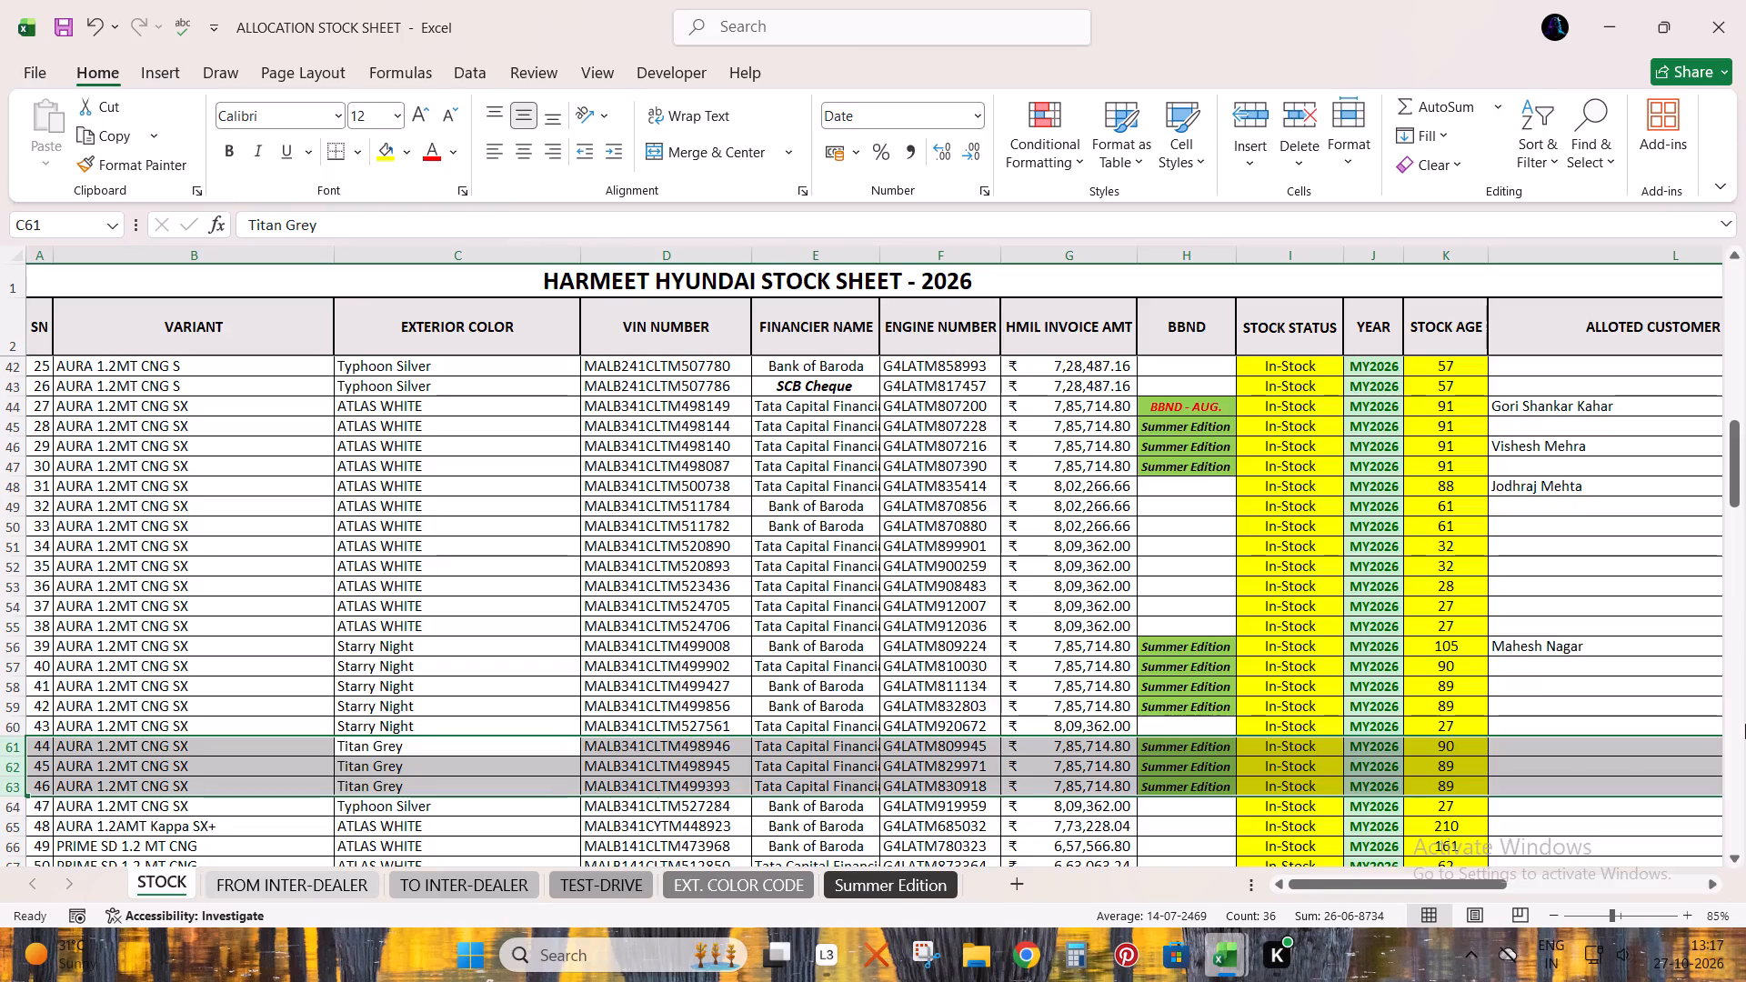
# Copy the customer name through TL's entries of booking row 2797 into STOCK row 61, starting at ALLOTED CUSTOMER NAME.
pyautogui.click(1573, 747)
pyautogui.hotkey('alt', 'Tab')
pyautogui.press('Left')
pyautogui.press('Left')
pyautogui.press('Left')
pyautogui.press('Left')
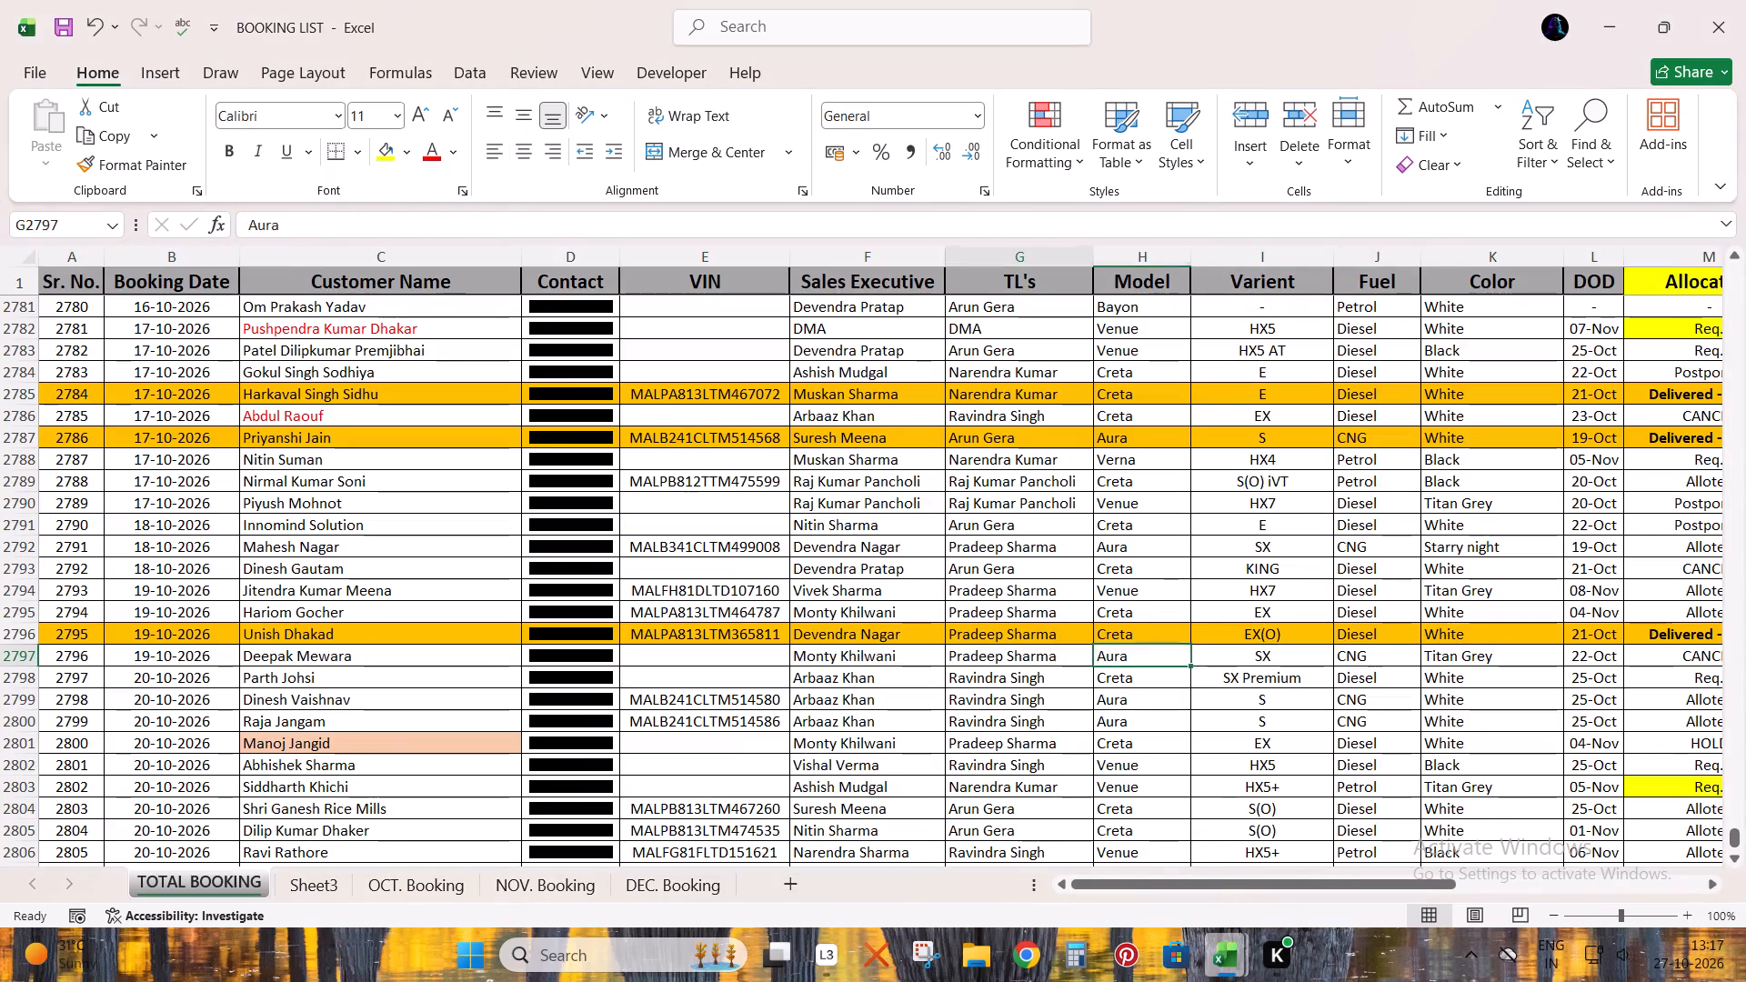
pyautogui.press('Left')
pyautogui.press('Left')
pyautogui.press('Left')
pyautogui.press('Left')
pyautogui.hotkey('shift', 'Right')
pyautogui.hotkey('shift', 'Right')
pyautogui.hotkey('shift', 'Right')
pyautogui.hotkey('shift', 'Right')
pyautogui.hotkey('ctrl', 'c')
pyautogui.hotkey('alt', 'Tab')
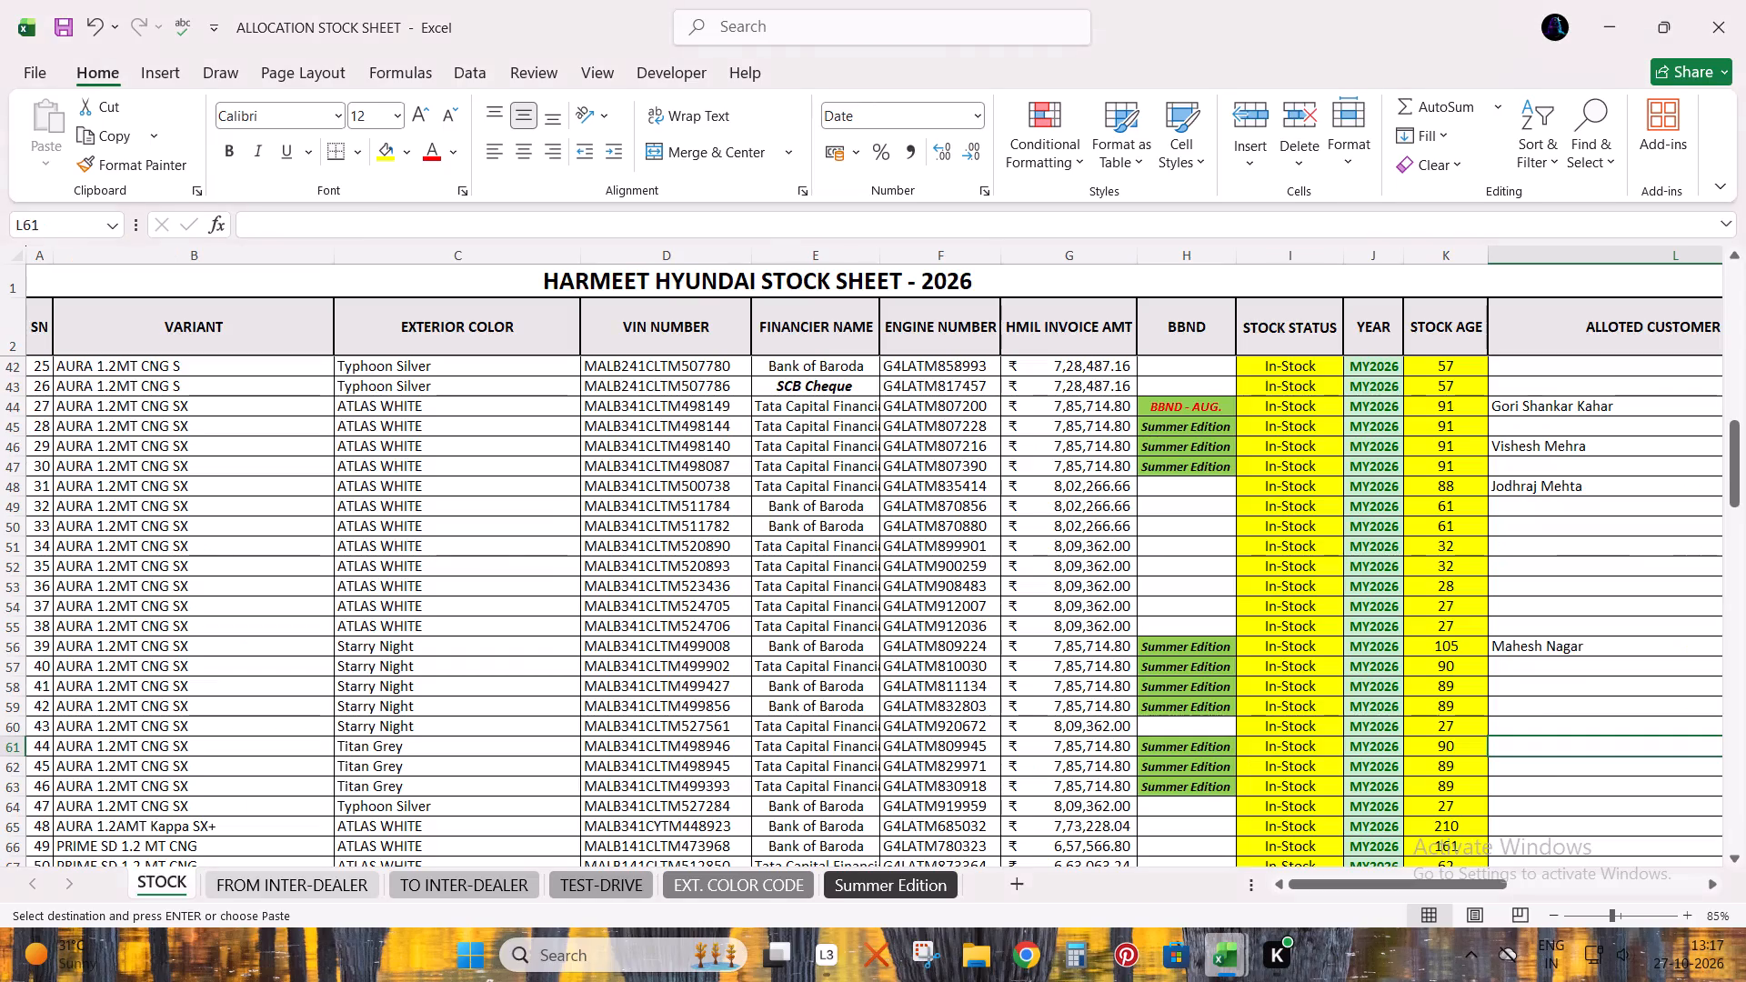
pyautogui.hotkey('ctrl', 'v')
# Shift the pasted contact, executive and team leader entries in STOCK row 61 so the contact number falls under MOBILE NO.
pyautogui.press('Right')
pyautogui.hotkey('shift', 'Right')
pyautogui.hotkey('shift', 'Right')
pyautogui.hotkey('shift', 'Right')
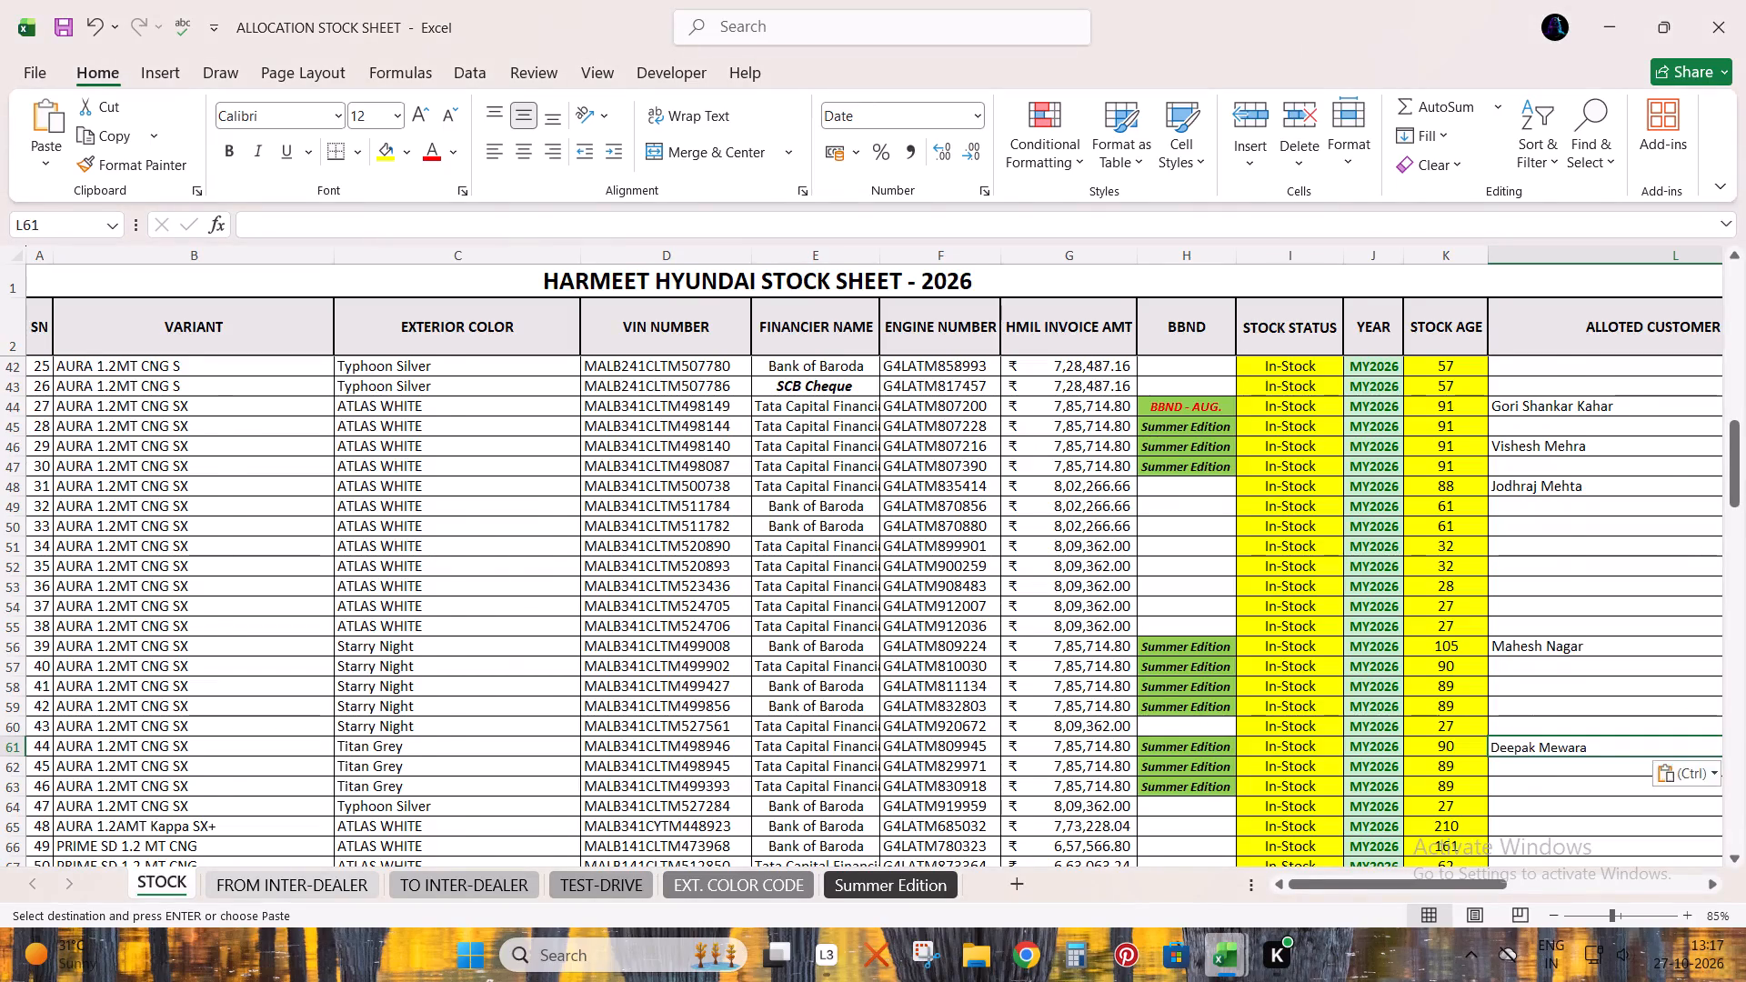
pyautogui.hotkey('ctrl', 'x')
pyautogui.hotkey('ctrl', 'Right')
pyautogui.hotkey('ctrl', 'v')
pyautogui.press('Left')
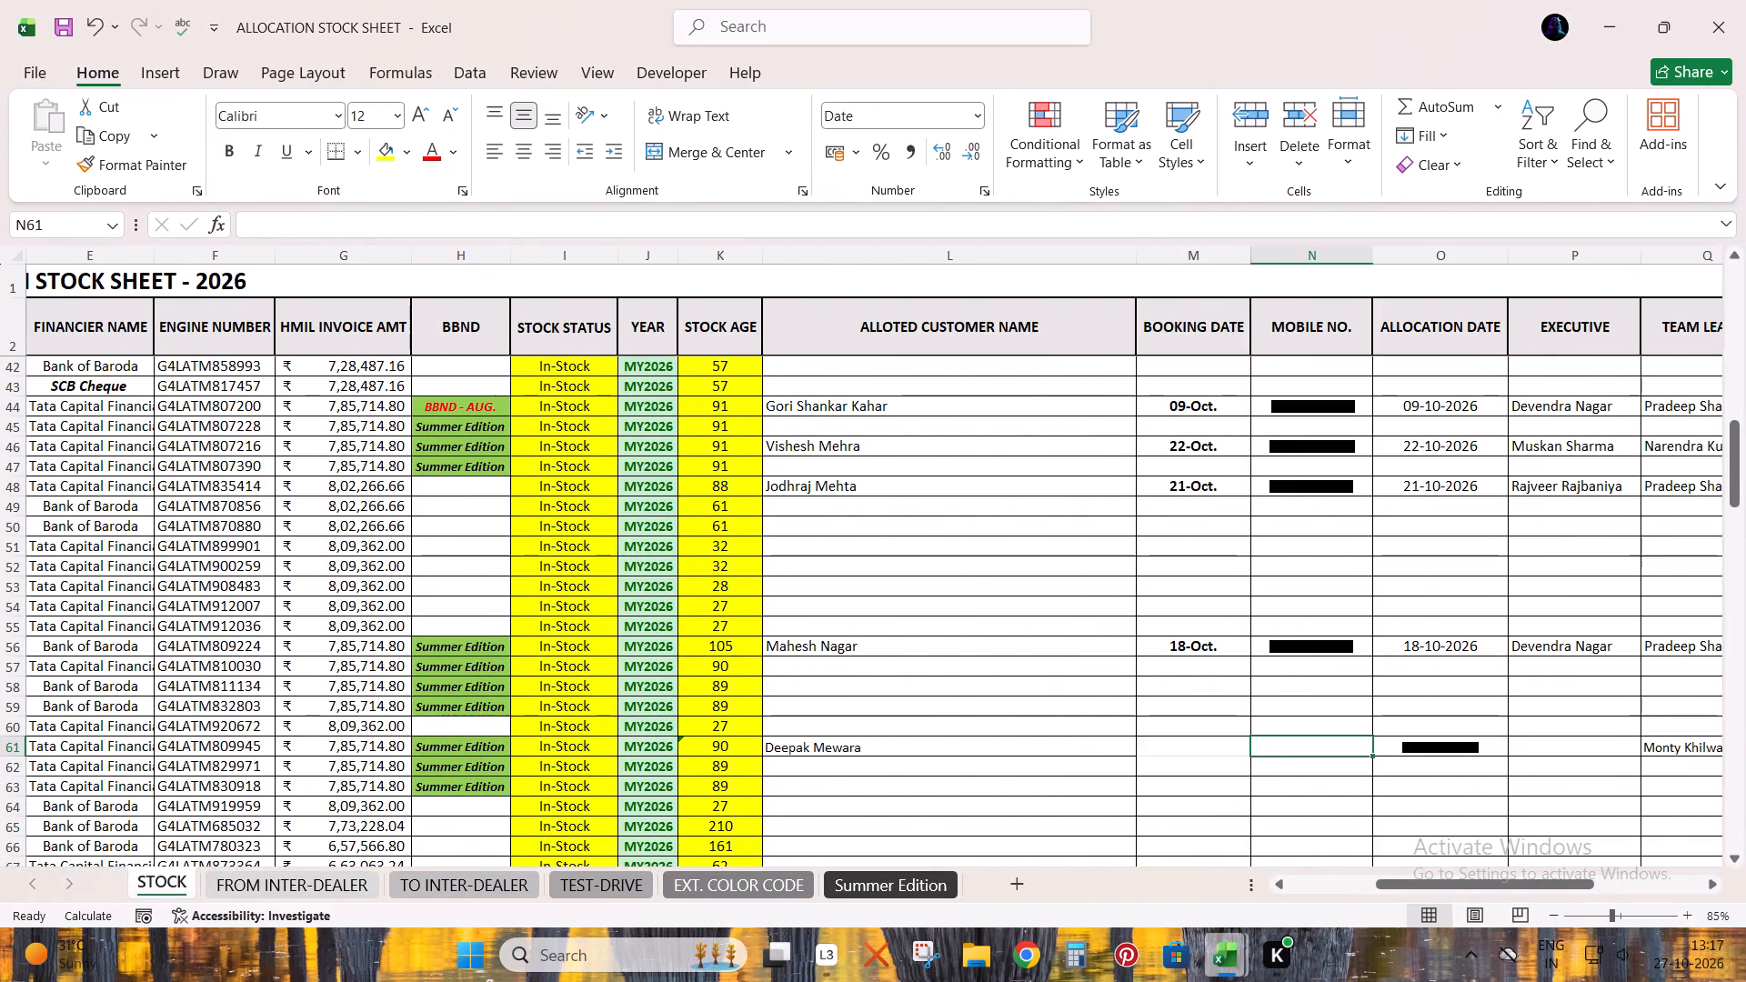
pyautogui.hotkey('ctrl', 'z')
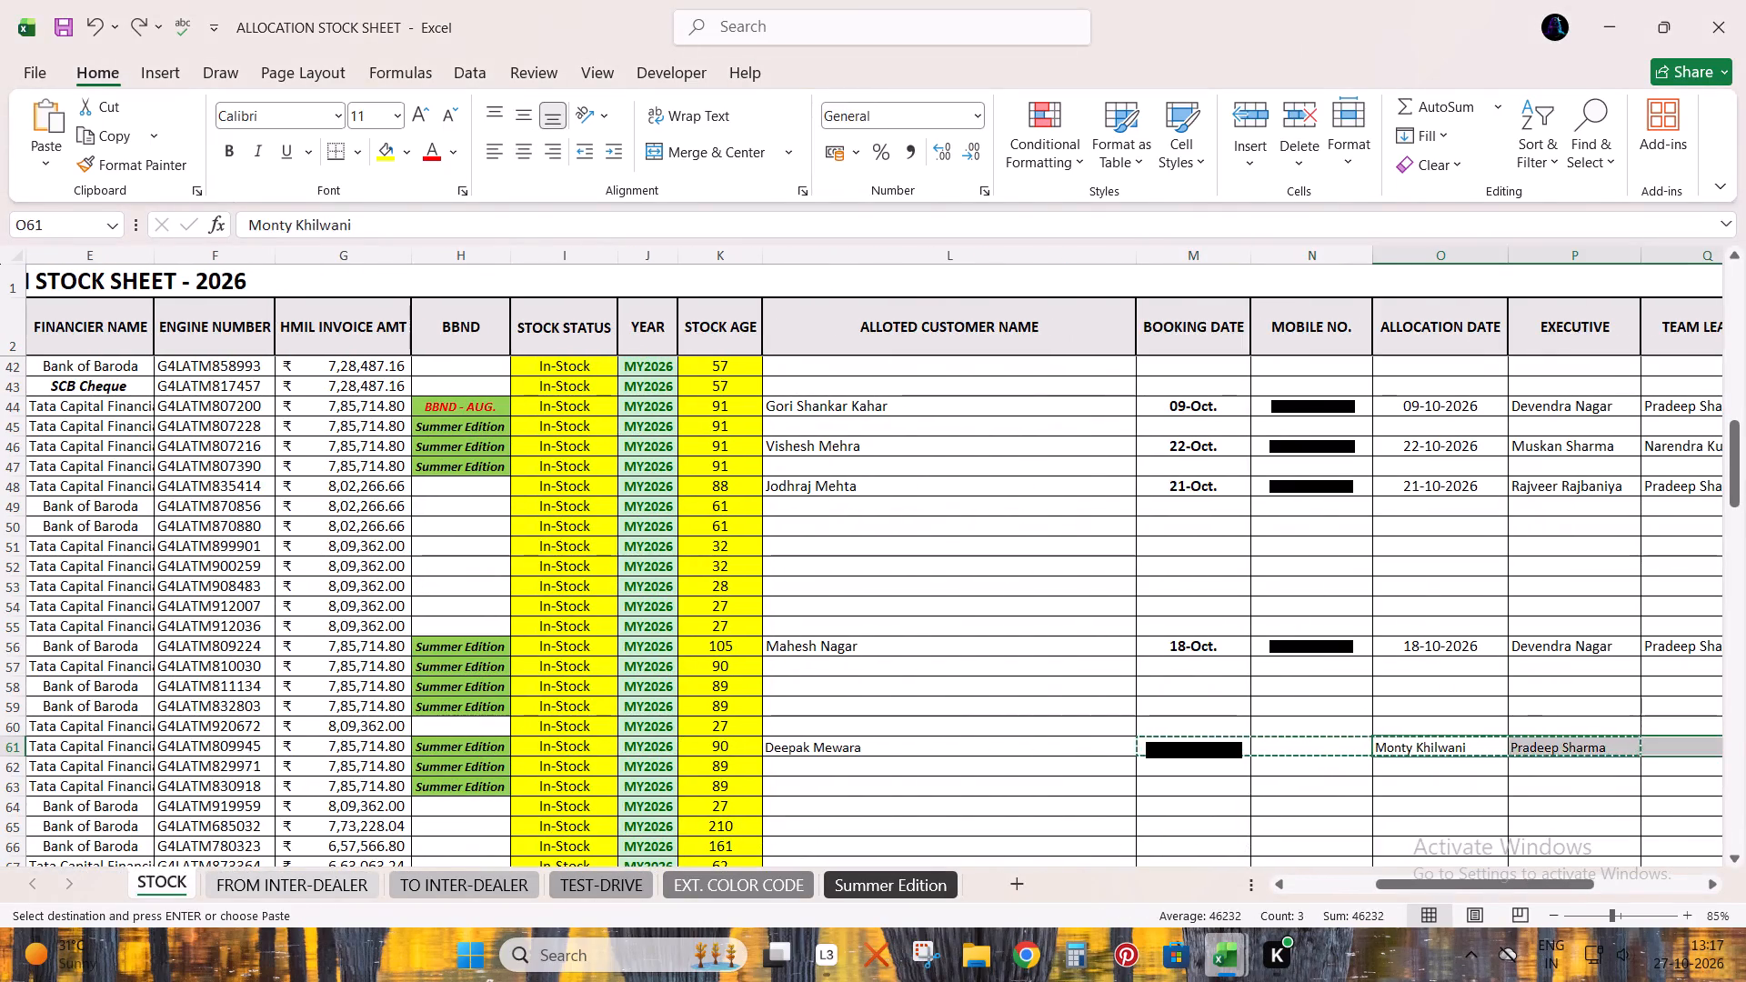
pyautogui.press('Left')
pyautogui.hotkey('ctrl', 'v')
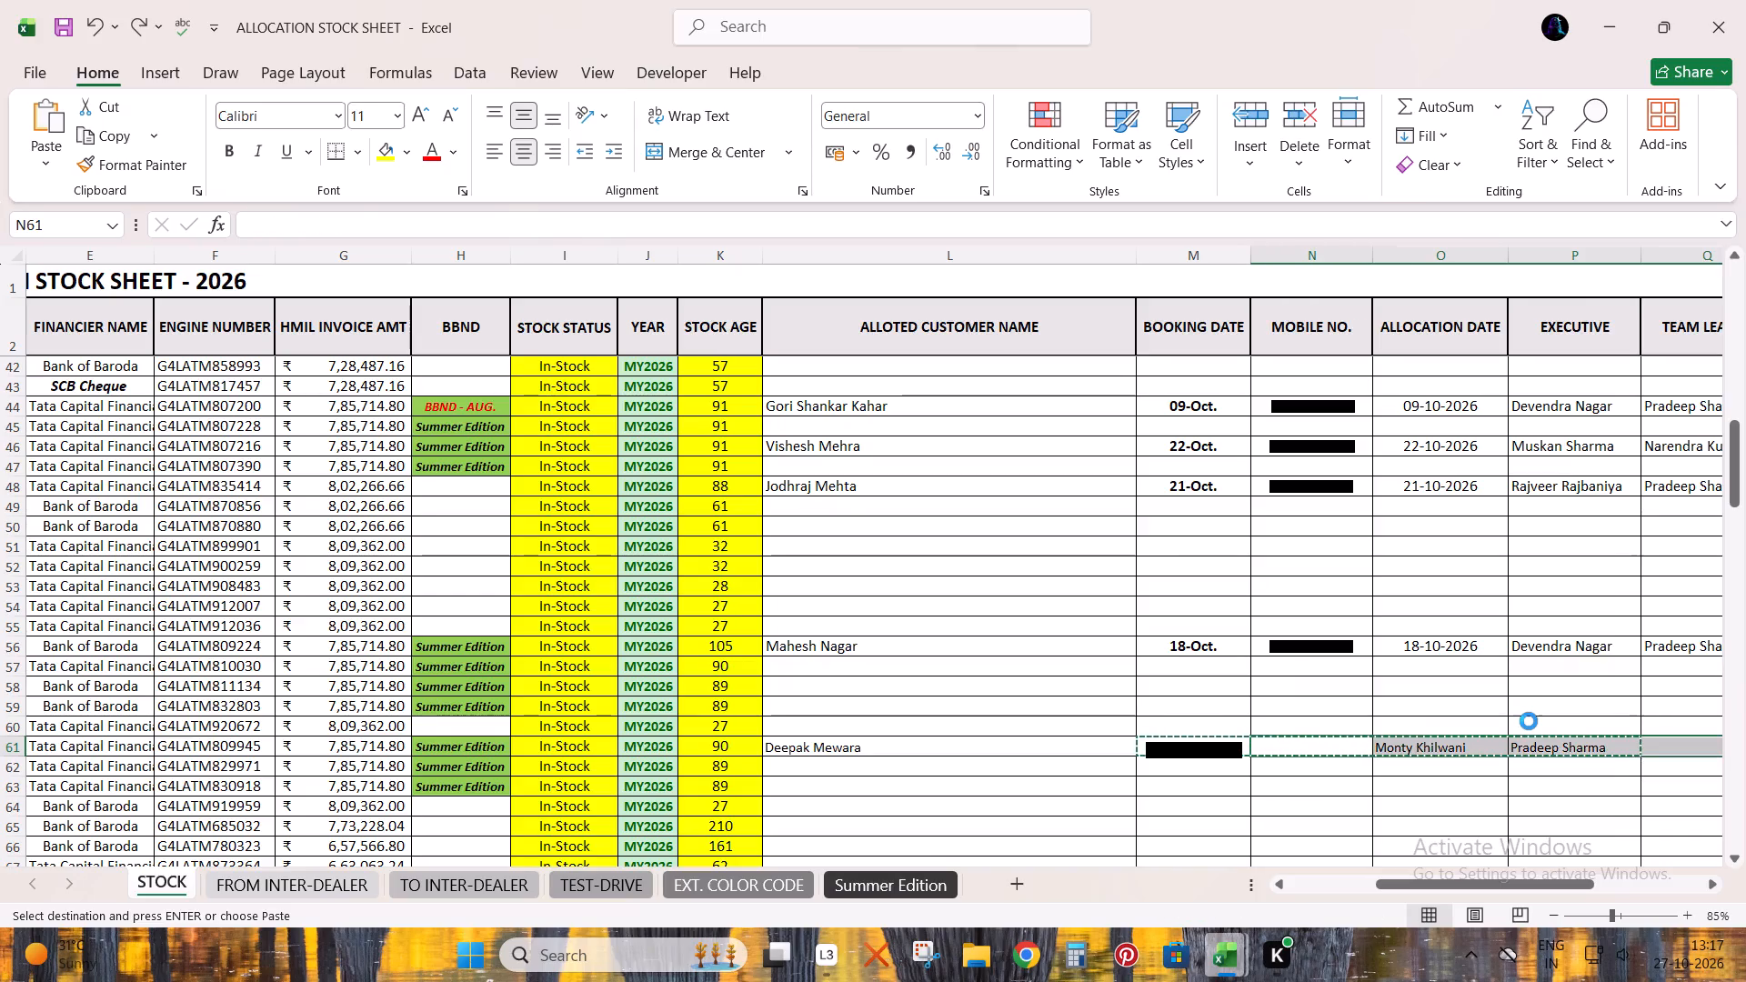
# Check the booking date in BOOKING LIST, and enter booking date 19-10 and allocation date 27-10 in STOCK row 61.
pyautogui.press('Left')
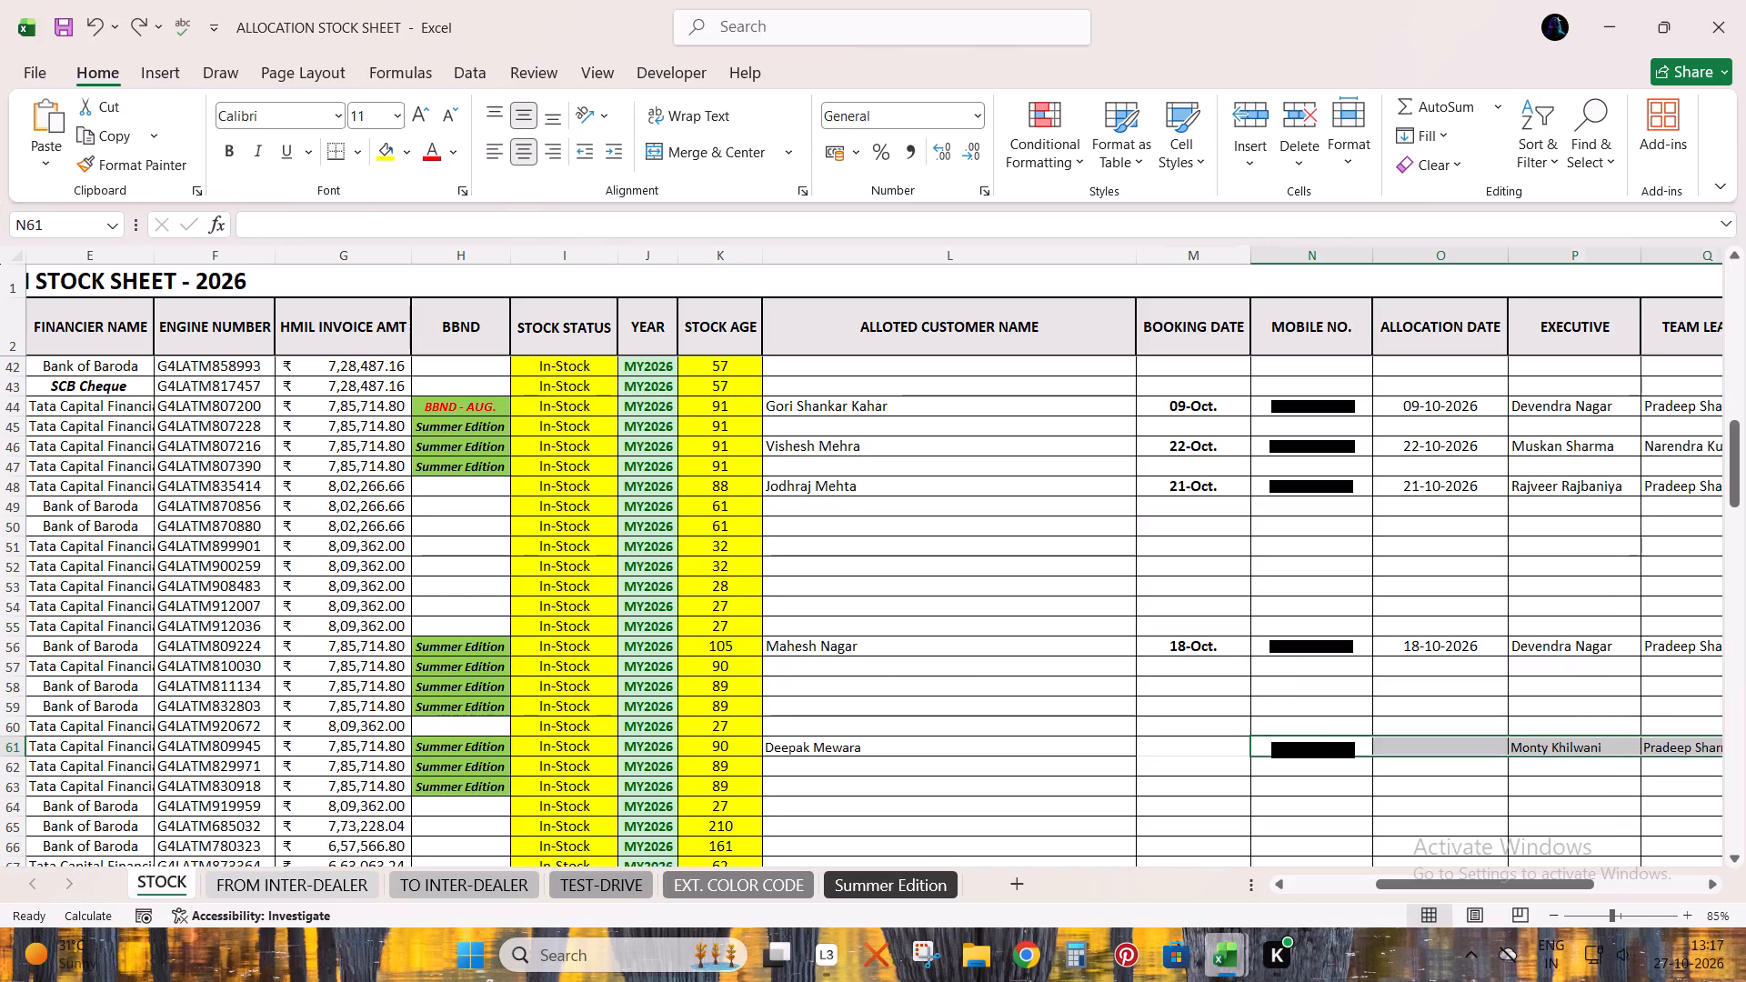
pyautogui.press('Left')
pyautogui.press('Right')
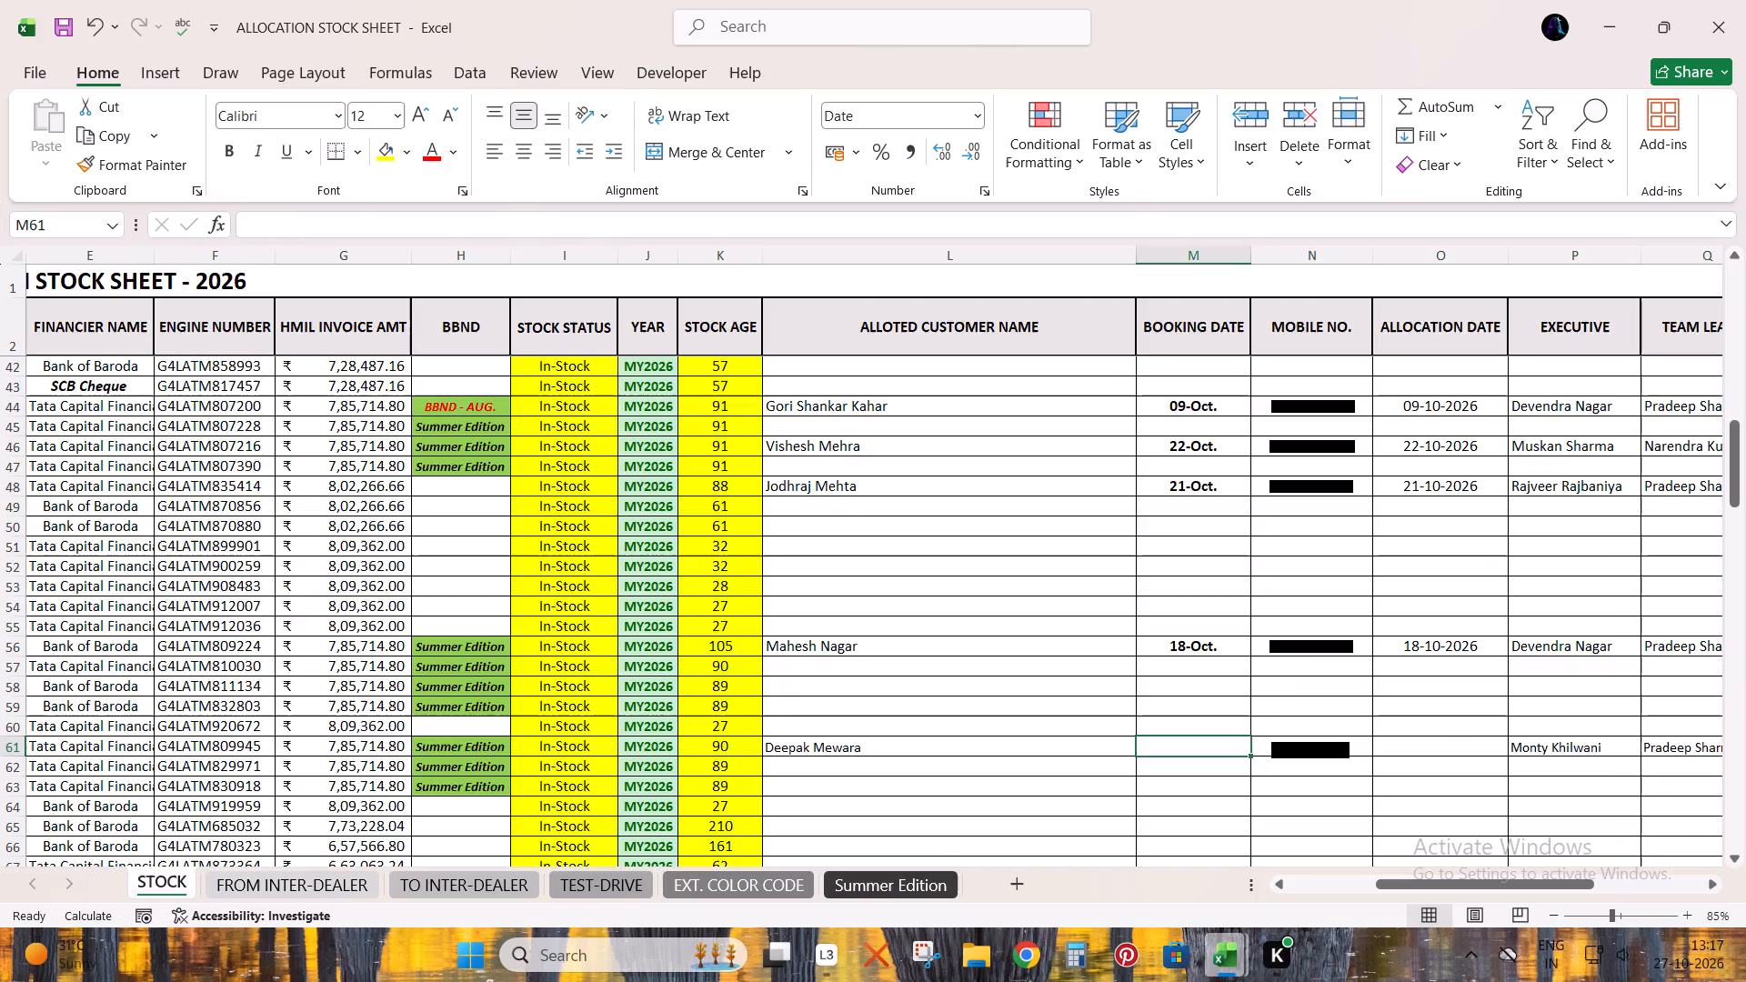
pyautogui.hotkey('alt', 'Tab')
pyautogui.hotkey('shift', 'space')
pyautogui.hotkey('alt', 'Tab')
pyautogui.write('19-10')
pyautogui.press('Tab')
pyautogui.press('Tab')
pyautogui.write('27-10')
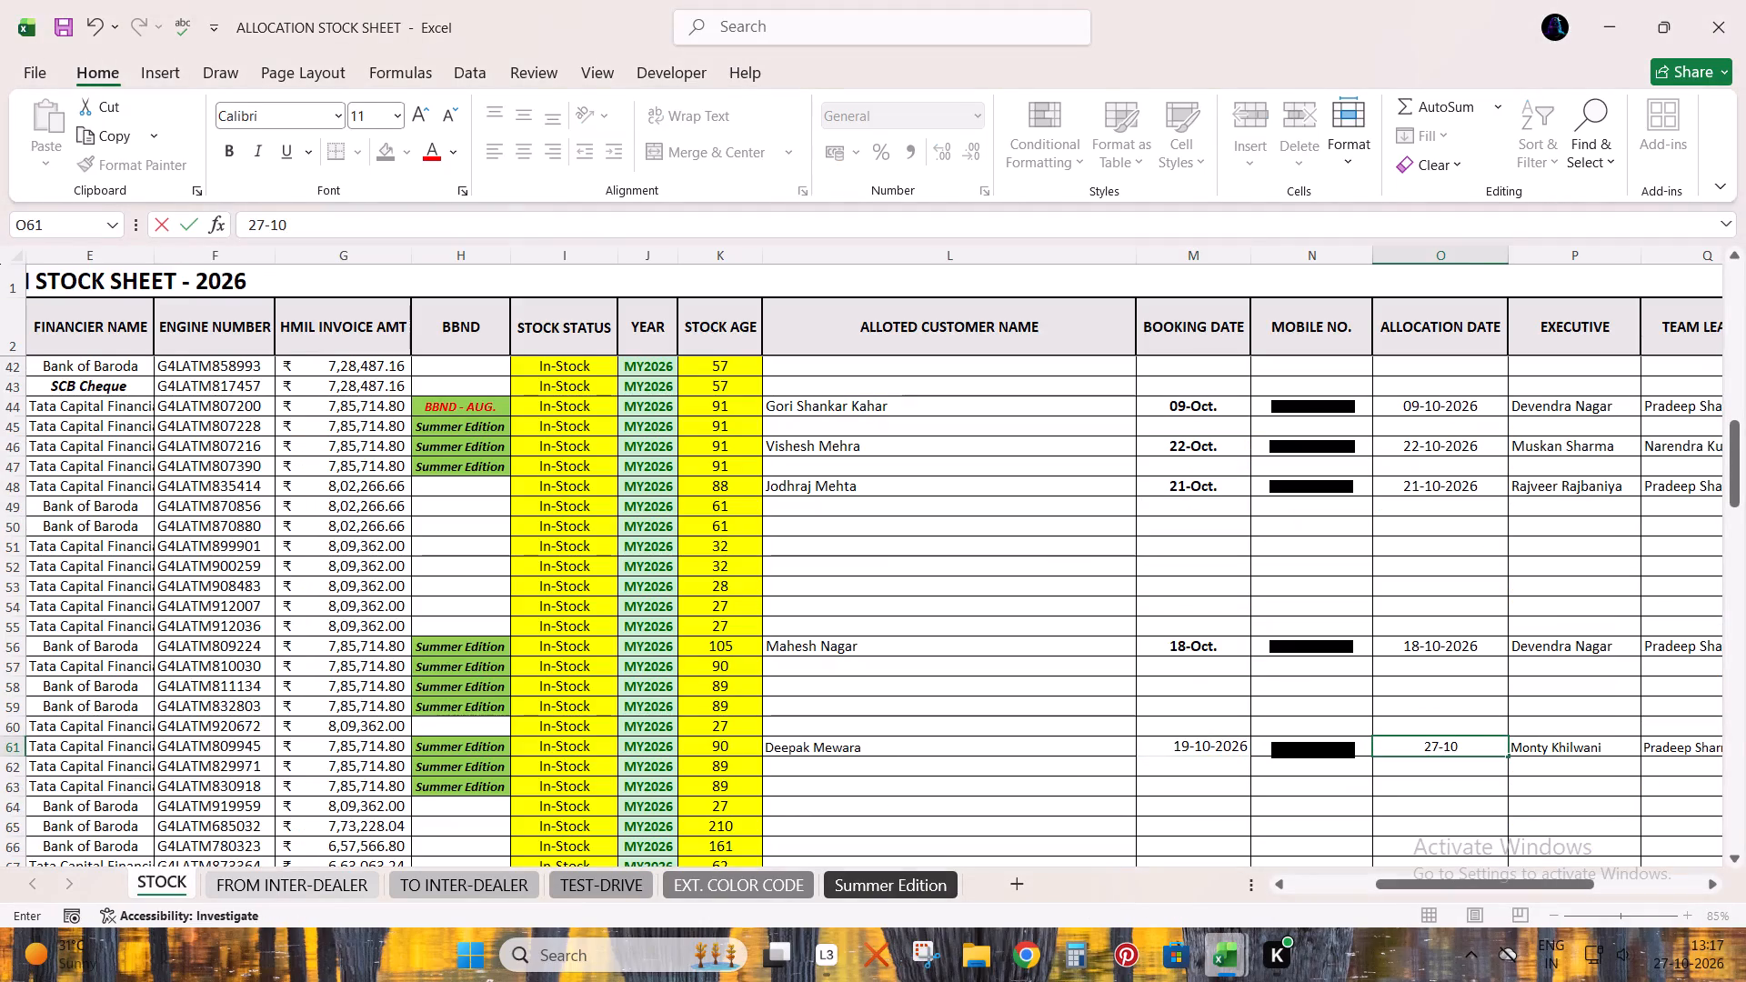
pyautogui.press('Return')
# Copy the formatting of L60:Q60, from ALLOTED CUSTOMER NAME to TEAM LEADER, for the new allotment in row 61.
pyautogui.press('Left')
pyautogui.press('Up')
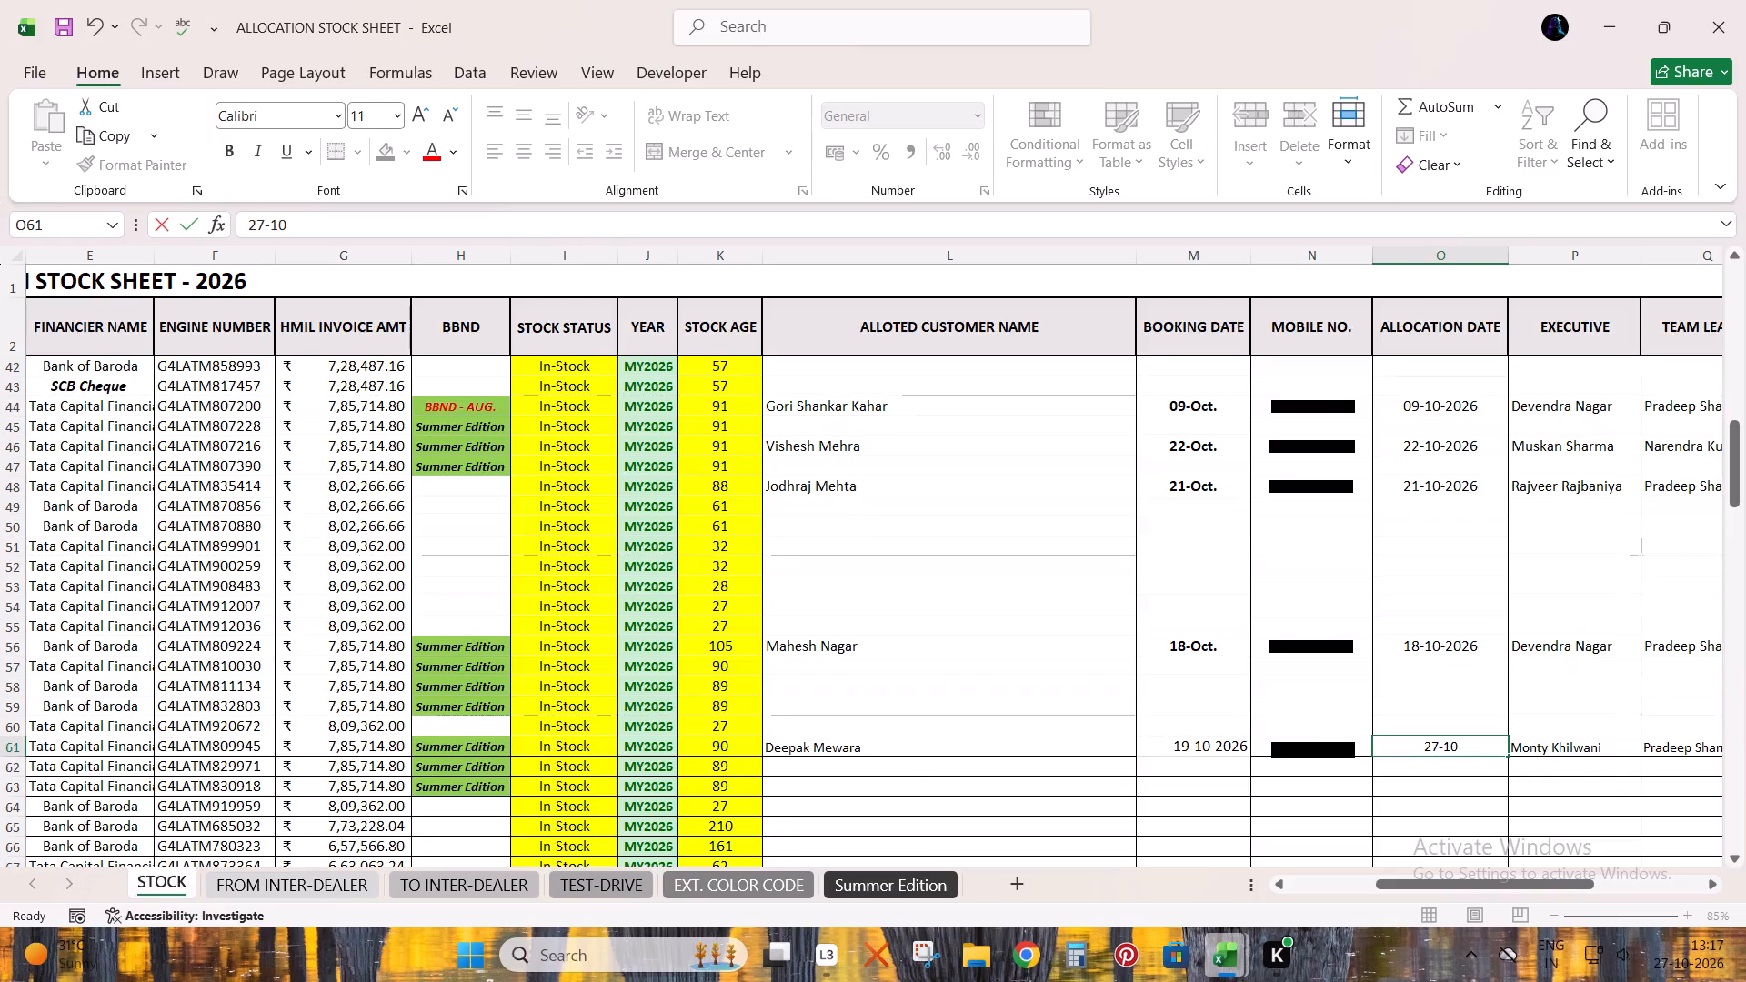
pyautogui.press('Up')
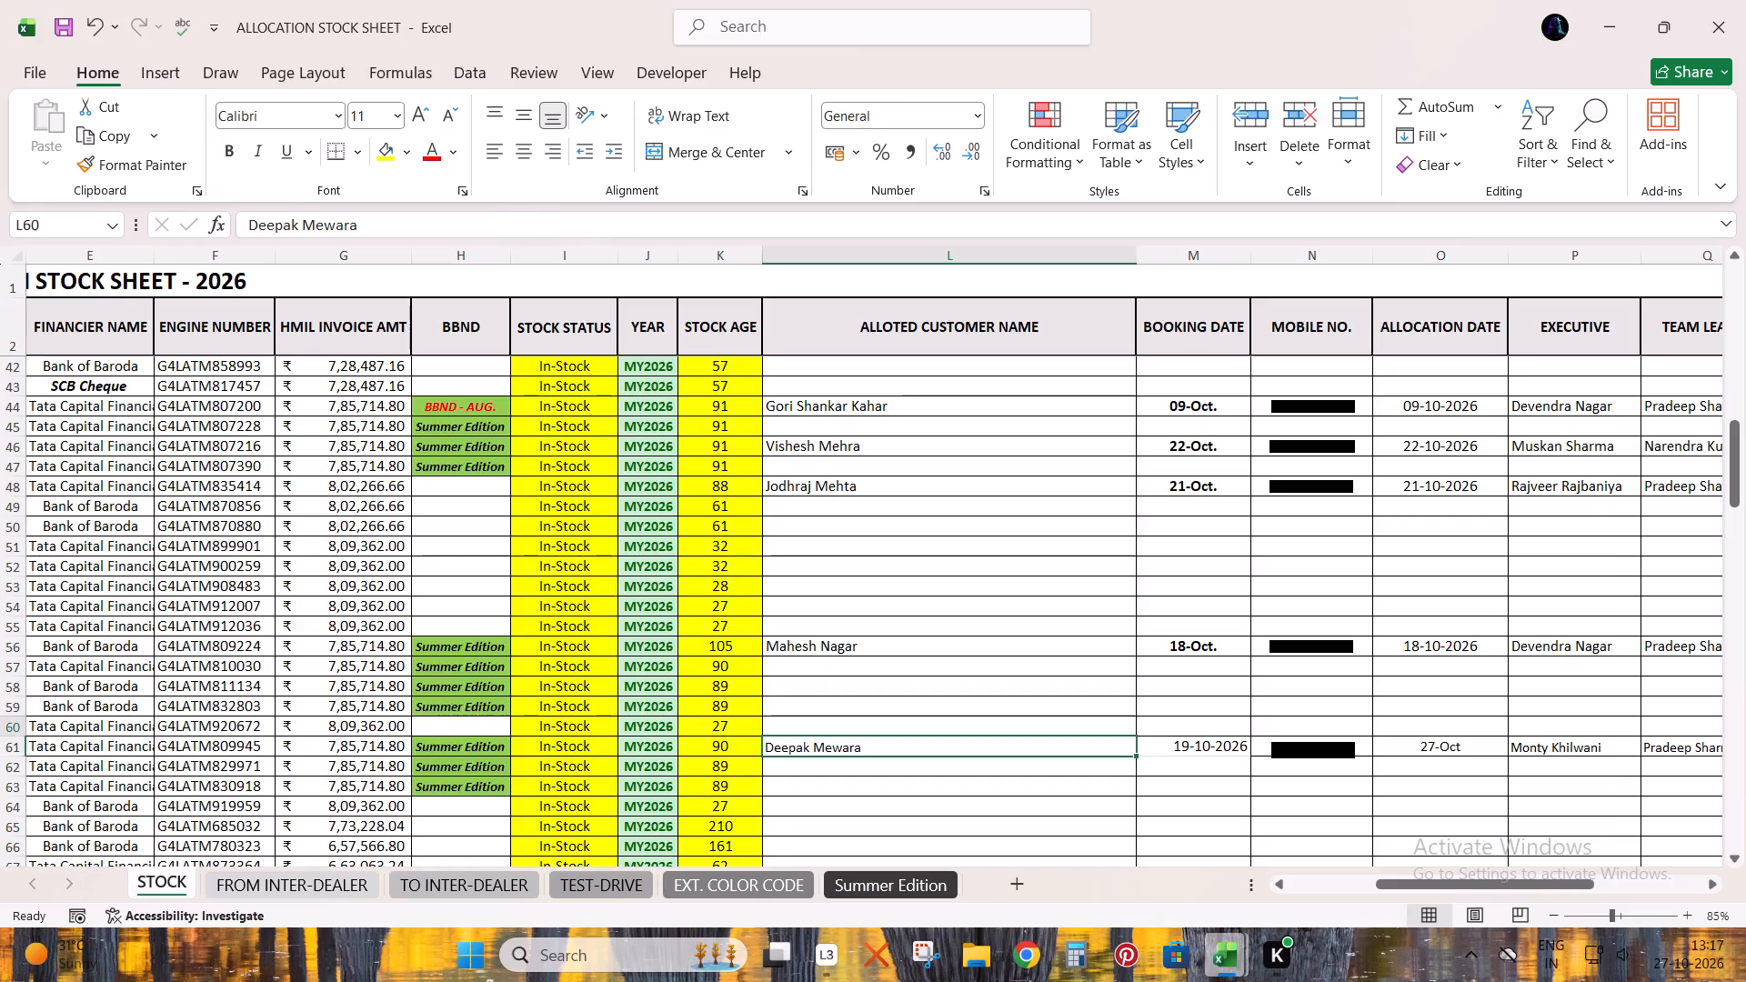
pyautogui.hotkey('shift', 'Right')
pyautogui.hotkey('shift', 'Right')
pyautogui.hotkey('shift', 'Right')
pyautogui.hotkey('shift', 'Right')
pyautogui.hotkey('shift', 'Right')
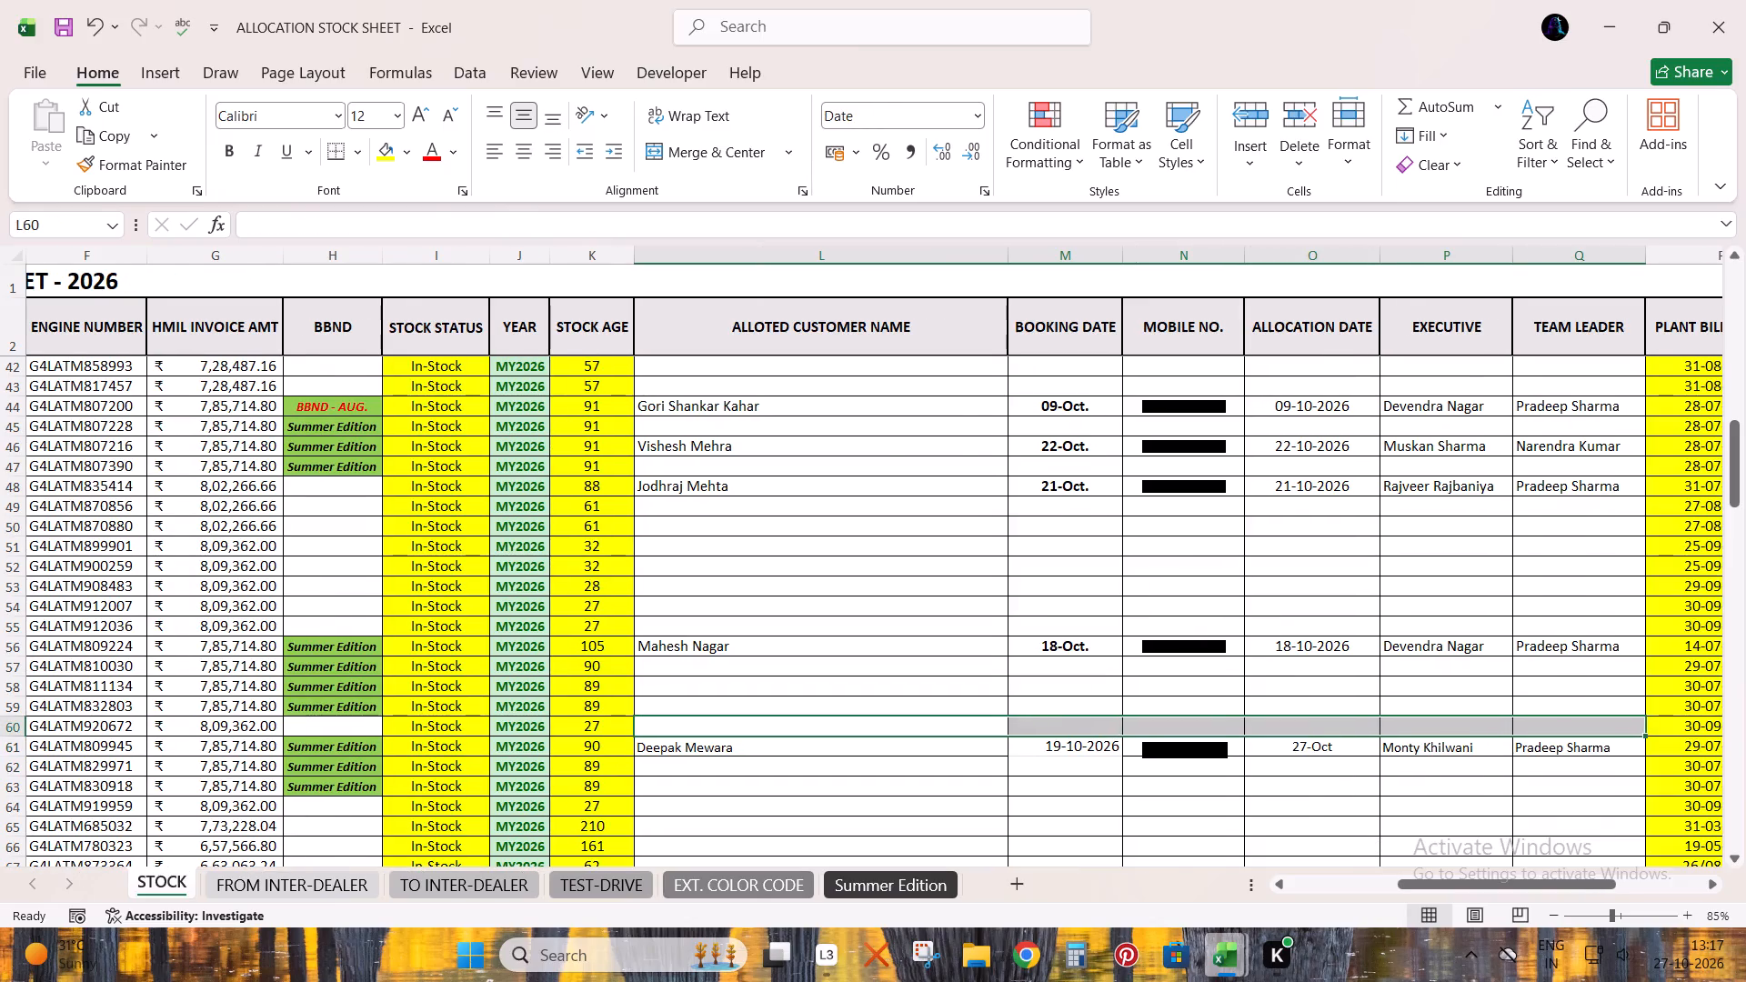
pyautogui.click(159, 153)
pyautogui.press('Down')
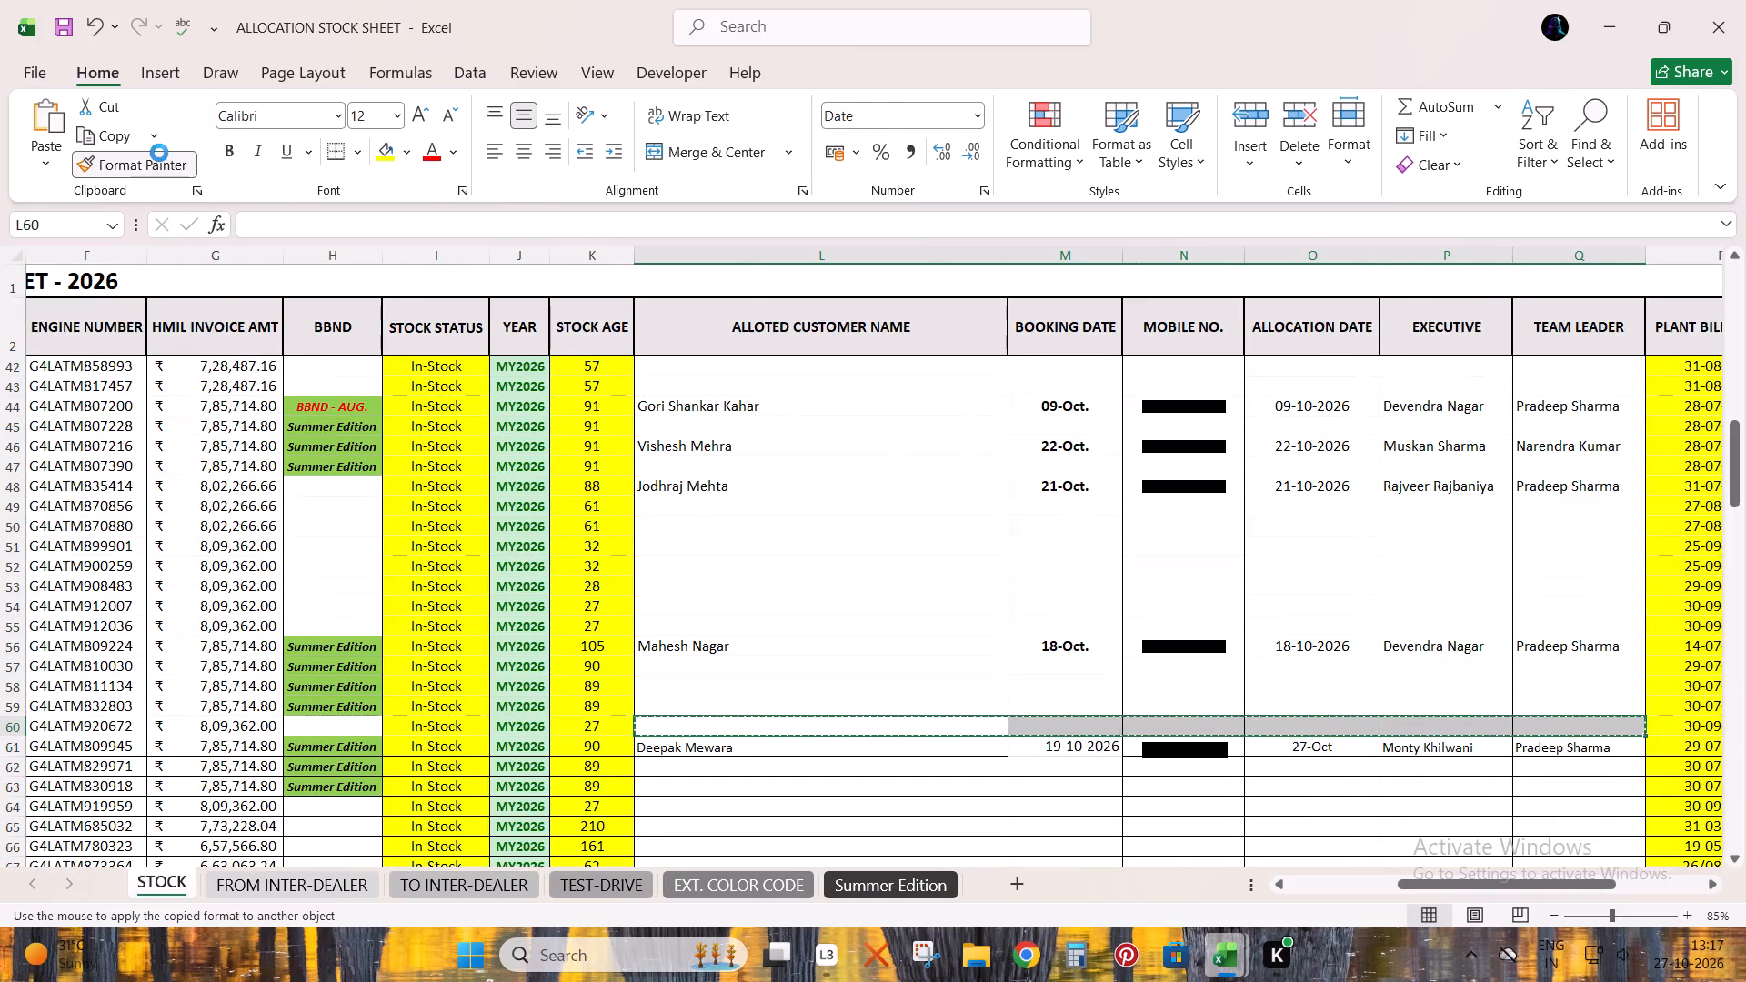
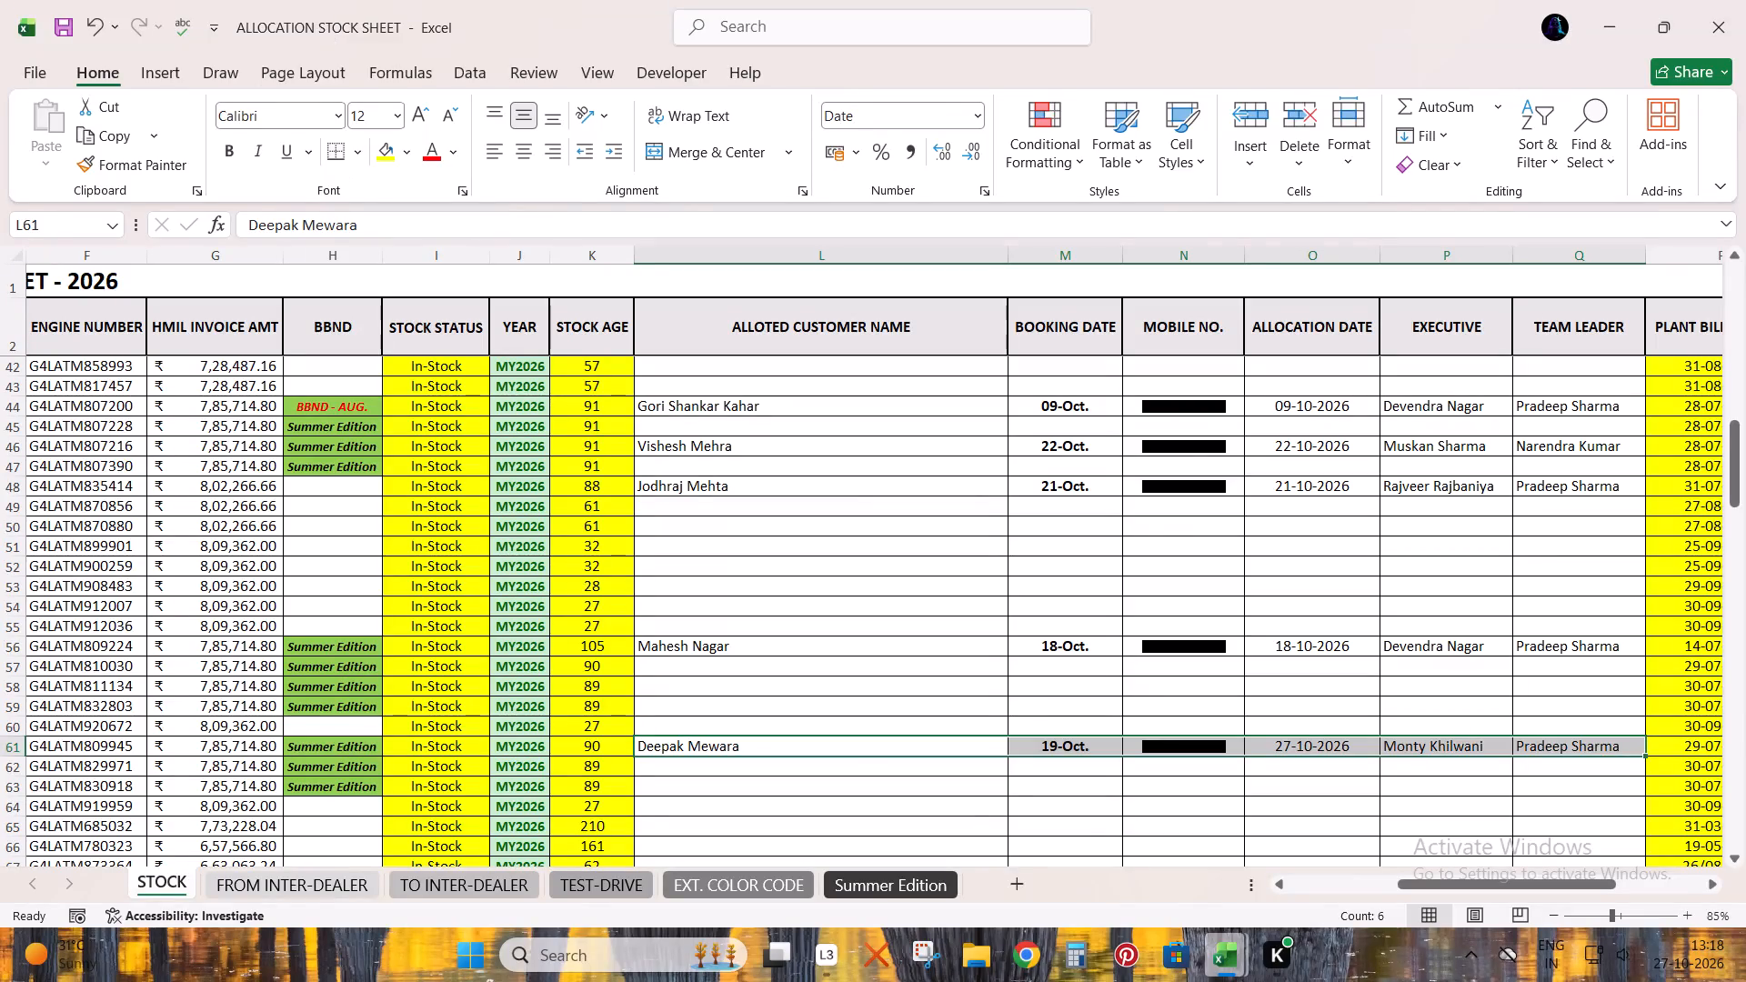
# Compare the allotment entries in STOCK row 61 with TOTAL BOOKING row 2797 in the BOOKING LIST workbook.
pyautogui.hotkey('shift', 'space')
pyautogui.hotkey('alt', 'Tab')
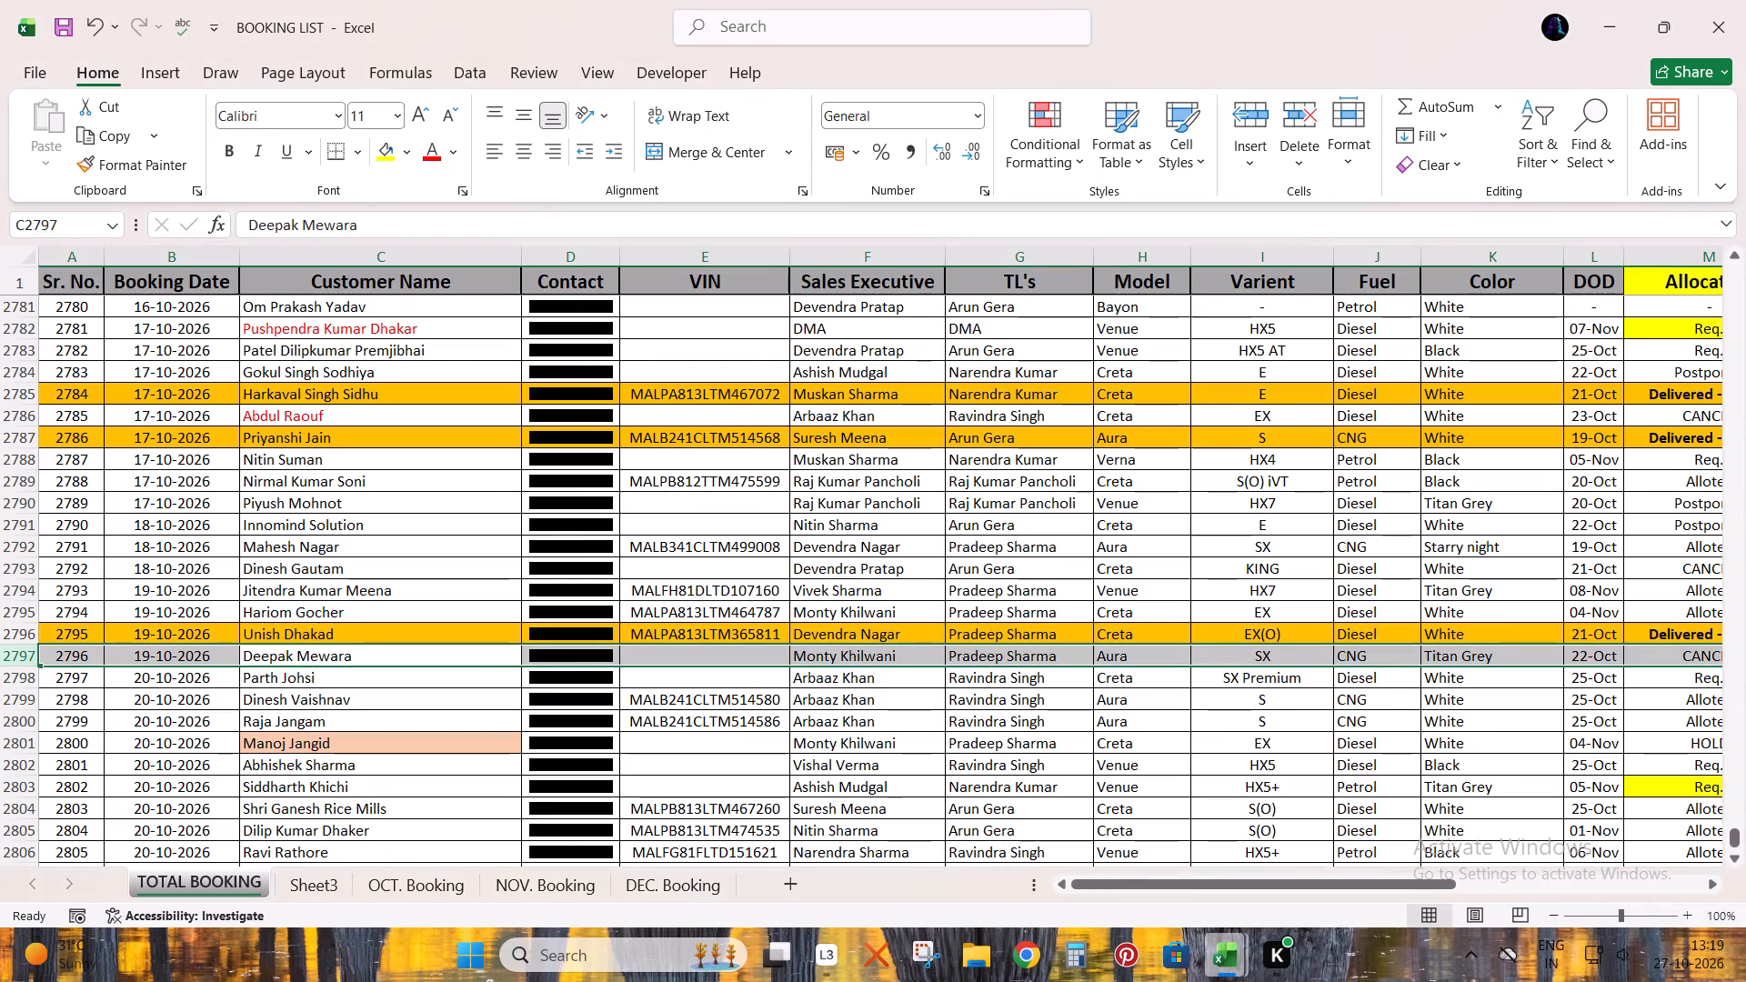
pyautogui.scroll(-2, 527, 631)
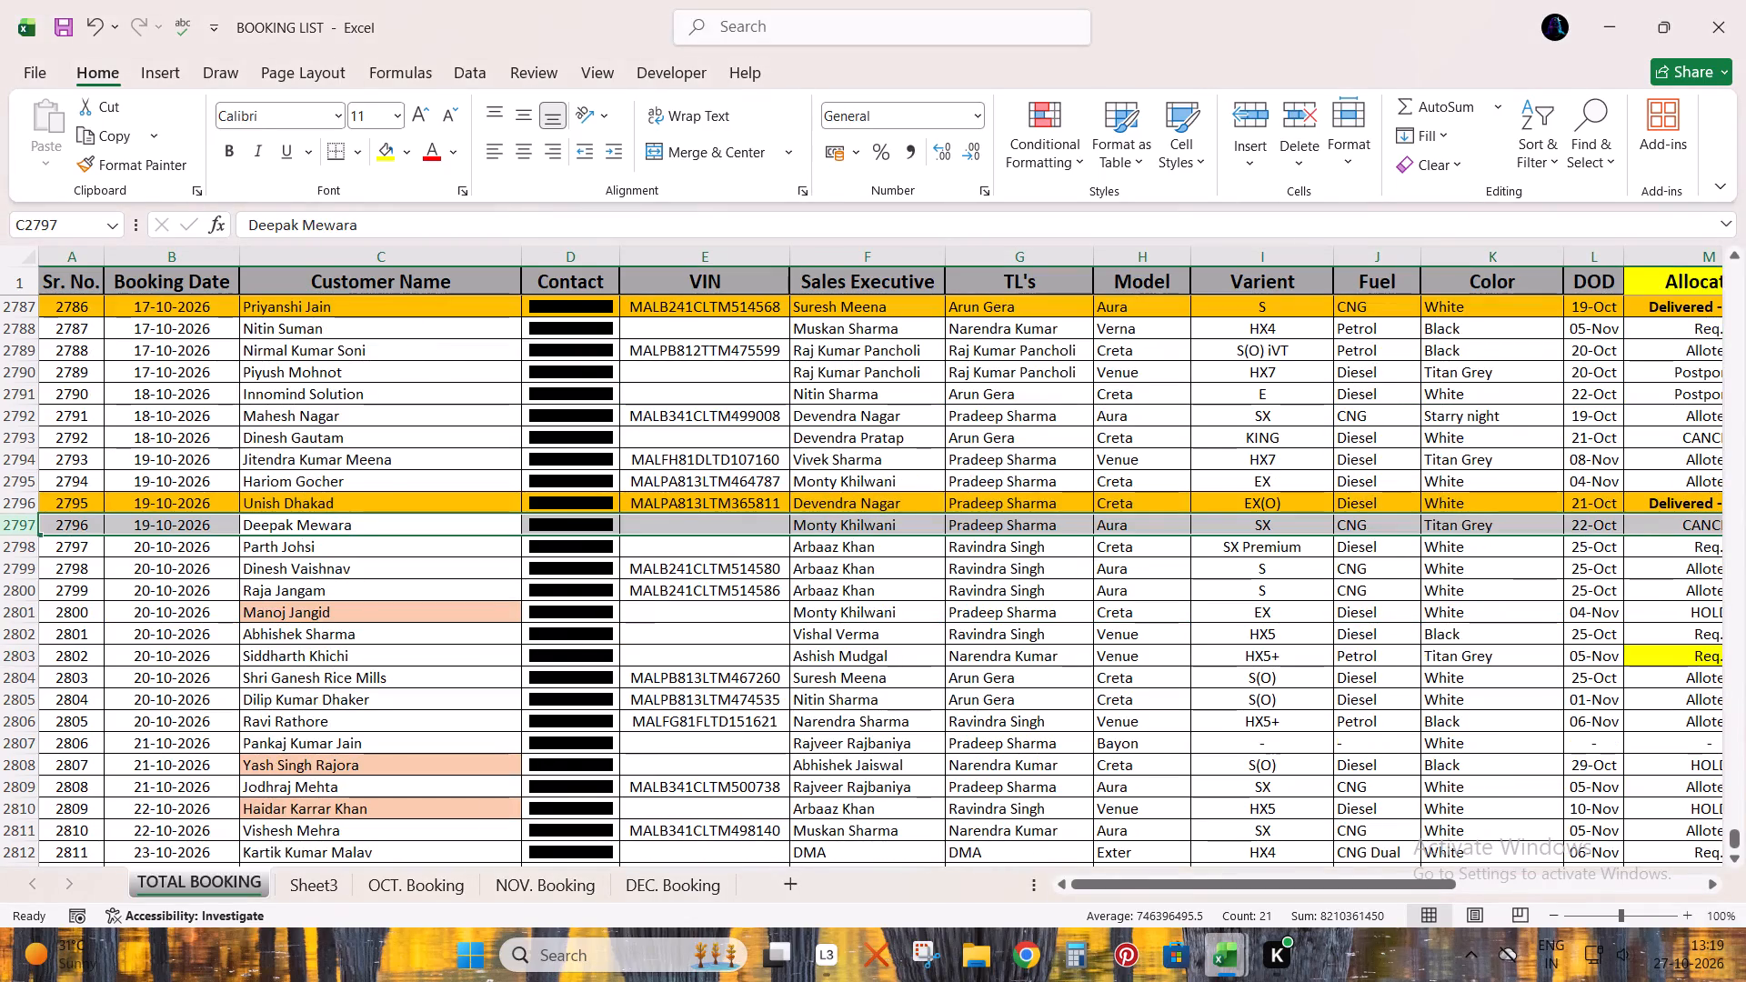
pyautogui.hotkey('alt', 'Tab')
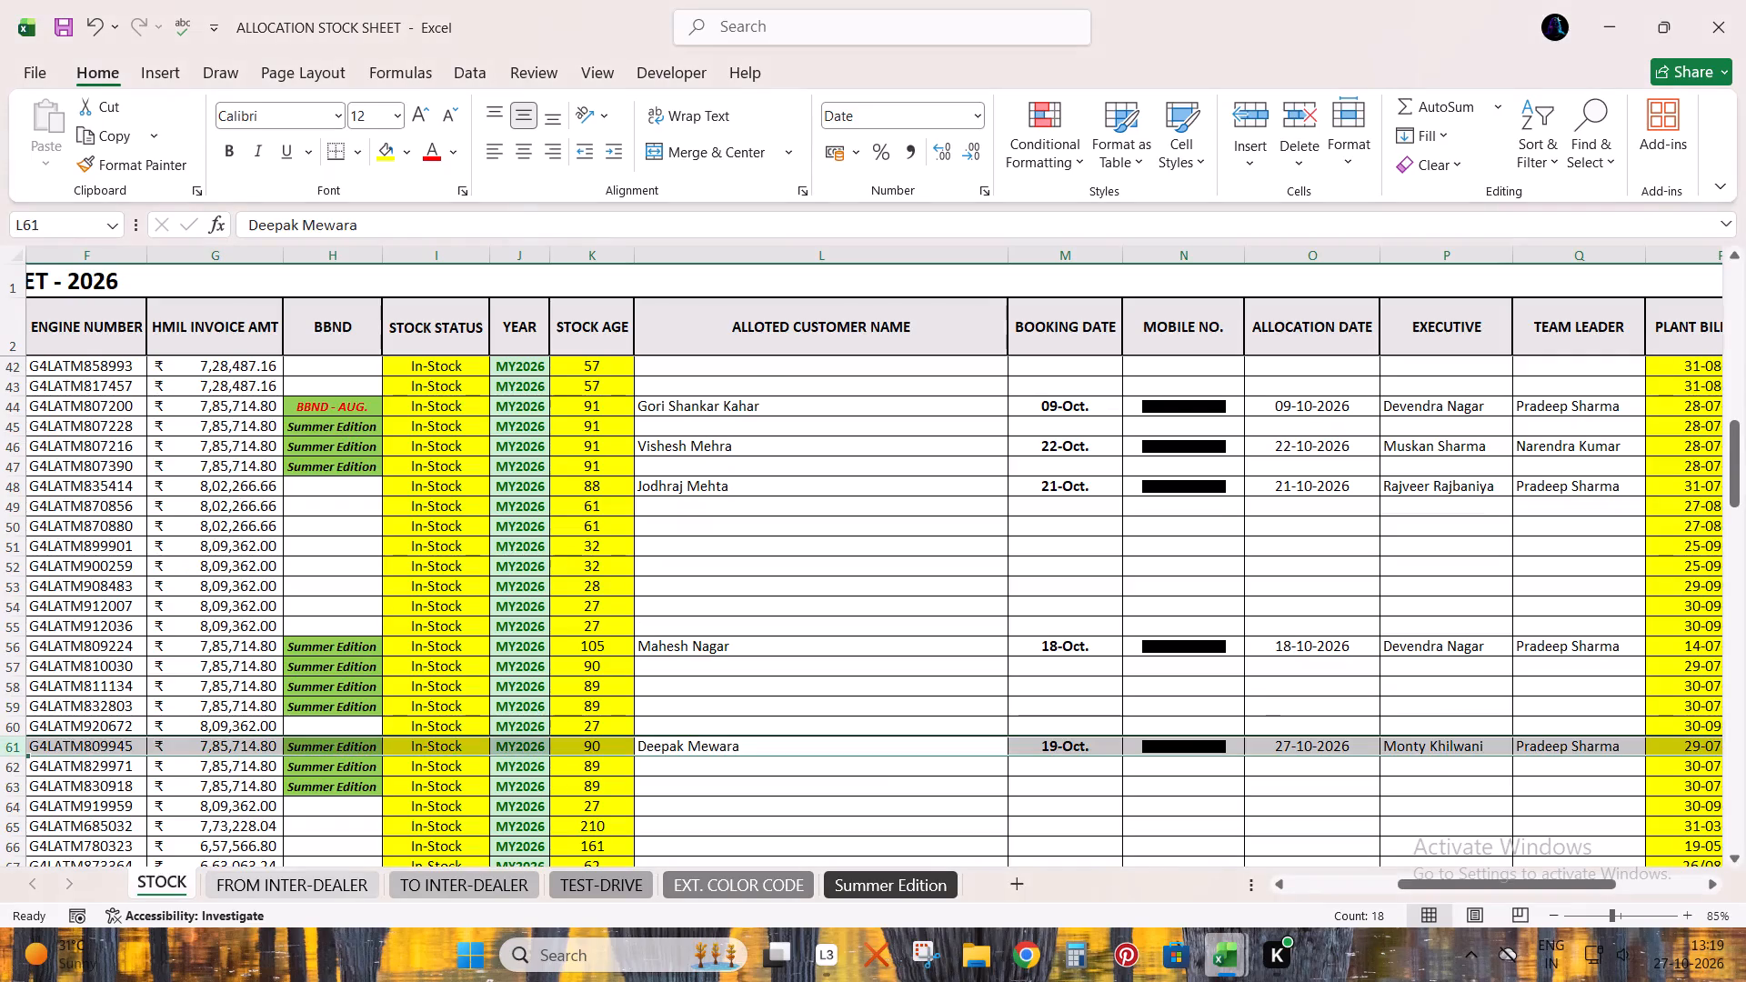
pyautogui.scroll(-2, 652, 609)
pyautogui.hotkey('alt', 'Tab')
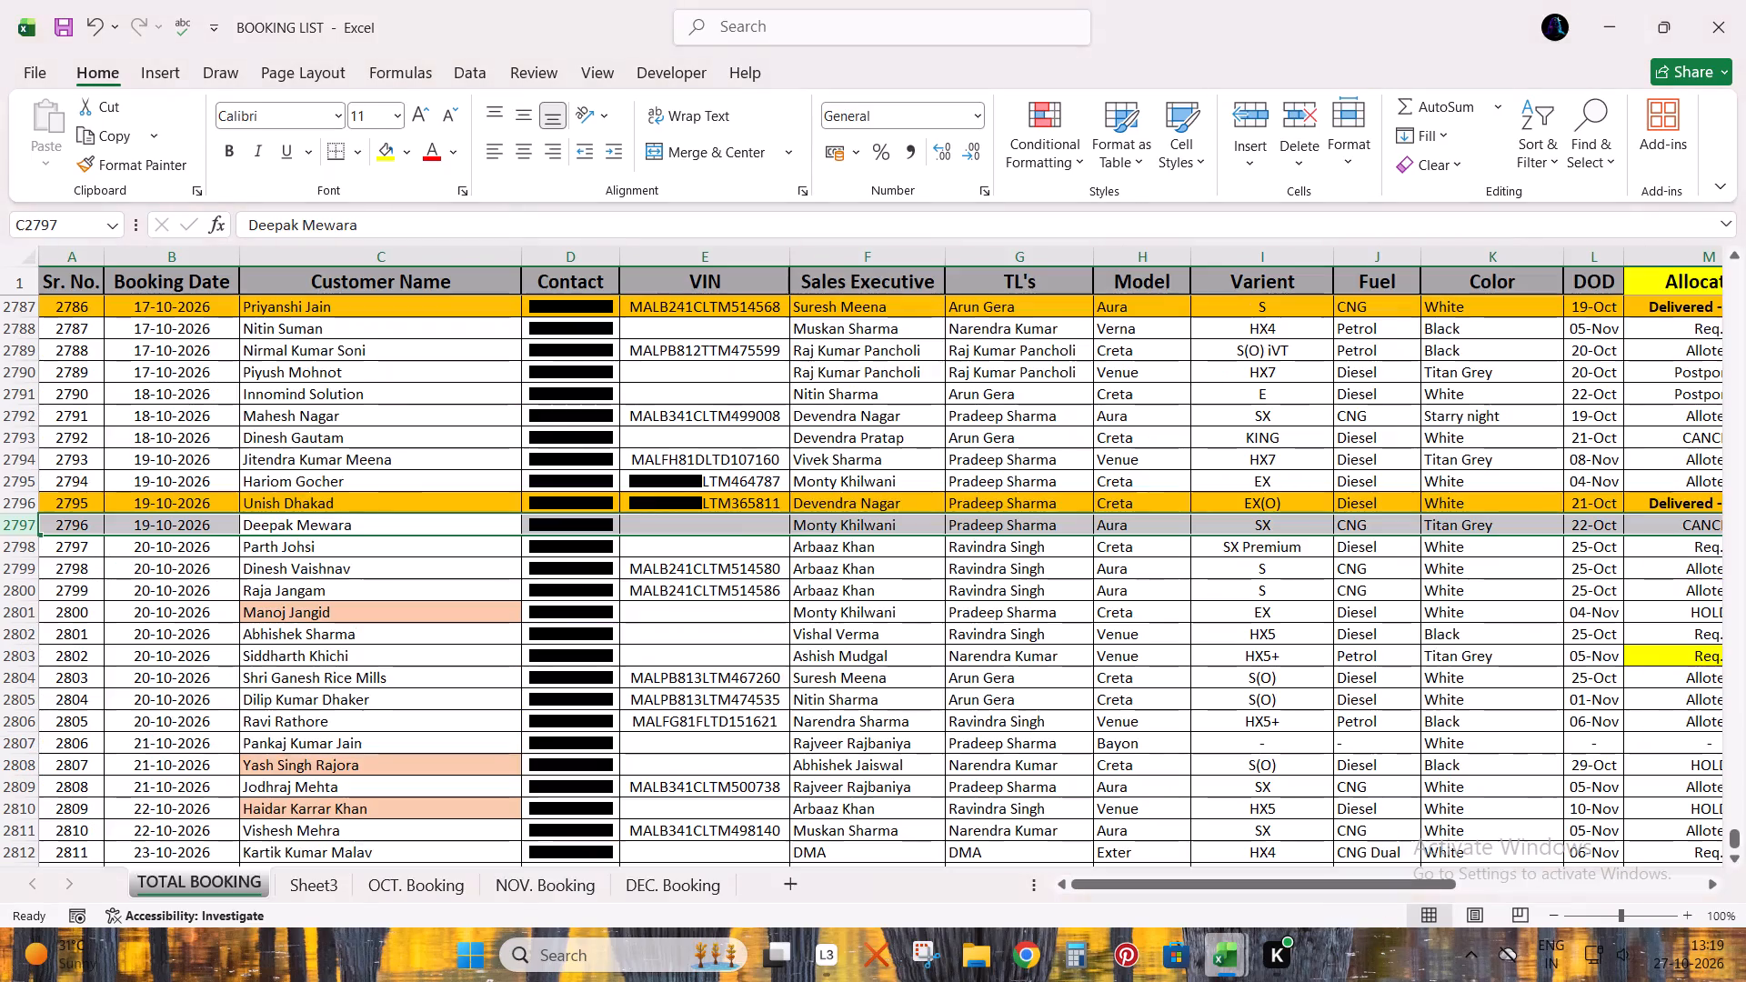
pyautogui.hotkey('alt', 'Tab')
pyautogui.hotkey('alt', 'Tab')
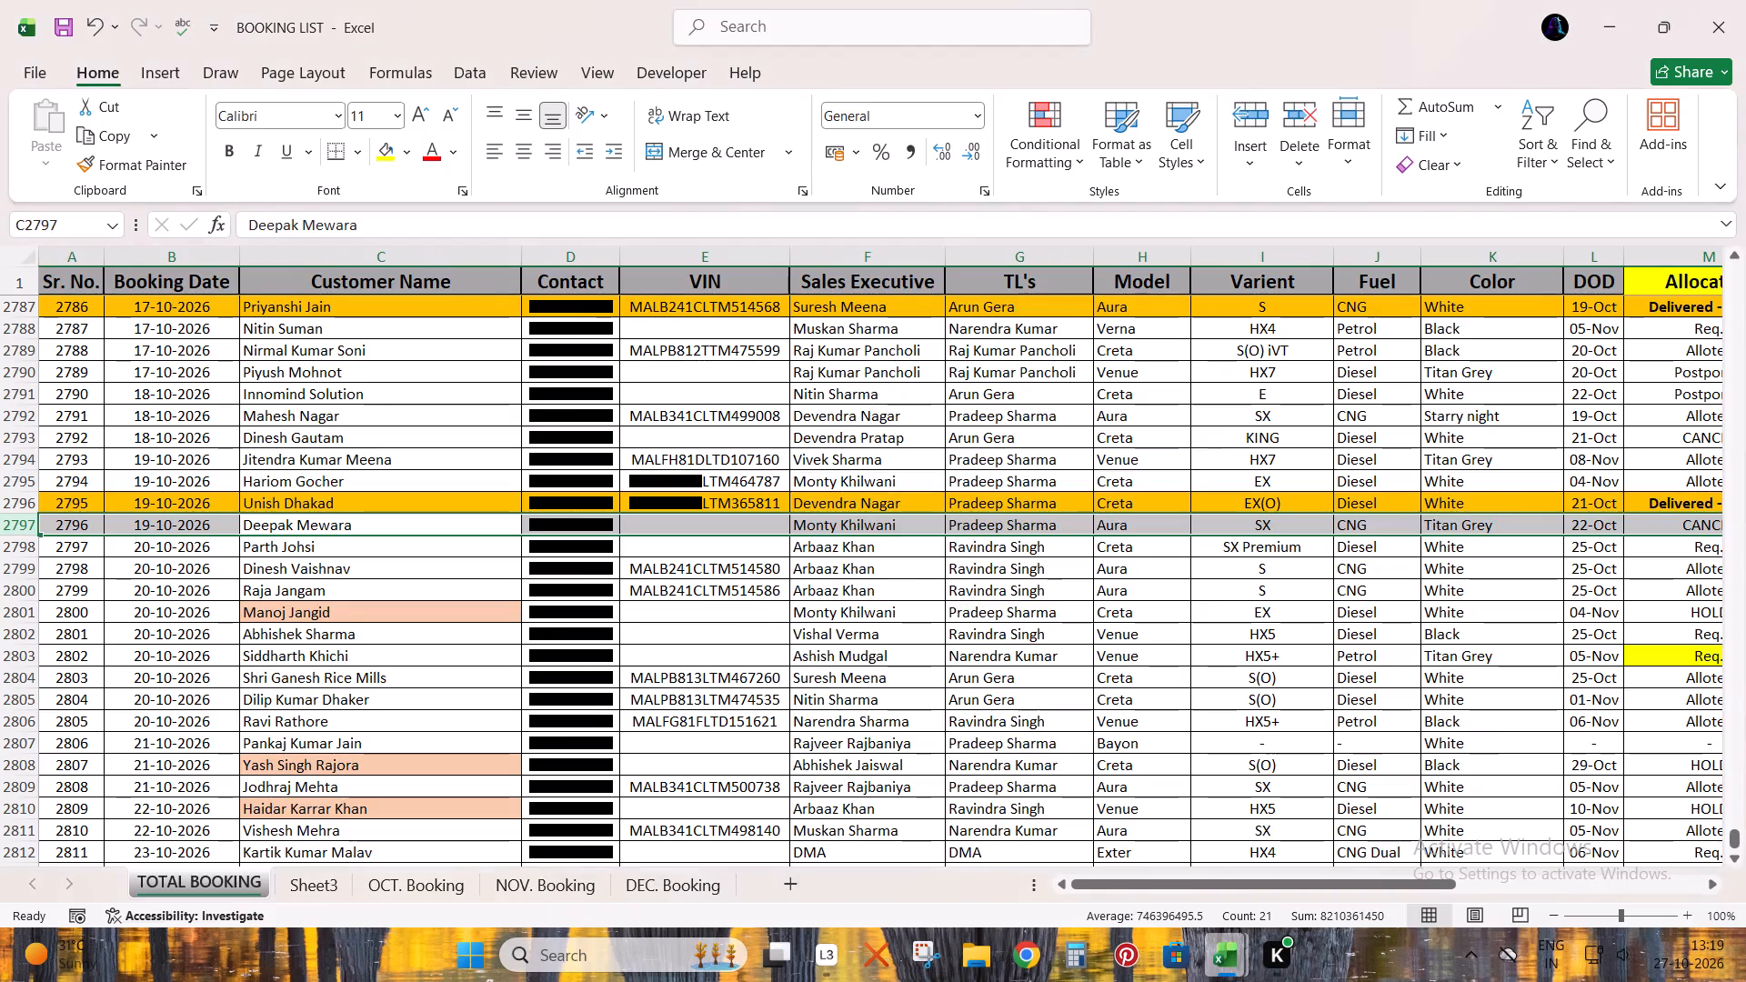
pyautogui.hotkey('alt', 'Tab')
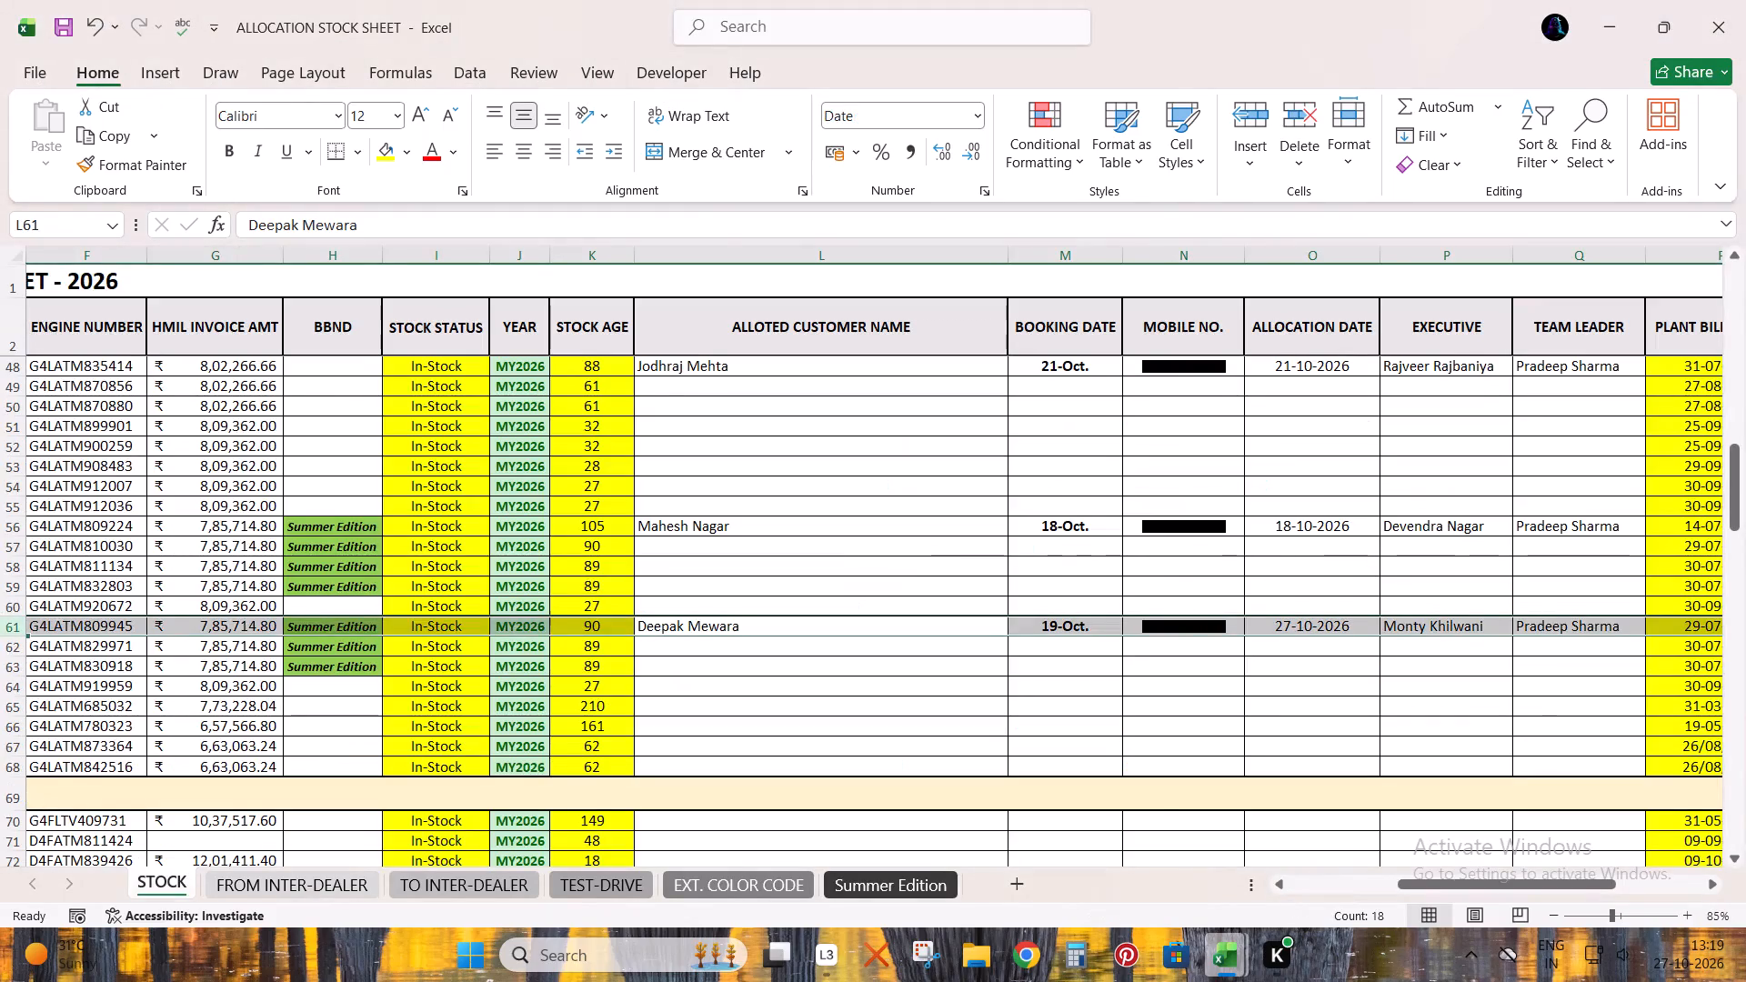
pyautogui.hotkey('alt', 'Tab')
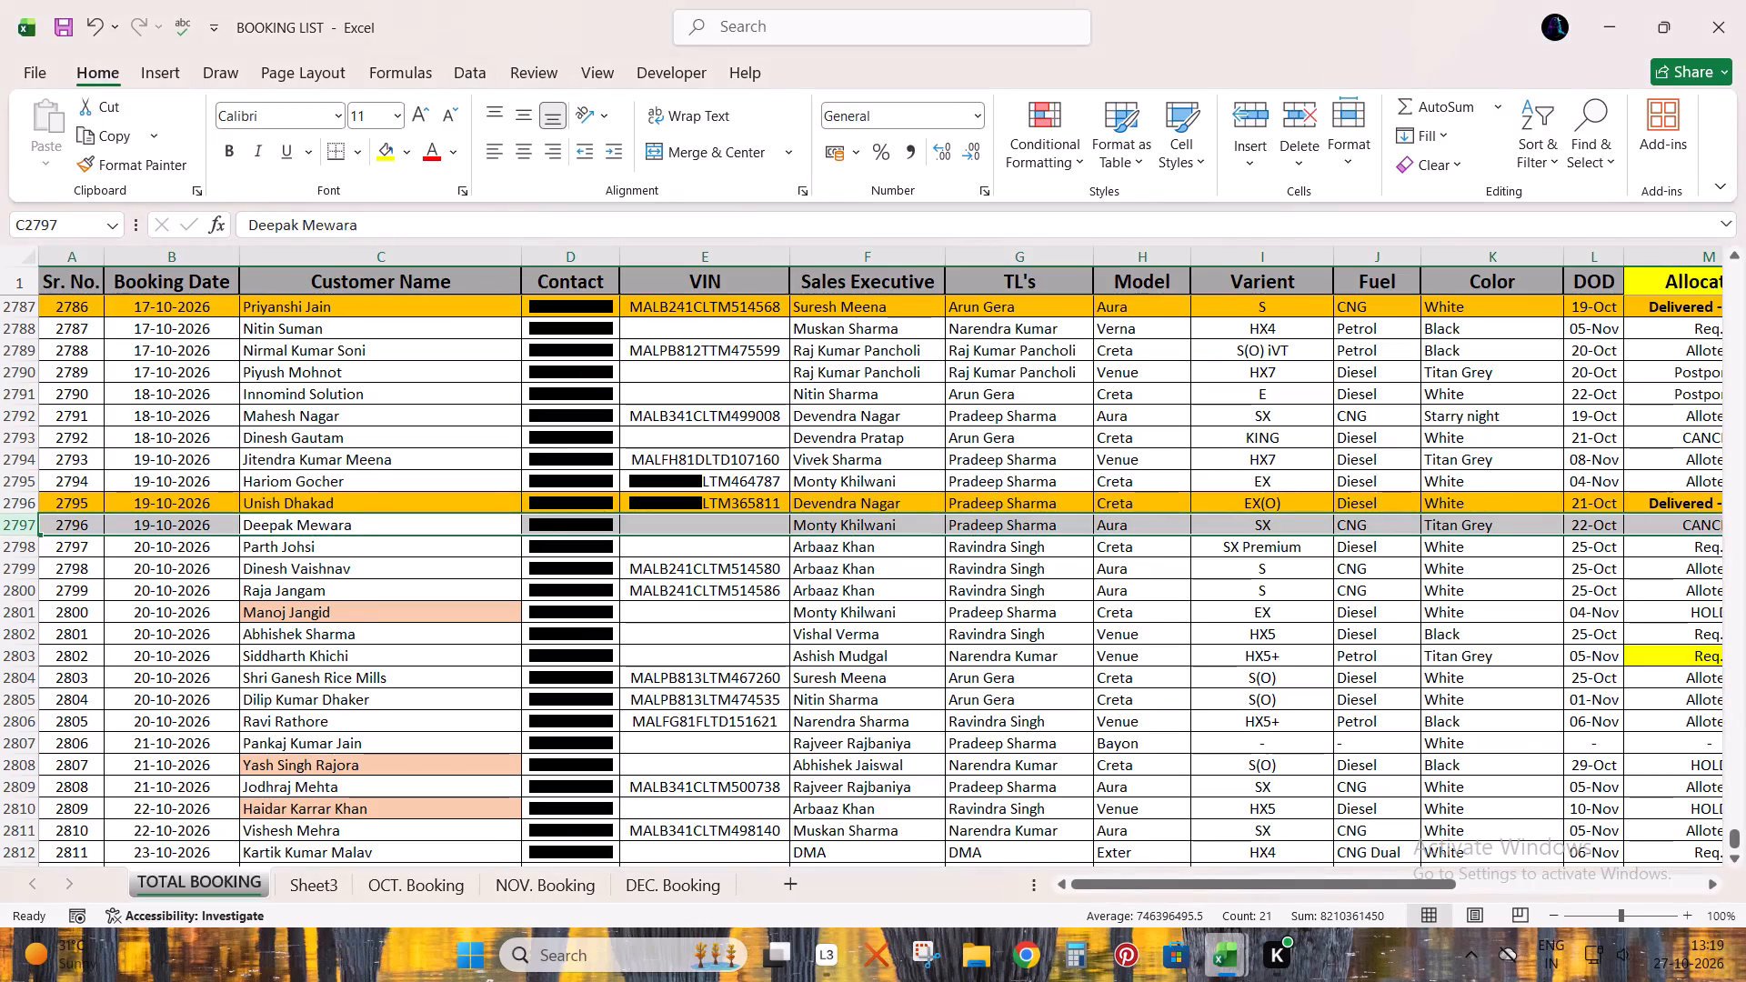
pyautogui.hotkey('alt', 'Tab')
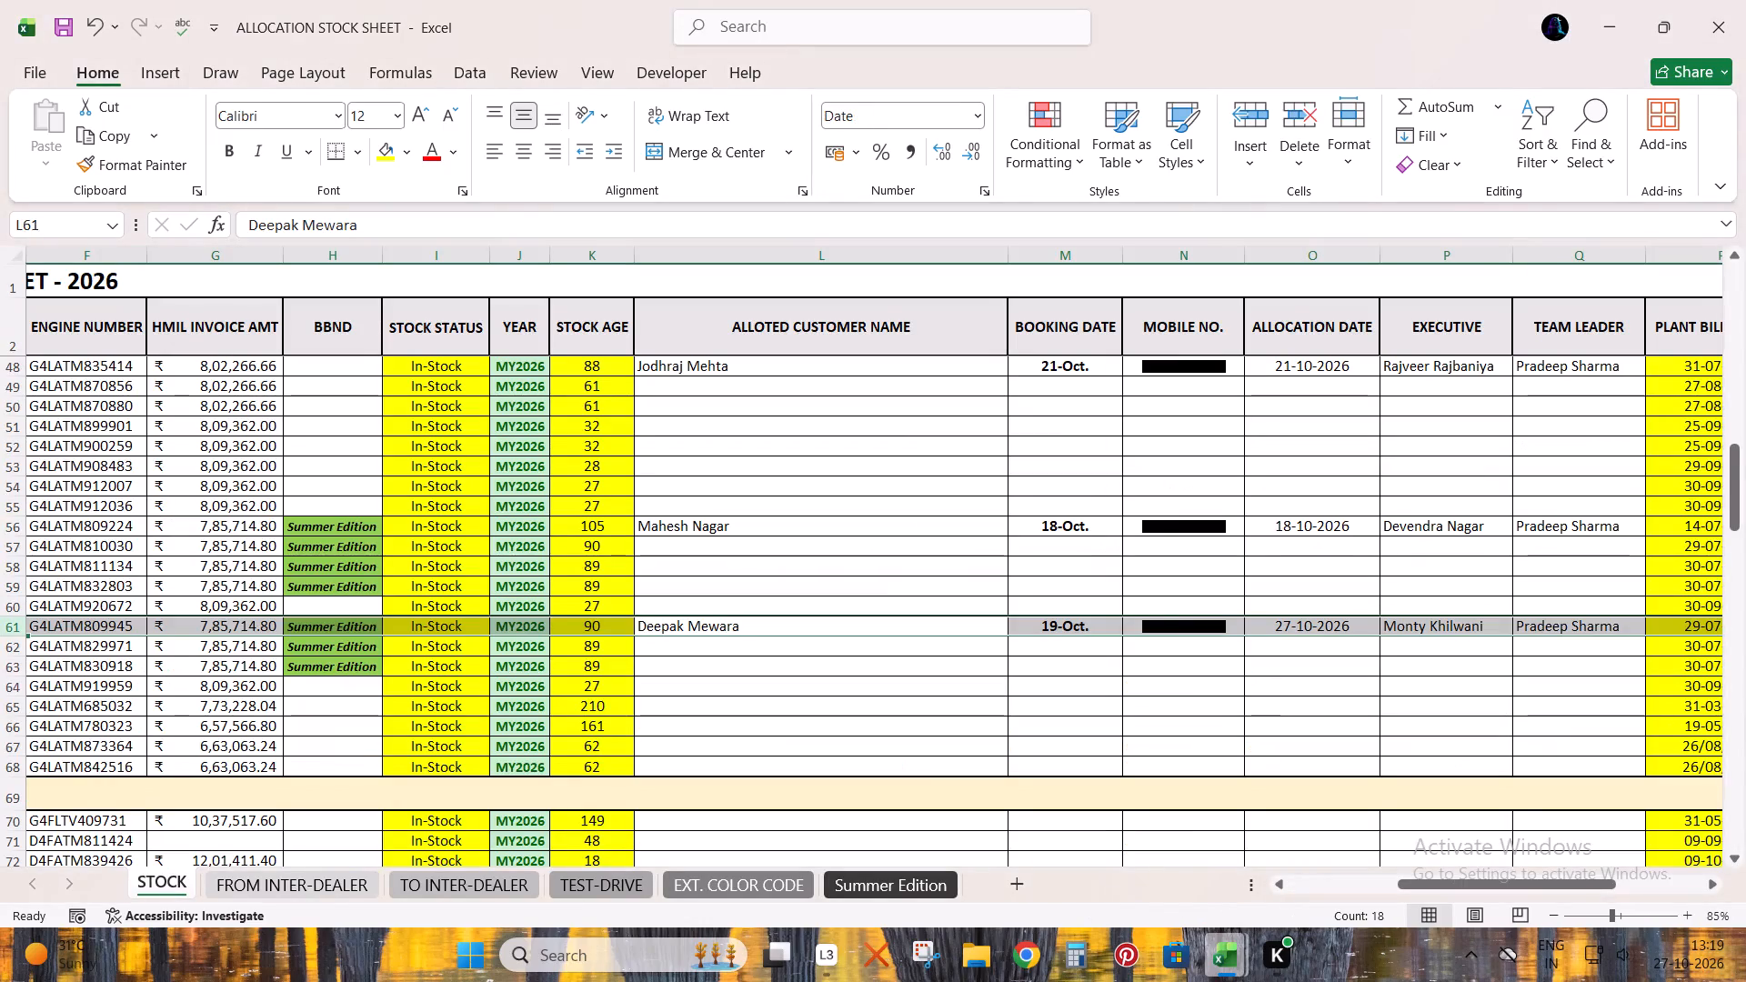
pyautogui.press('Right')
pyautogui.press('Left')
pyautogui.press('Right')
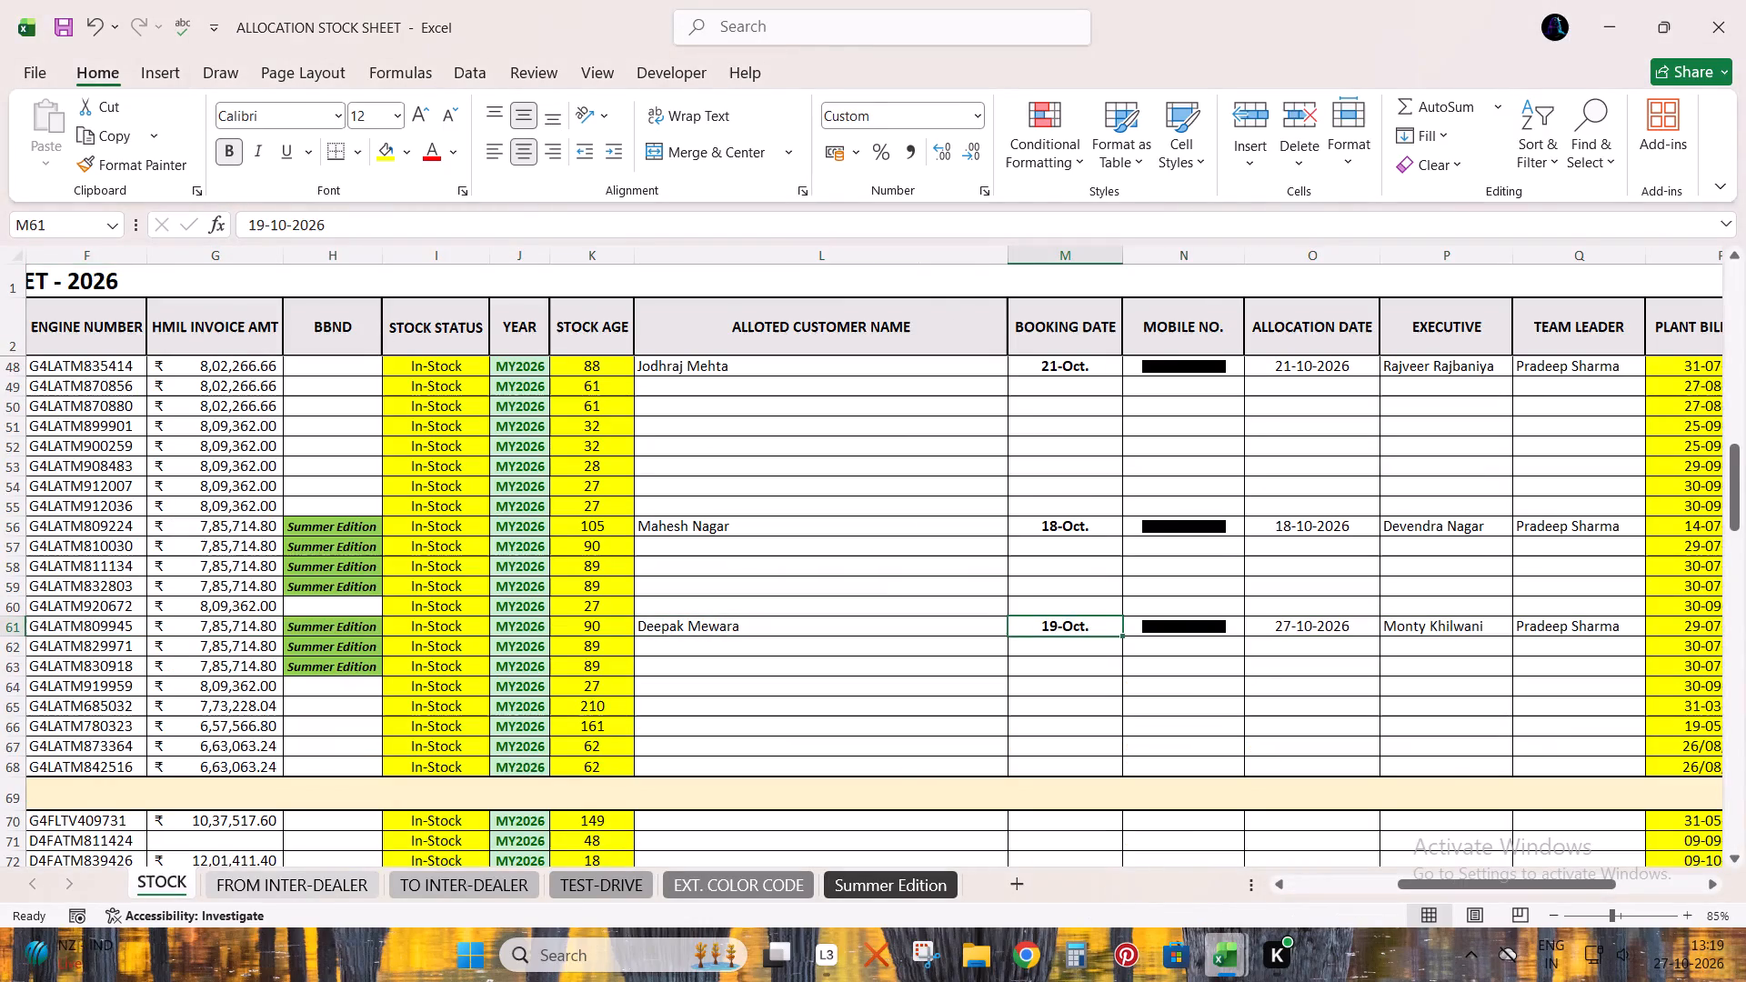
pyautogui.hotkey('shift', 'space')
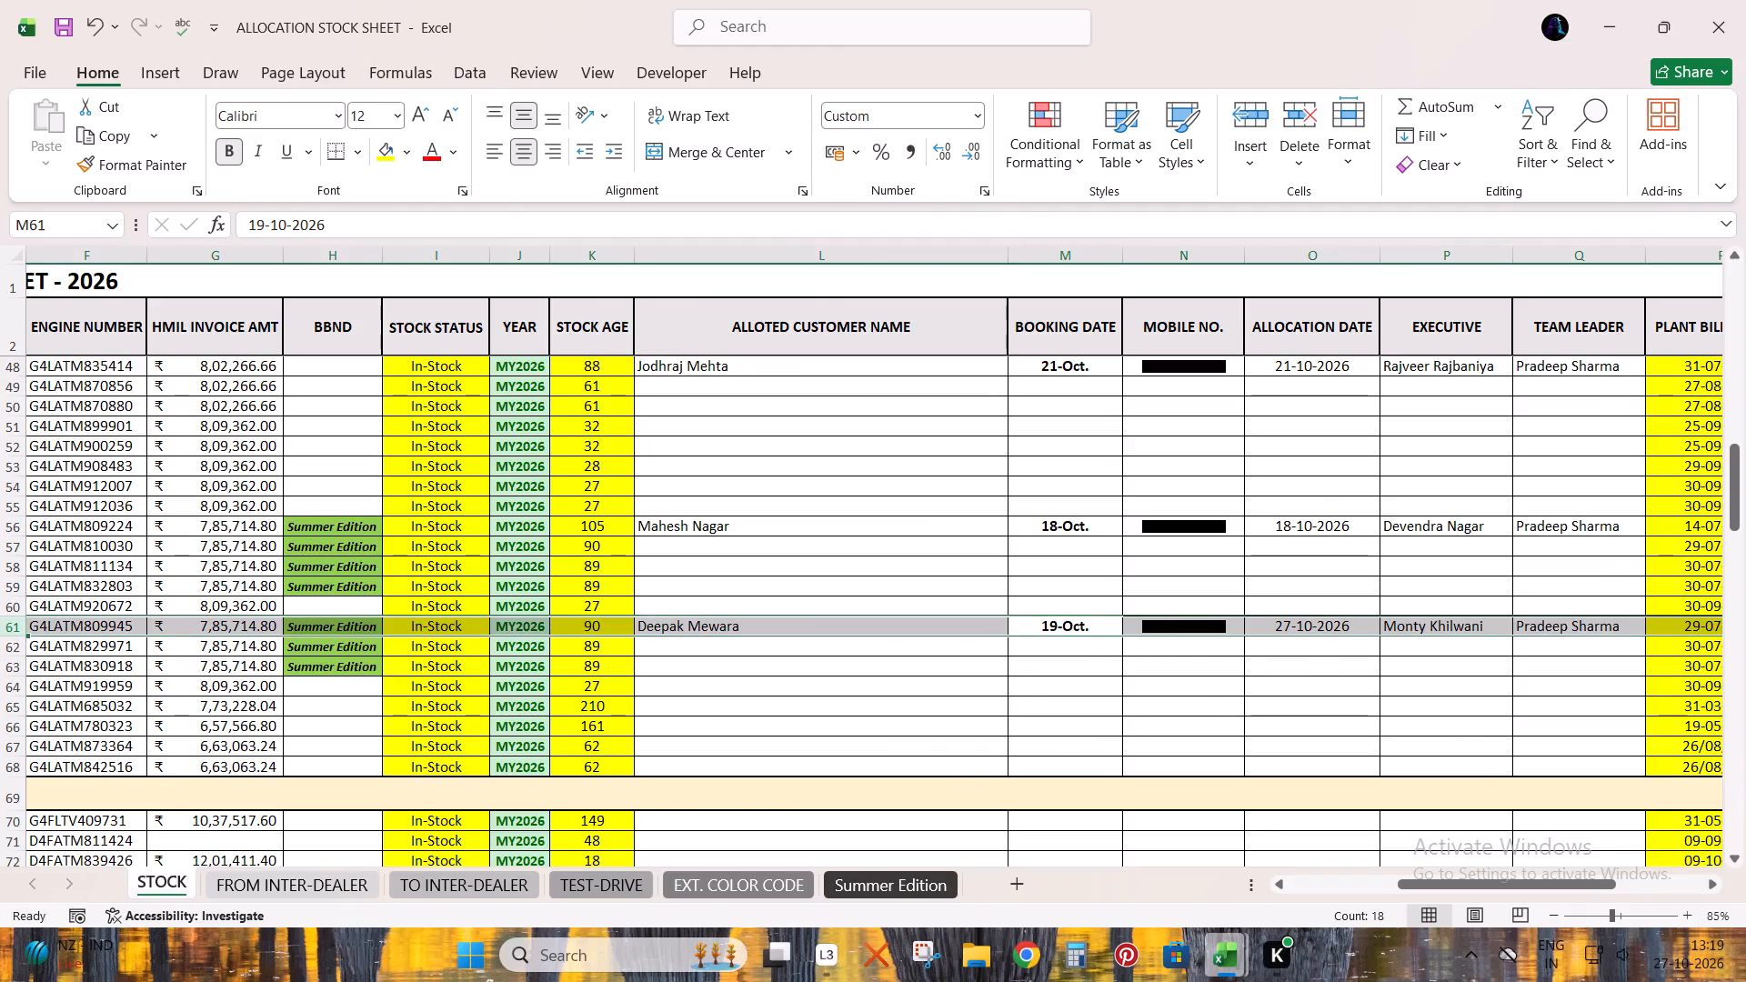
pyautogui.hotkey('alt', 'Tab')
pyautogui.hotkey('alt', 'Tab')
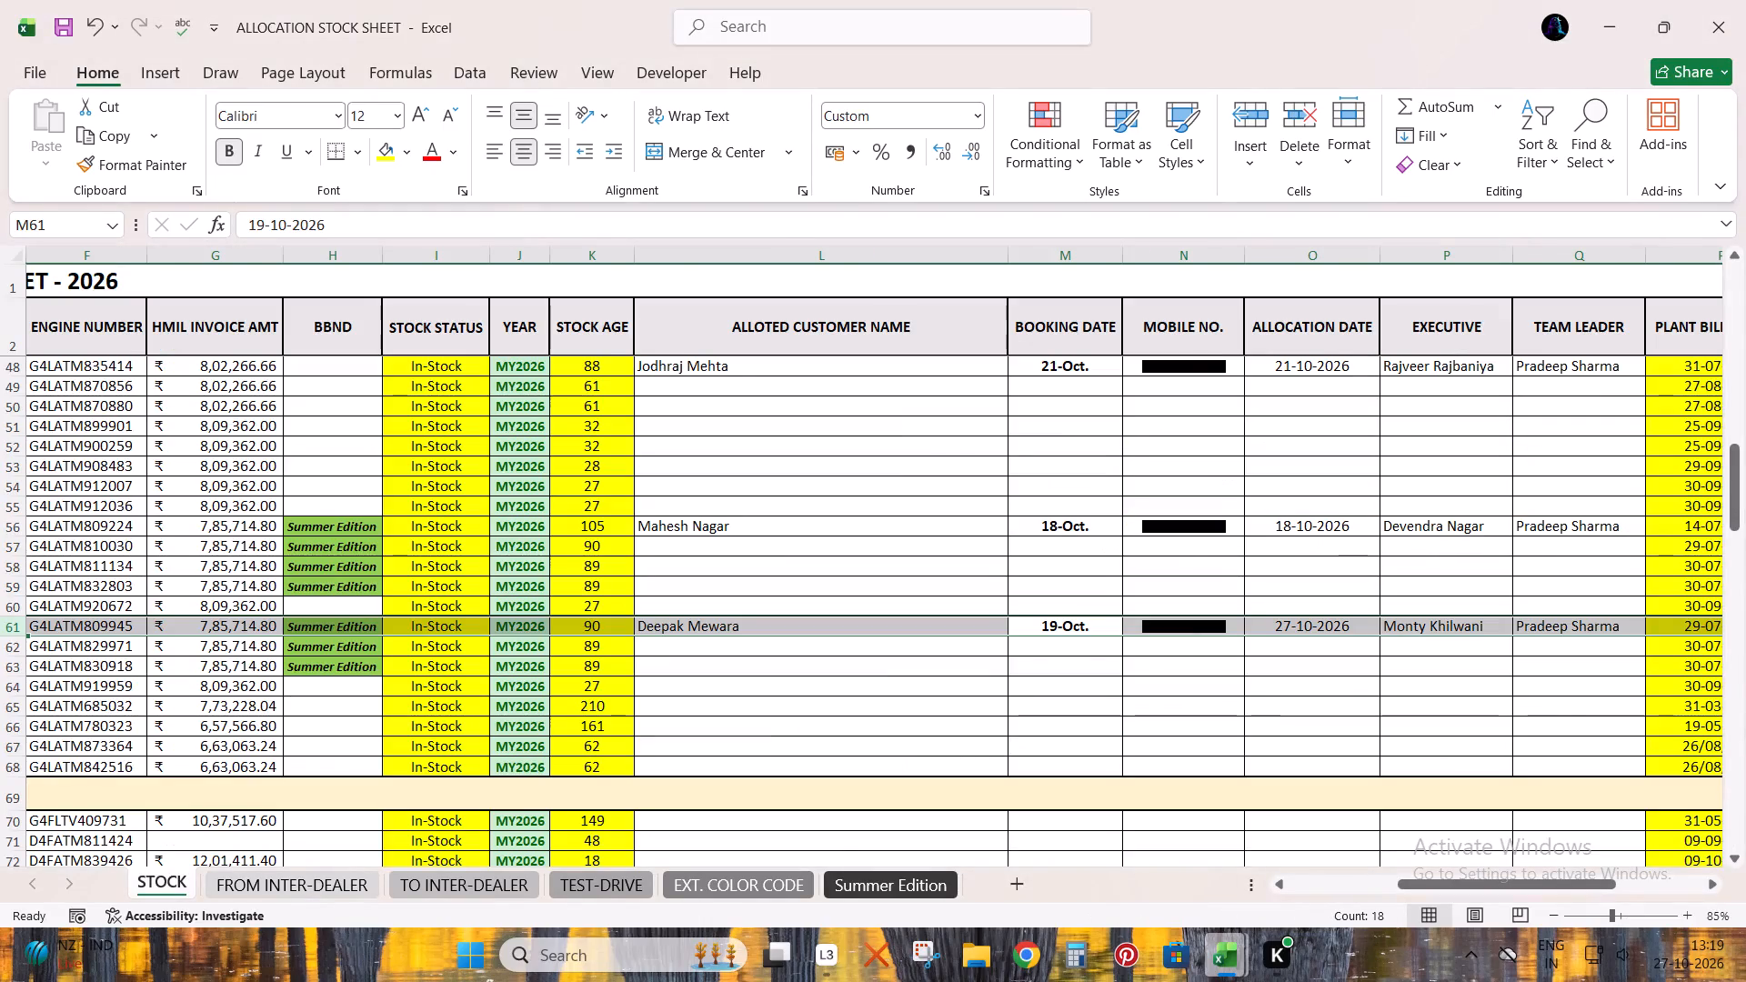
pyautogui.hotkey('alt', 'Tab')
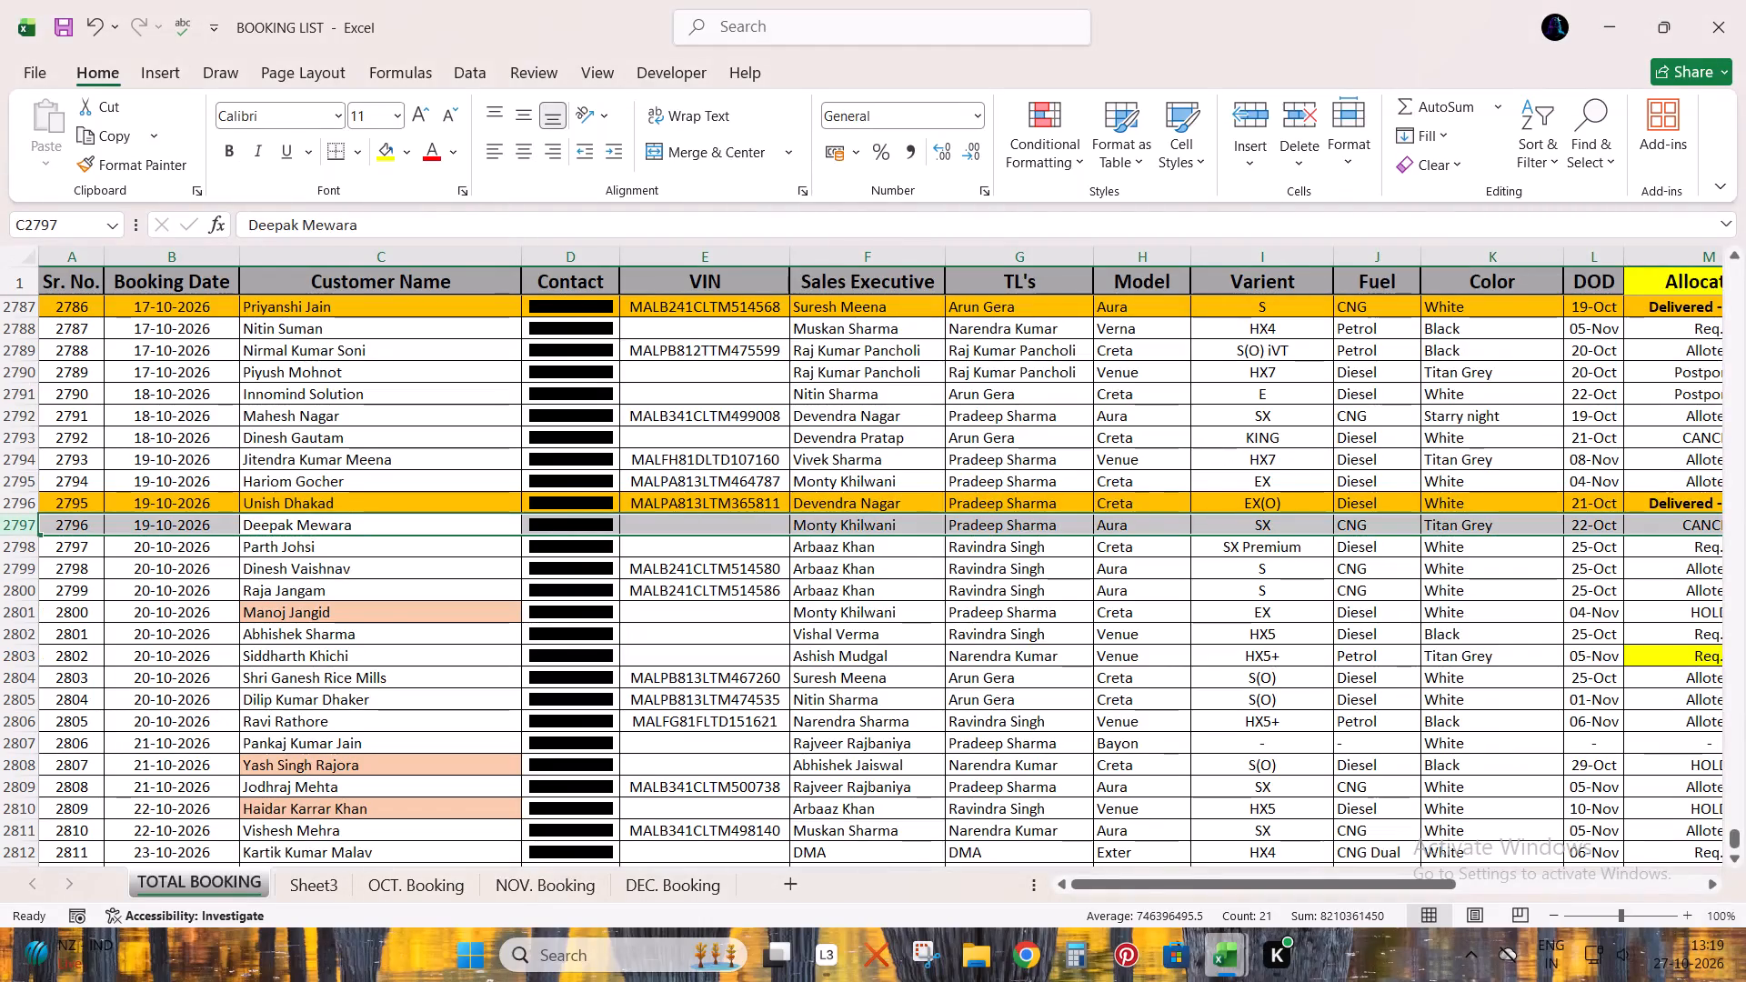
pyautogui.hotkey('alt', 'Tab')
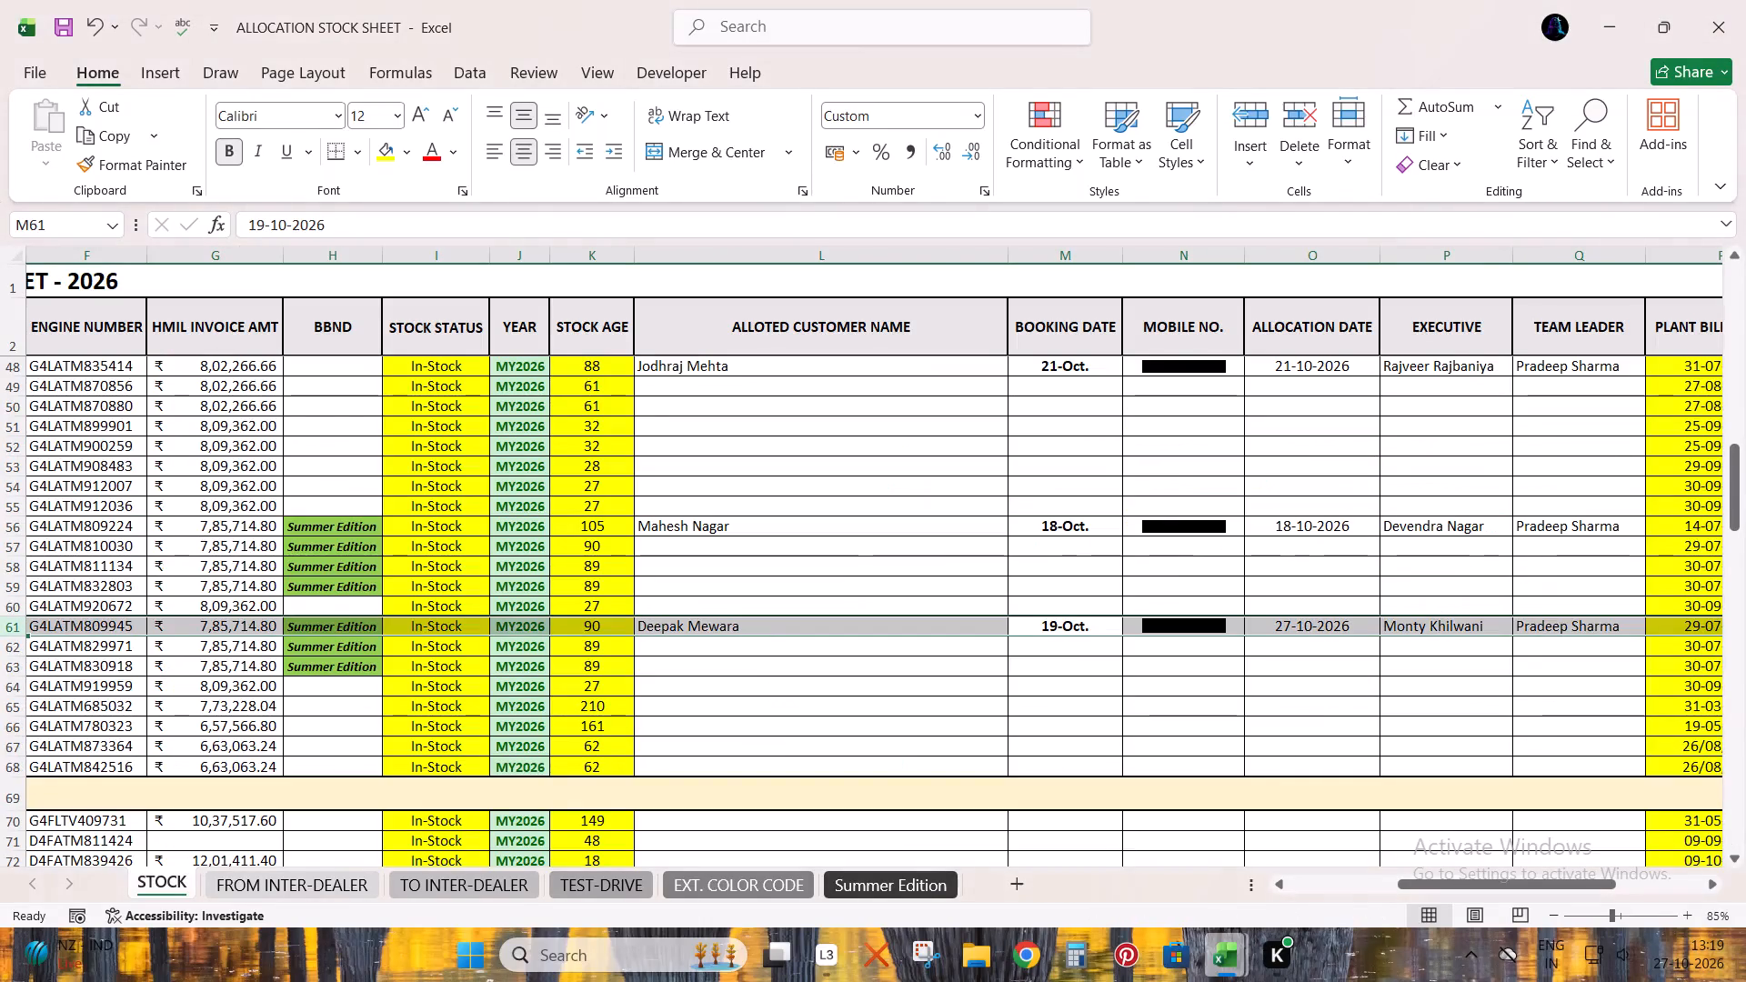
pyautogui.hotkey('alt', 'Tab')
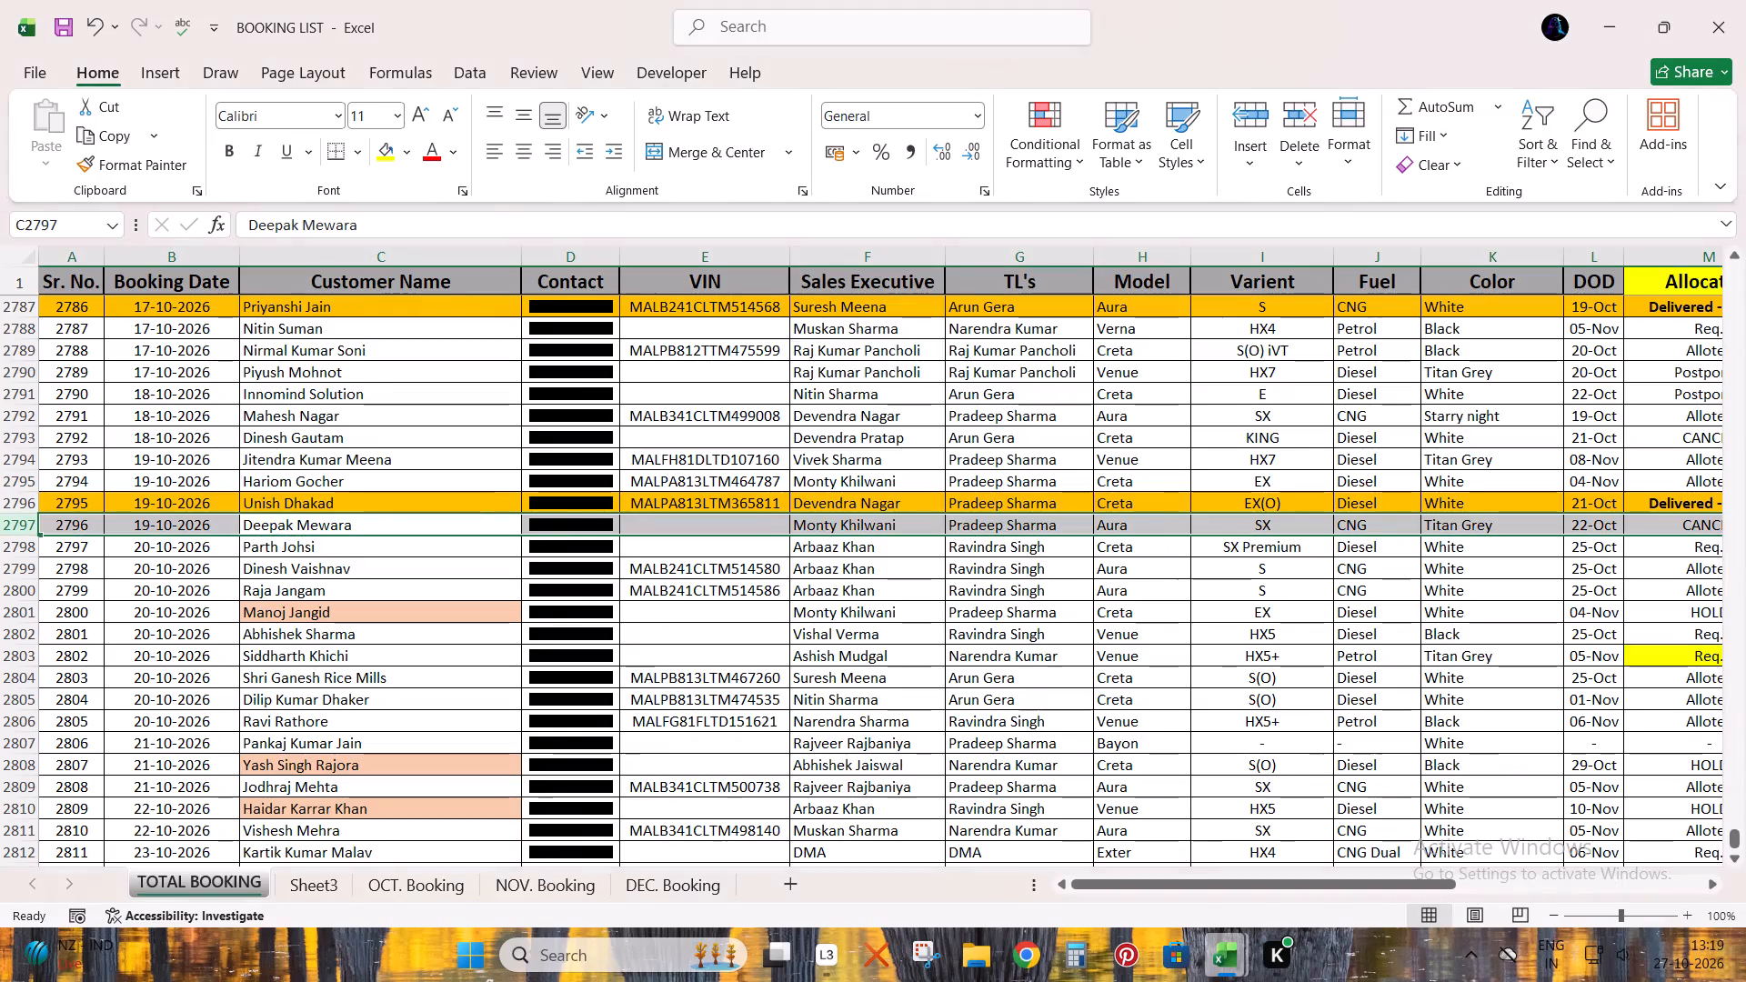
pyautogui.hotkey('alt', 'Tab')
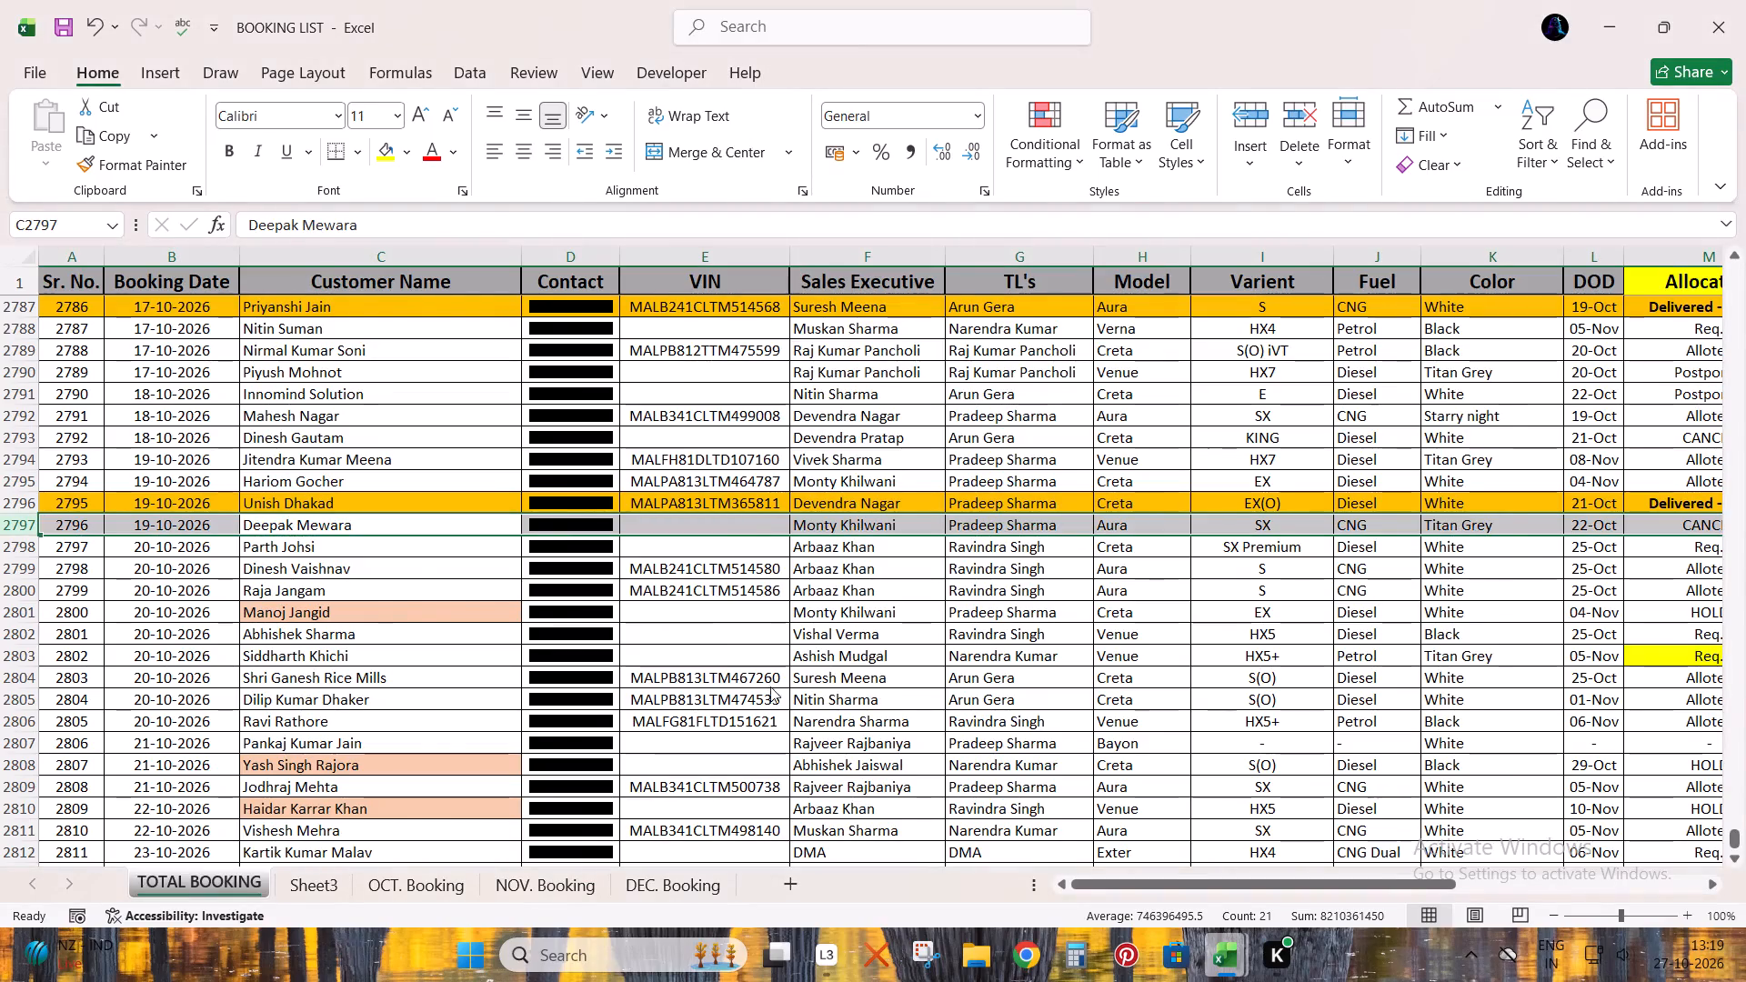
pyautogui.hotkey('alt', 'Tab')
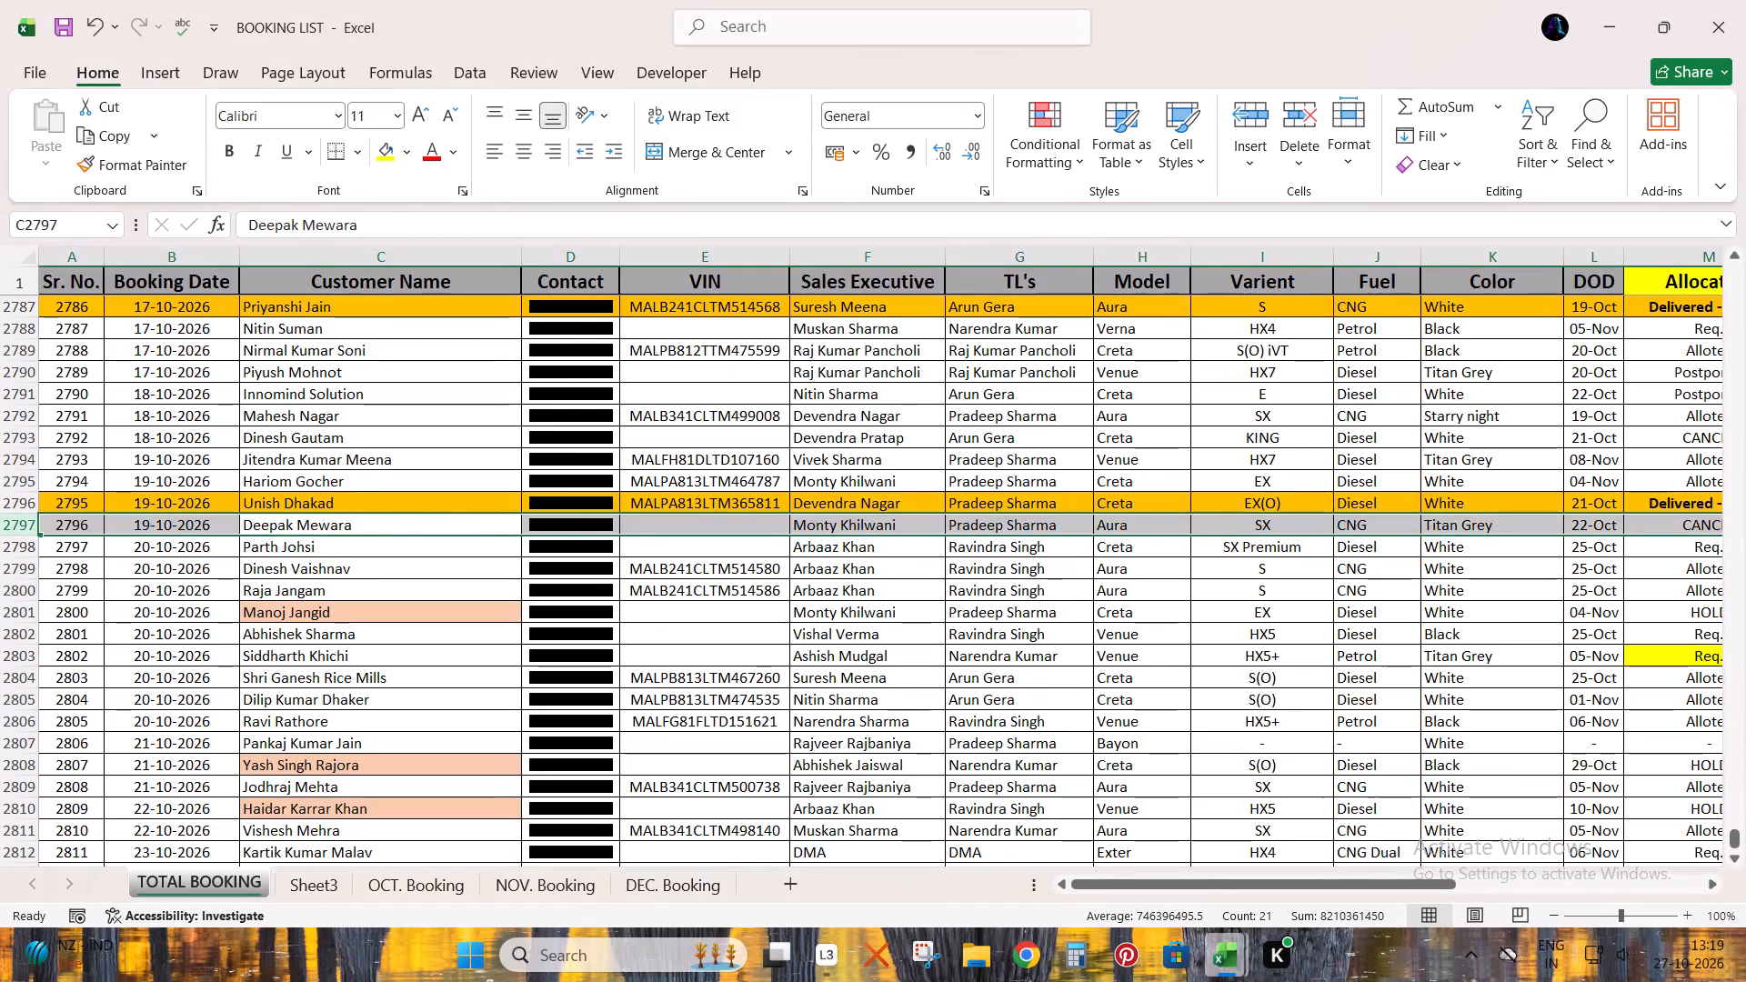
pyautogui.hotkey('alt', 'Tab')
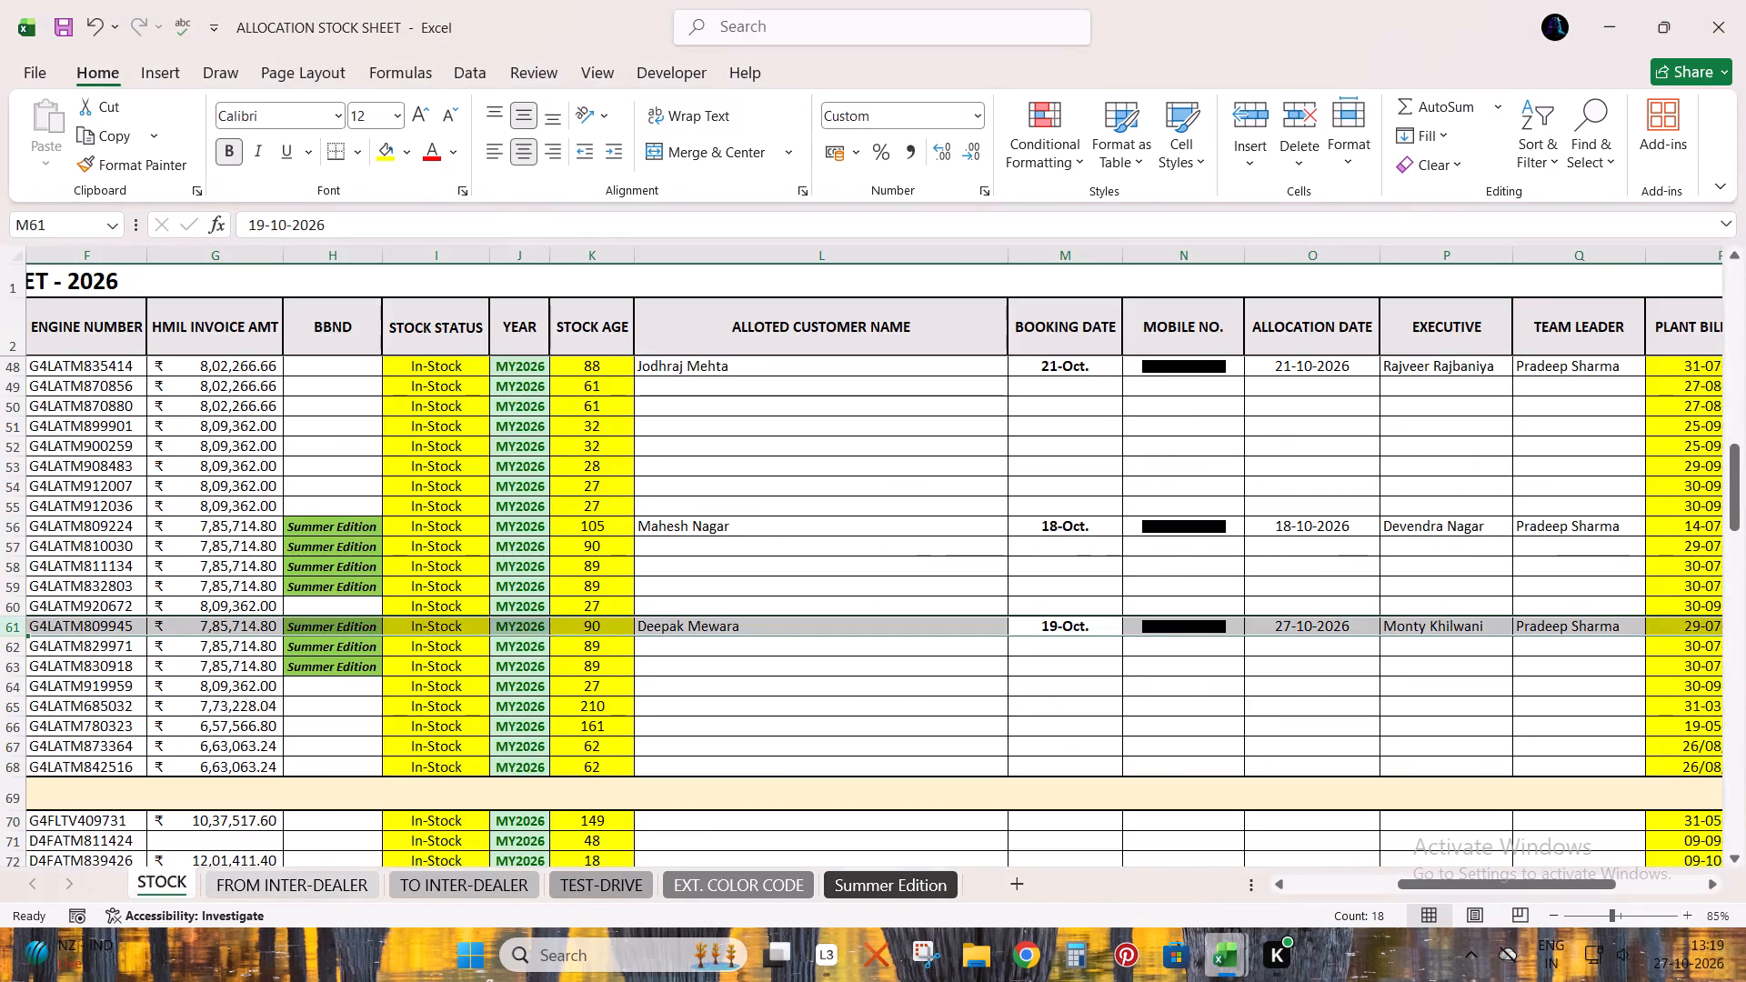
# Examine the variant, exterior color and VIN number of the allotted vehicle in STOCK row 61.
pyautogui.press('Left')
pyautogui.press('Left')
pyautogui.press('Left')
pyautogui.press('Left')
pyautogui.press('Left')
pyautogui.press('Left')
pyautogui.press('Left')
pyautogui.press('Left')
pyautogui.press('Left')
pyautogui.press('Left')
pyautogui.press('Left')
pyautogui.press('Left')
pyautogui.press('Left')
pyautogui.press('Left')
pyautogui.press('Left')
pyautogui.press('Left')
pyautogui.press('Left')
pyautogui.press('Left')
pyautogui.press('Right')
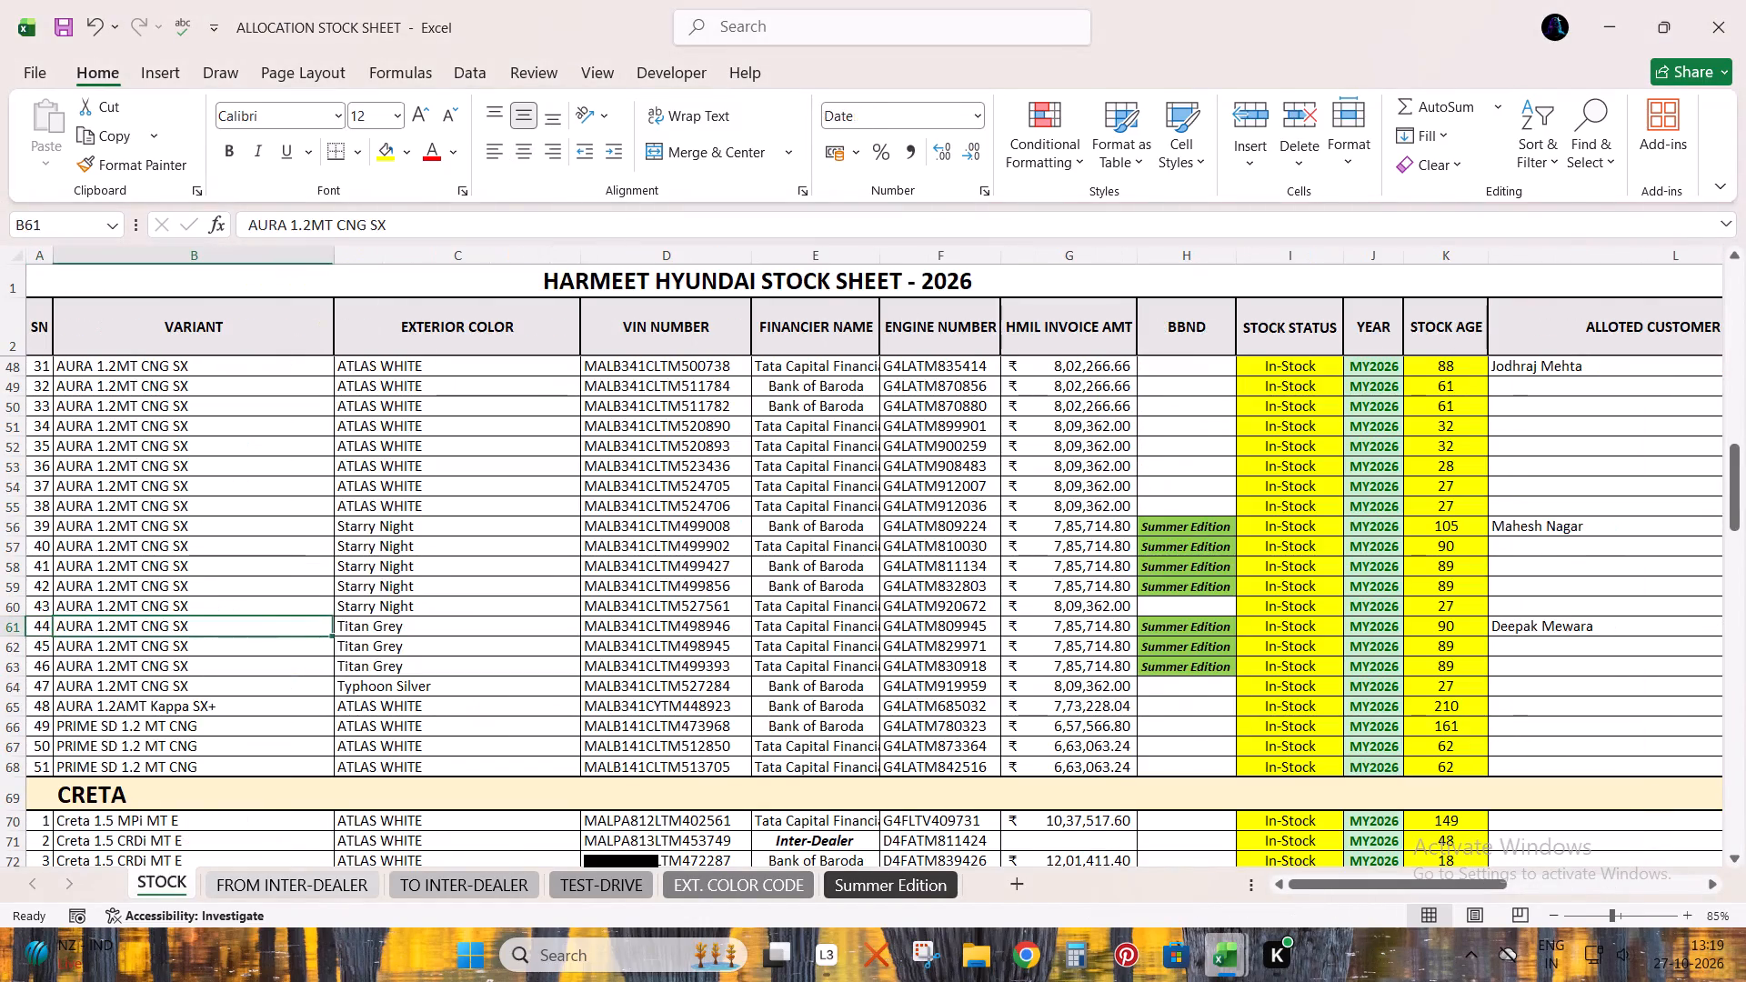
pyautogui.hotkey('shift', 'space')
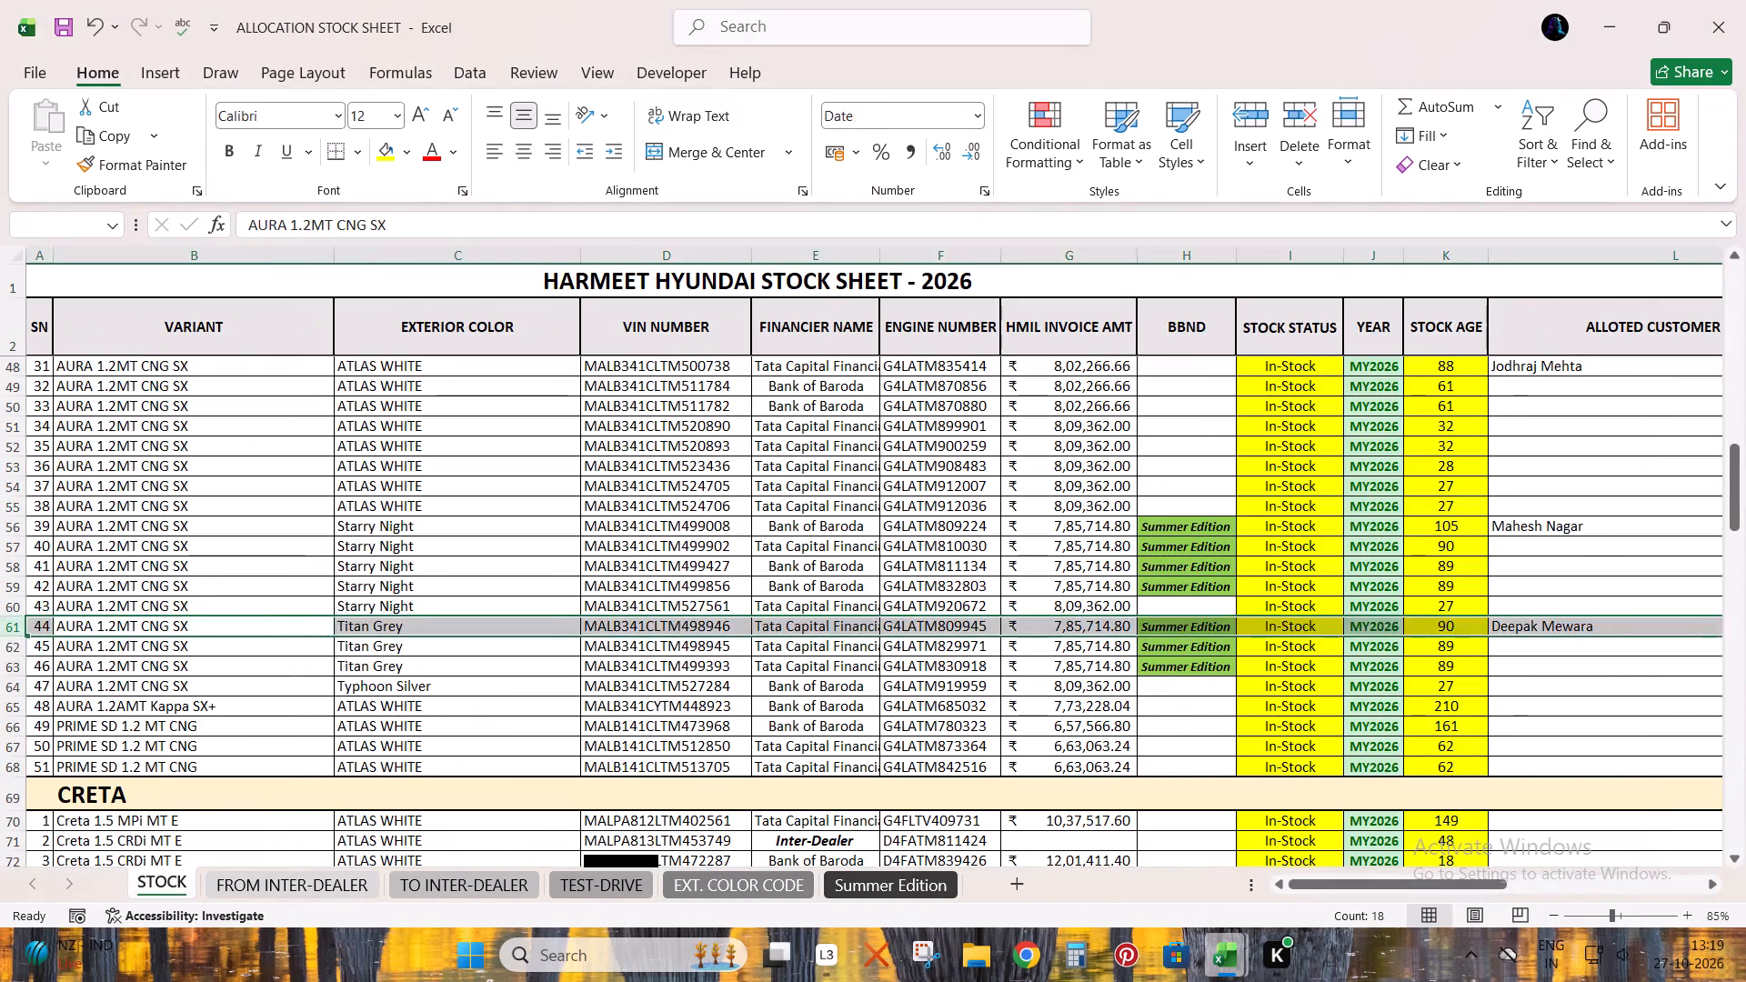
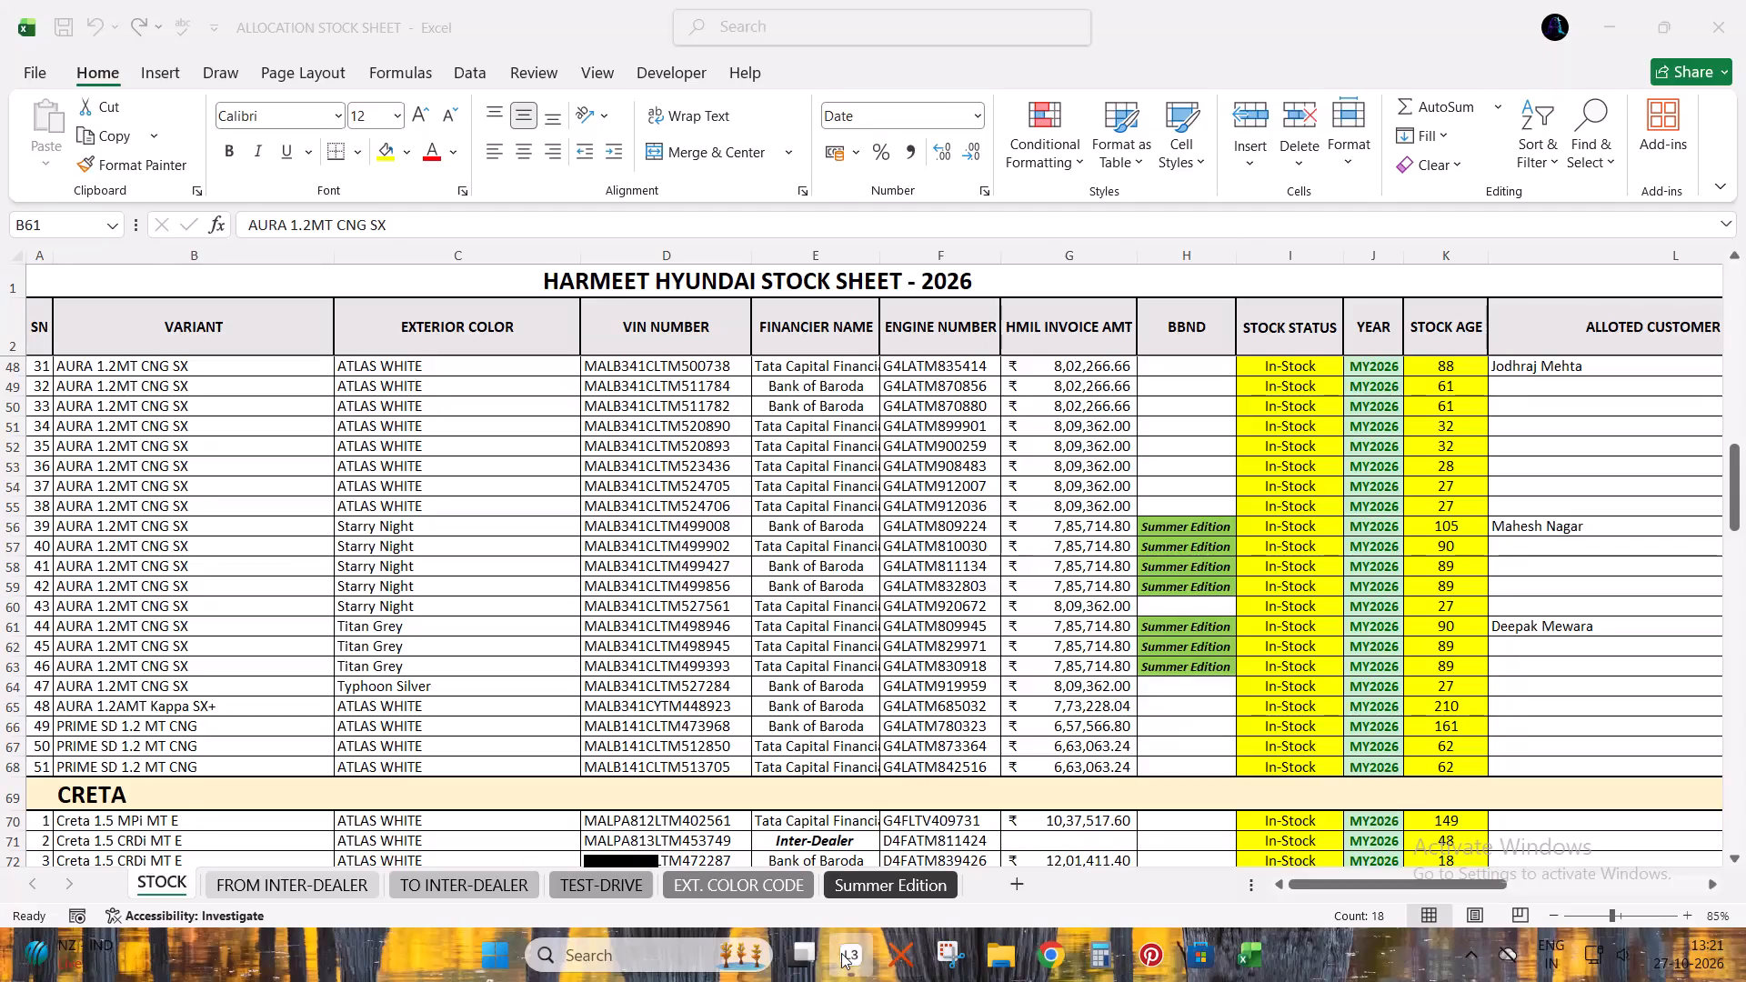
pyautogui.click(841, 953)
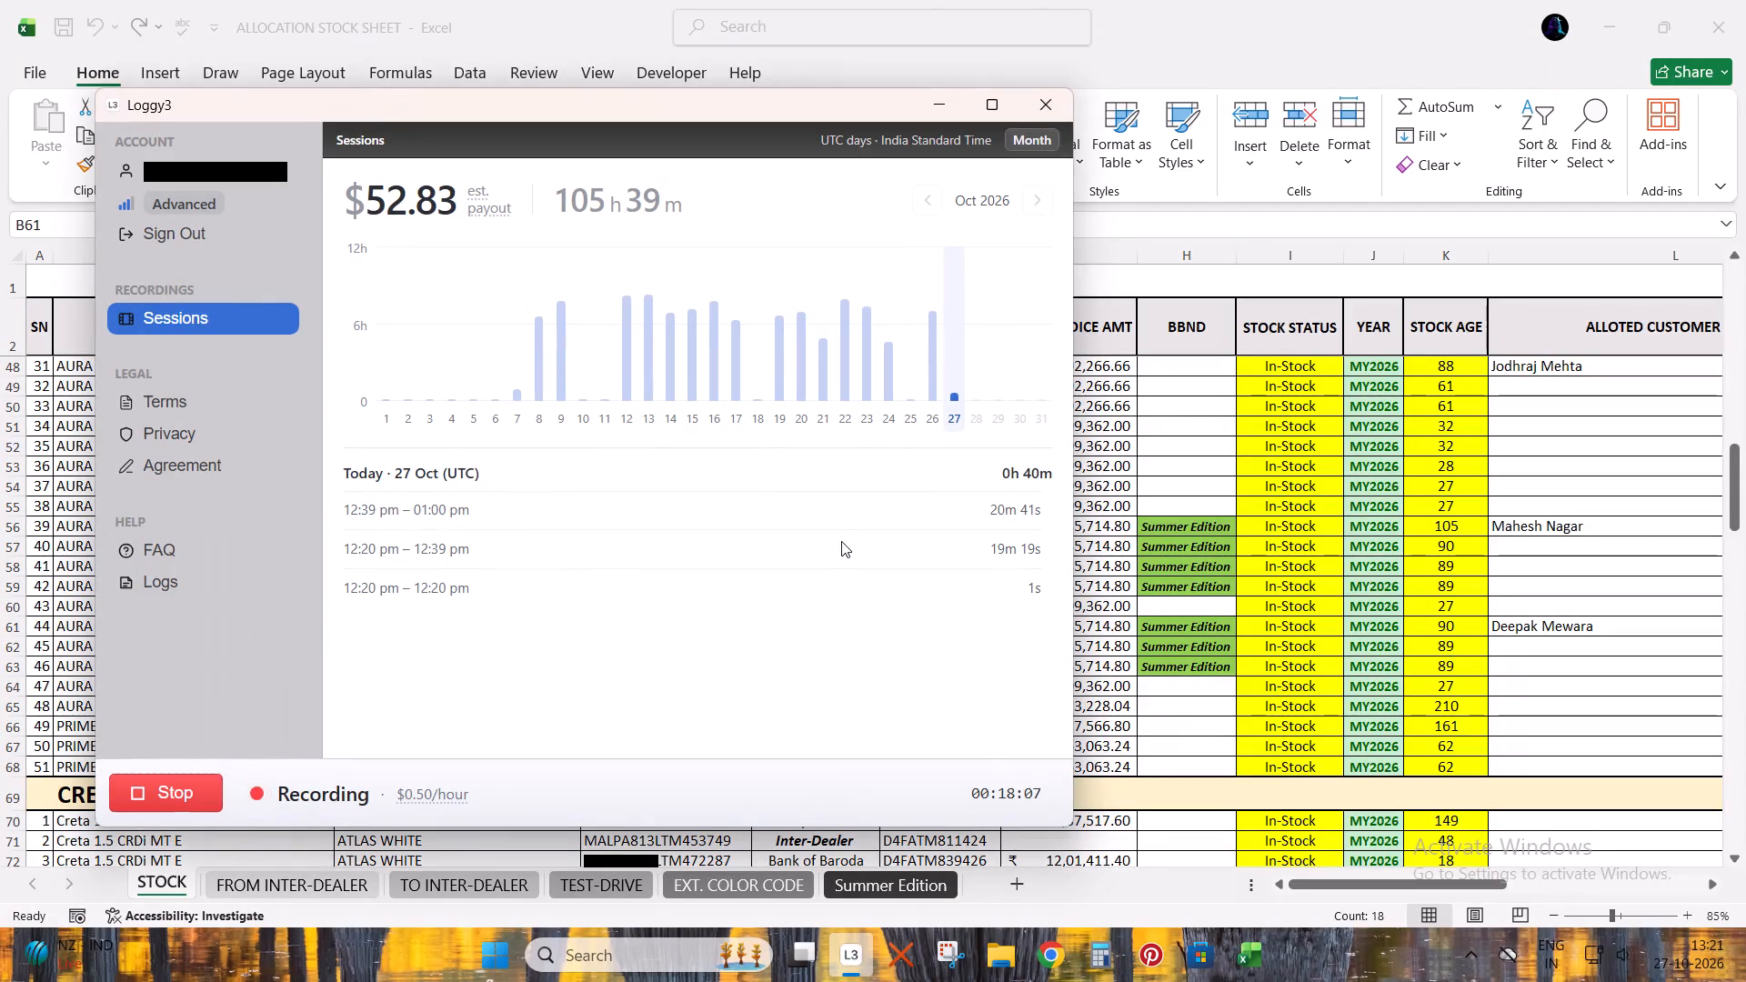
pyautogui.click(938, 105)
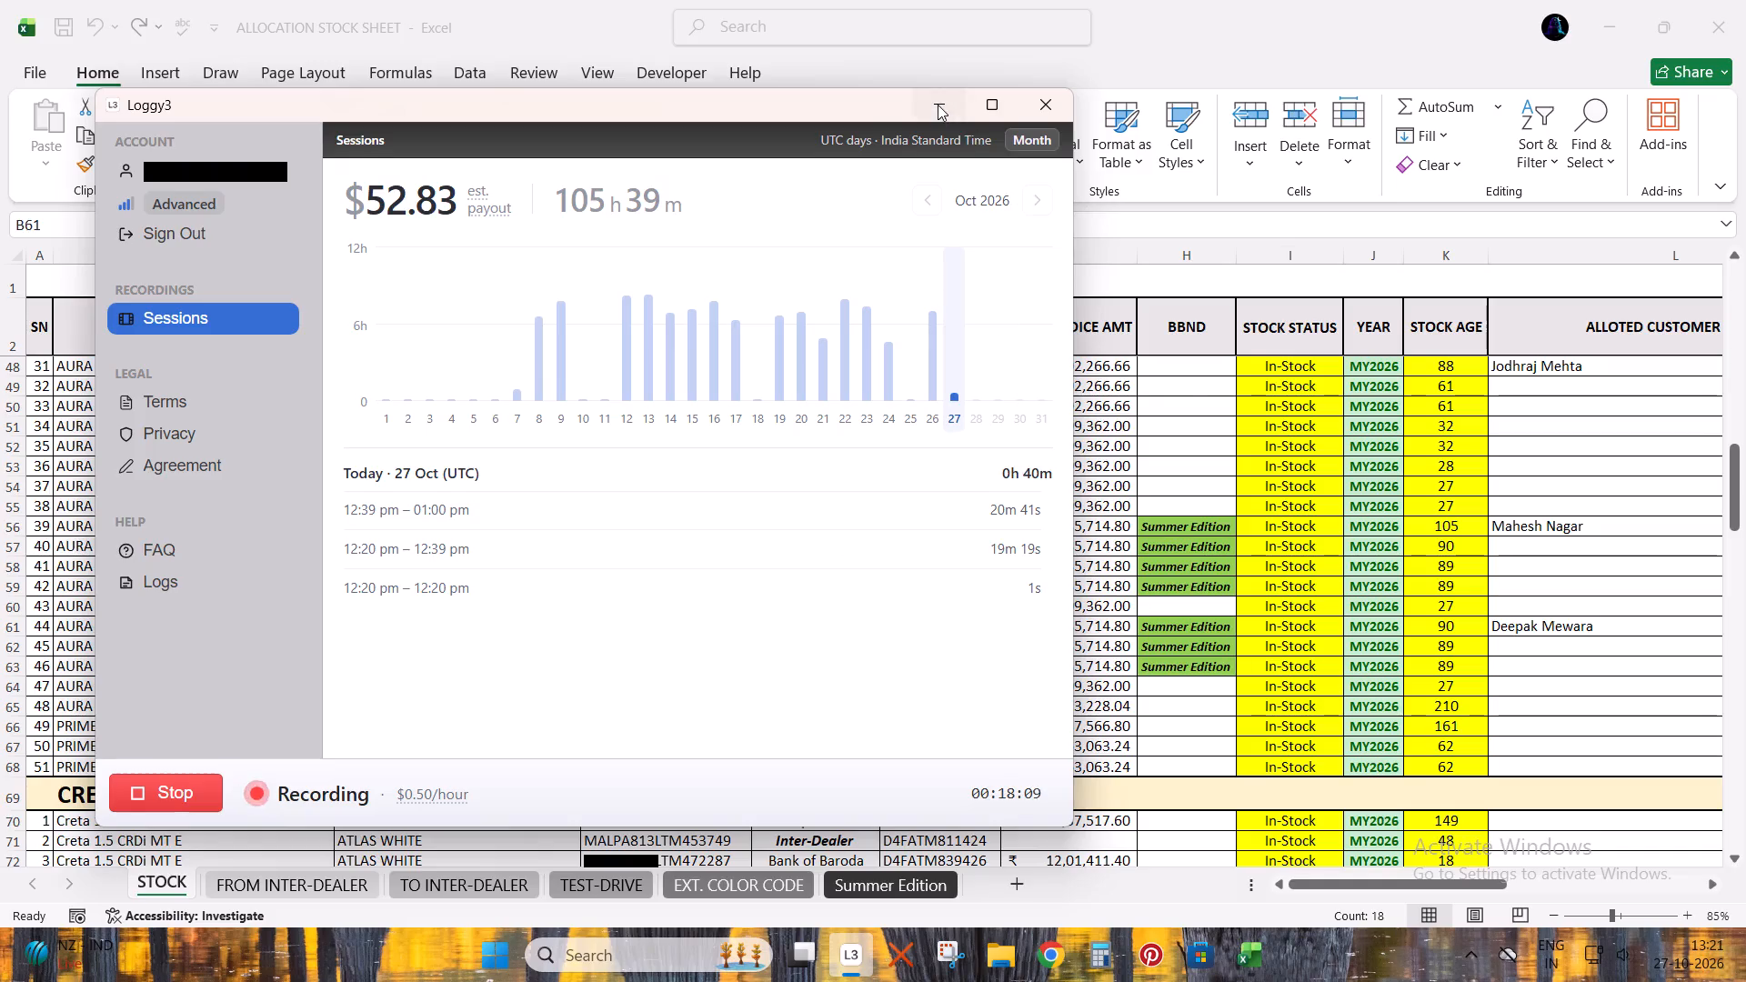
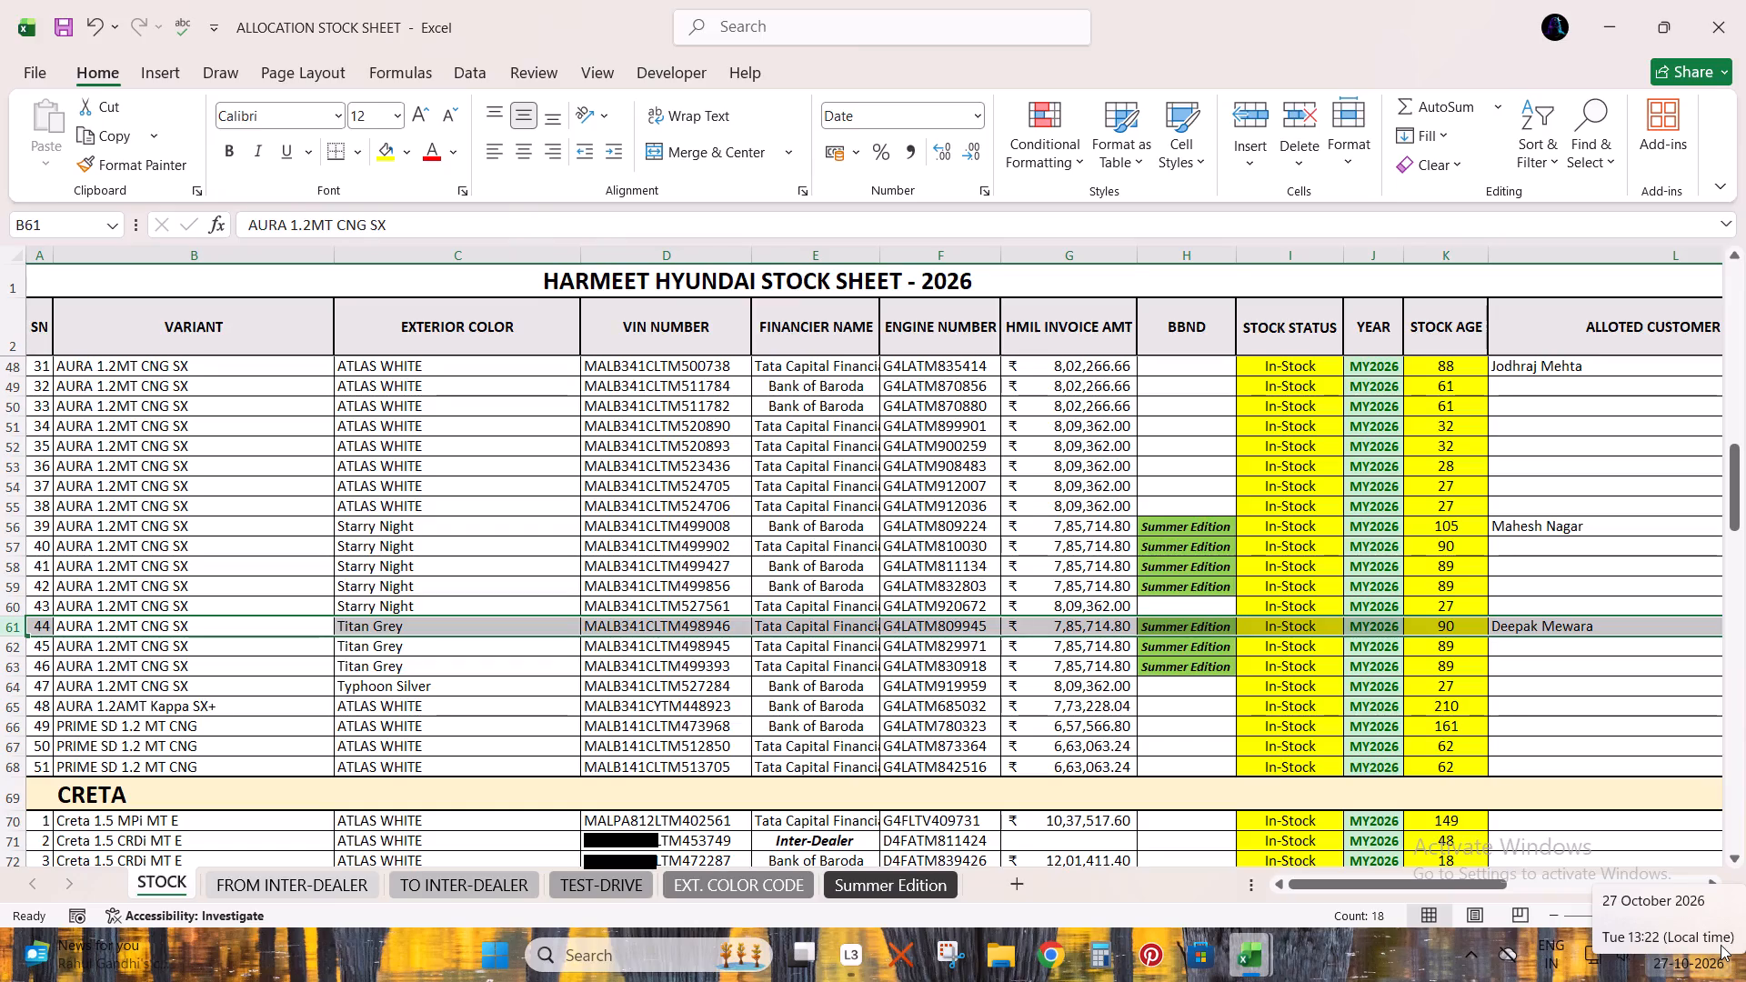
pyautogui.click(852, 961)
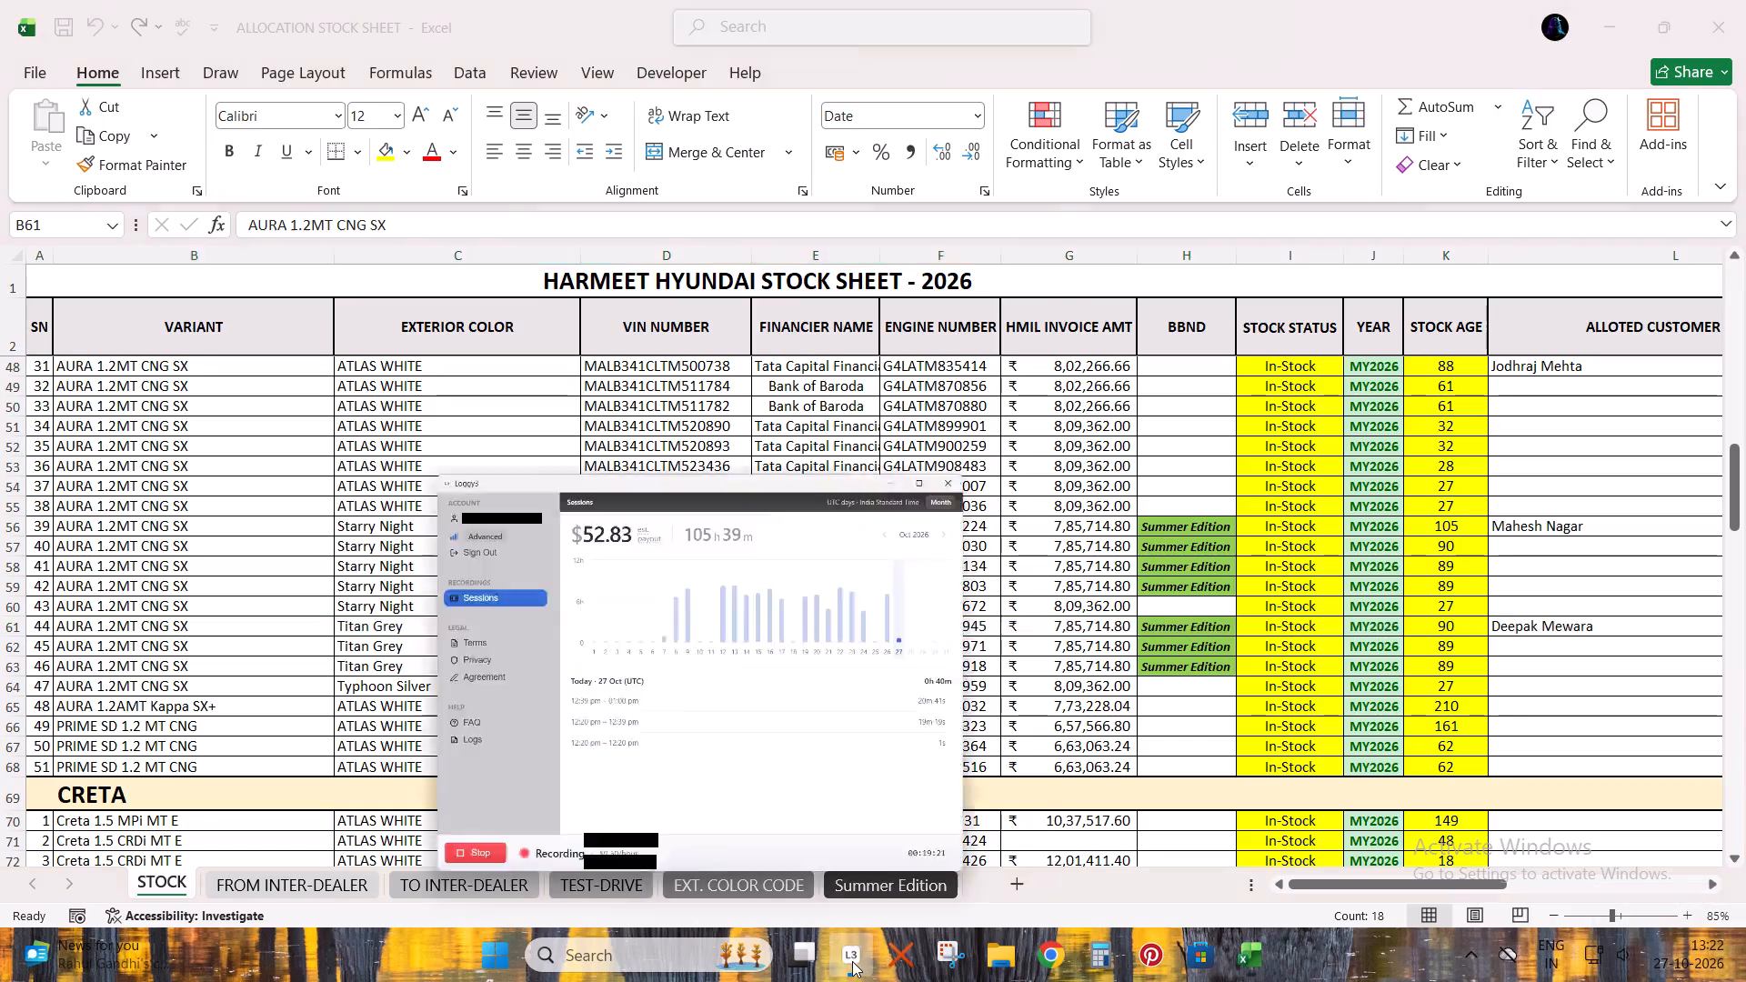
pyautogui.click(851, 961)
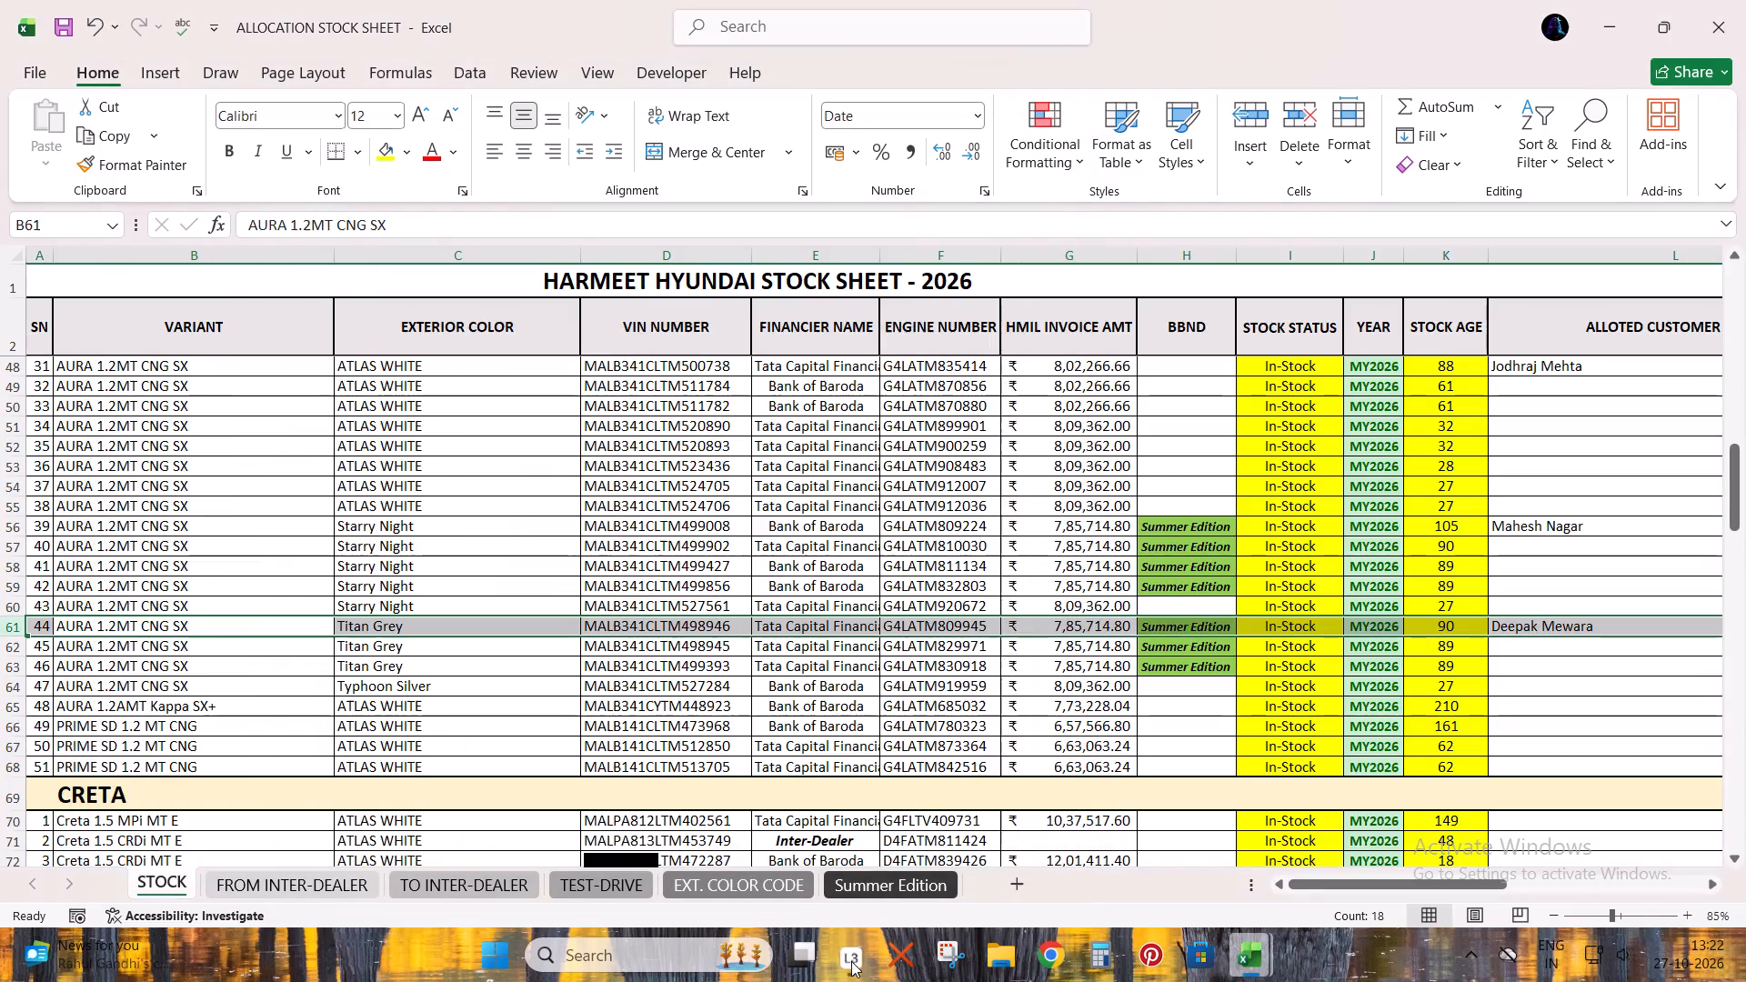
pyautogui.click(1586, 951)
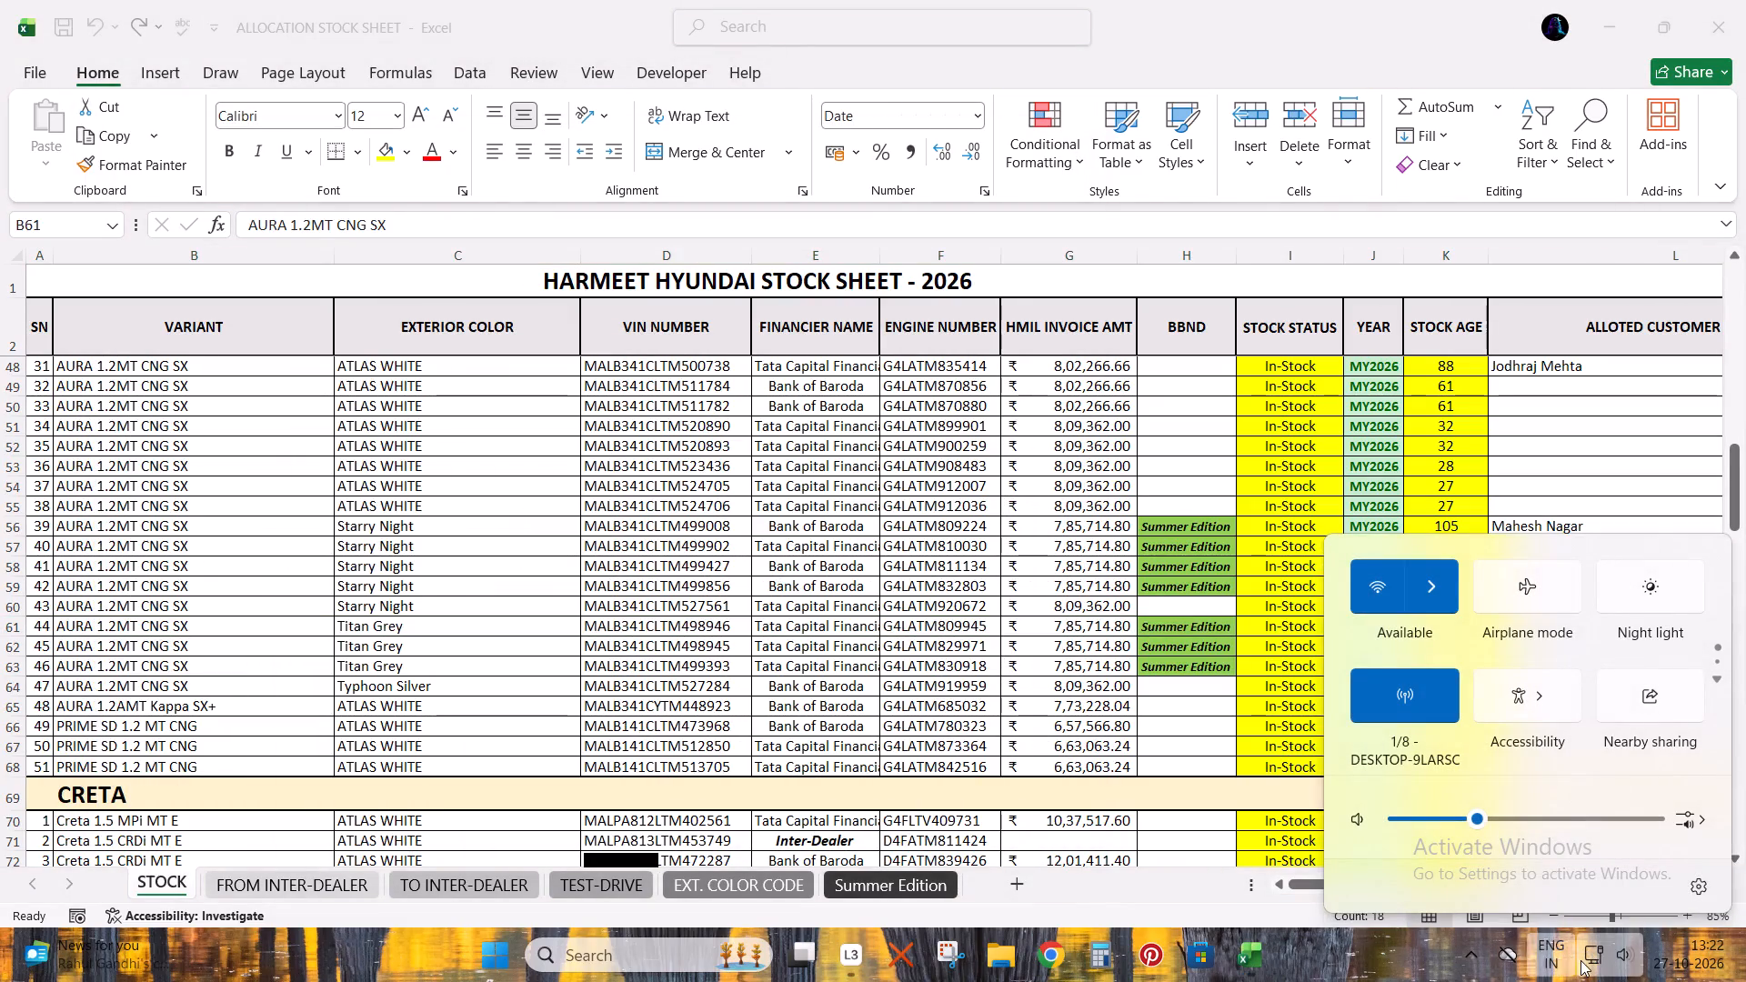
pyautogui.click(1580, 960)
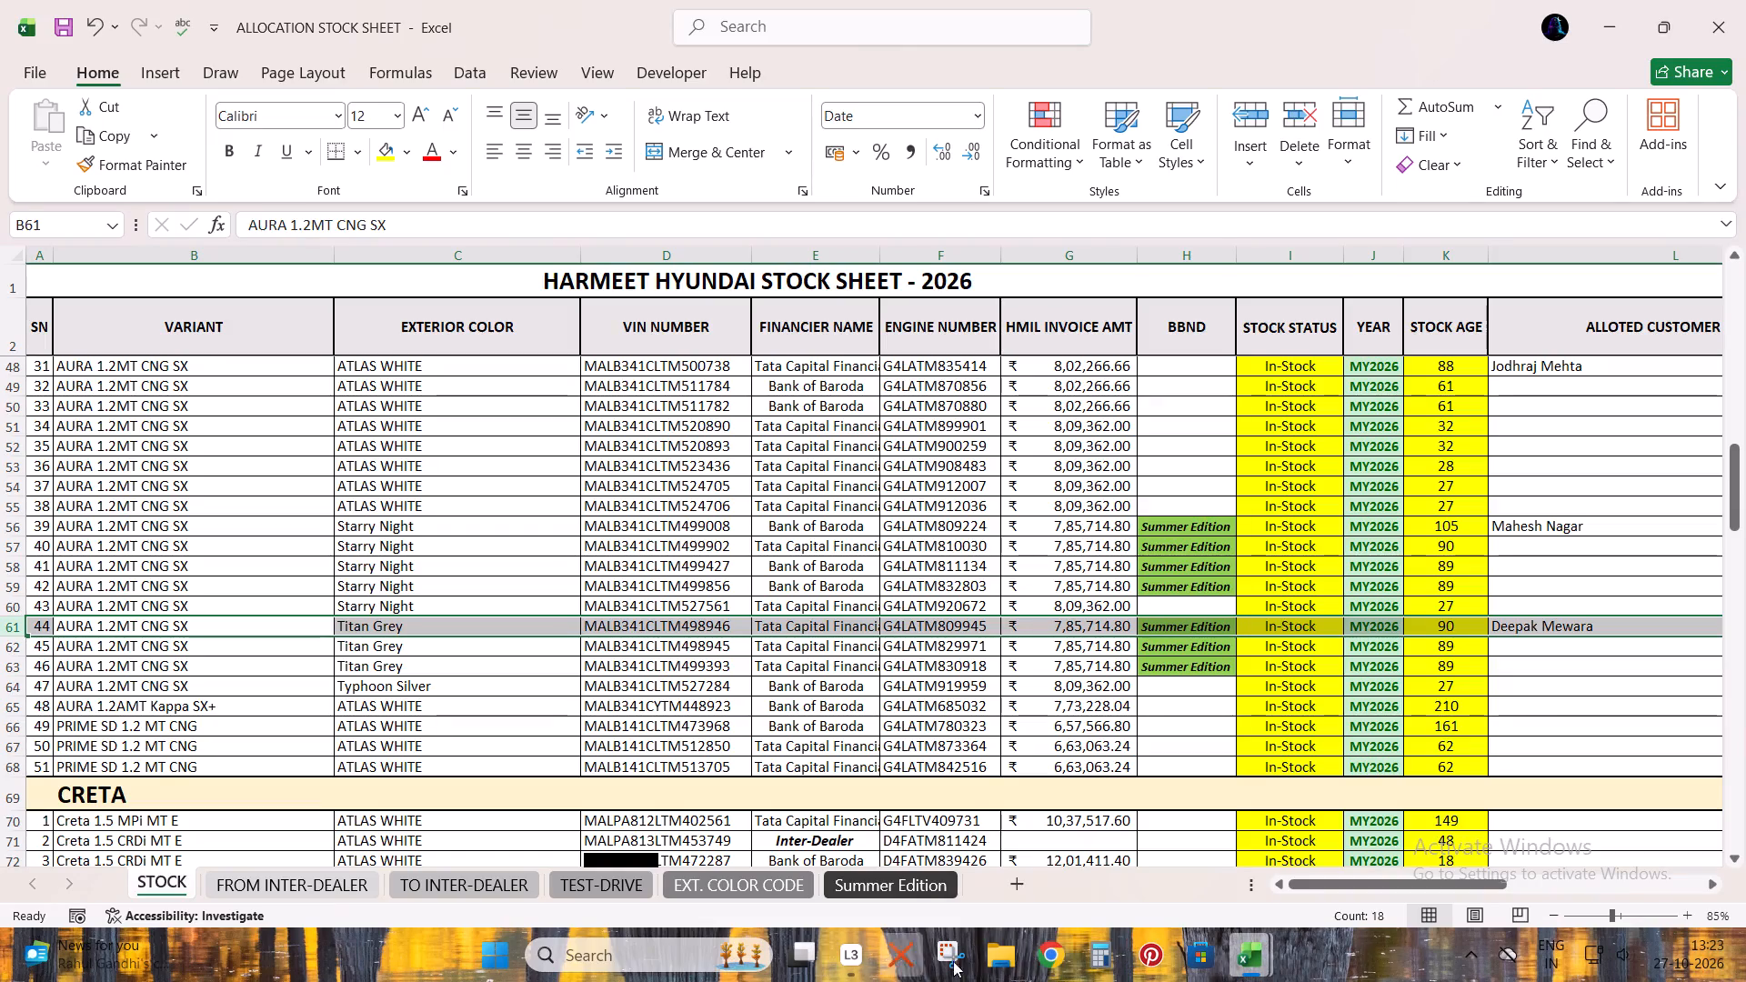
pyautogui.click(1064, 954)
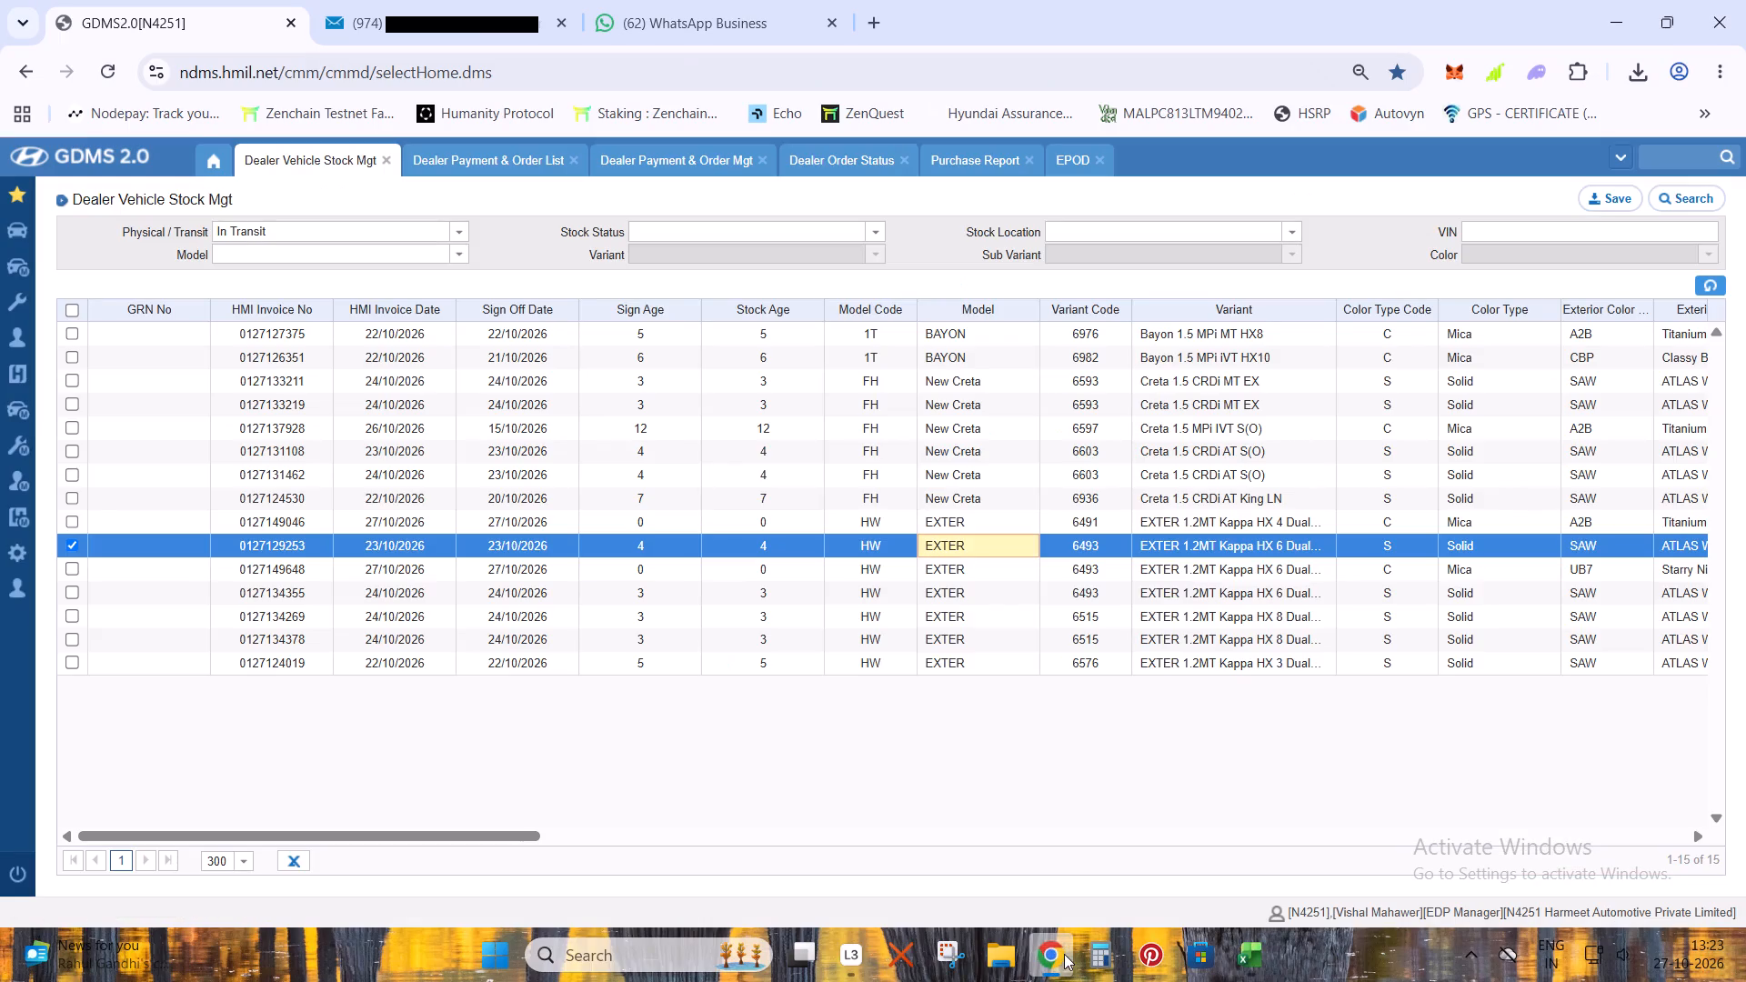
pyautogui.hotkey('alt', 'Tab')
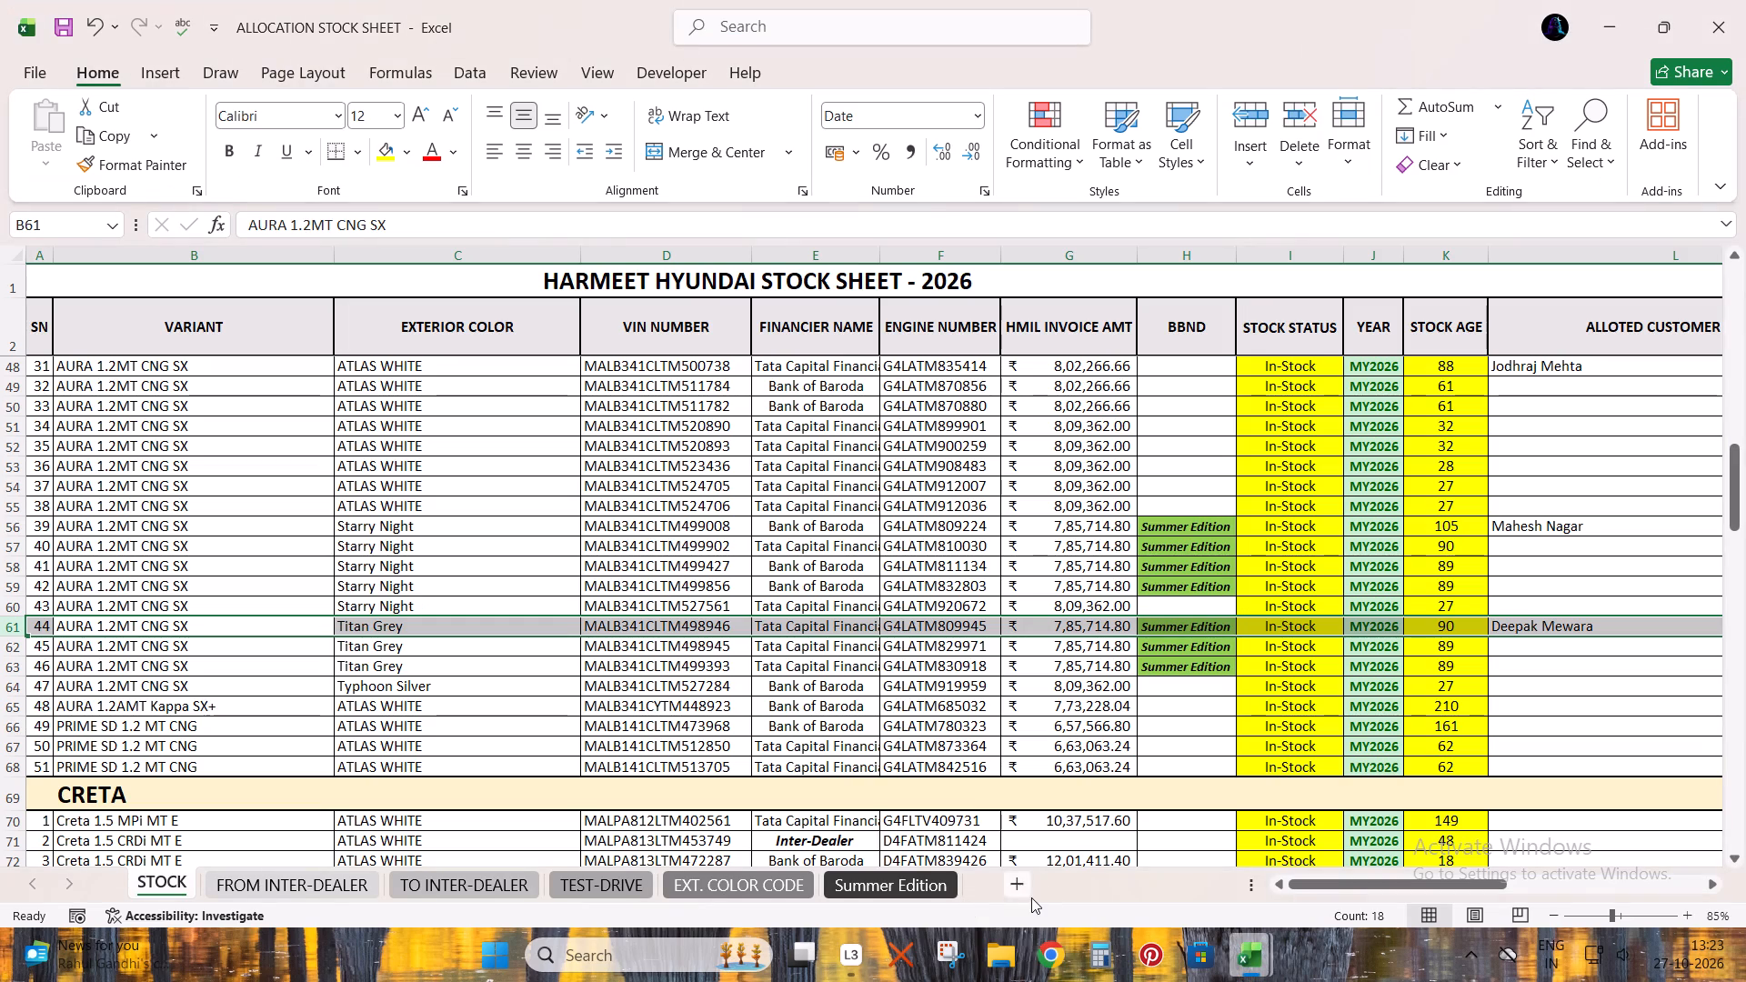
# Copy the VIN number from STOCK row 61 into the VIN cell of TOTAL BOOKING row 2797 in the BOOKING LIST workbook.
pyautogui.hotkey('alt', 'Tab')
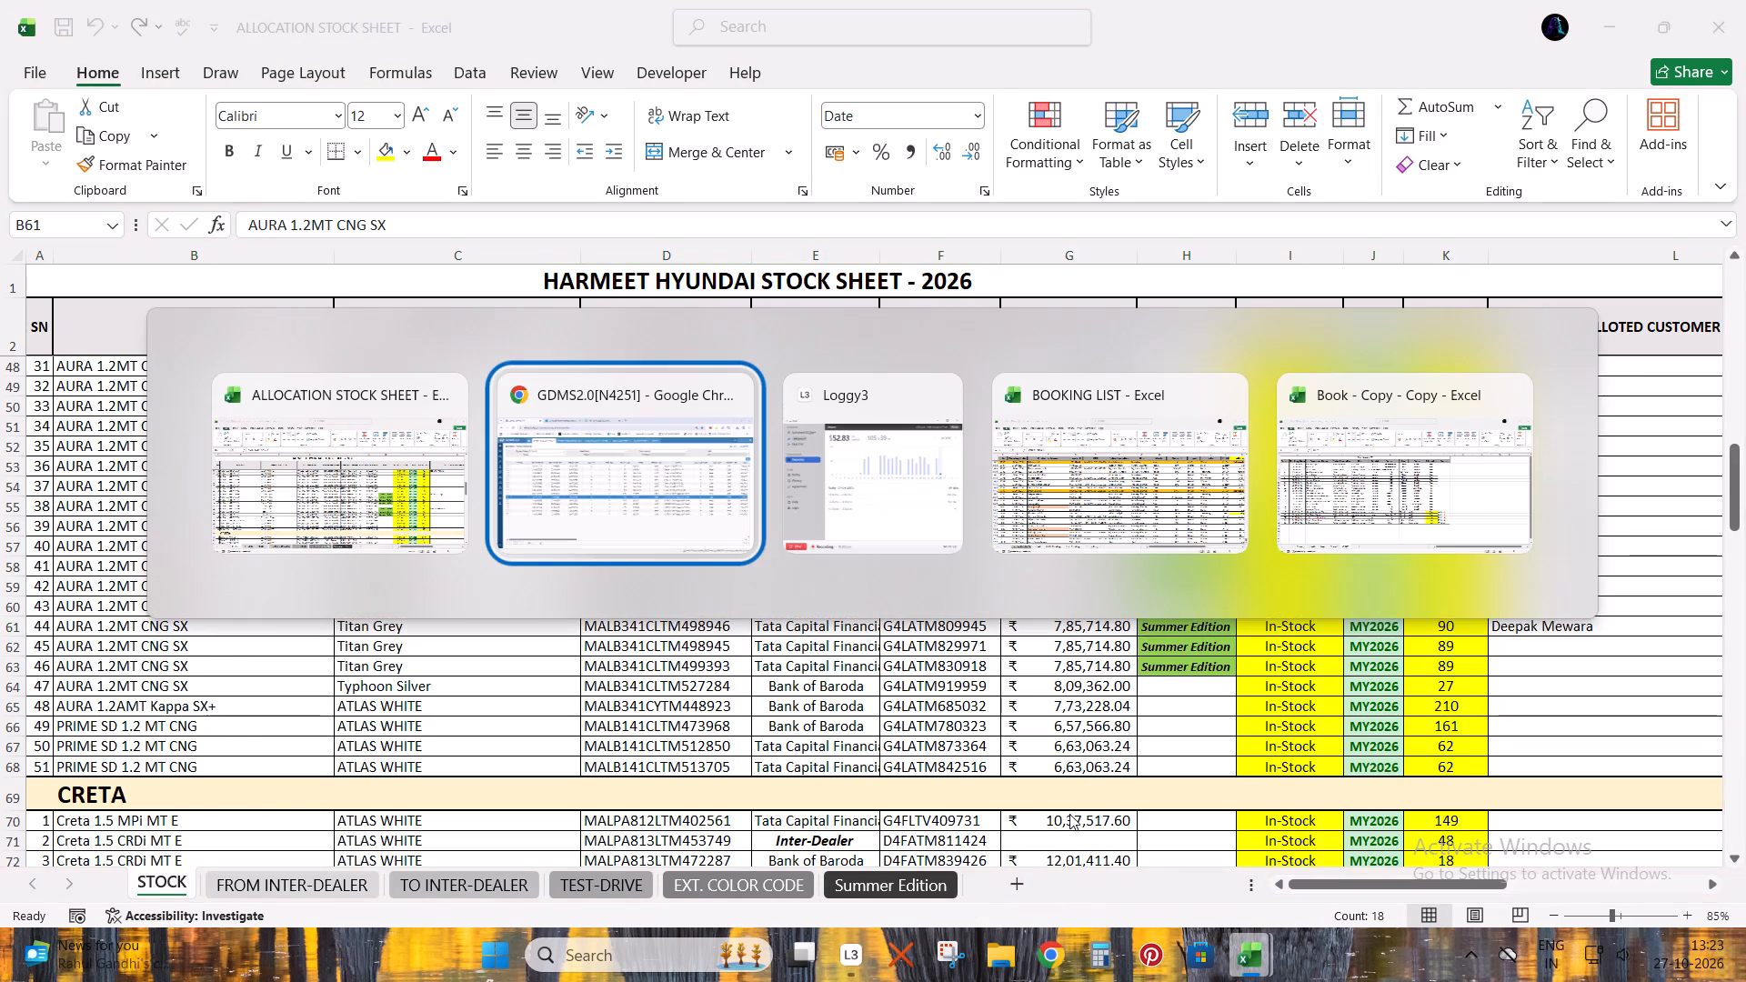
pyautogui.hotkey('alt', 'Tab')
pyautogui.hotkey('alt', 'Tab')
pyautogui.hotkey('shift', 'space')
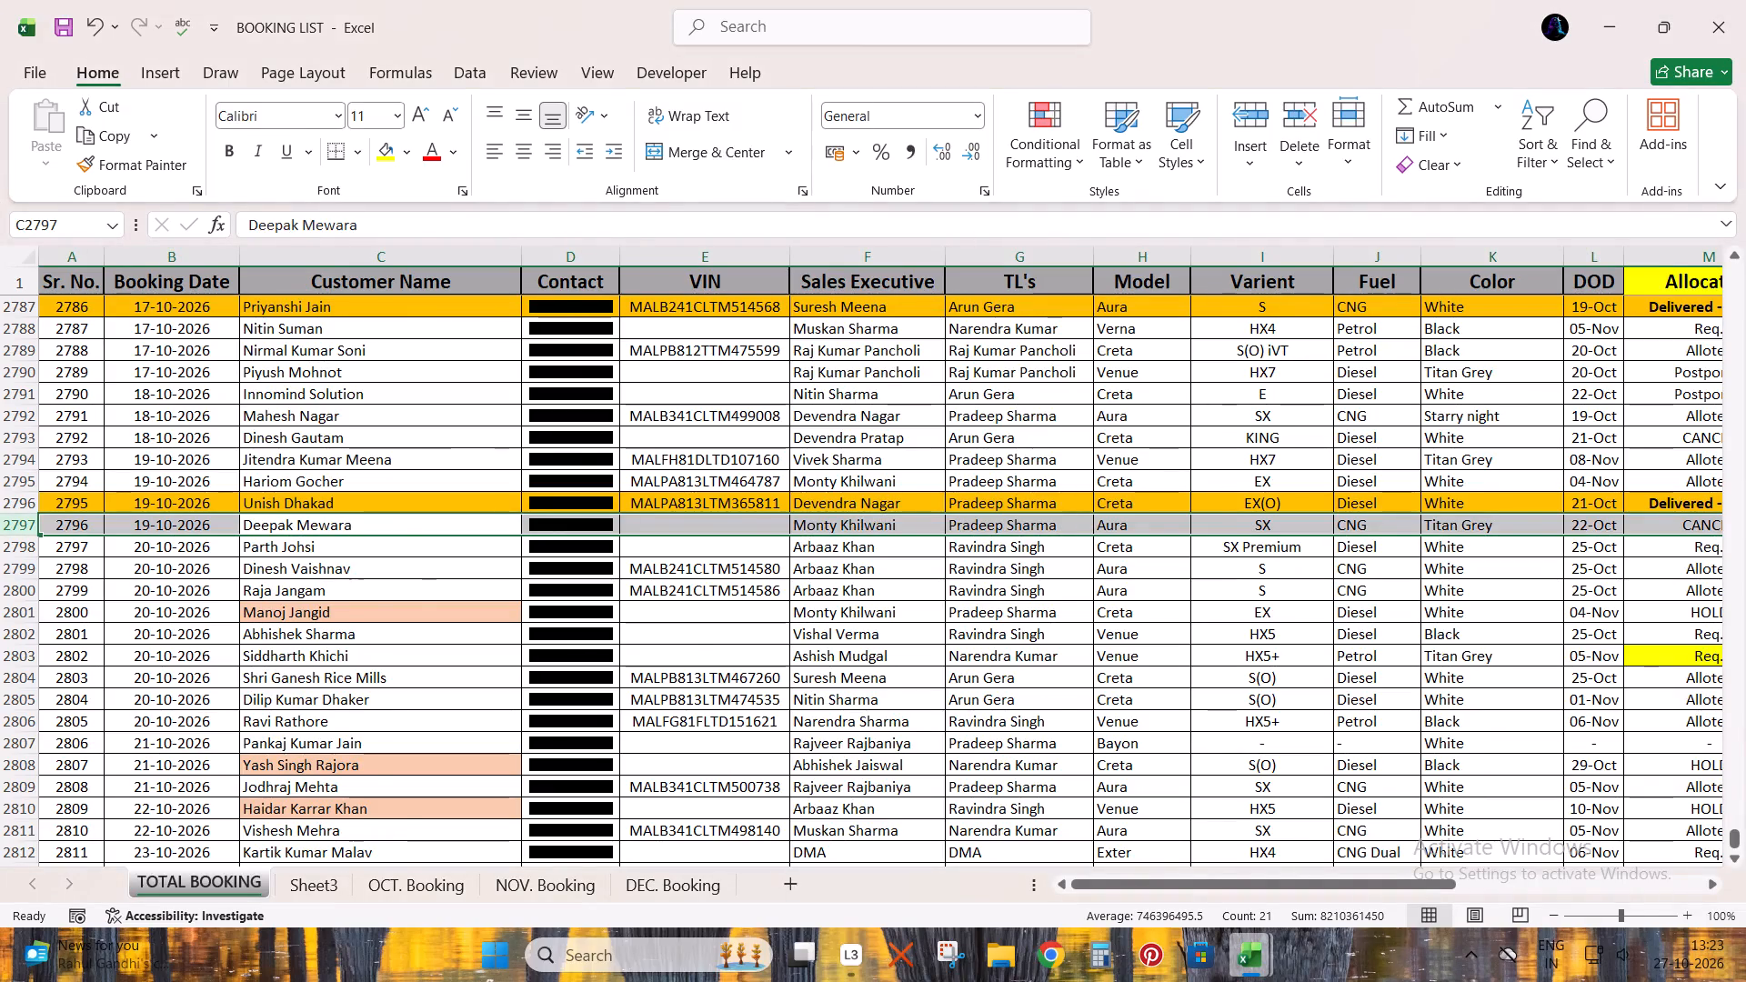
pyautogui.hotkey('alt', 'Tab')
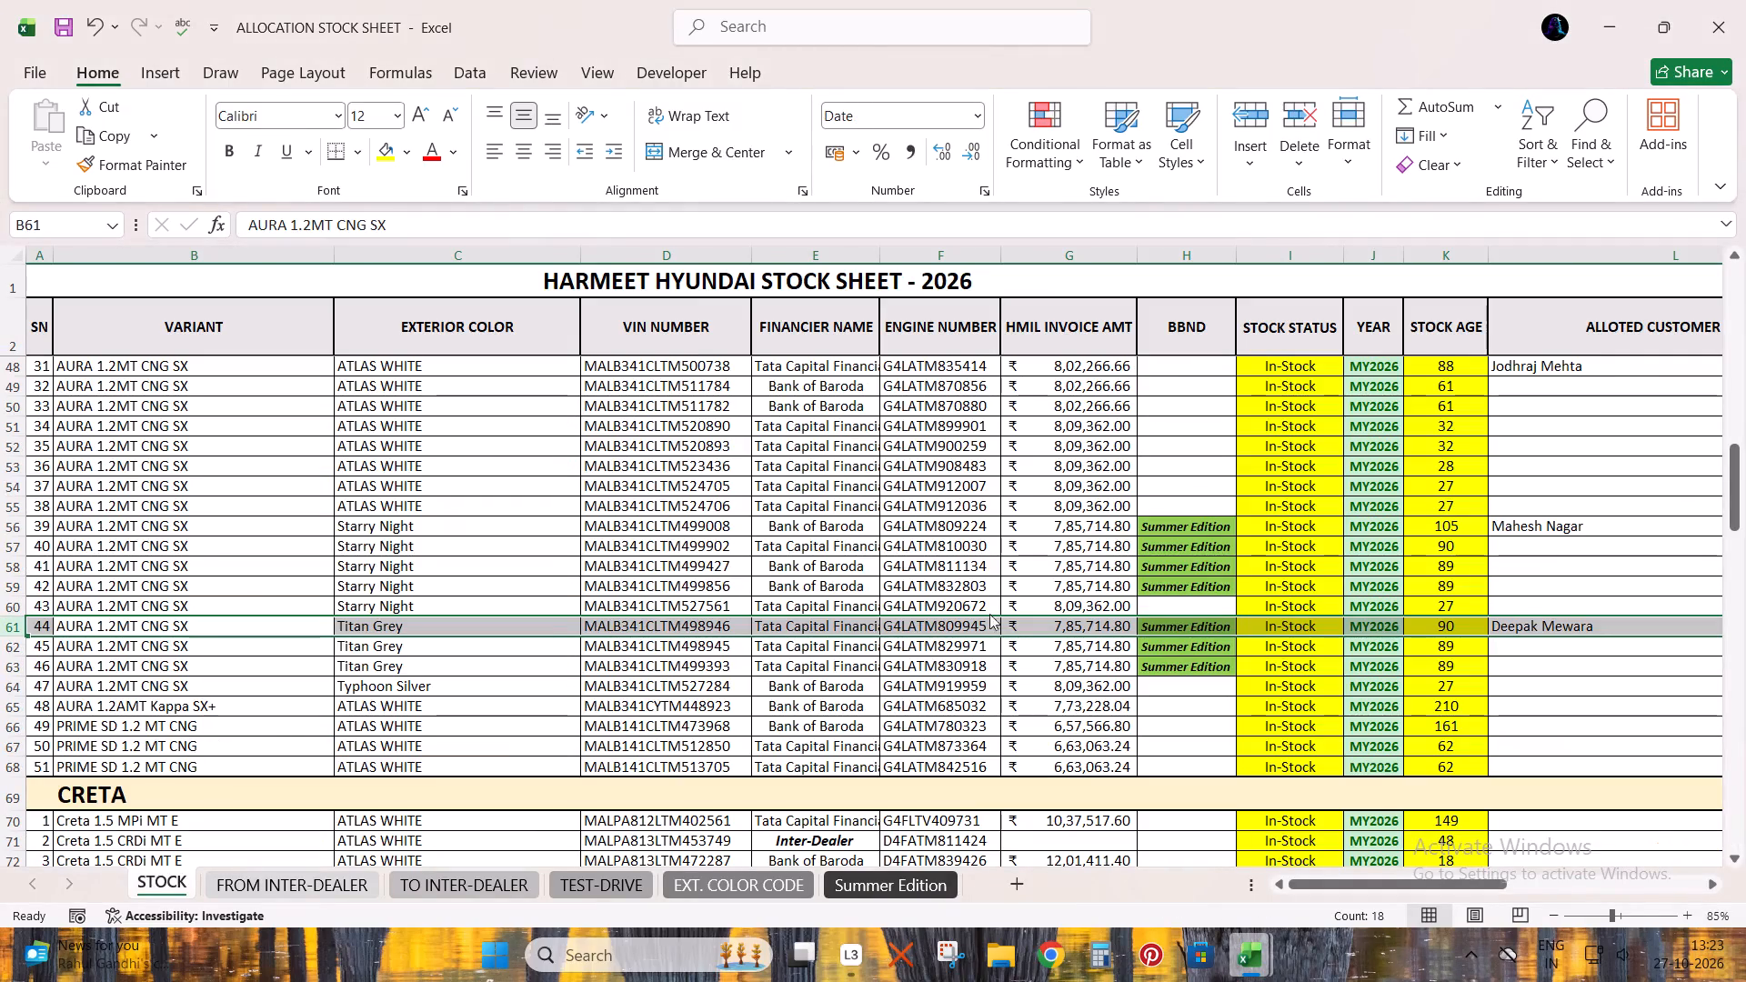
pyautogui.hotkey('alt', 'Tab')
pyautogui.hotkey('alt', 'Tab')
pyautogui.click(717, 625)
pyautogui.hotkey('ctrl', 'c')
pyautogui.hotkey('alt', 'Tab')
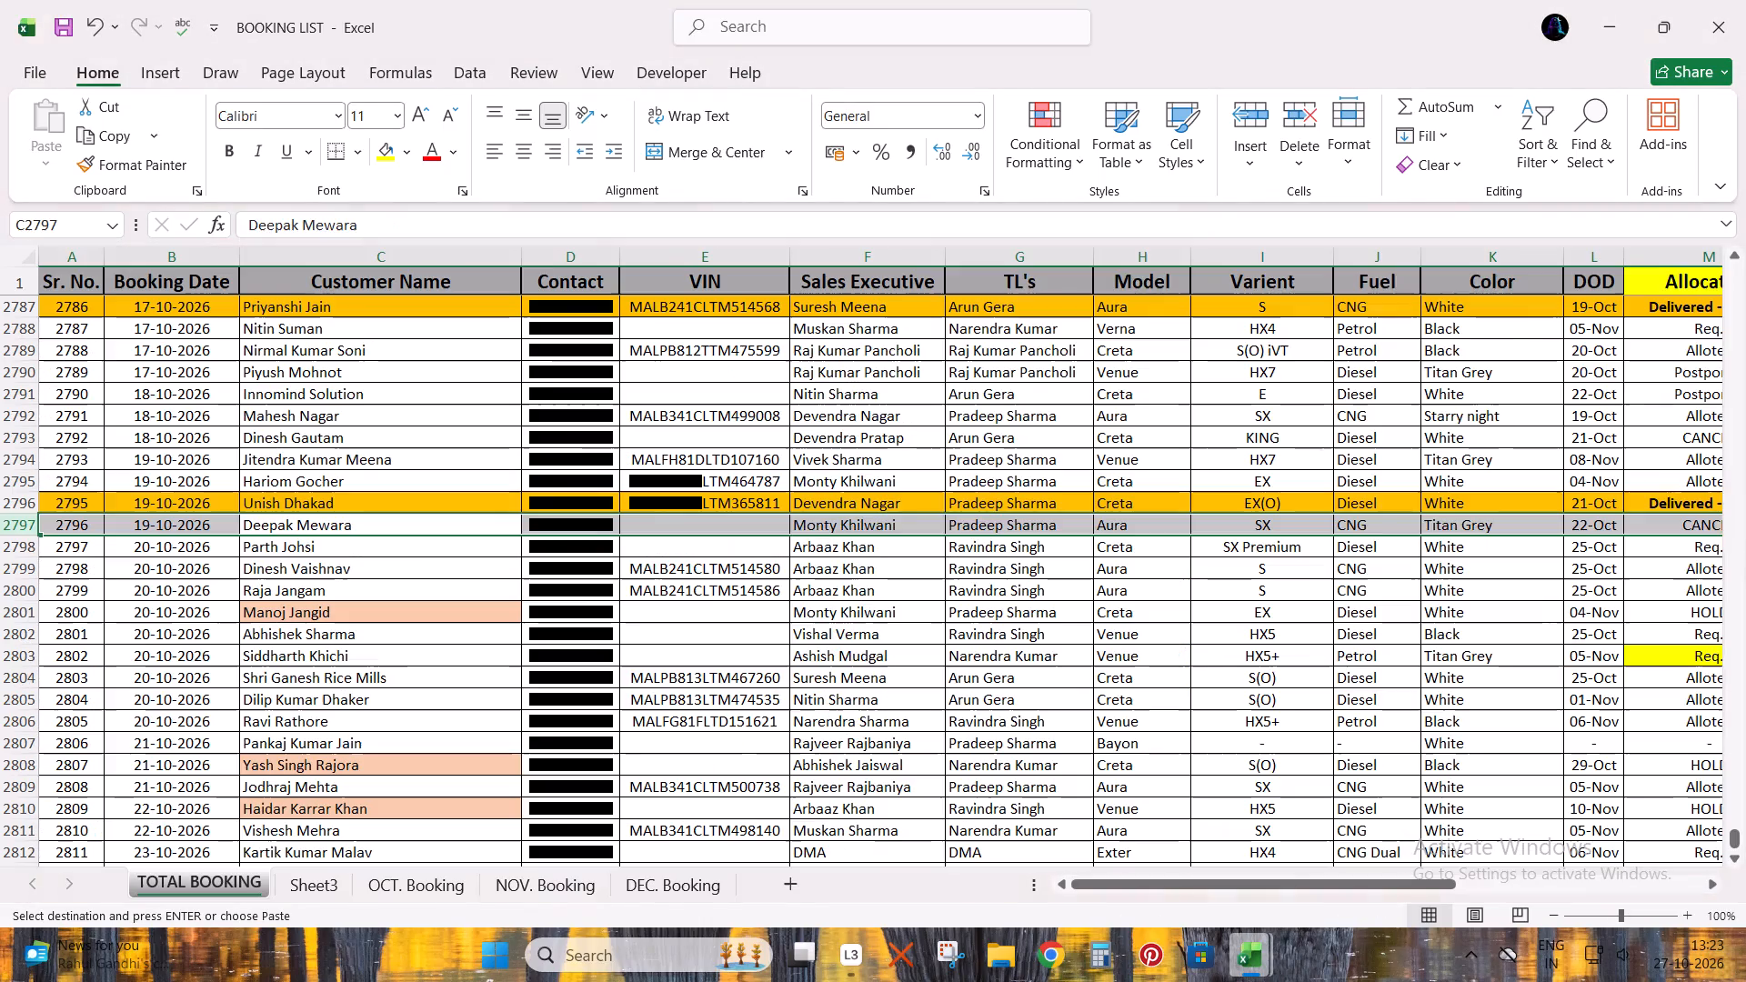
pyautogui.click(731, 521)
pyautogui.hotkey('ctrl', 'v')
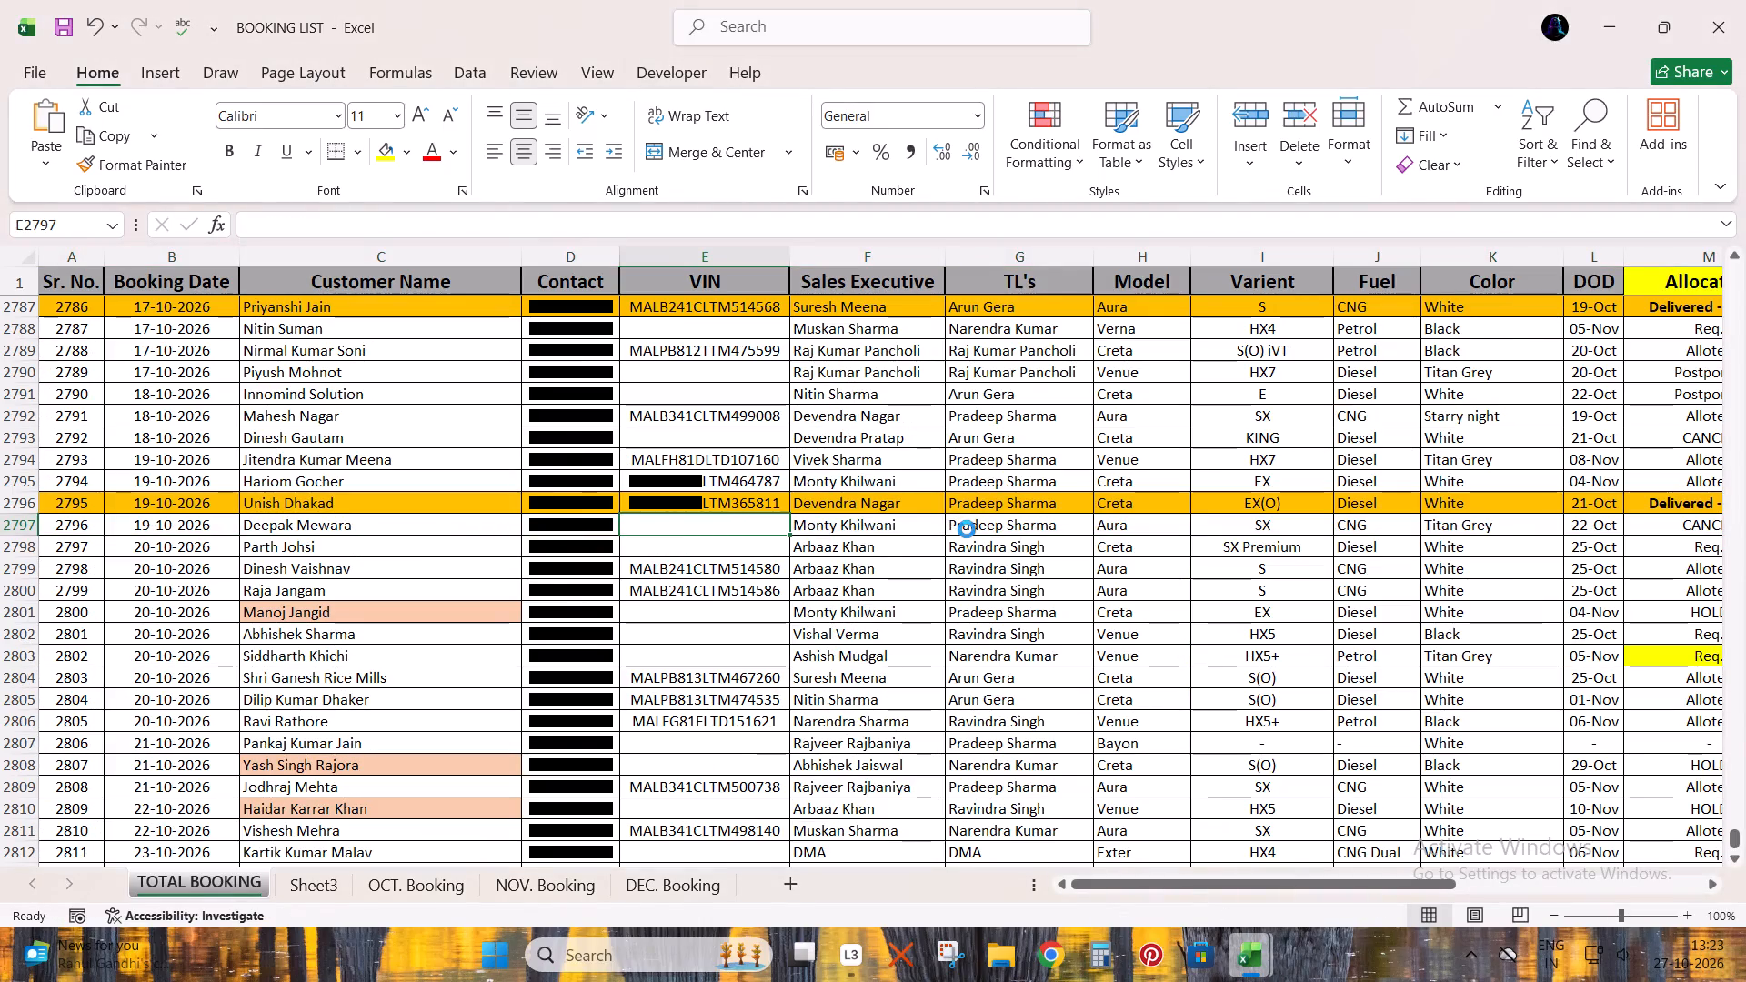
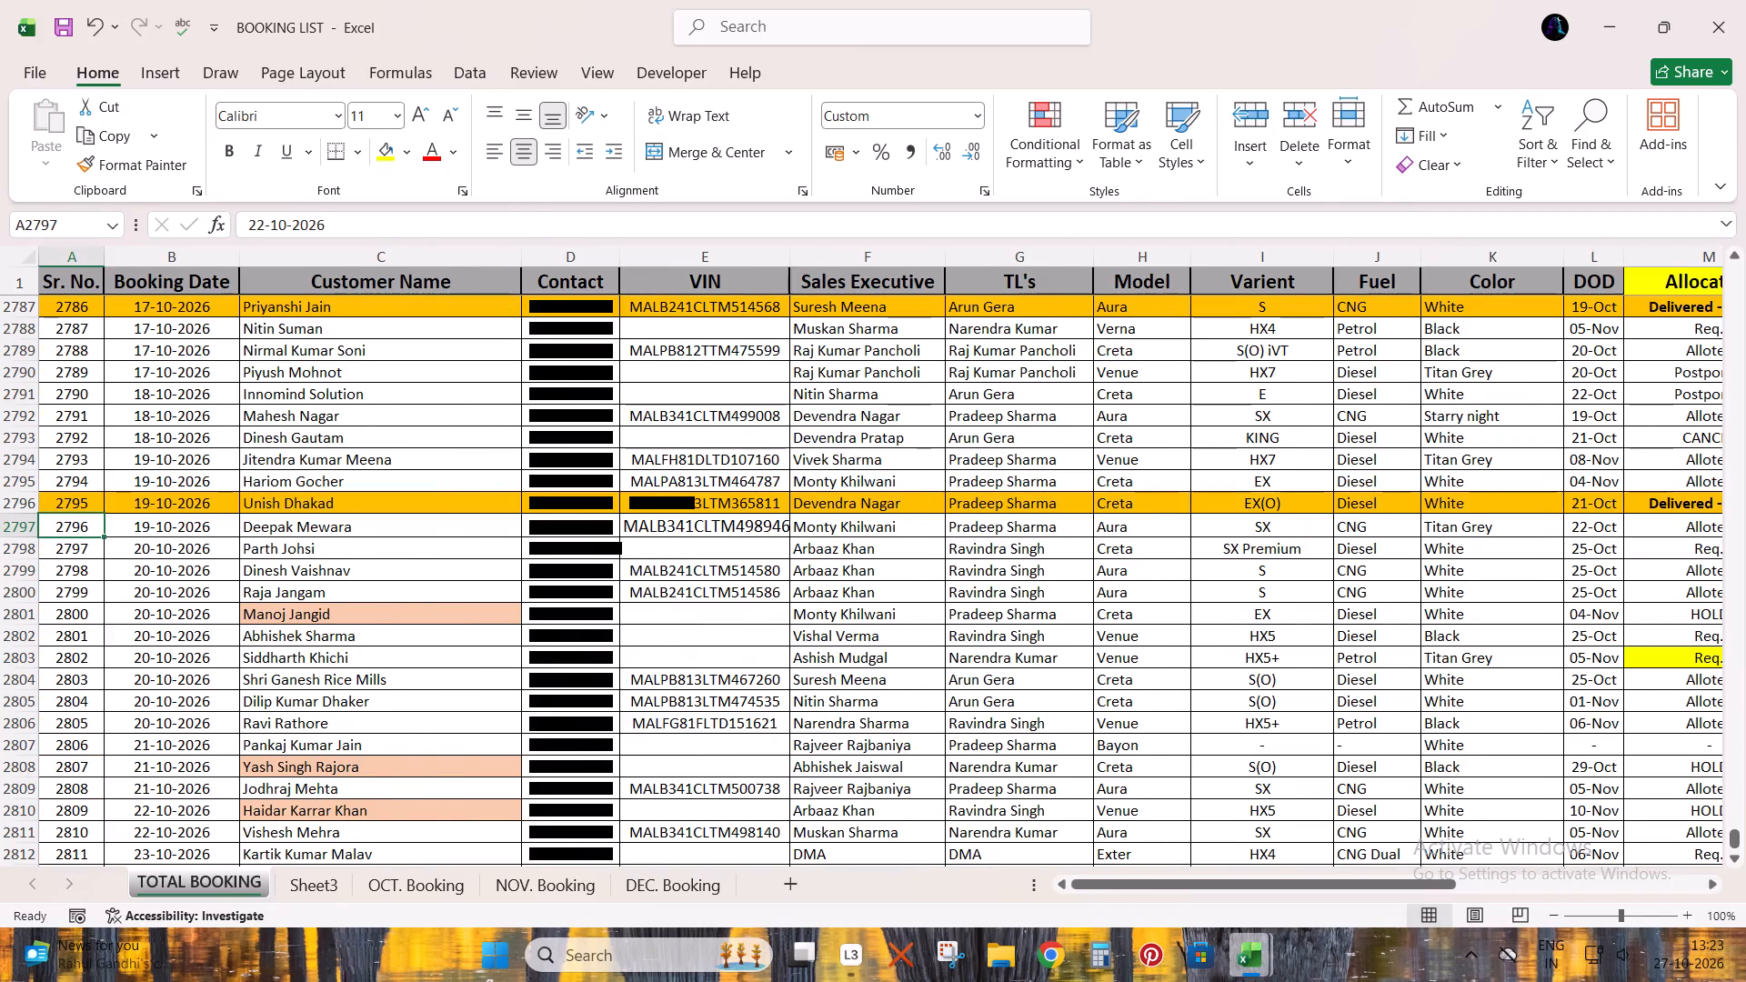
# Copy the formatting of the empty VIN cell E2798 for the VIN entry in row 2797 of TOTAL BOOKING.
pyautogui.click(86, 157)
pyautogui.press('Up')
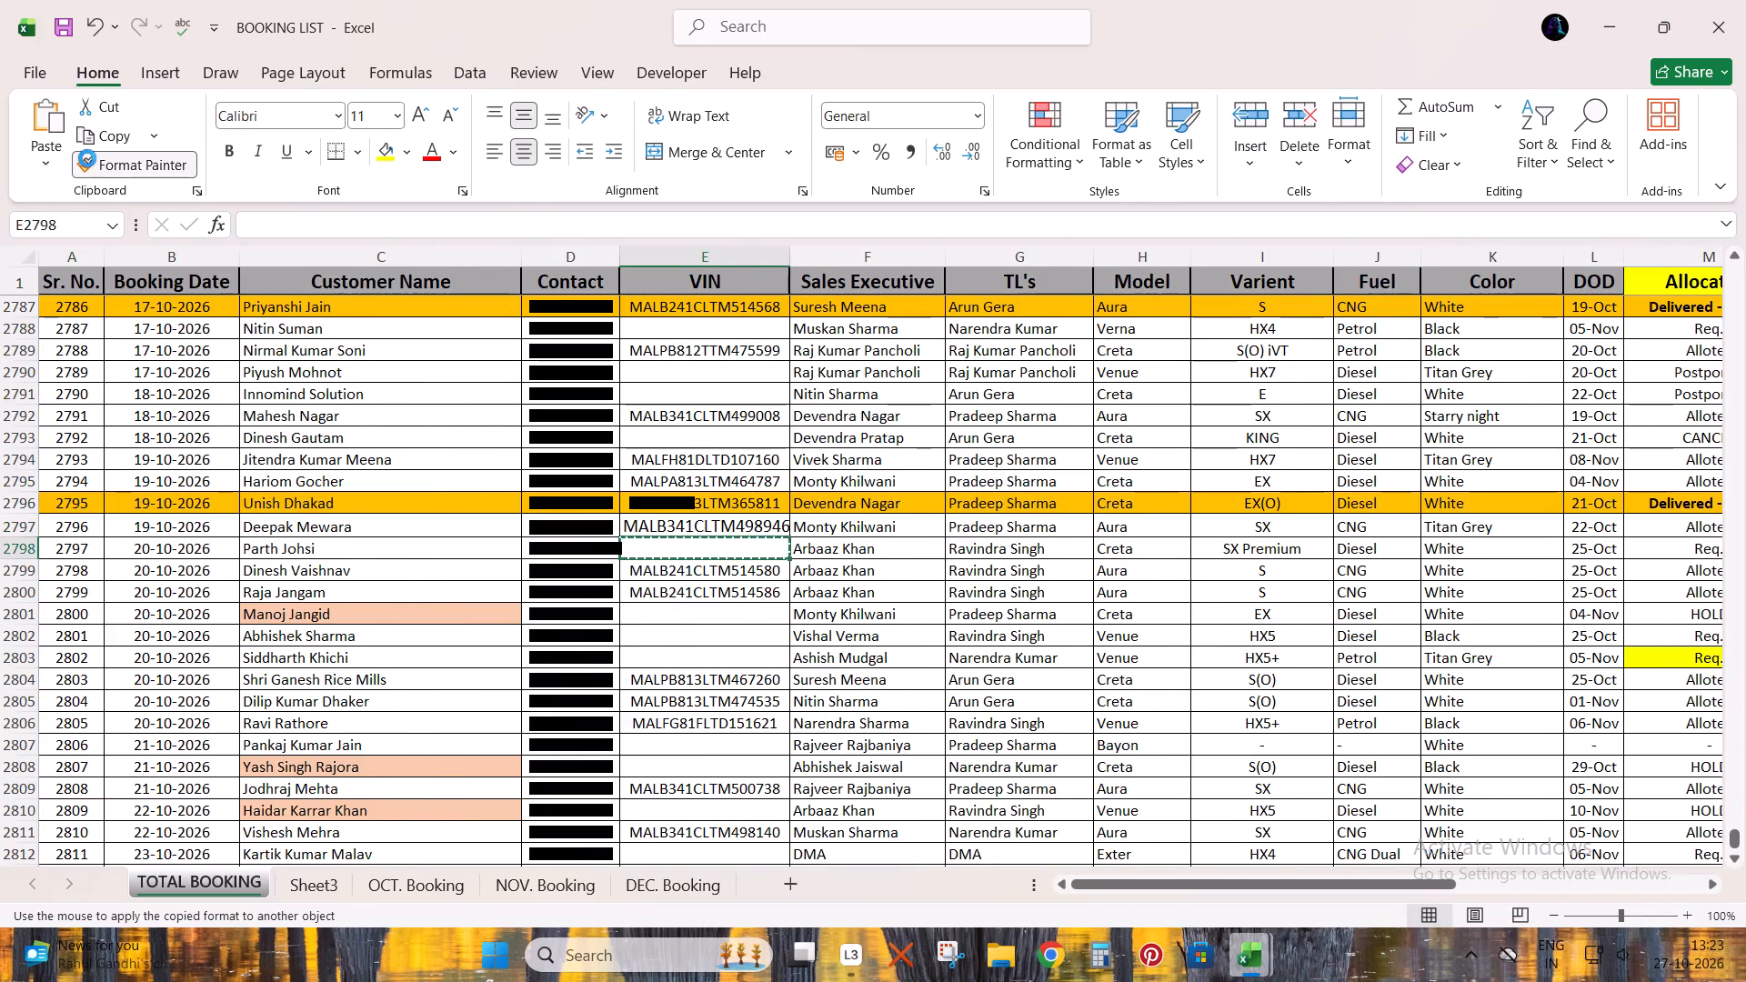
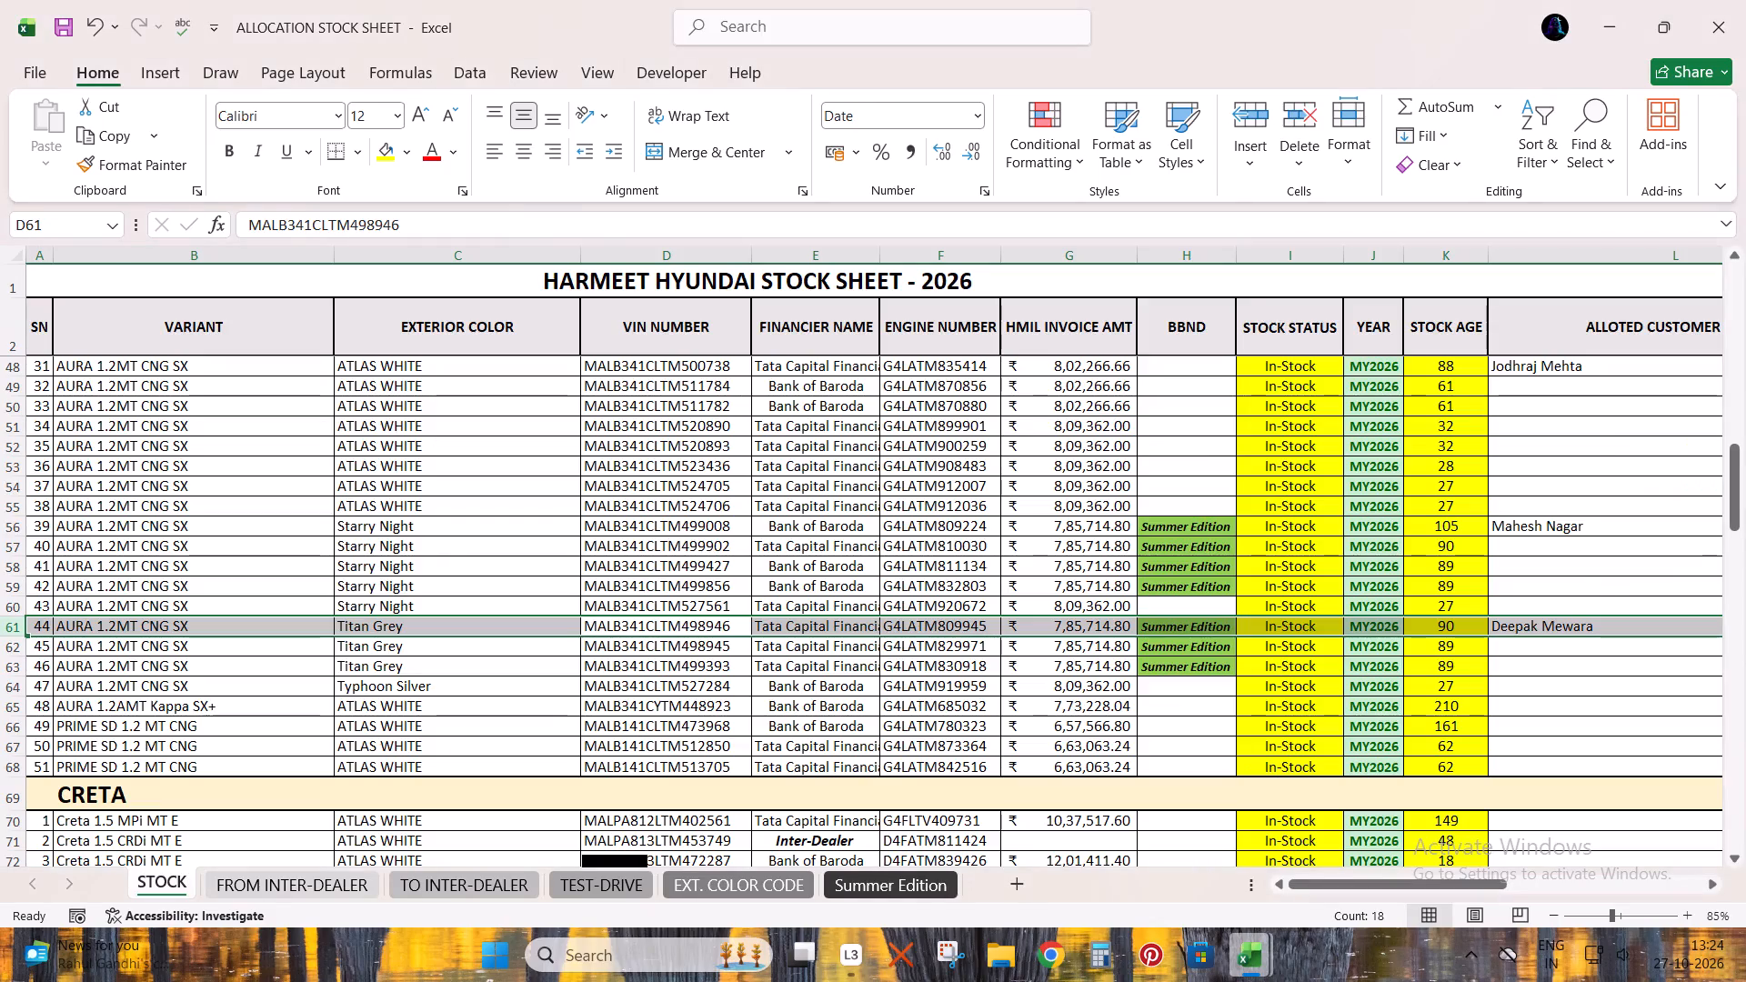
# Save ALLOCATION STOCK SHEET, then go to the last booking in TOTAL BOOKING of BOOKING LIST and save that workbook too.
pyautogui.hotkey('ctrl', 's')
pyautogui.hotkey('alt', 'Tab')
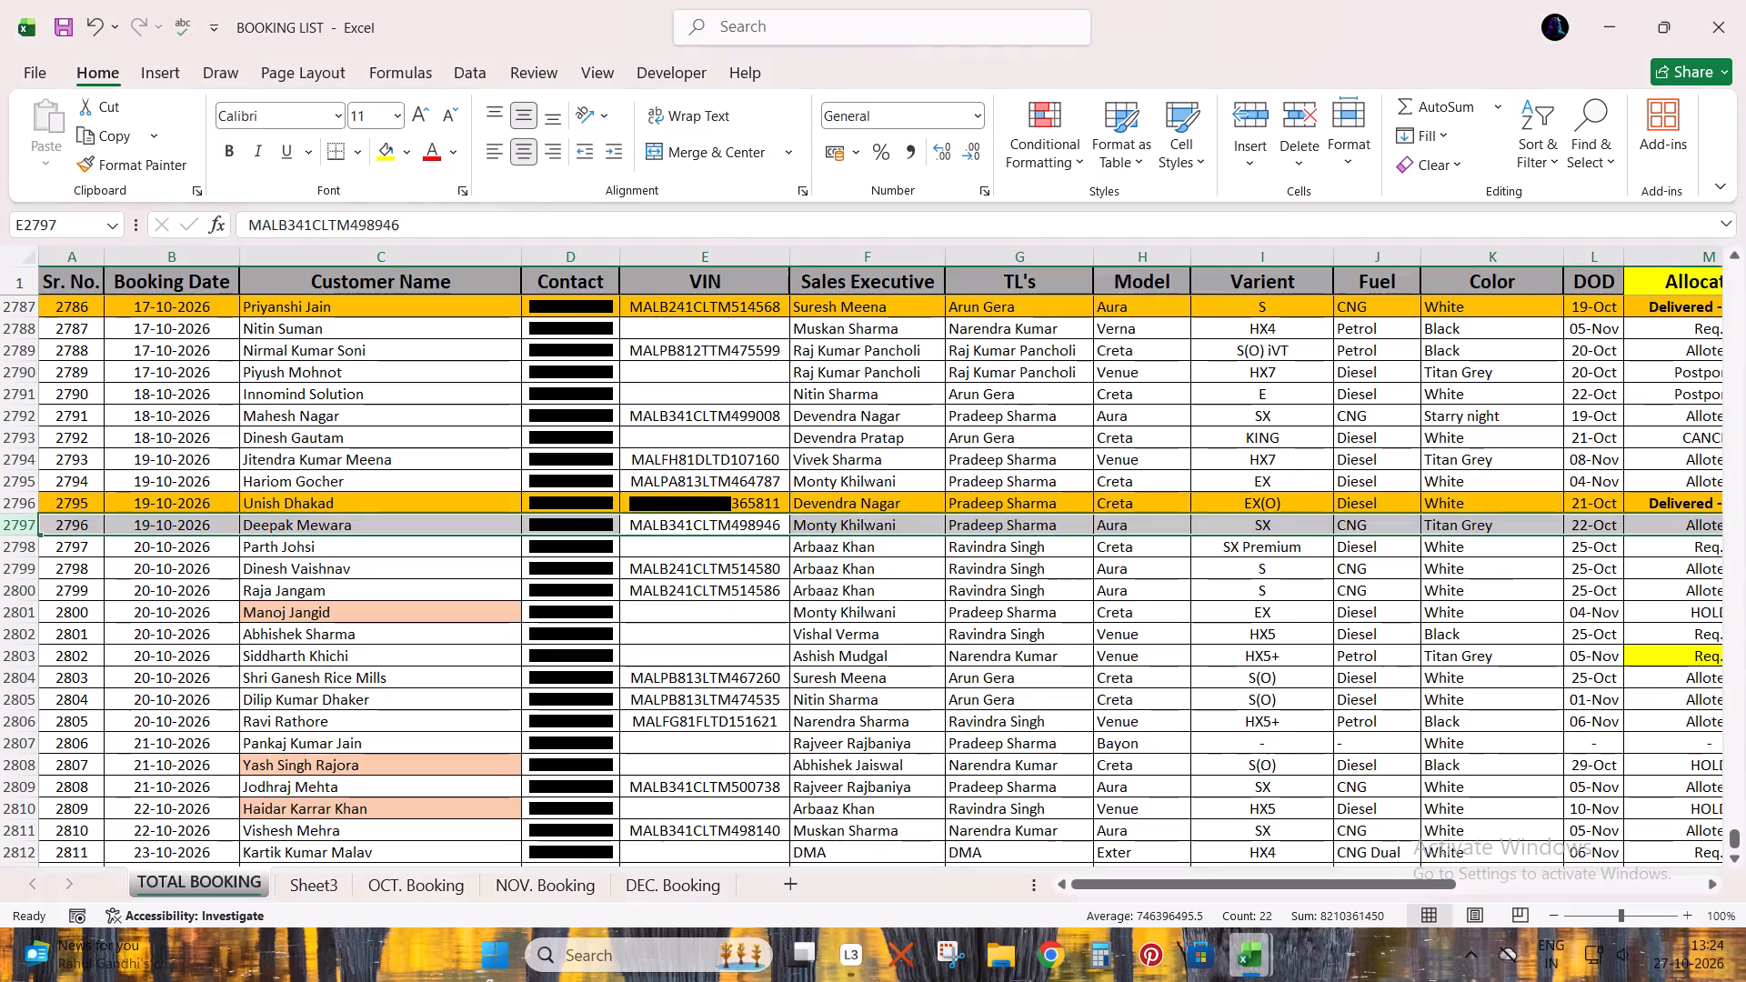
pyautogui.hotkey('ctrl', 'Left')
pyautogui.hotkey('ctrl', 'Down')
pyautogui.scroll(-2, 488, 736)
pyautogui.hotkey('ctrl', 's')
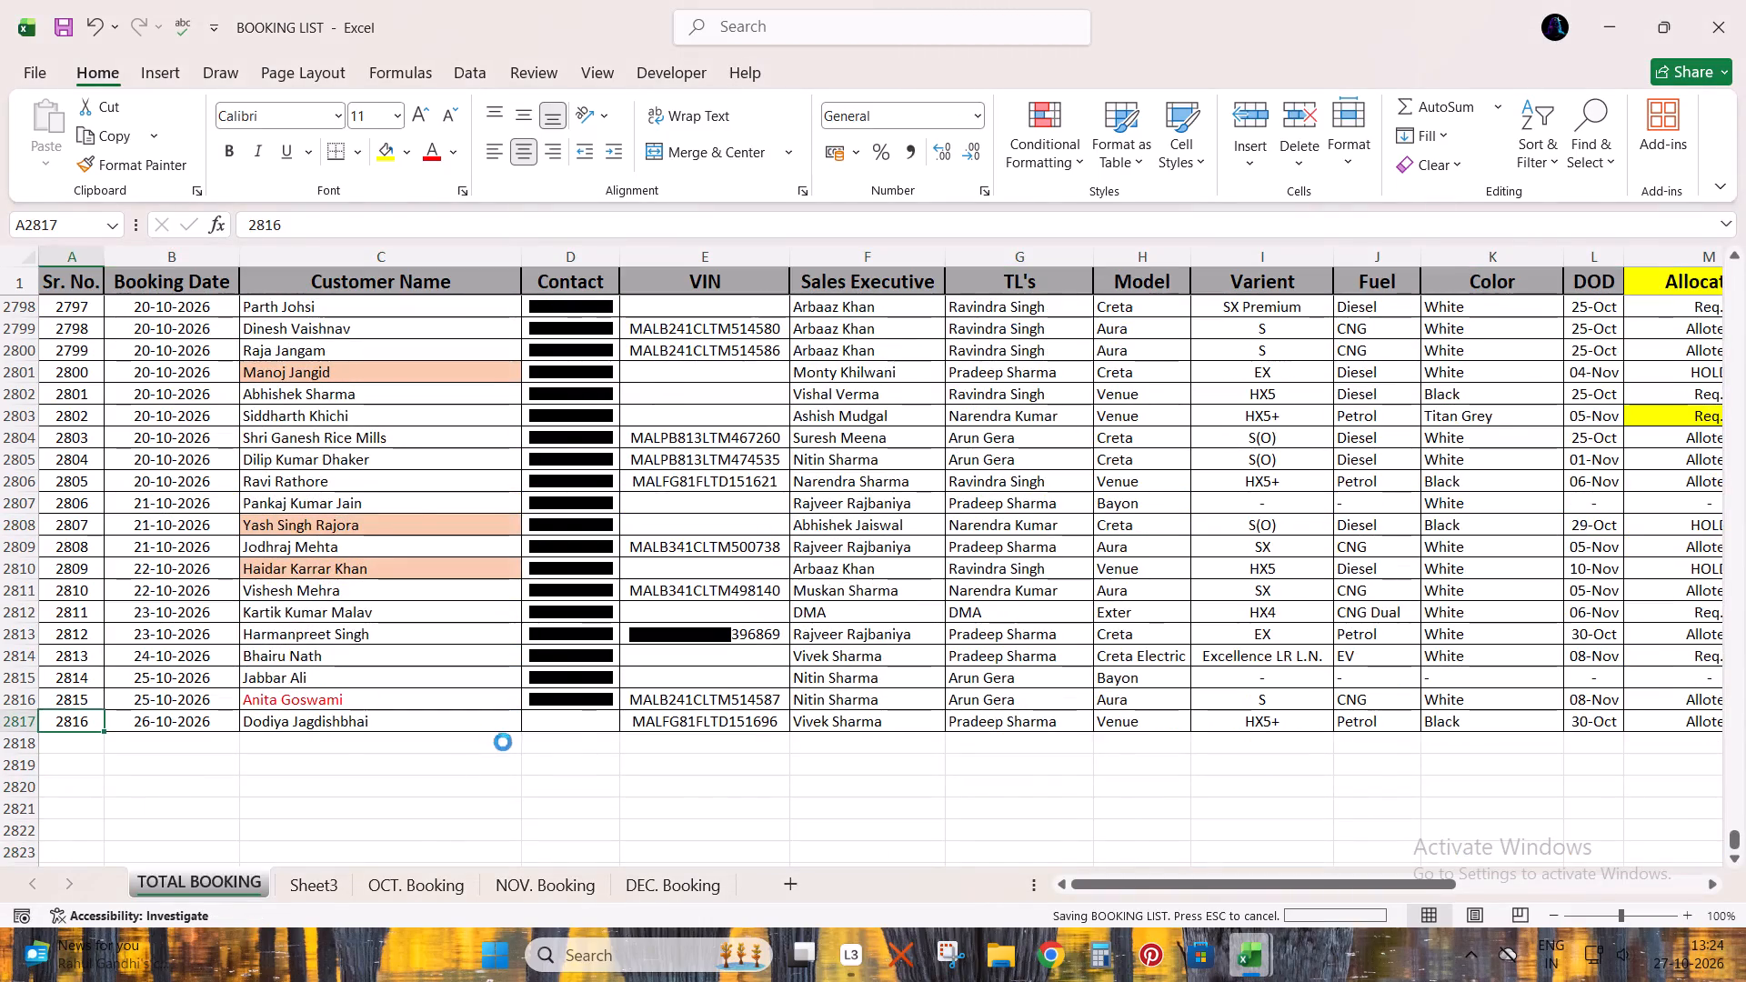
# Look through the CRETA and VENUE stock in ALLOCATION STOCK SHEET, selecting the two VENUE 1.5 CRDi MT HX 5 rows 111 and 112.
pyautogui.hotkey('alt', 'Tab')
pyautogui.hotkey('alt', 'Tab')
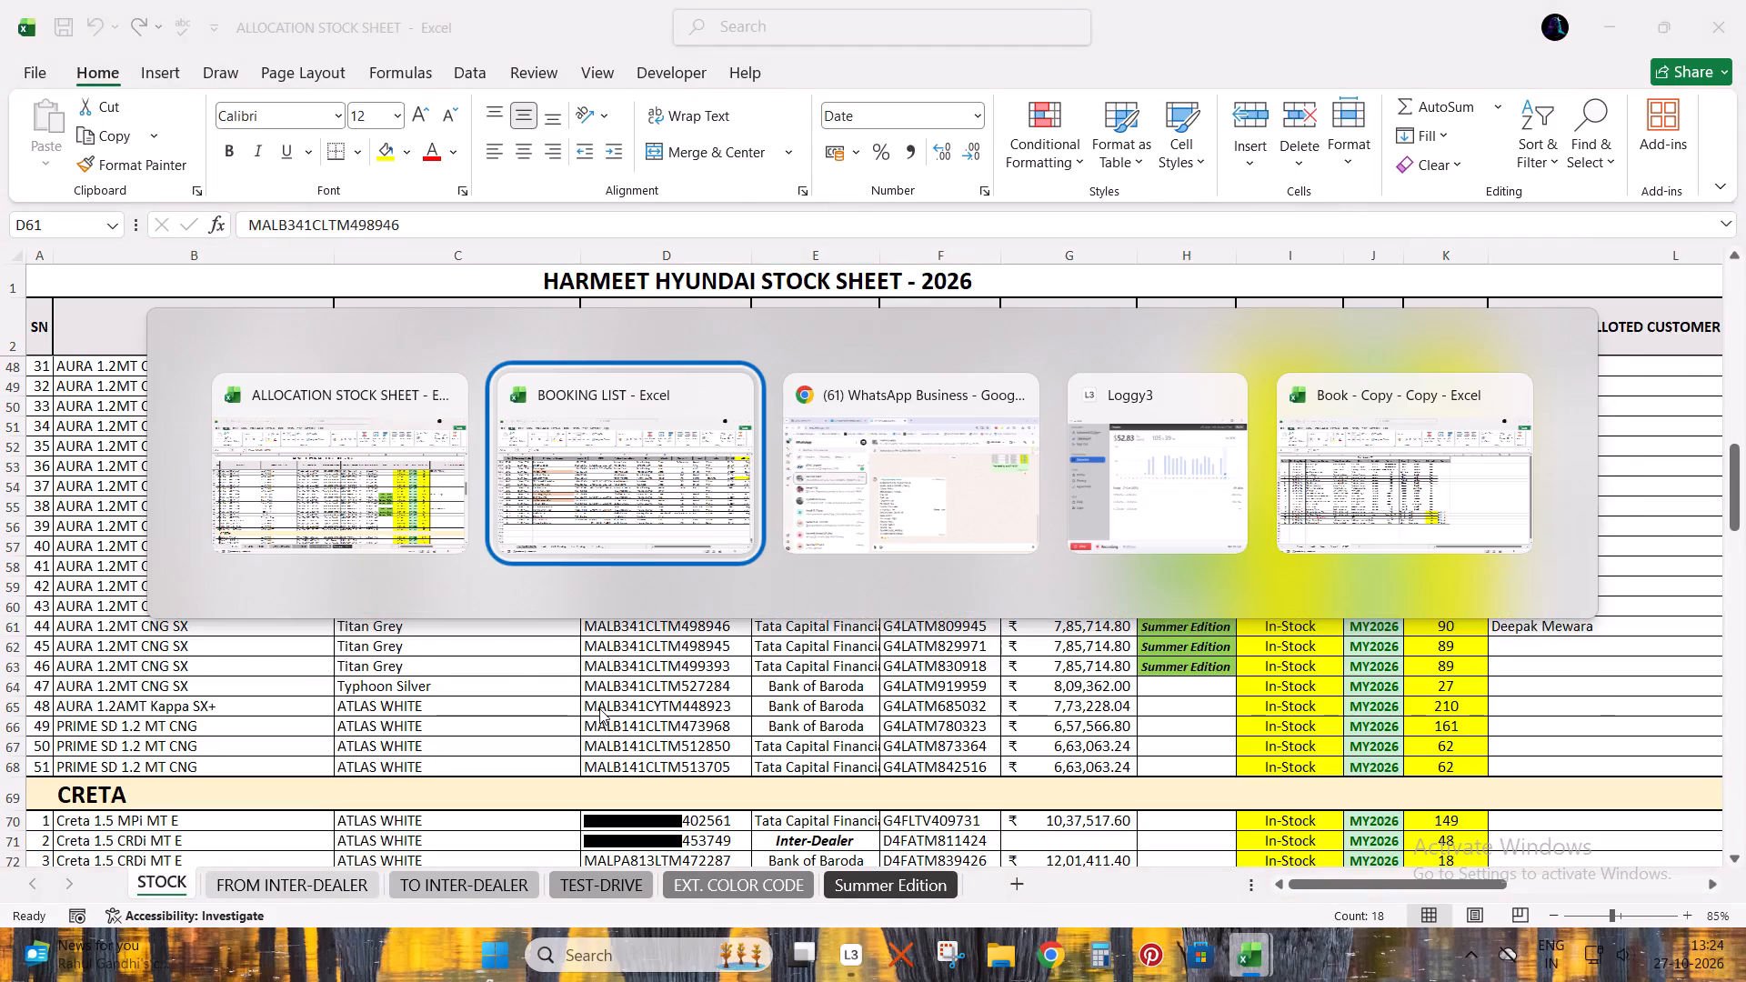
pyautogui.hotkey('alt', 'Tab')
pyautogui.scroll(-4, 585, 692)
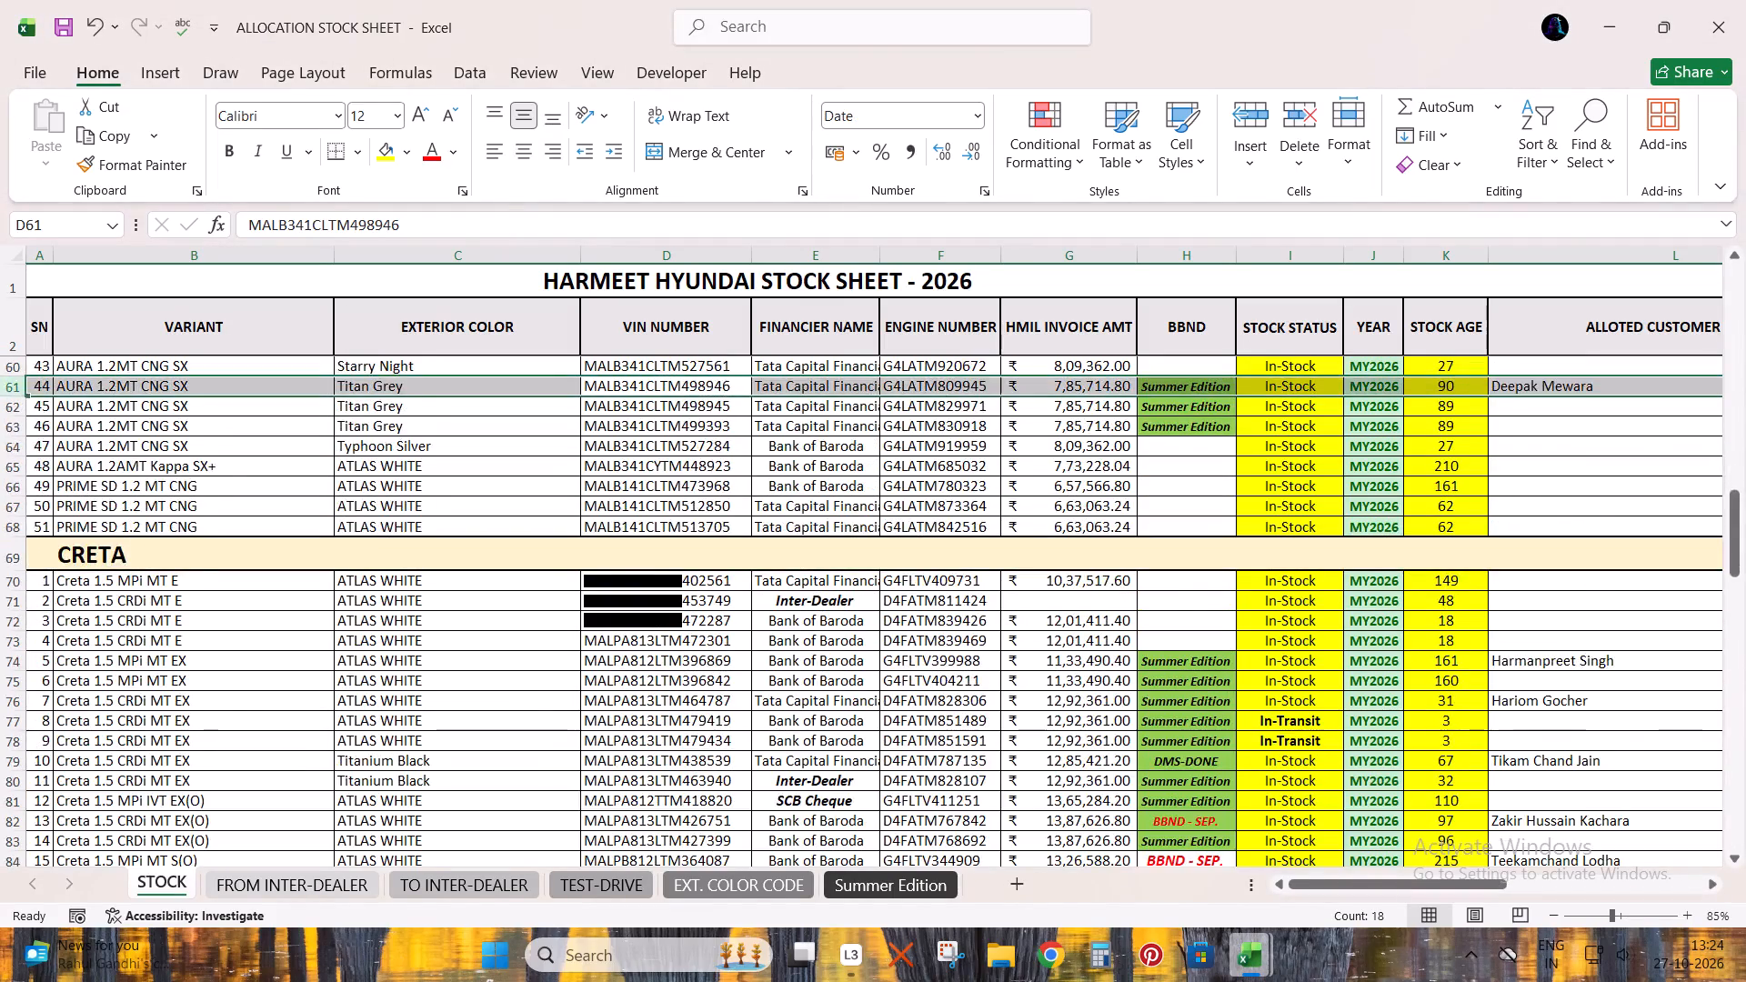
pyautogui.scroll(-6, 584, 693)
pyautogui.scroll(1, 584, 693)
pyautogui.scroll(-9, 584, 693)
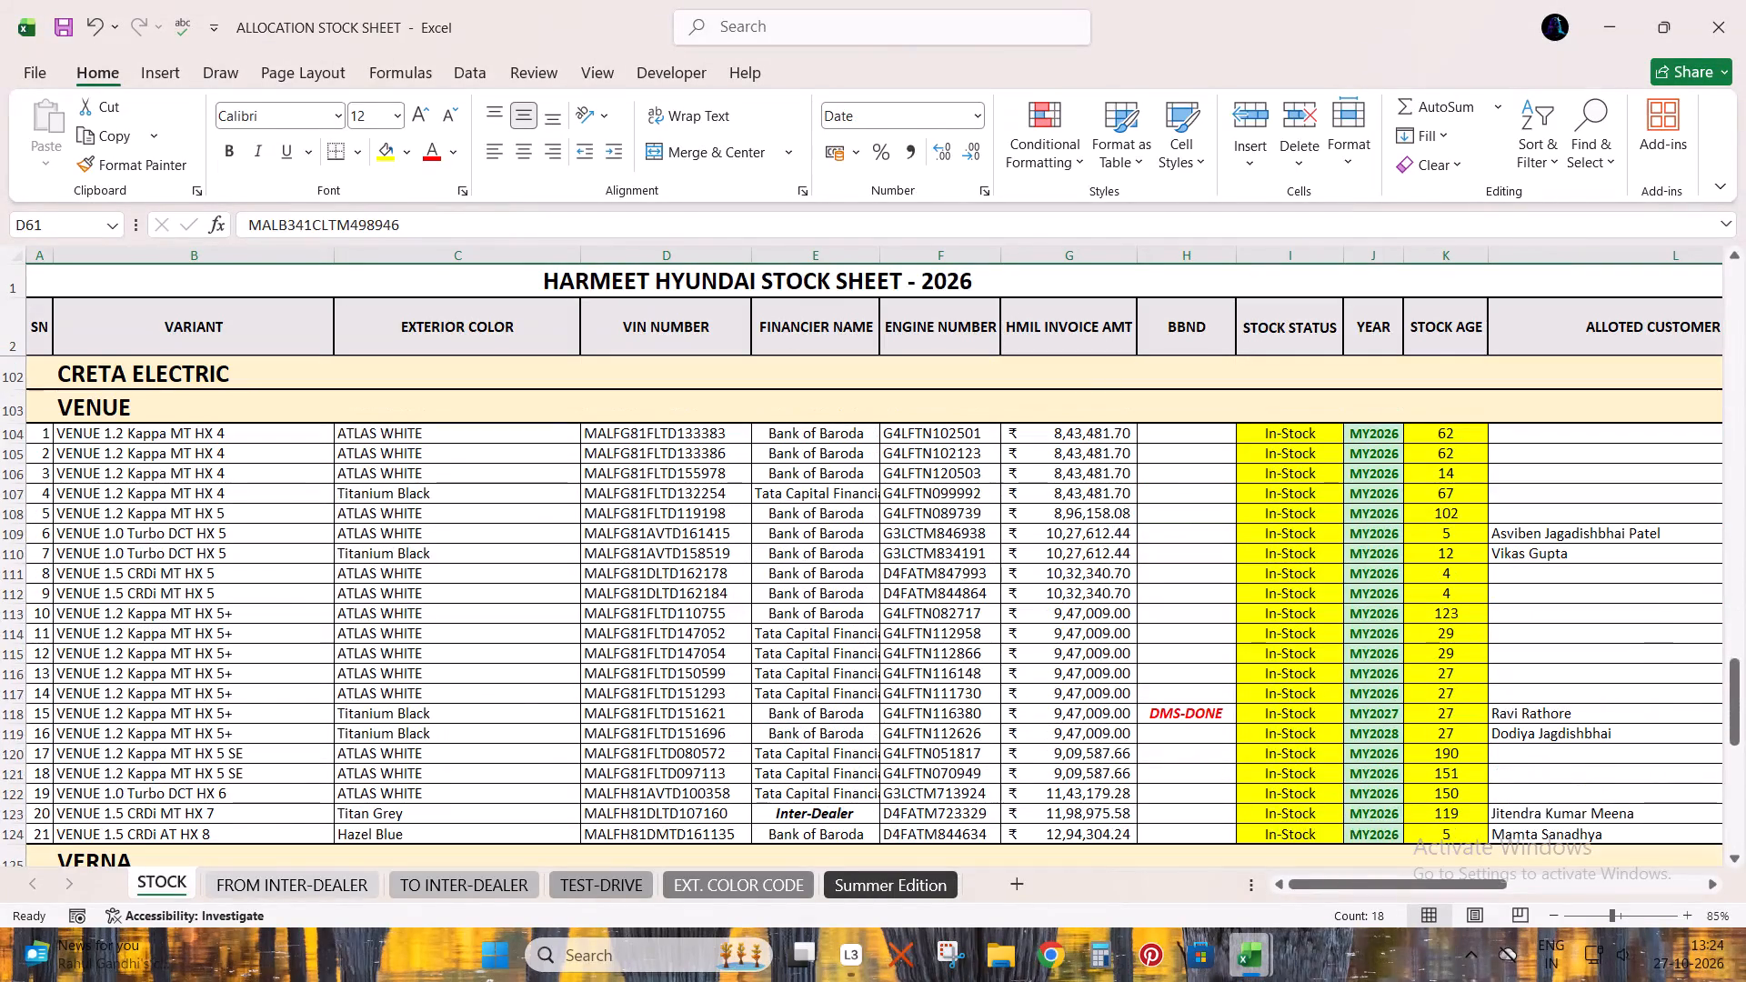
pyautogui.moveTo(251, 569); pyautogui.dragTo(256, 593)
pyautogui.hotkey('shift', 'space')
# In BOOKING LIST, add filters to the TOTAL BOOKING header row and filter the Allocation column to only Alloted.
pyautogui.hotkey('alt', 'Tab')
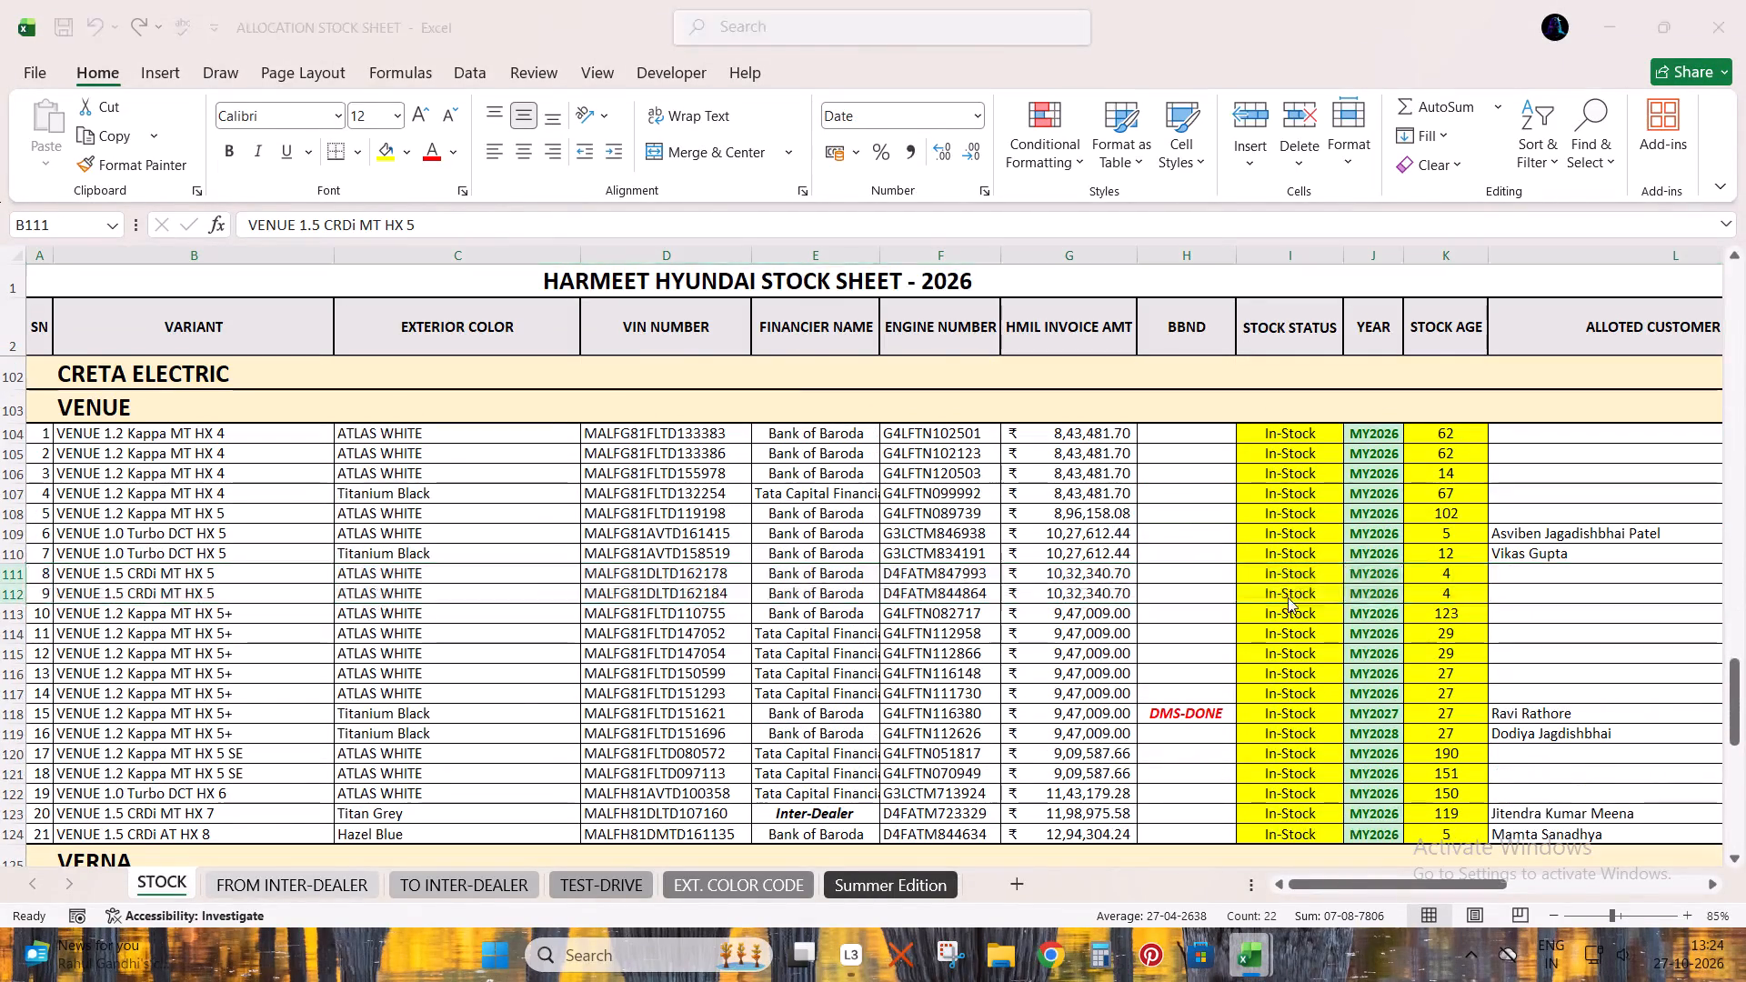
pyautogui.click(1686, 280)
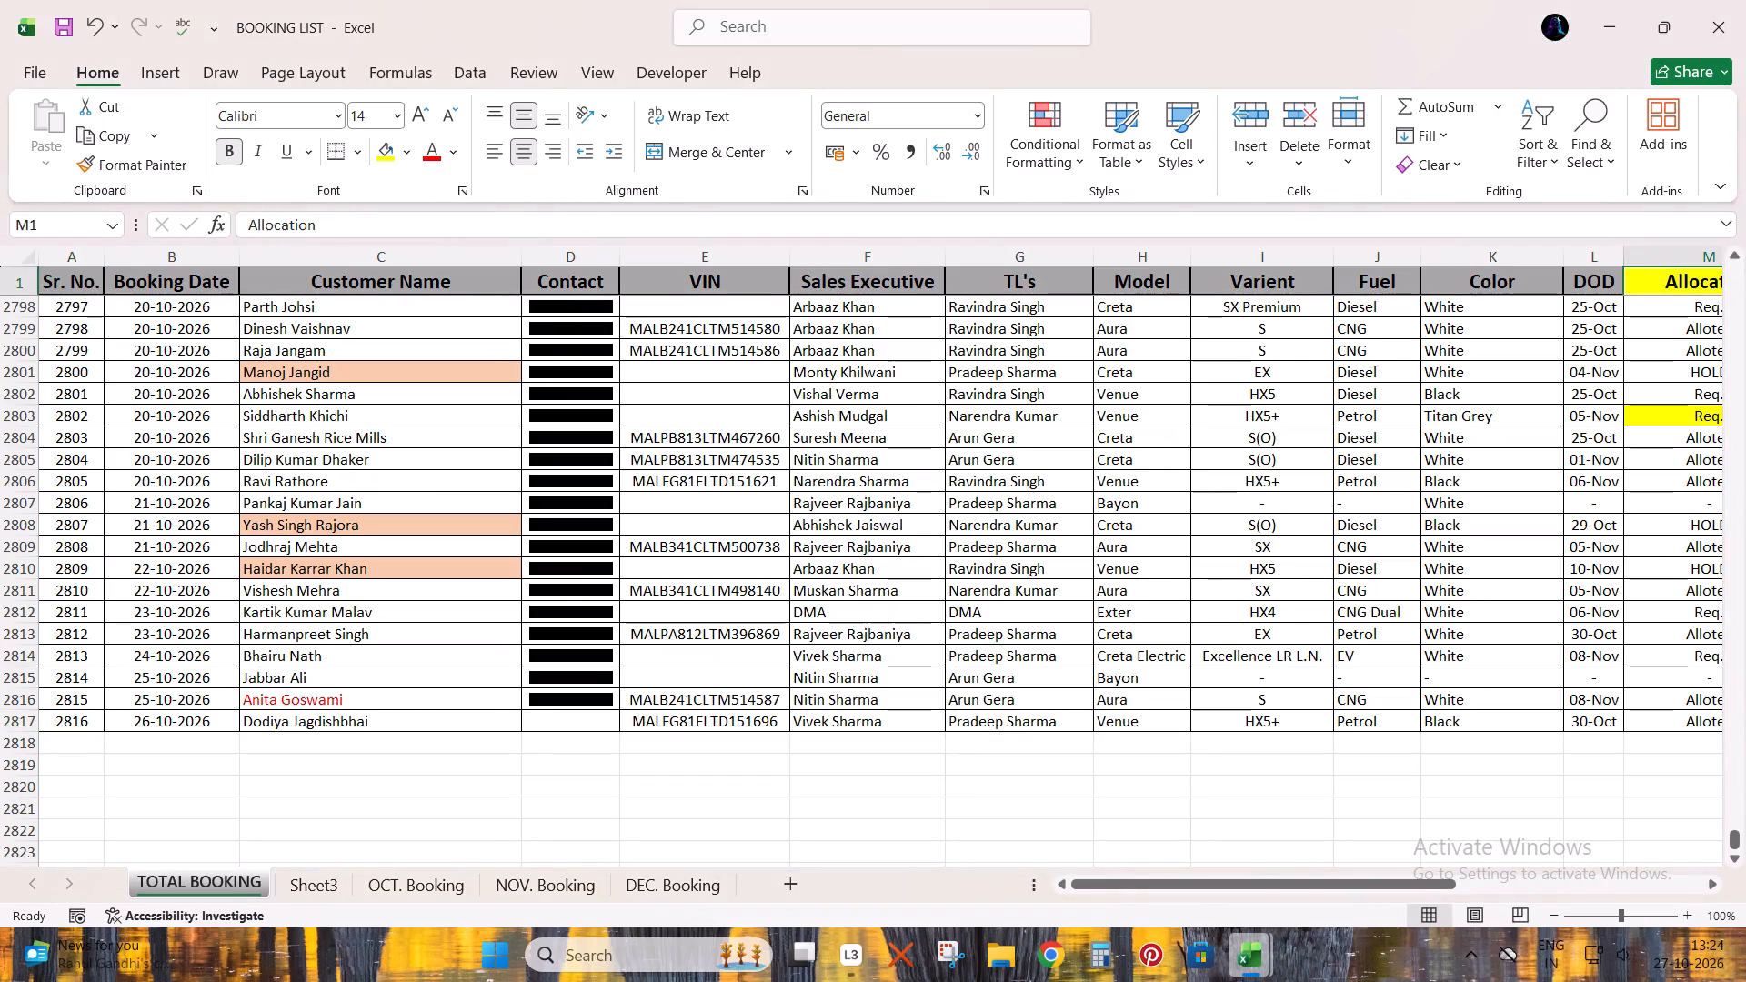
pyautogui.hotkey('ctrl', 'shift', 'l')
pyautogui.hotkey('alt', 'Down')
pyautogui.press('Down')
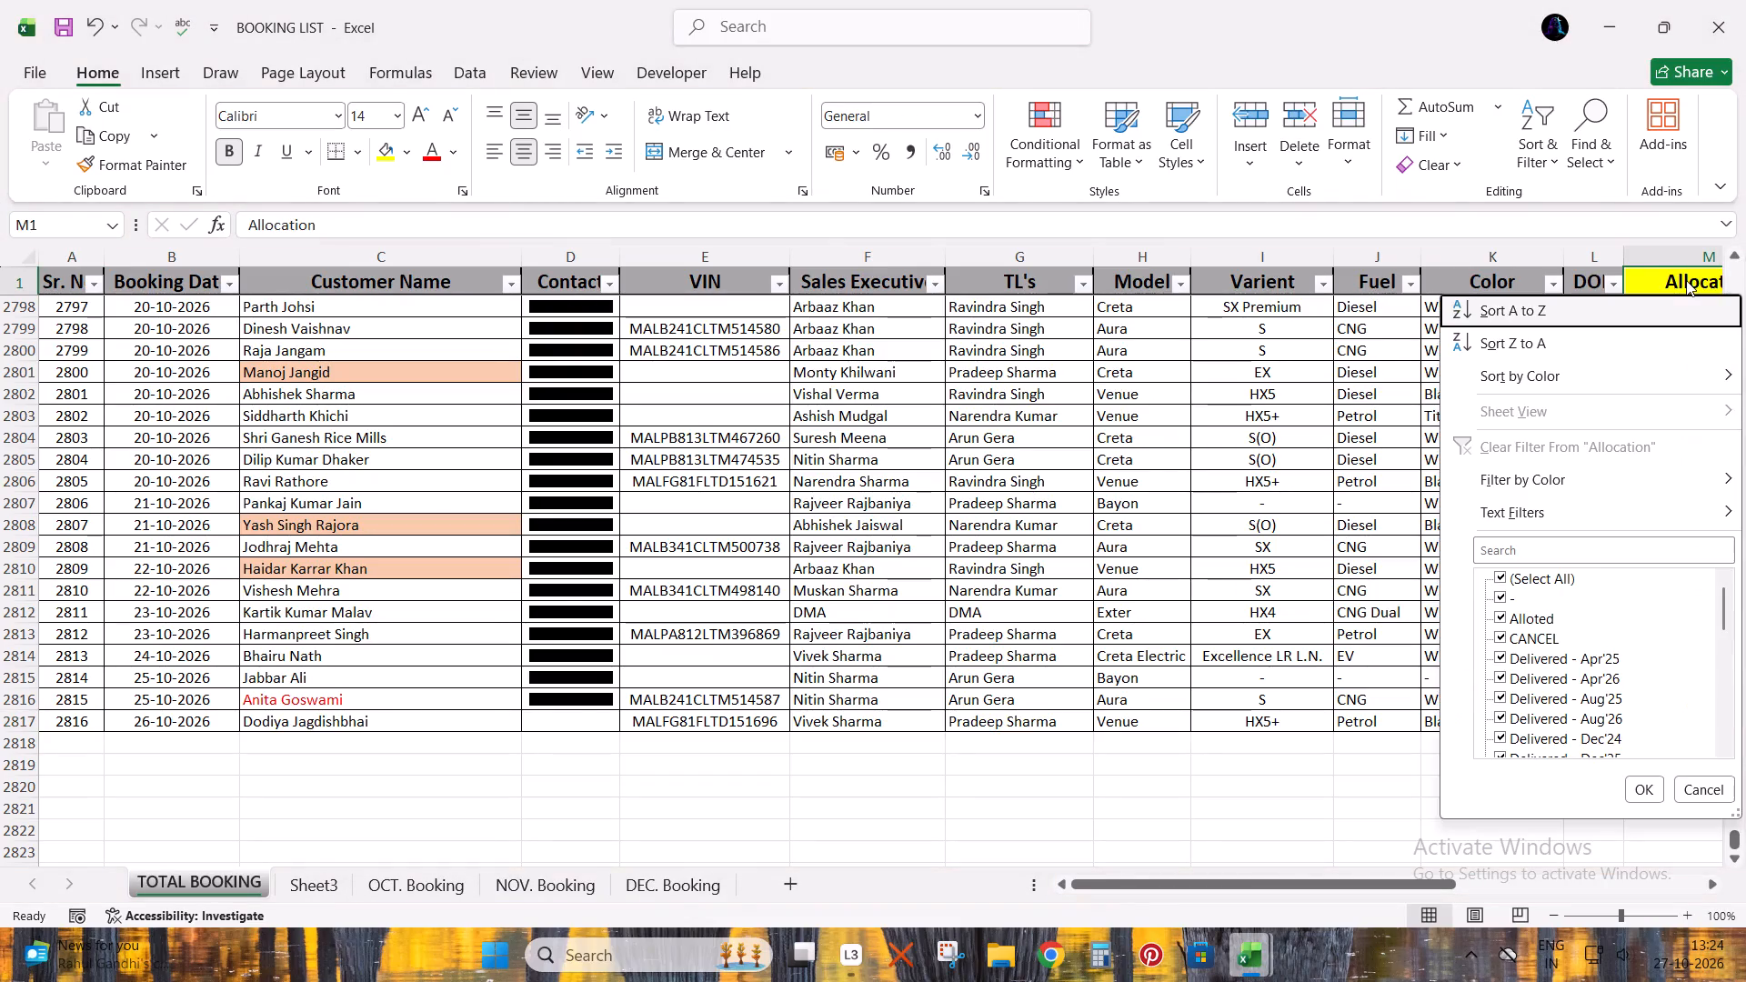
pyautogui.press('Down')
pyautogui.press('Down')
pyautogui.press('Down')
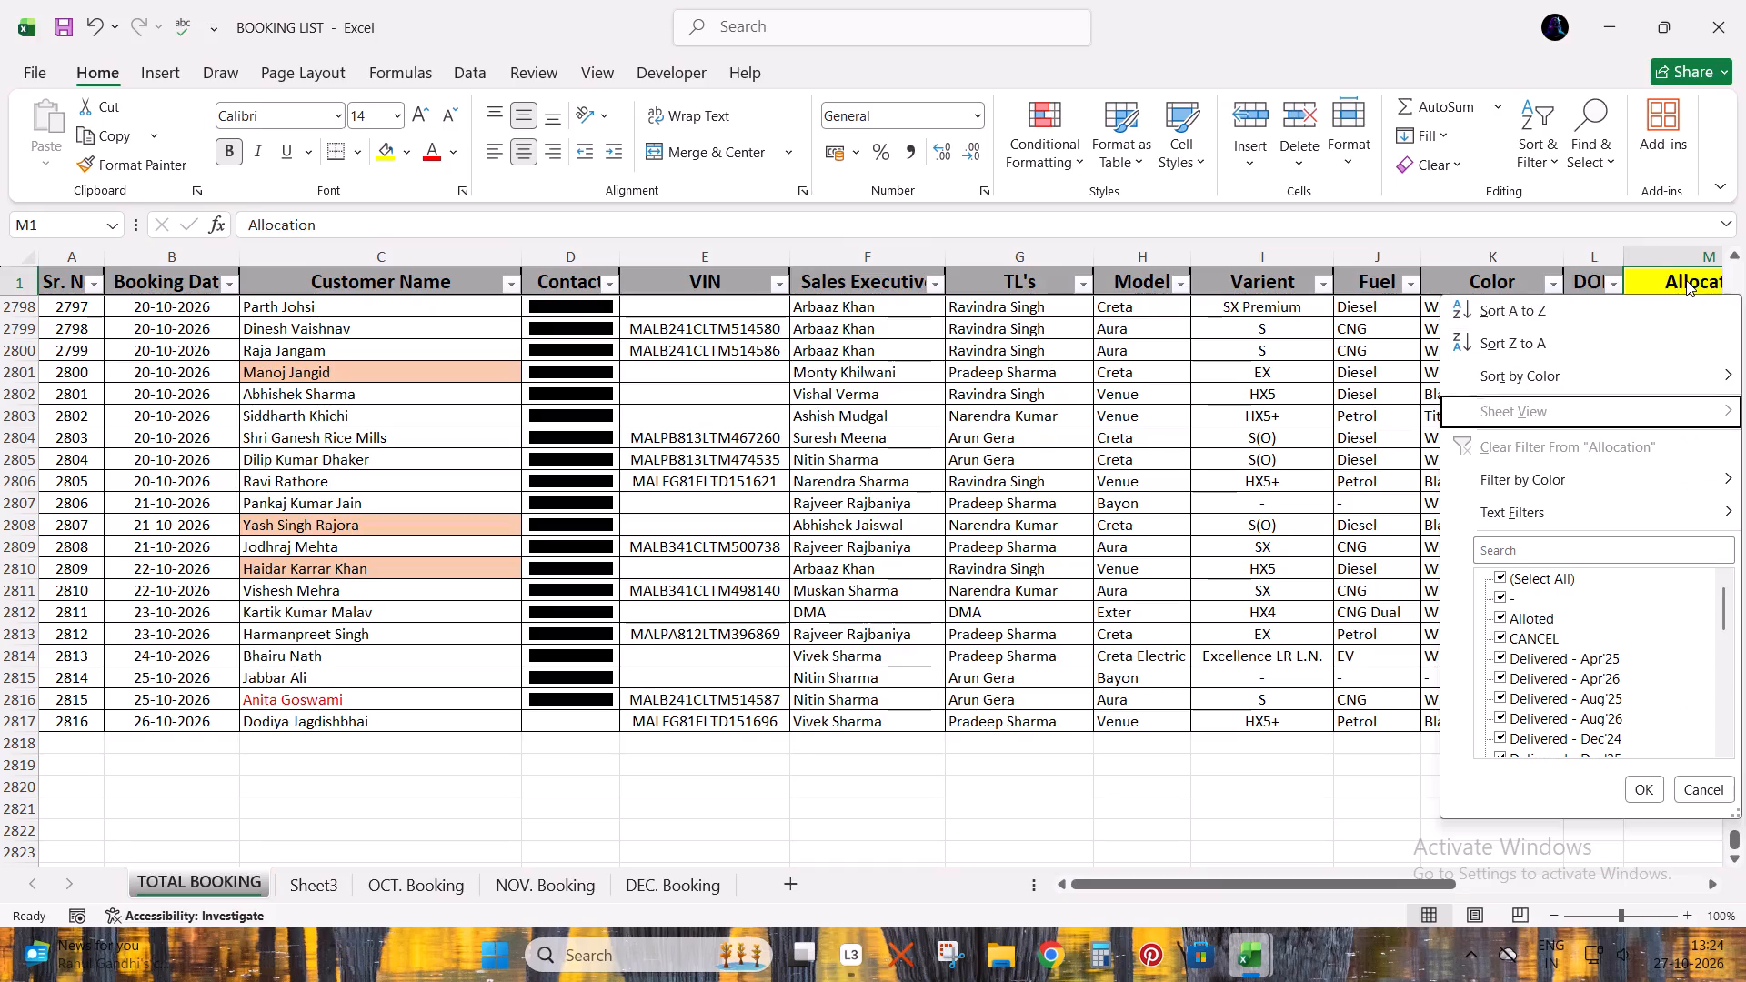
pyautogui.press('Down')
pyautogui.press('Down')
pyautogui.press('Down')
pyautogui.press('Down')
pyautogui.press('Down')
pyautogui.press('space')
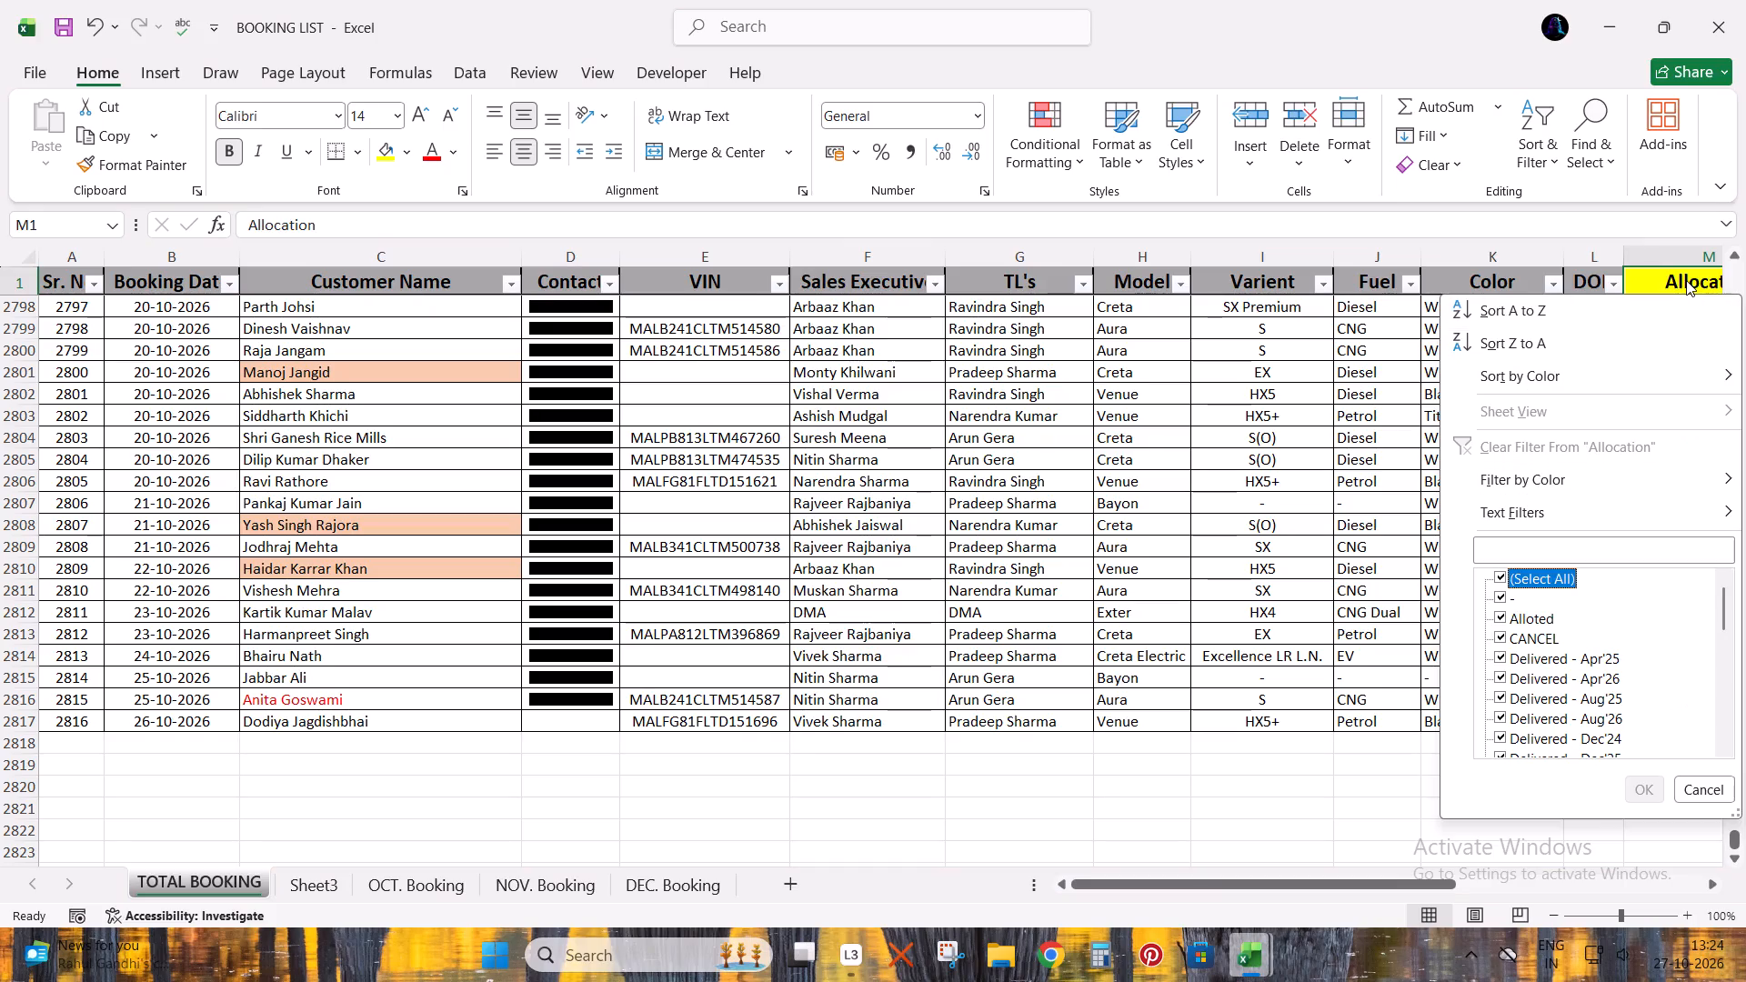
pyautogui.press('Down')
pyautogui.press('Down')
pyautogui.press('space')
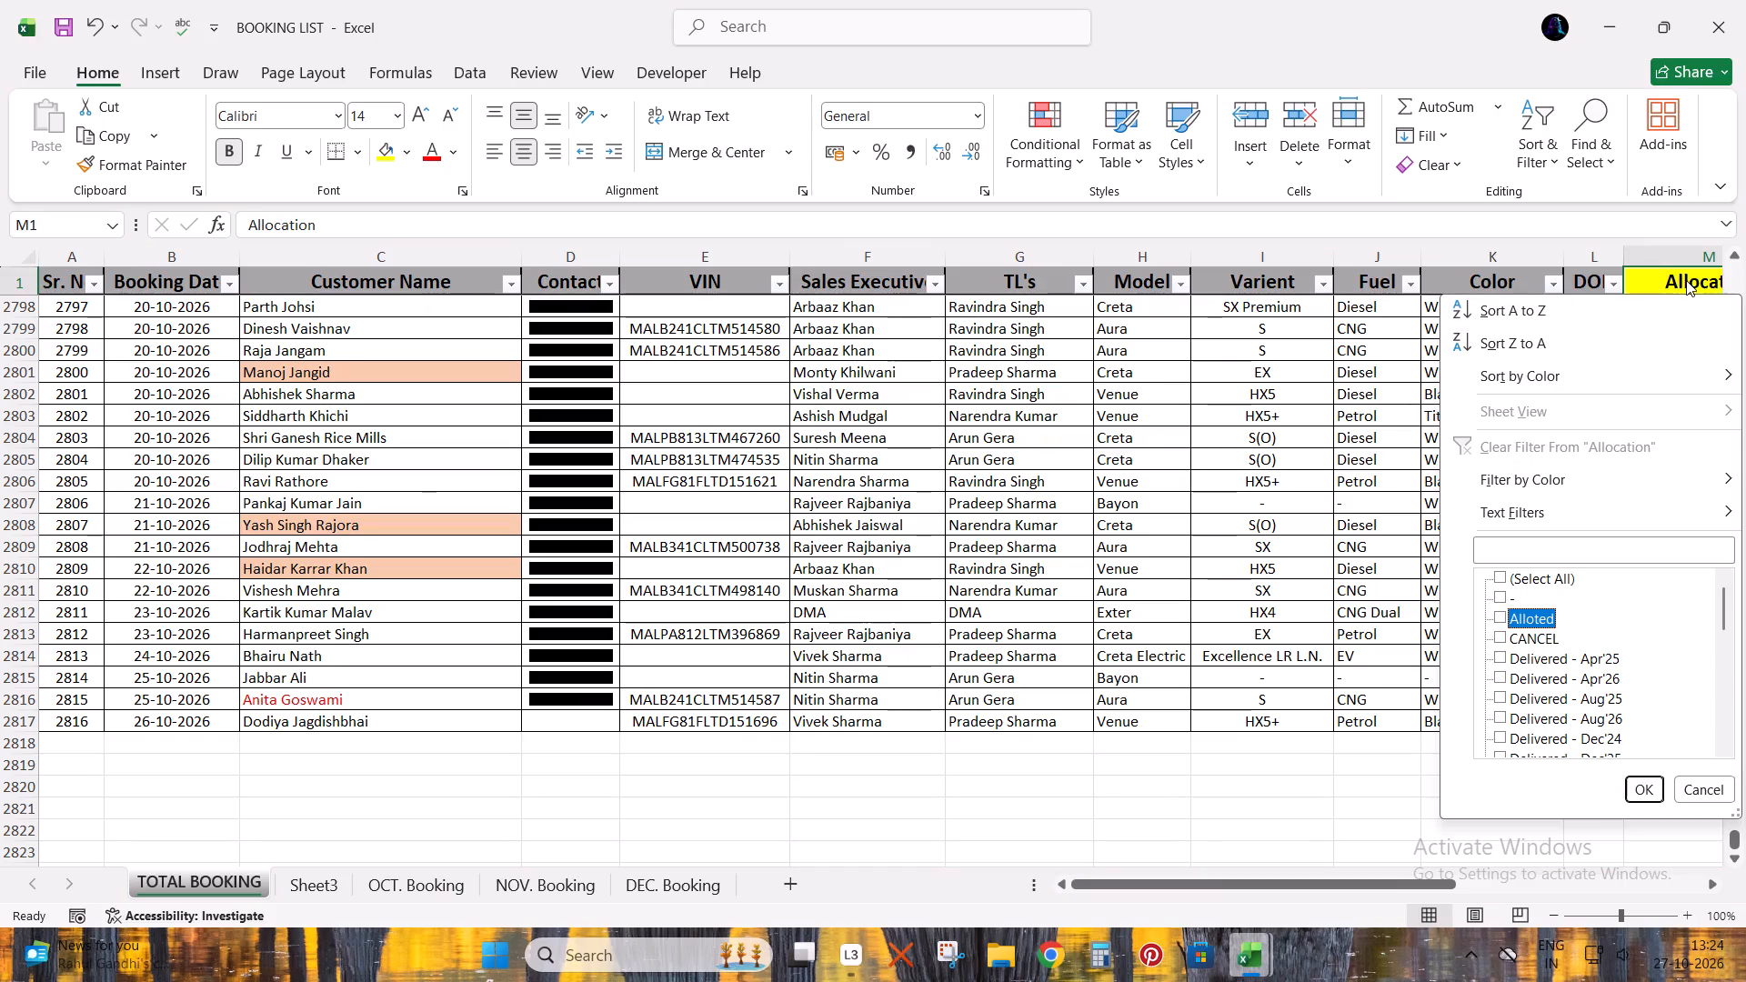
pyautogui.press('Return')
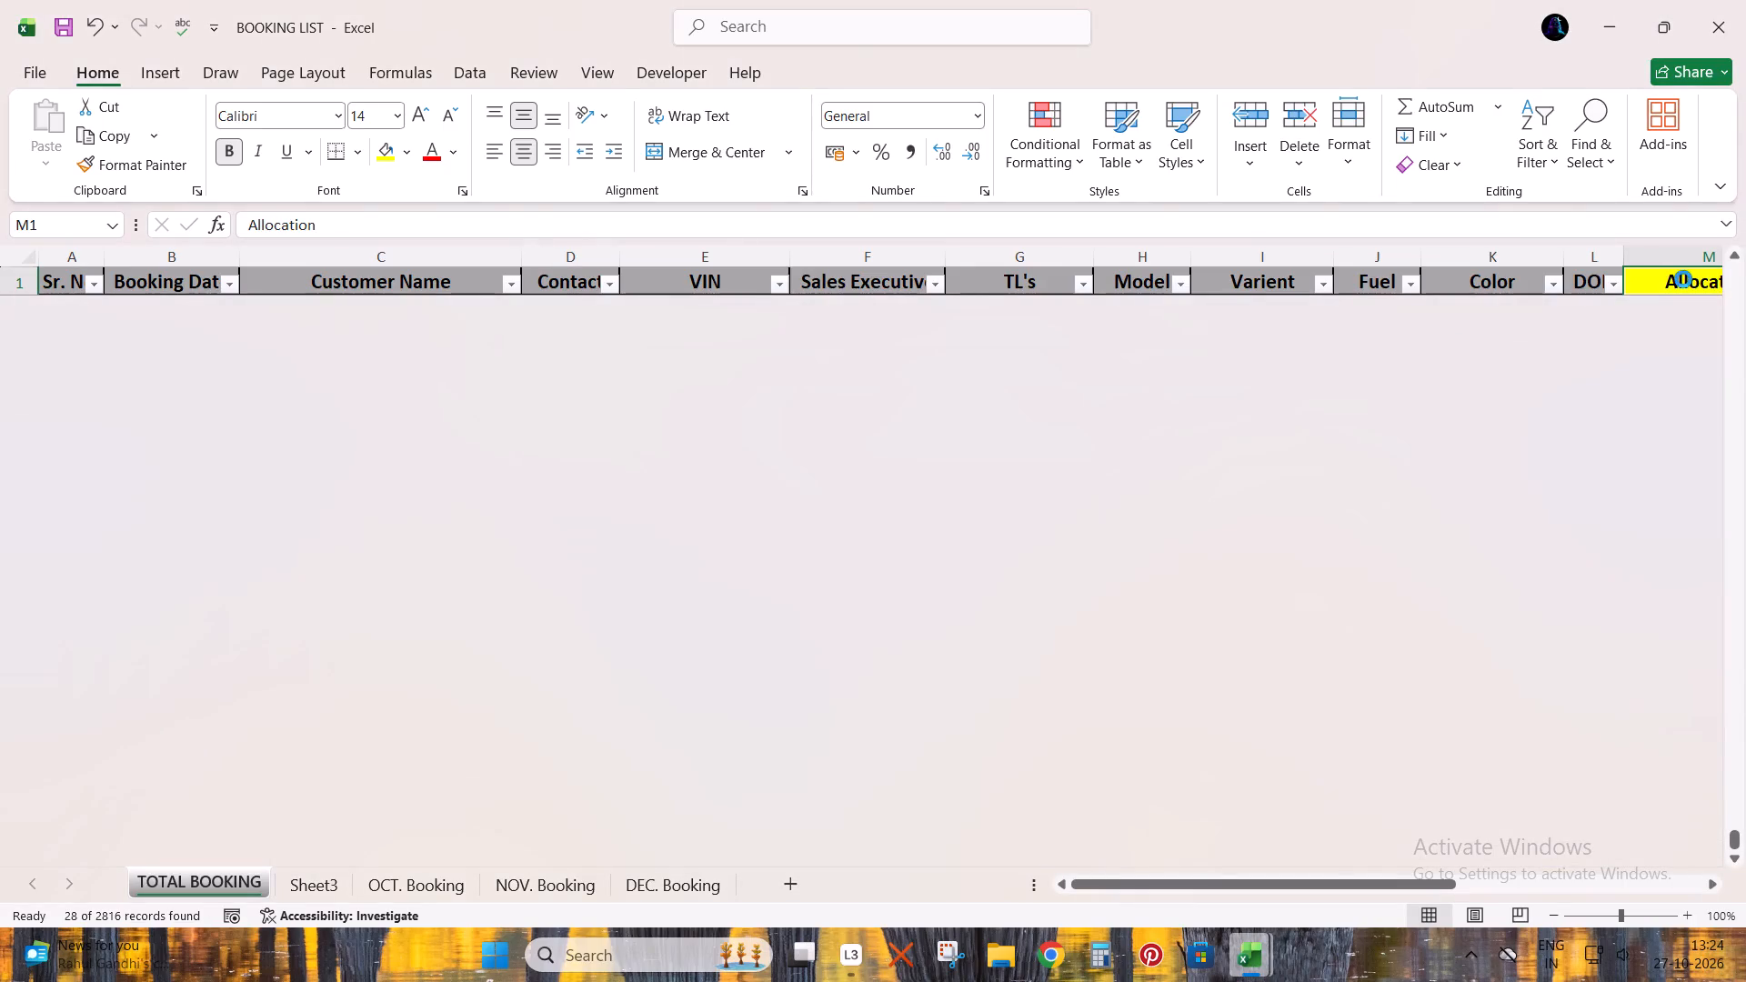
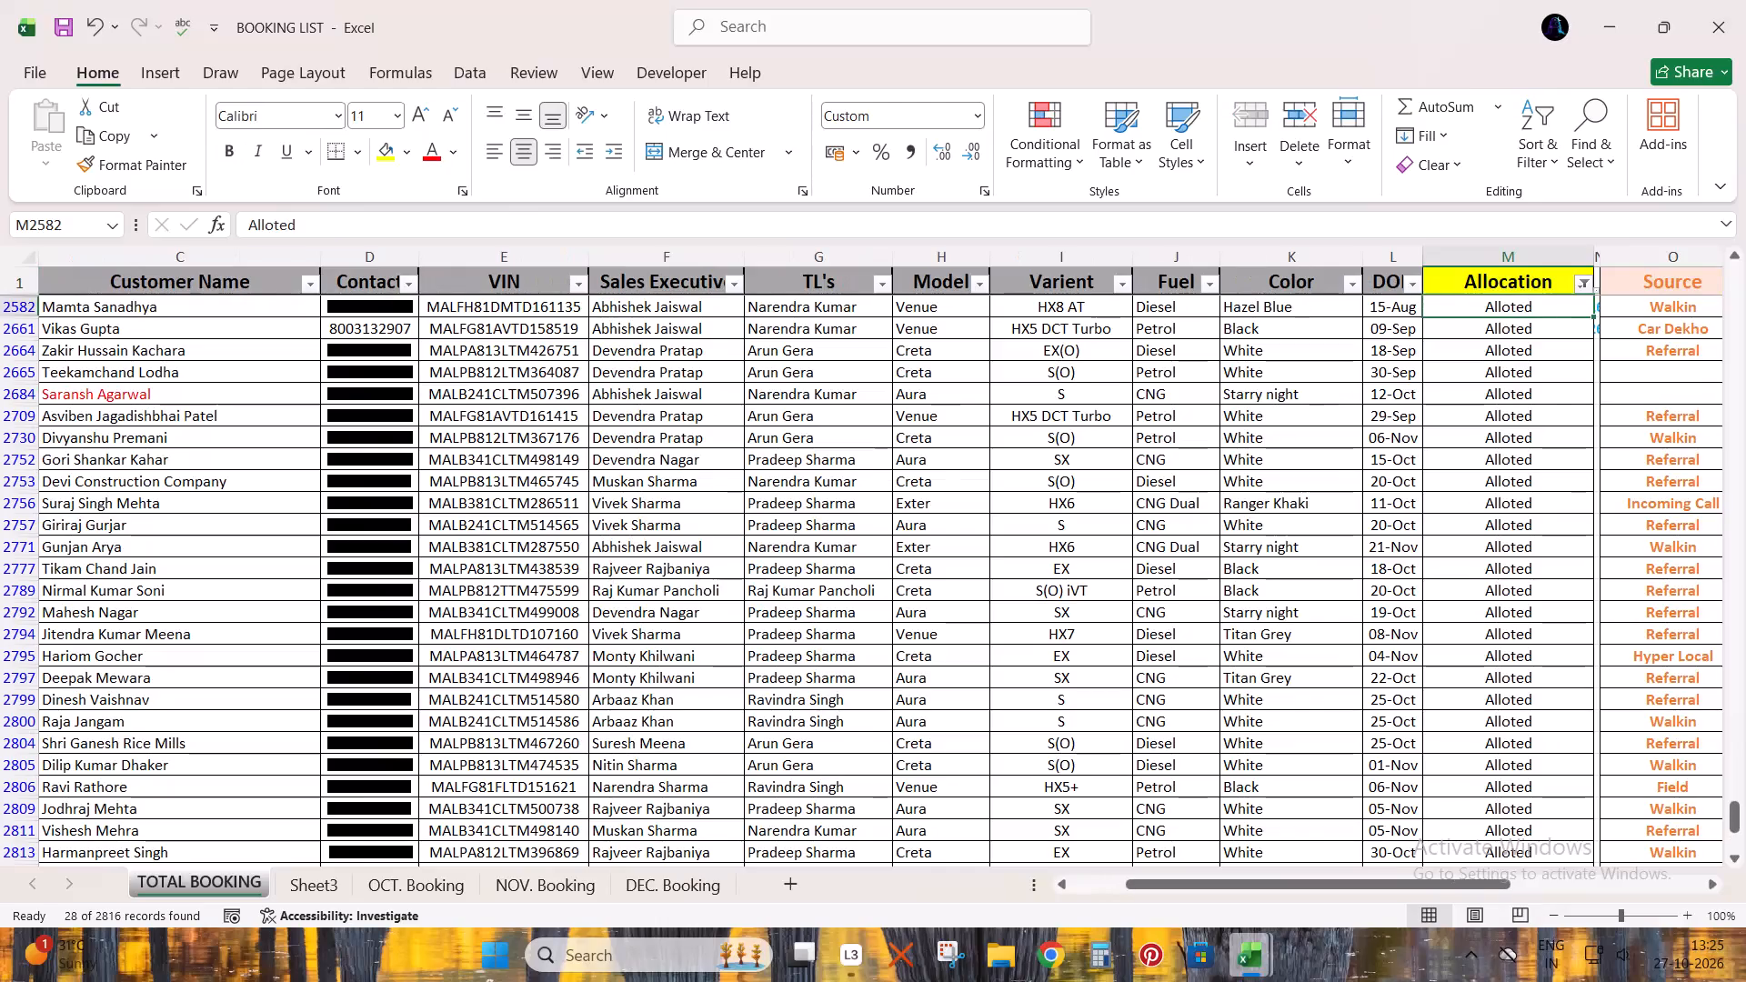
# Select all filtered Alloted cells in the Allocation column of TOTAL BOOKING to check how many there are.
pyautogui.press('Down')
pyautogui.press('Up')
pyautogui.press('Up')
pyautogui.press('Up')
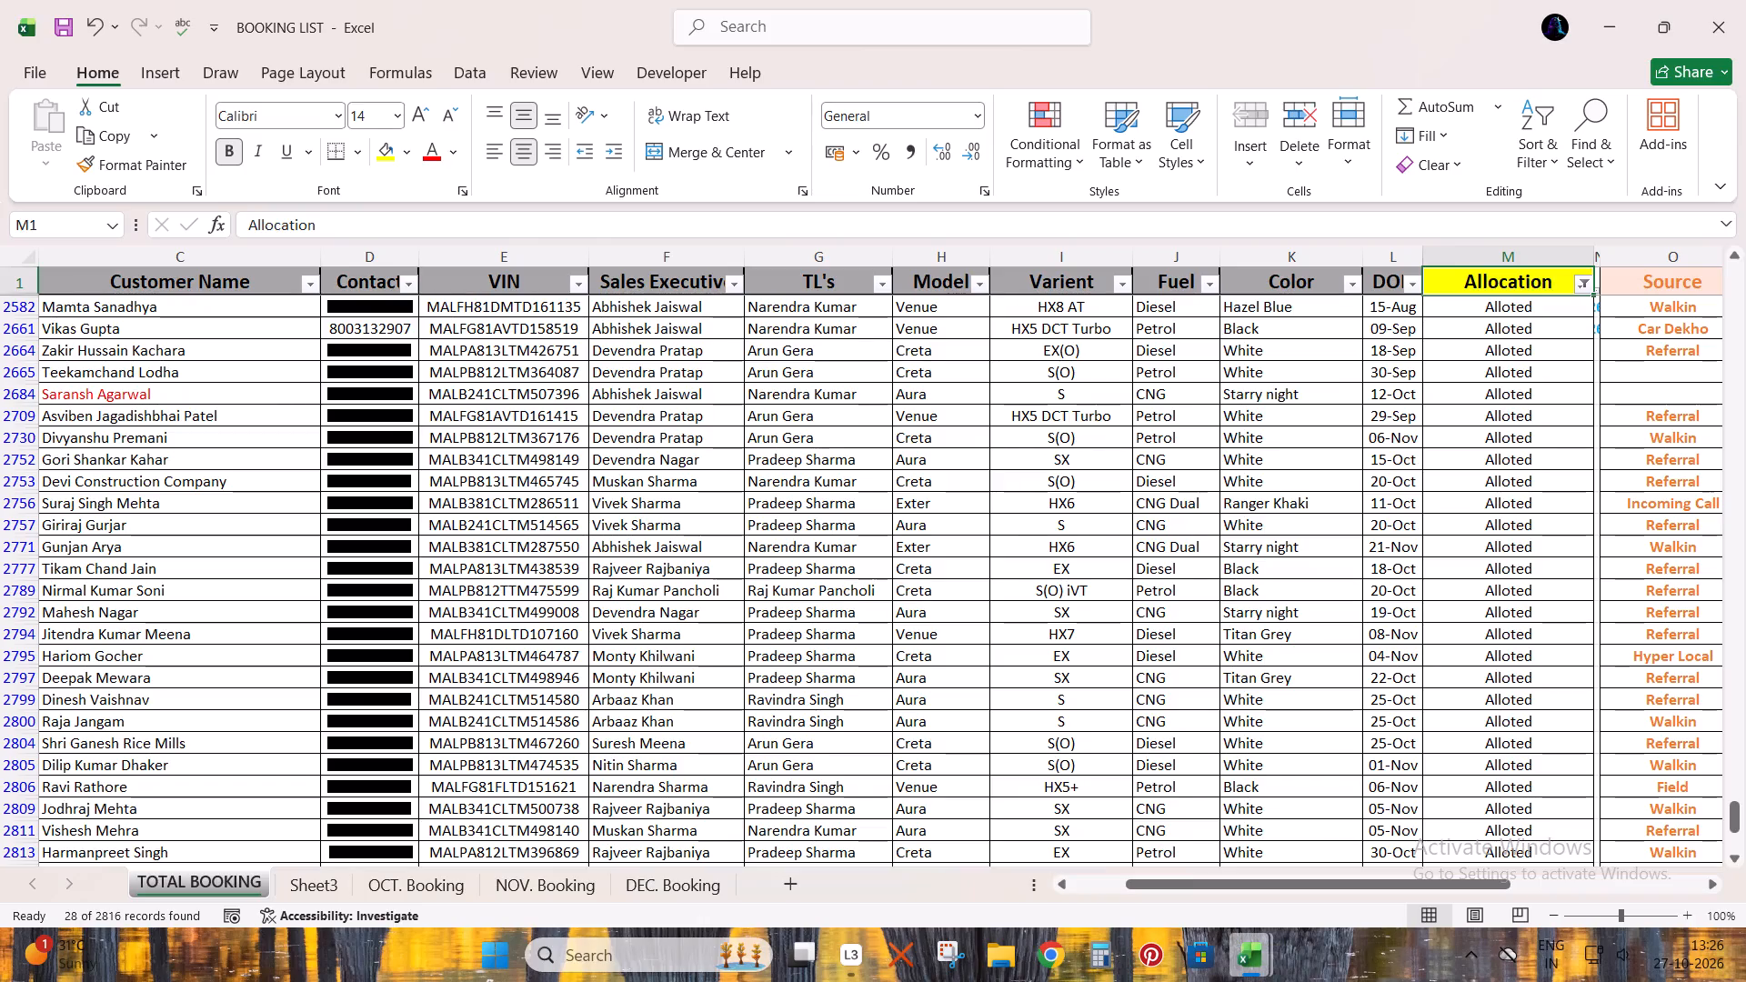
pyautogui.press('Up')
pyautogui.press('Down')
pyautogui.hotkey('ctrl', 'shift', 'Up')
pyautogui.press('Down')
pyautogui.press('Up')
pyautogui.press('Up')
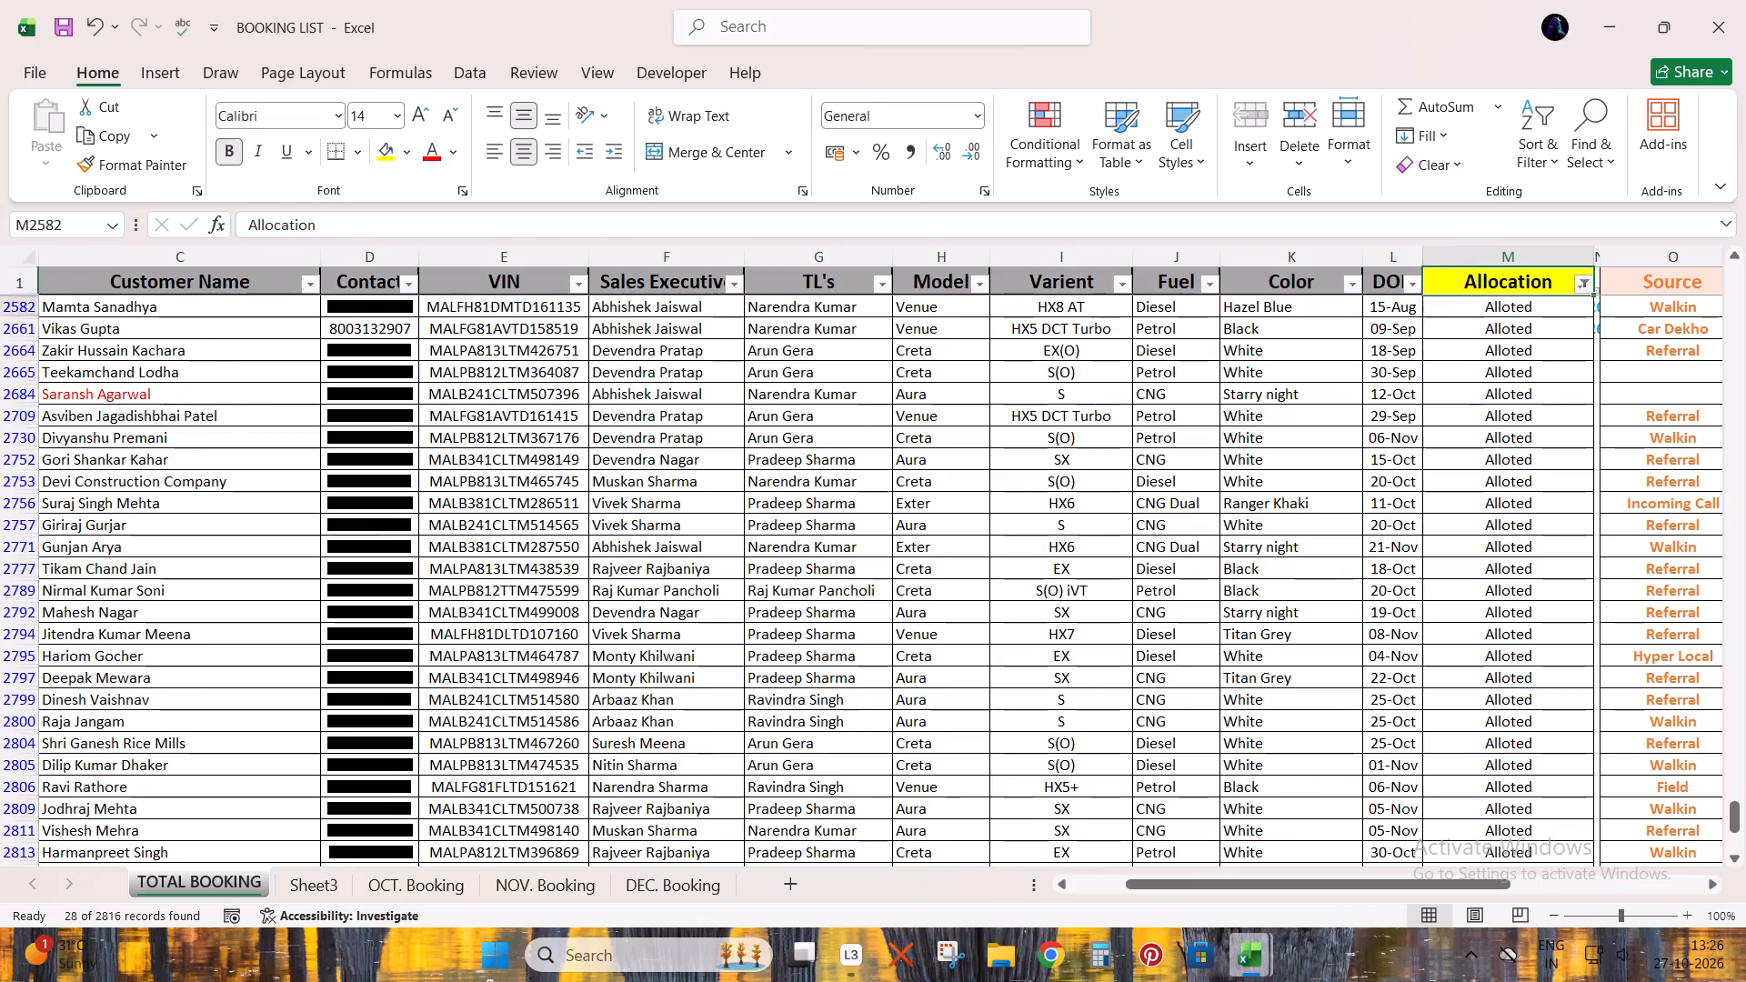
pyautogui.press('Down')
pyautogui.hotkey('ctrl', 'shift', 'Down')
# Switch to ALLOCATION STOCK SHEET and add filters to the header row of the STOCK sheet.
pyautogui.hotkey('alt', 'Tab')
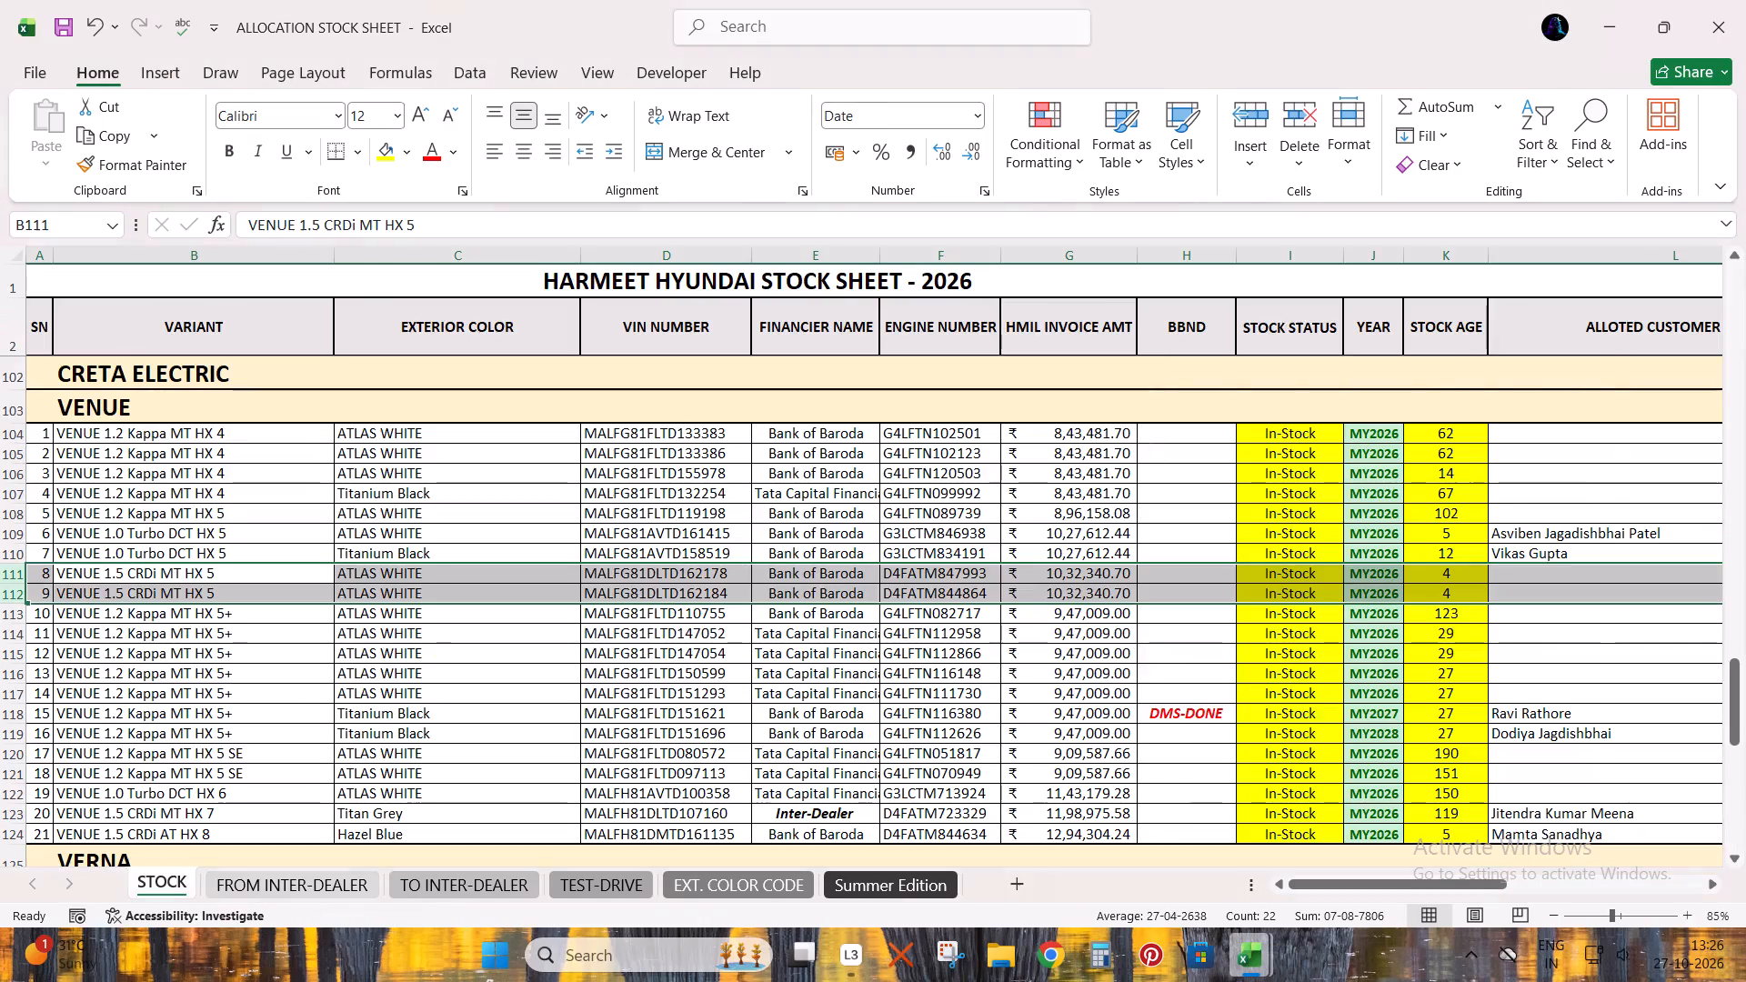
pyautogui.click(1625, 302)
pyautogui.hotkey('ctrl', 'shift', 'l')
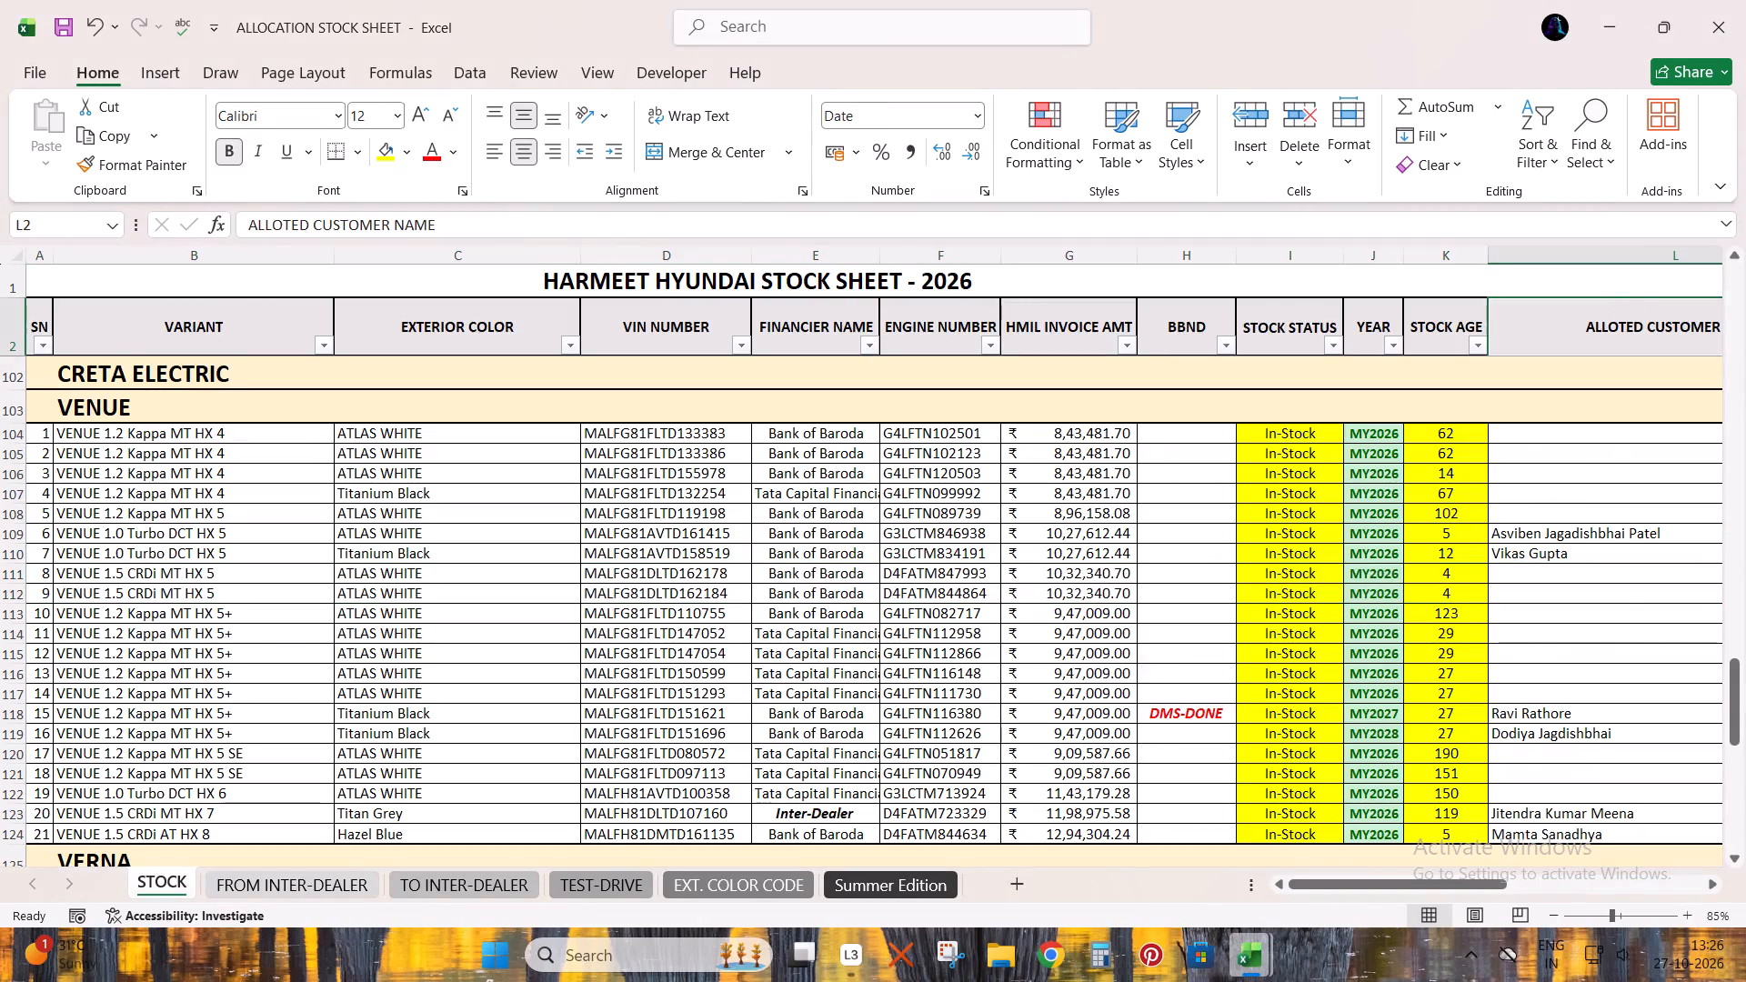
# In the ALLOTED CUSTOMER NAME filter list, exclude TEST-DRIVE (DEMO).
pyautogui.hotkey('alt', 'Down')
pyautogui.hotkey('alt', 'Down')
pyautogui.press('Down')
pyautogui.press('Down')
pyautogui.press('Down')
pyautogui.press('Down')
pyautogui.press('Down')
pyautogui.press('Down')
pyautogui.press('Down')
pyautogui.press('Down')
pyautogui.press('Down')
pyautogui.press('Down')
pyautogui.press('Down')
pyautogui.press('Down')
pyautogui.press('Down')
pyautogui.press('Down')
pyautogui.press('Down')
pyautogui.press('Down')
pyautogui.press('Down')
pyautogui.press('Down')
pyautogui.press('Down')
pyautogui.press('Down')
pyautogui.press('Down')
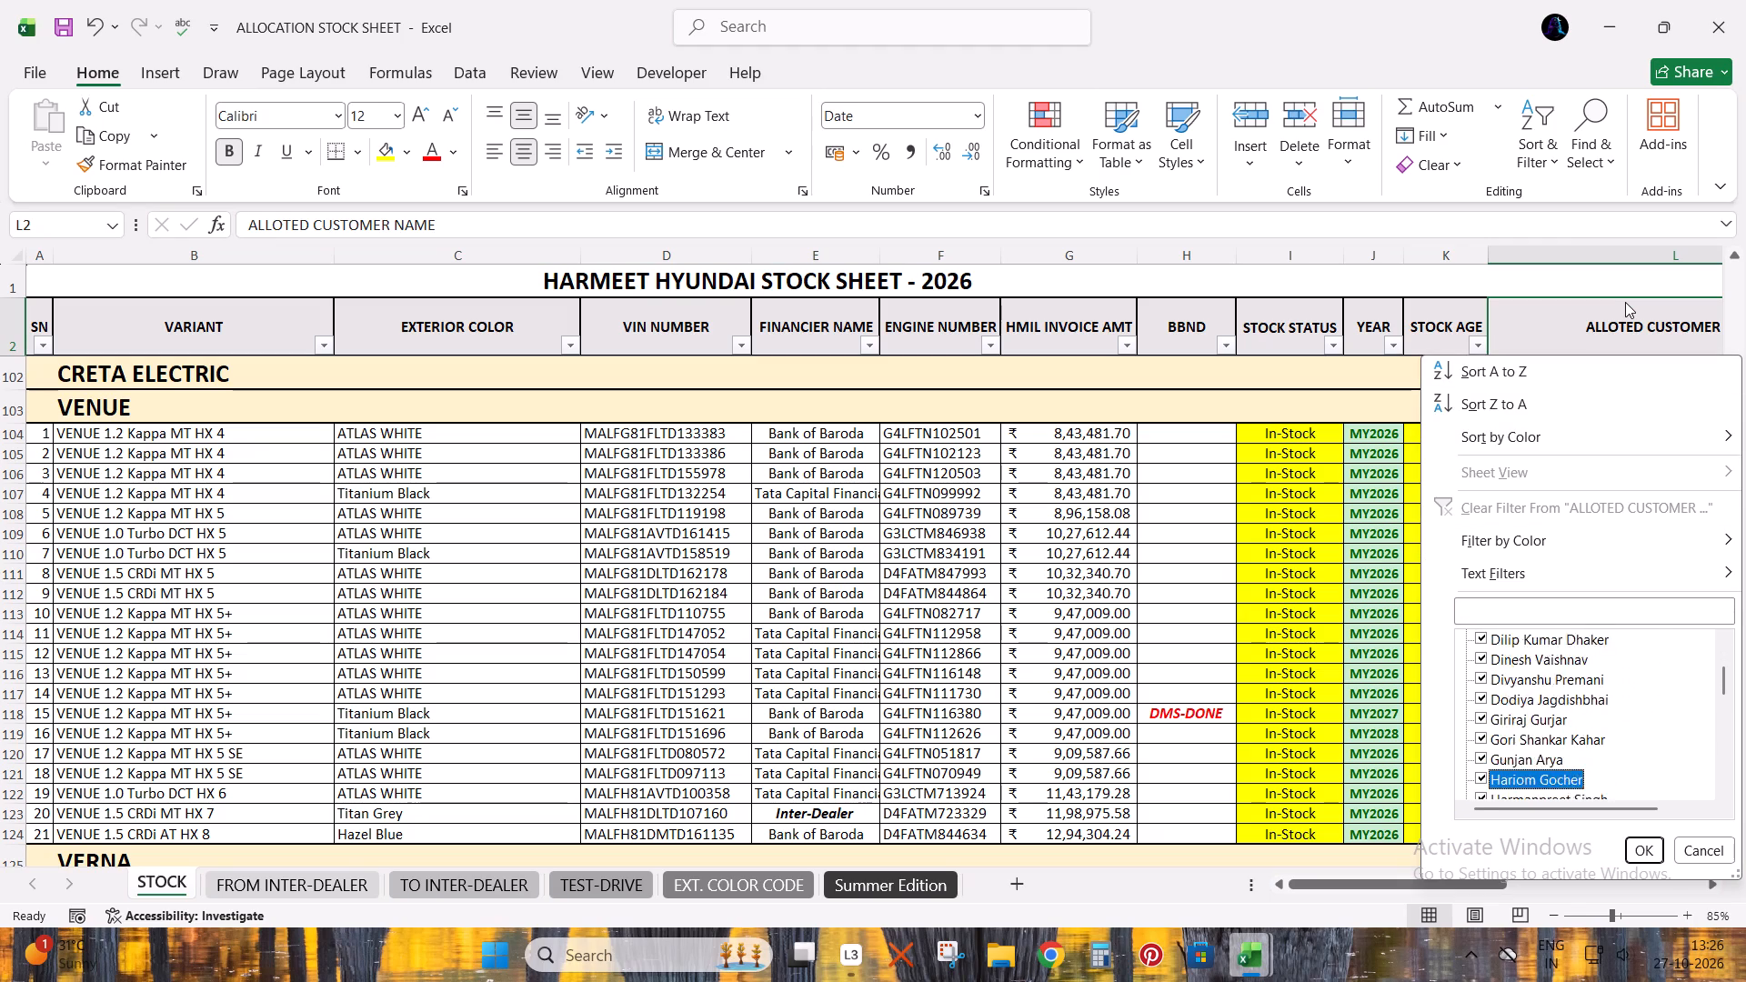
pyautogui.press('Down')
pyautogui.press('Down')
pyautogui.press('Down')
pyautogui.press('Down')
pyautogui.press('Down')
pyautogui.press('Down')
pyautogui.press('Down')
pyautogui.press('Down')
pyautogui.press('Down')
pyautogui.press('Down')
pyautogui.press('Down')
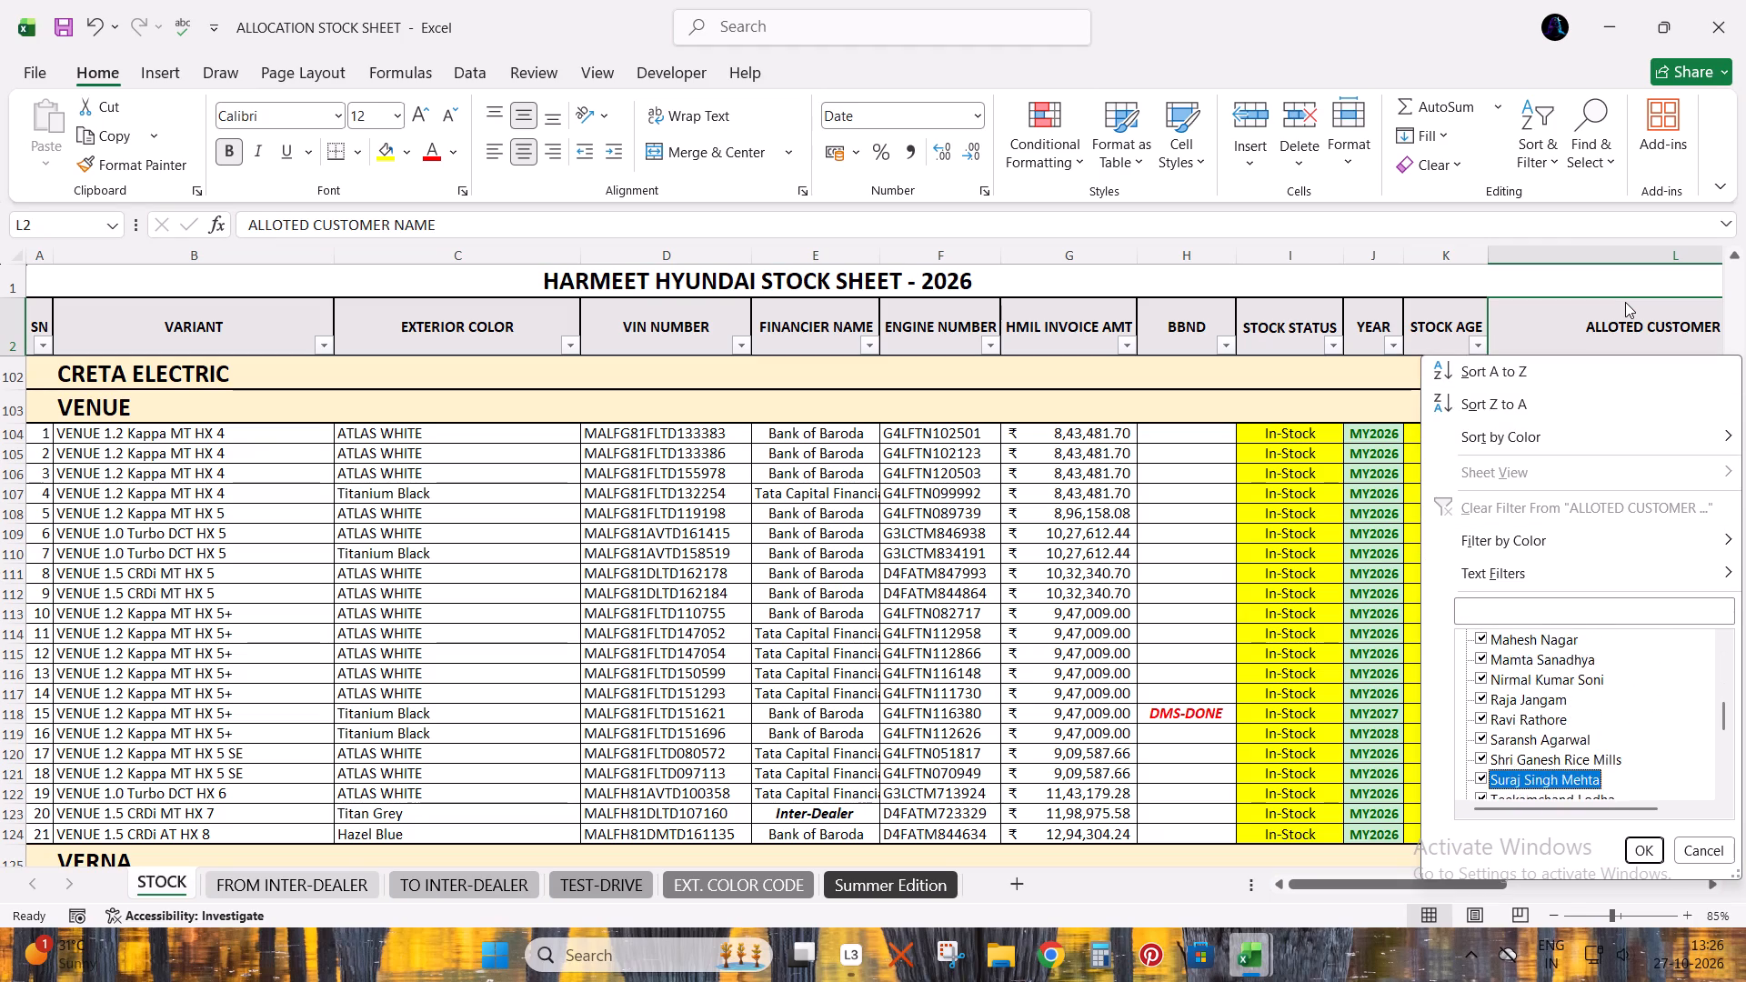
pyautogui.press('Down')
pyautogui.press('Down')
pyautogui.press('Down')
pyautogui.press('Up')
pyautogui.press('Up')
pyautogui.press('Down')
pyautogui.press('space')
# Also exclude every entry starting with TO (the other Hyundai dealers) and the blanks, and apply the ALLOTED CUSTOMER NAME filter.
pyautogui.press('Down')
pyautogui.press('Down')
pyautogui.press('Down')
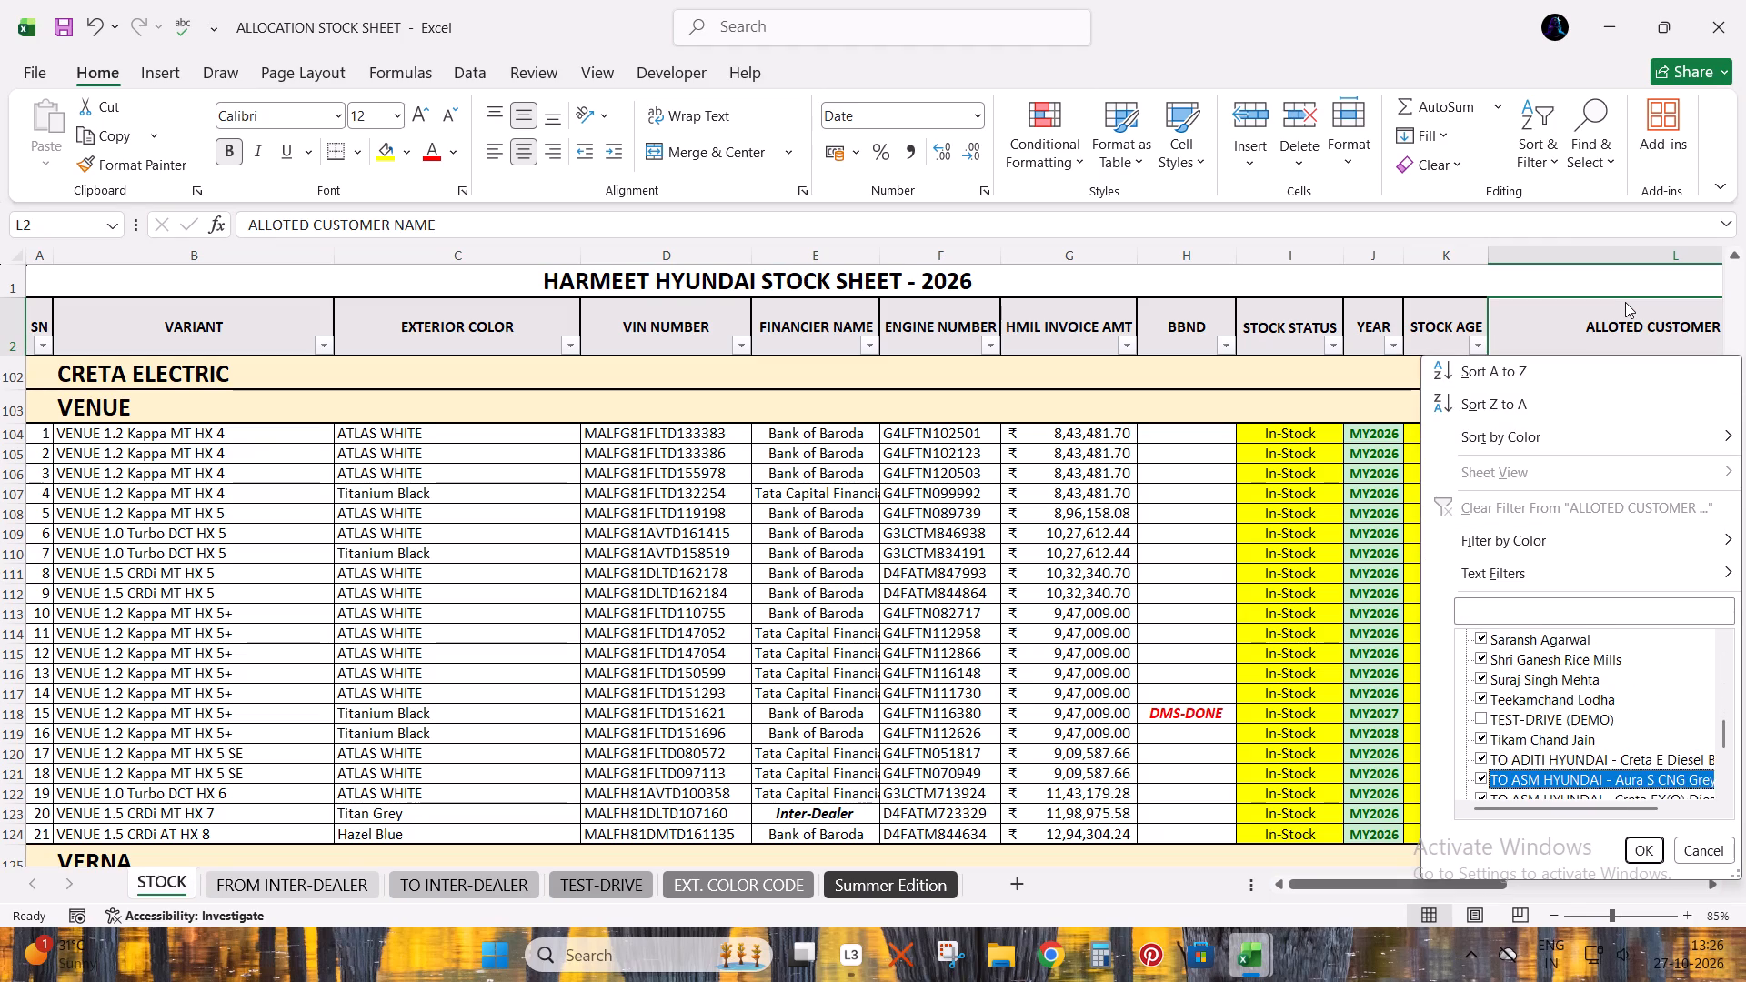
pyautogui.press('Up')
pyautogui.press('space')
pyautogui.press('Down')
pyautogui.press('space')
pyautogui.press('Down')
pyautogui.press('space')
pyautogui.press('Down')
pyautogui.press('space')
pyautogui.press('Down')
pyautogui.press('space')
pyautogui.press('space')
pyautogui.press('Down')
pyautogui.press('space')
pyautogui.press('Up')
pyautogui.press('space')
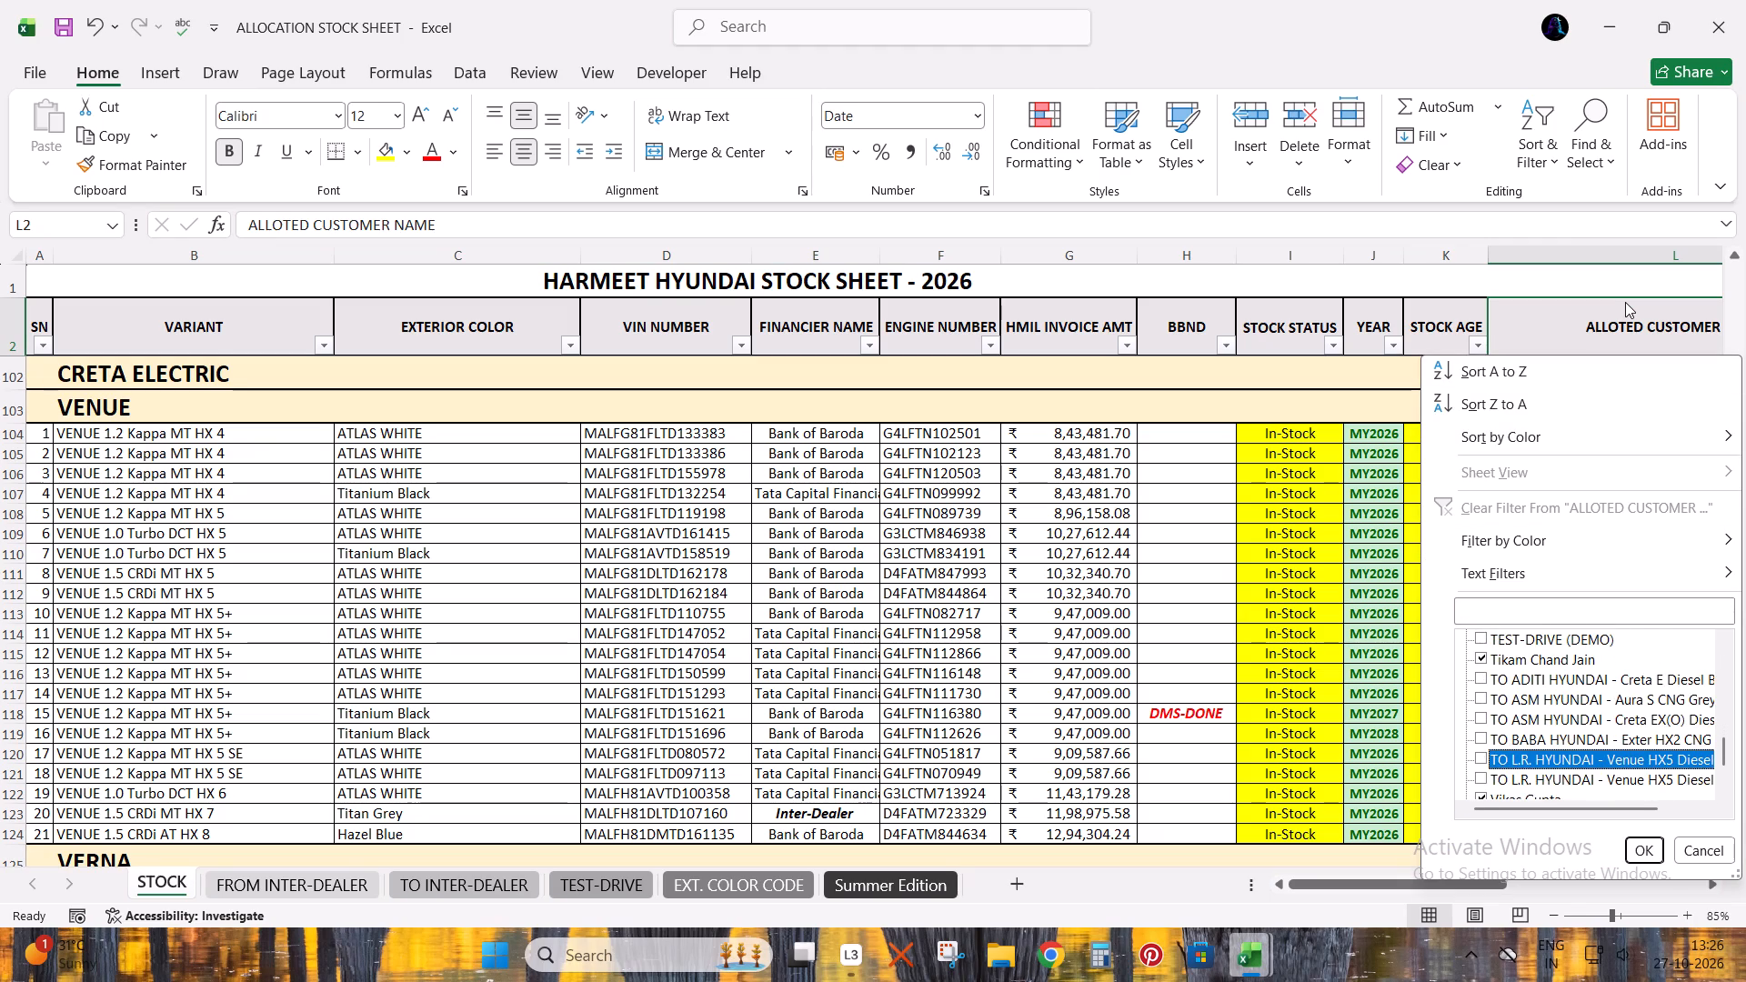
pyautogui.press('Down')
pyautogui.press('Down')
pyautogui.press('Down')
pyautogui.press('Down')
pyautogui.press('Down')
pyautogui.press('Down')
pyautogui.press('Up')
pyautogui.press('space')
pyautogui.press('Return')
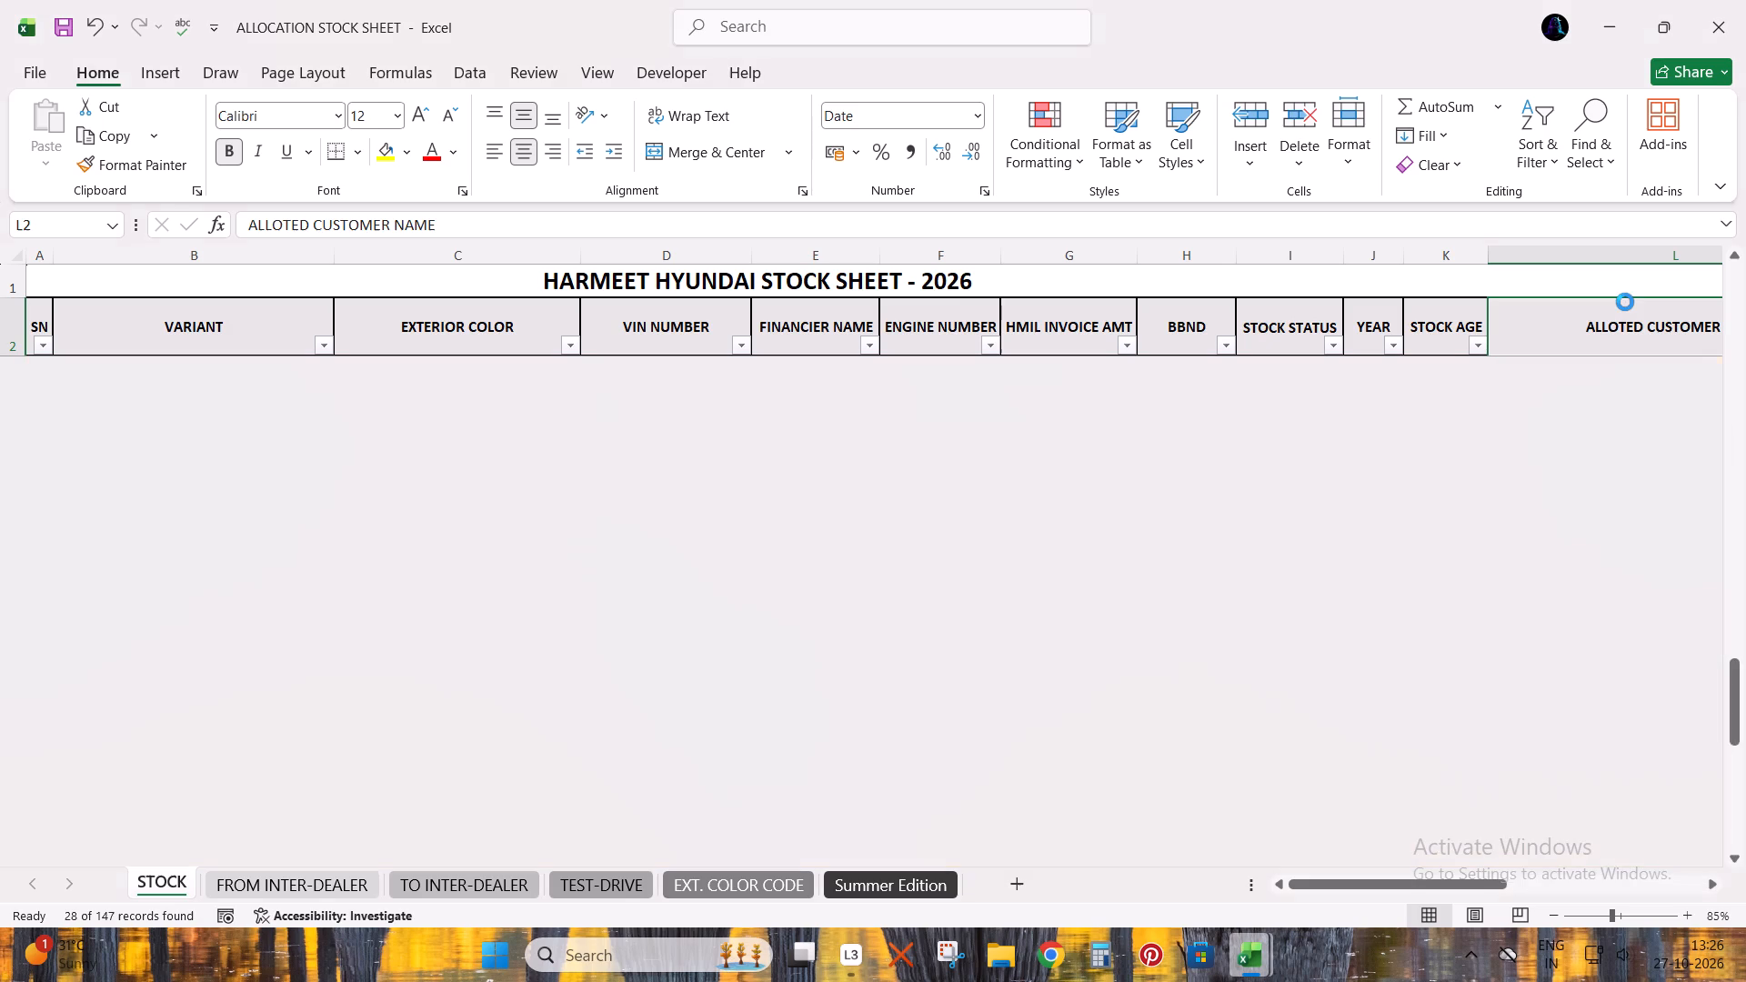
# Select all filtered names under ALLOTED CUSTOMER NAME and compare their count with the Alloted bookings in BOOKING LIST.
pyautogui.press('Down')
pyautogui.hotkey('ctrl', 'shift', 'Down')
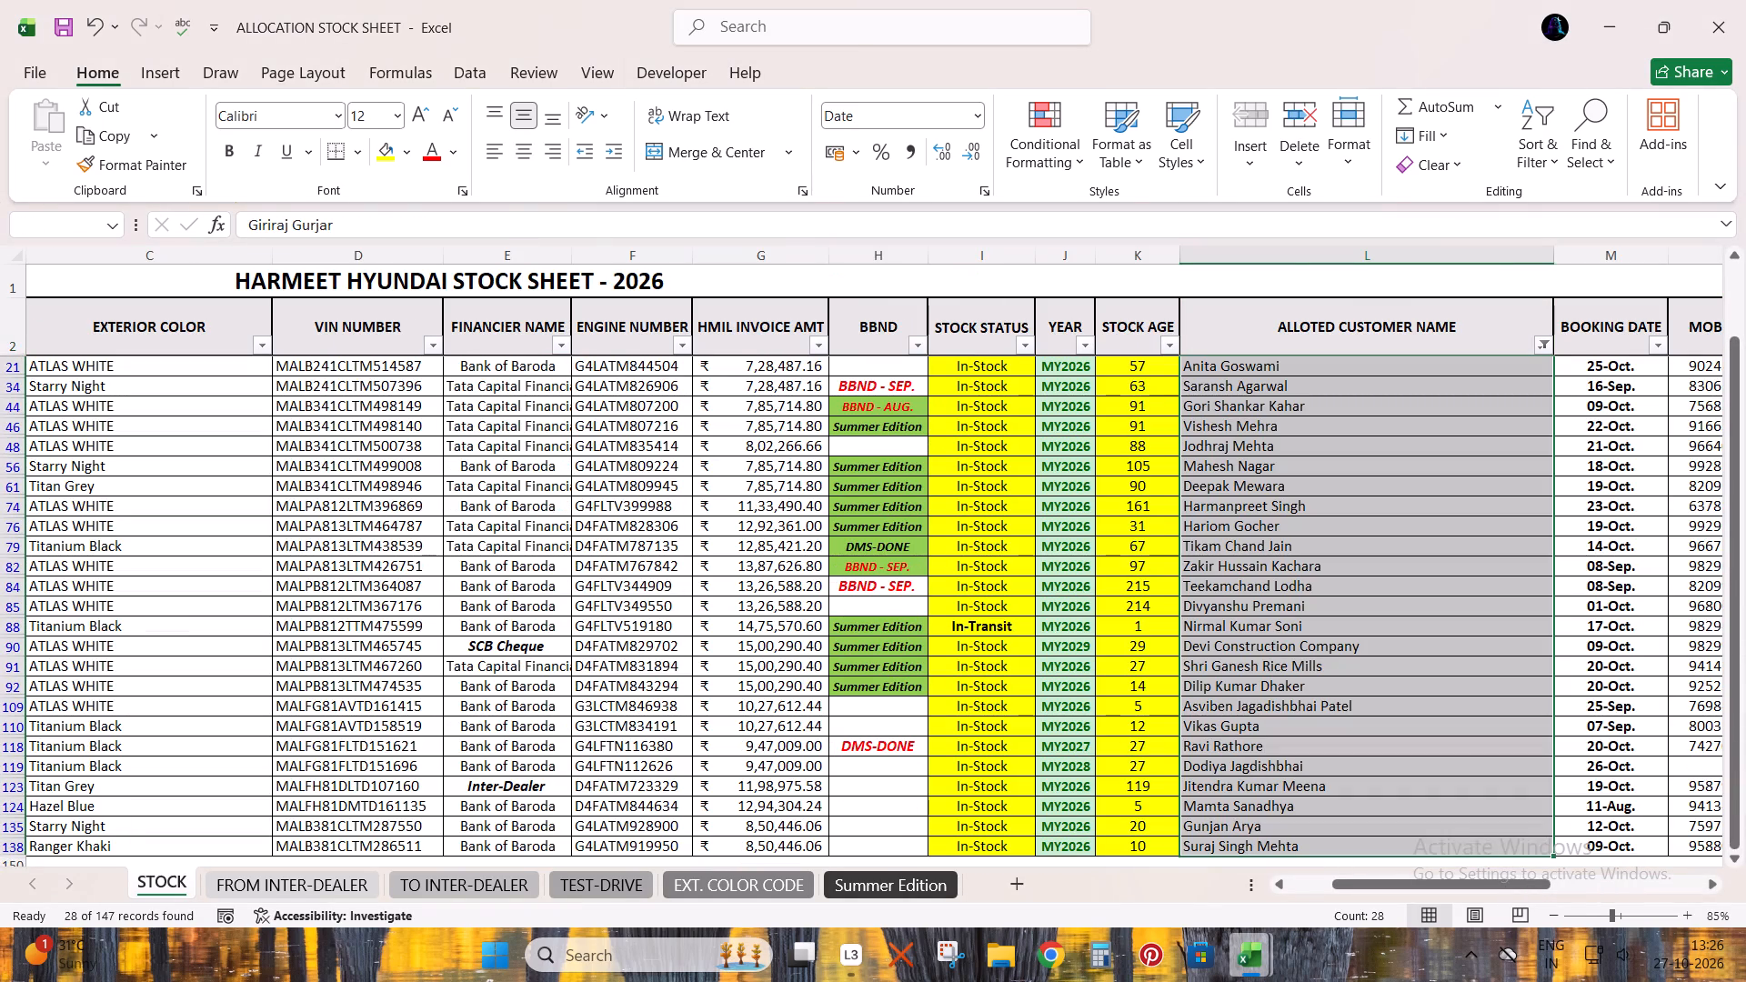
pyautogui.press('Up')
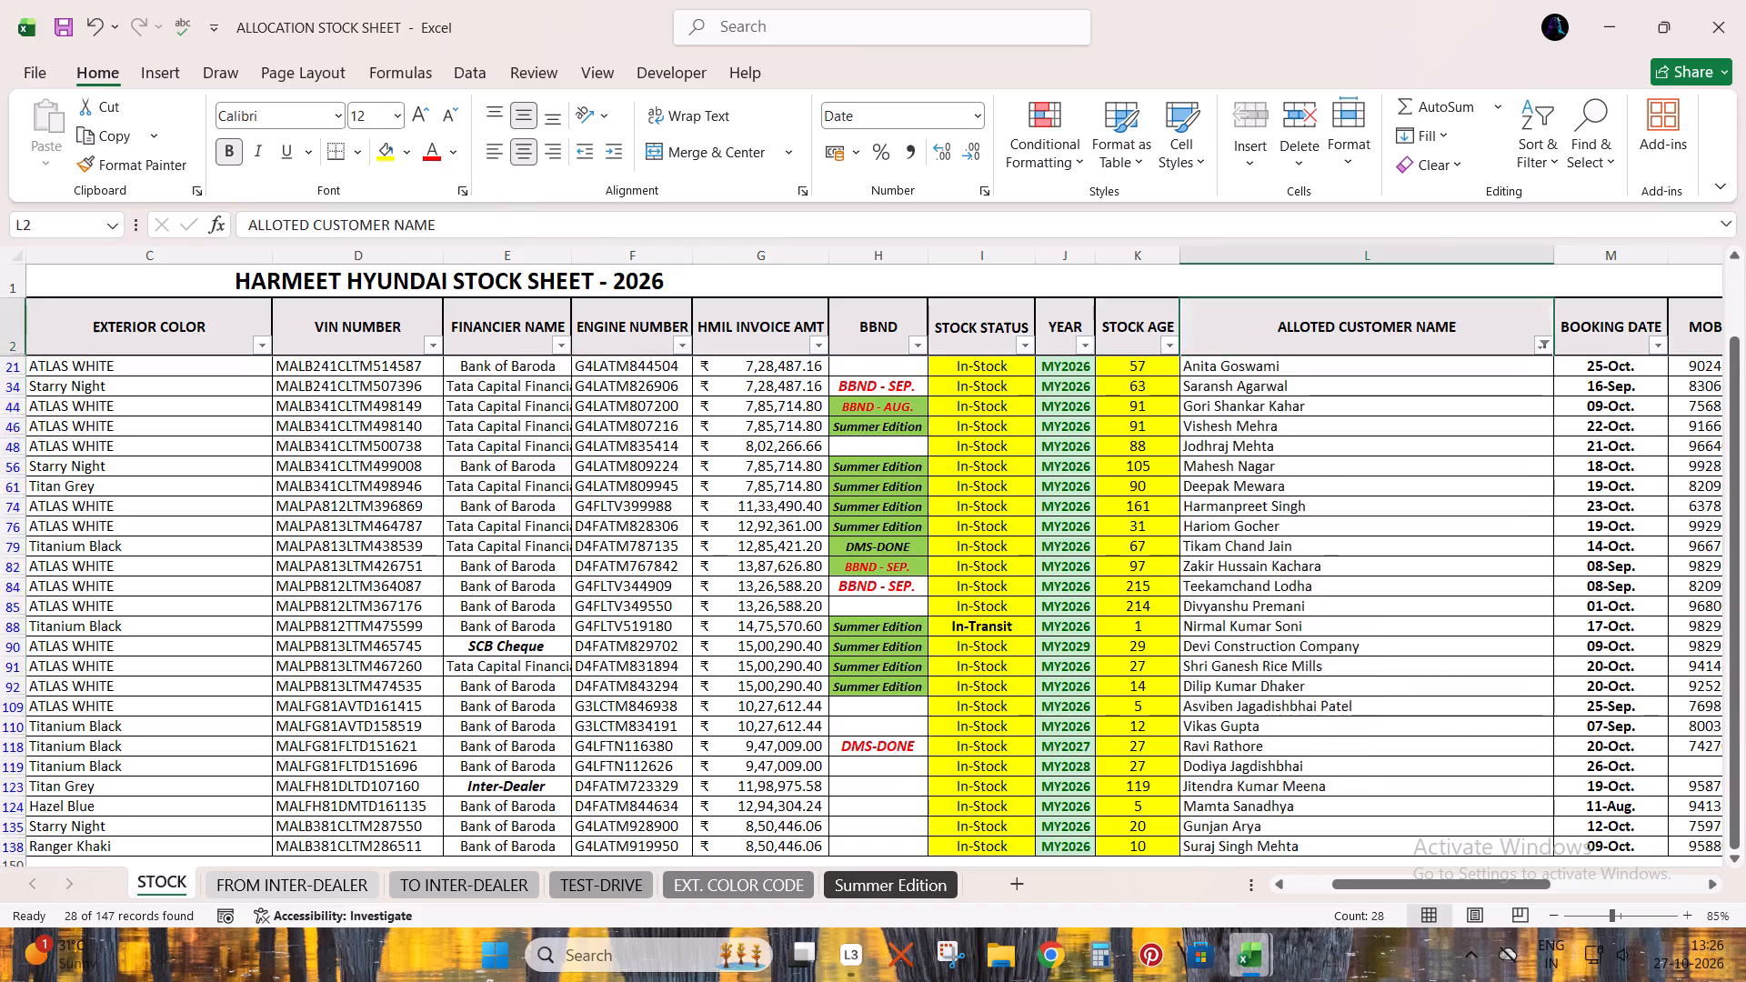
pyautogui.press('Down')
pyautogui.hotkey('ctrl', 'shift', 'Down')
pyautogui.hotkey('alt', 'Tab')
pyautogui.hotkey('alt', 'Tab')
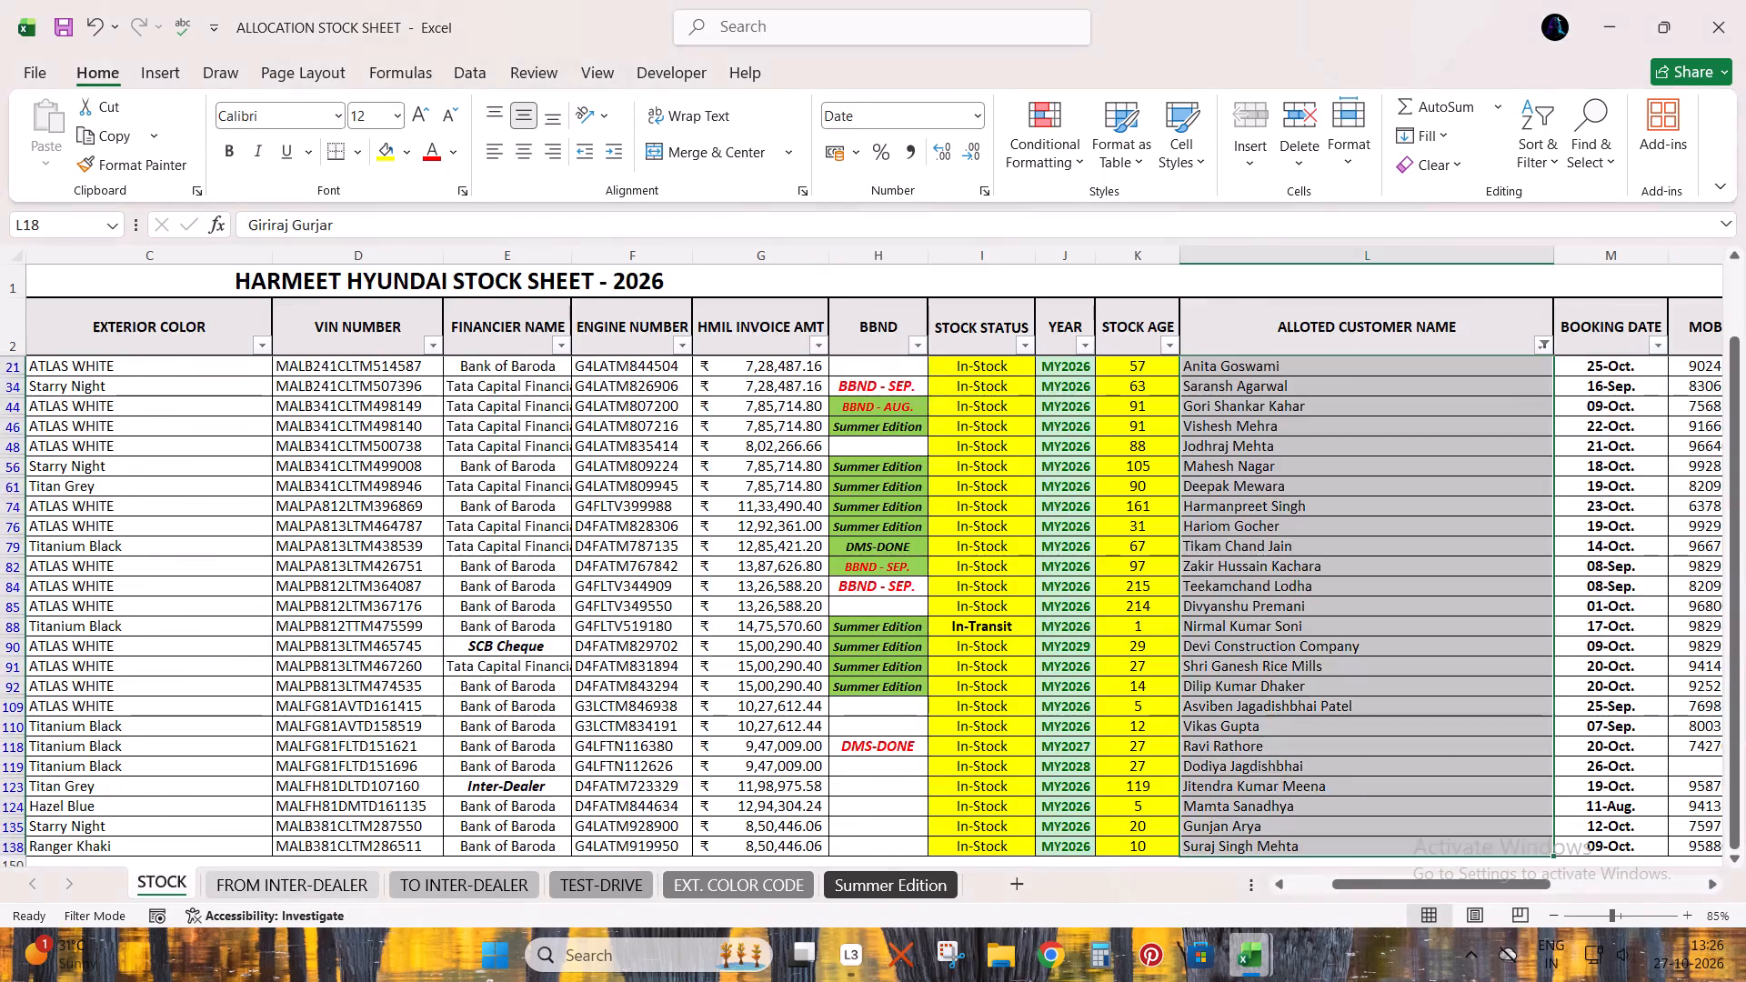
# Return to the start of the STOCK header row, then switch to the Book - Copy - Copy workbook and open Sheet1.
pyautogui.hotkey('ctrl', 'Up')
pyautogui.hotkey('ctrl', 'Left')
pyautogui.hotkey('alt', 'Tab')
pyautogui.hotkey('alt', 'Tab')
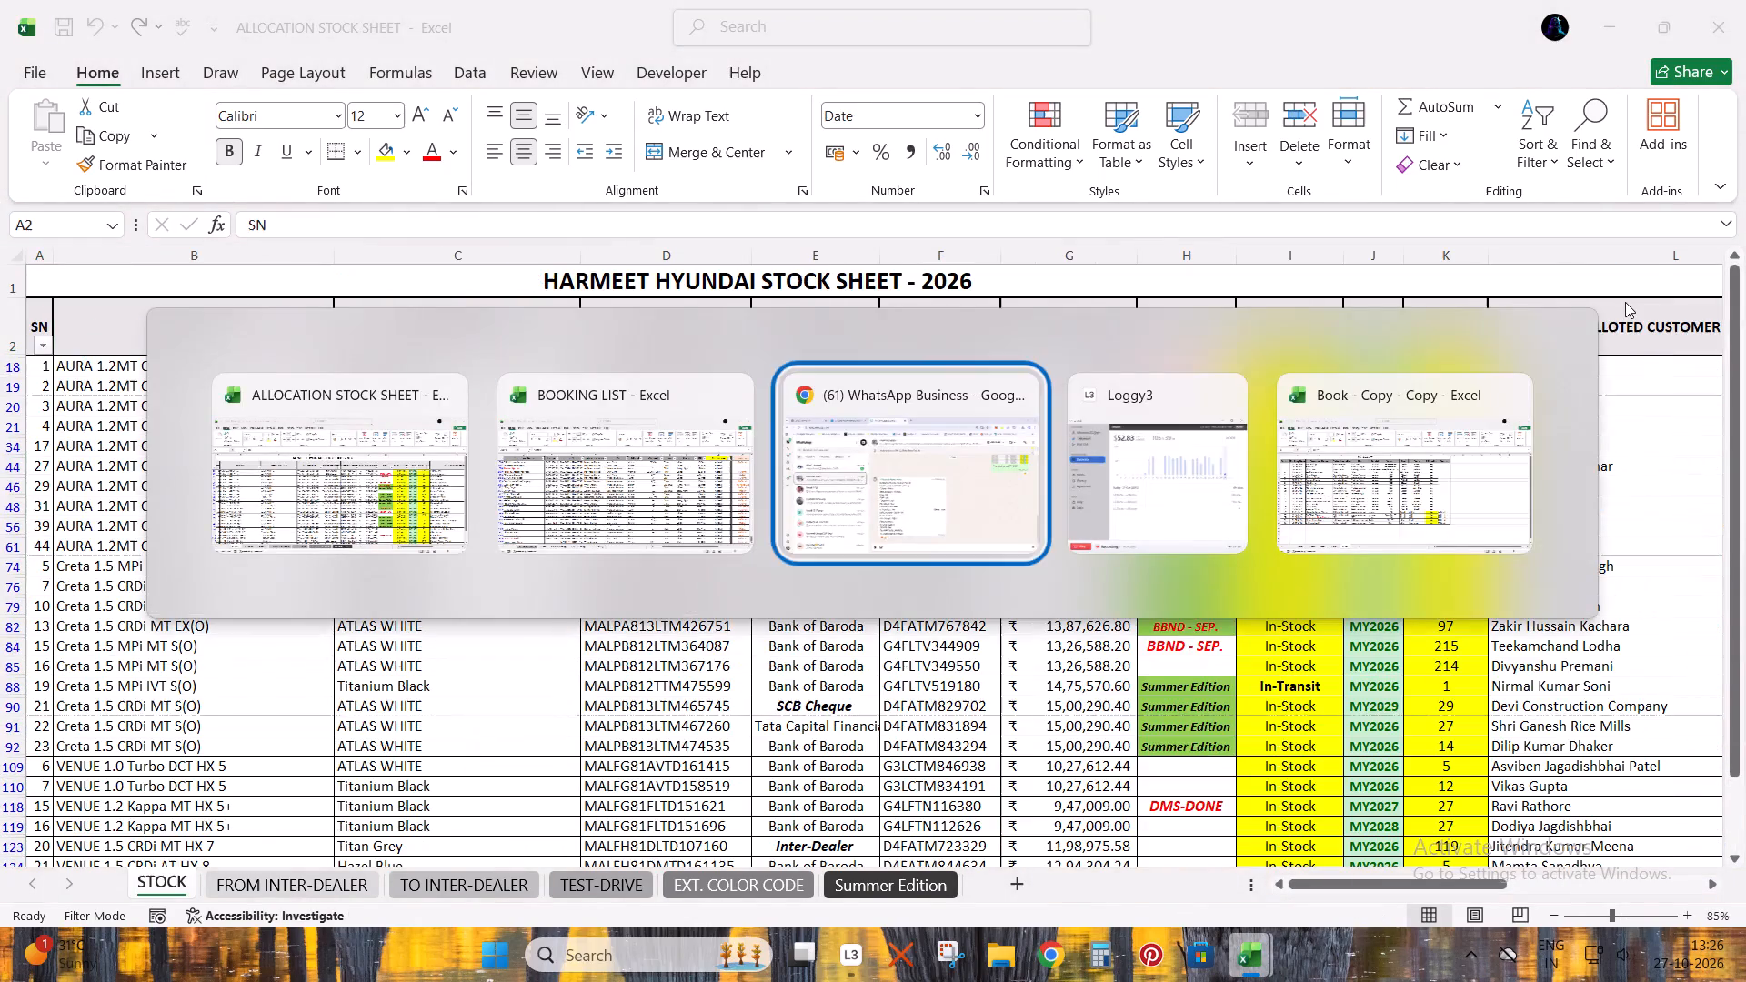
pyautogui.hotkey('alt', 'Tab')
pyautogui.hotkey('alt', 'Tab')
pyautogui.hotkey('ctrl', 'pageup')
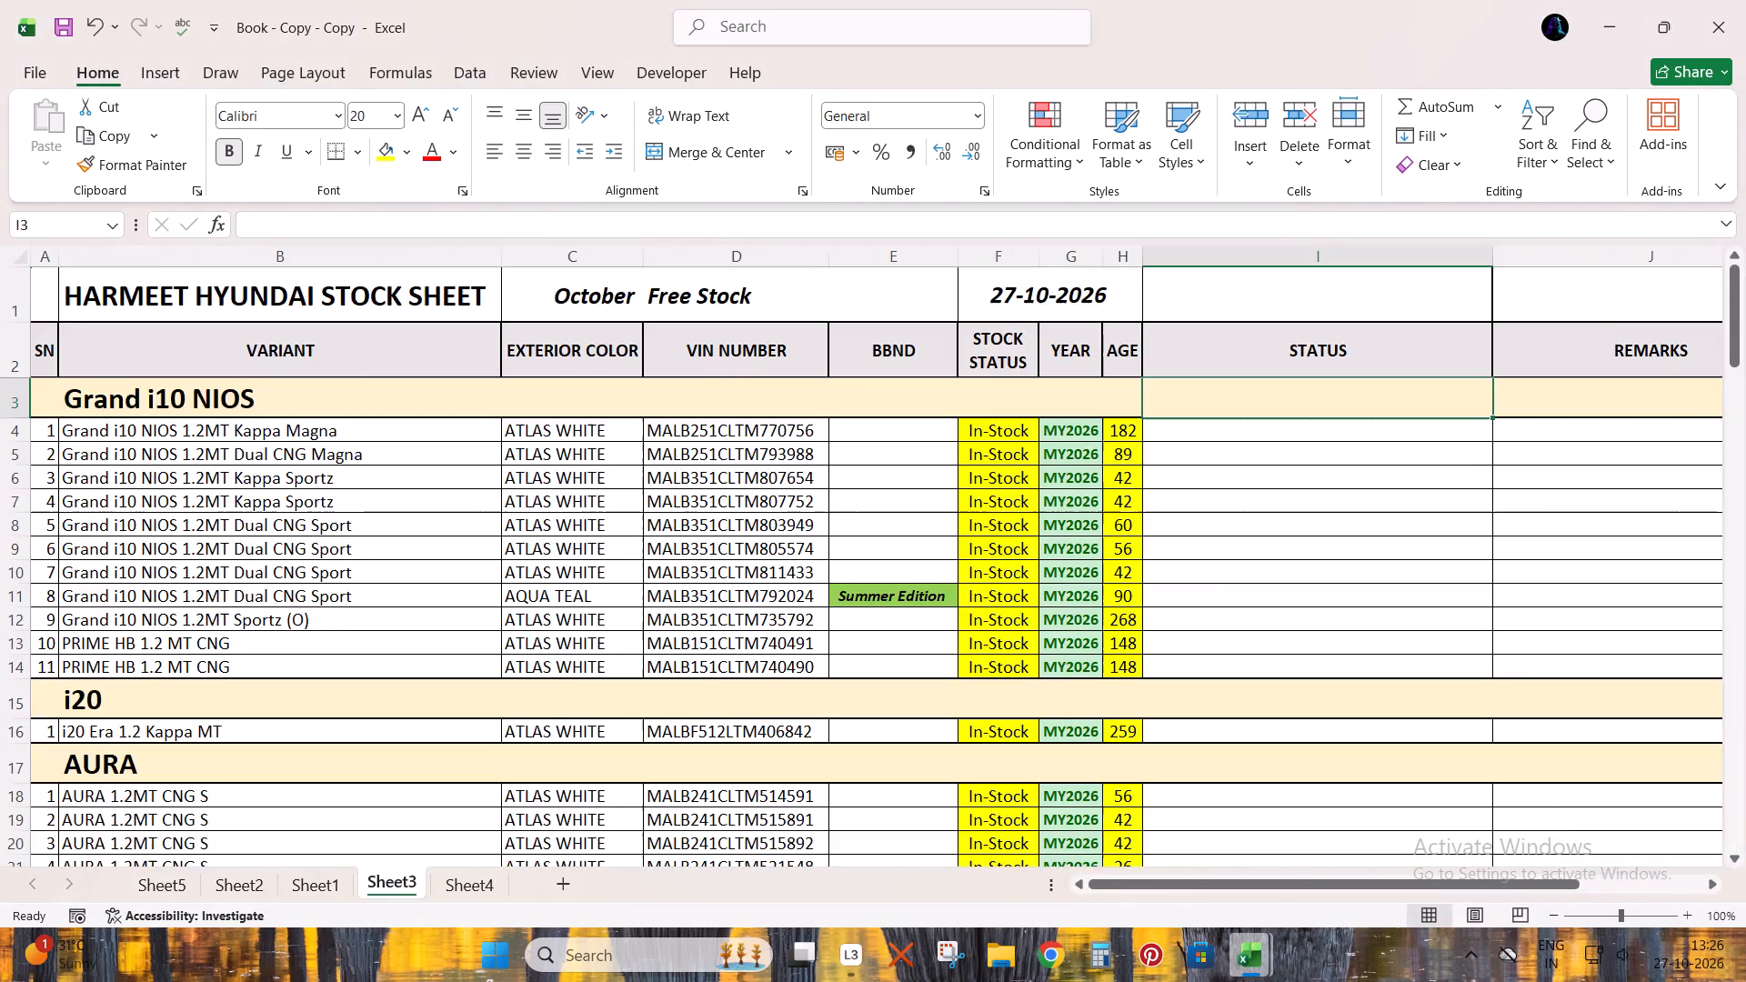
pyautogui.hotkey('ctrl', 'pageup')
# Back in ALLOCATION STOCK SHEET, copy all filtered stock rows from the SN column through TEAM LEADER, starting at row 18.
pyautogui.hotkey('alt', 'Tab')
pyautogui.press('Up')
pyautogui.hotkey('ctrl', 'Left')
pyautogui.press('Down')
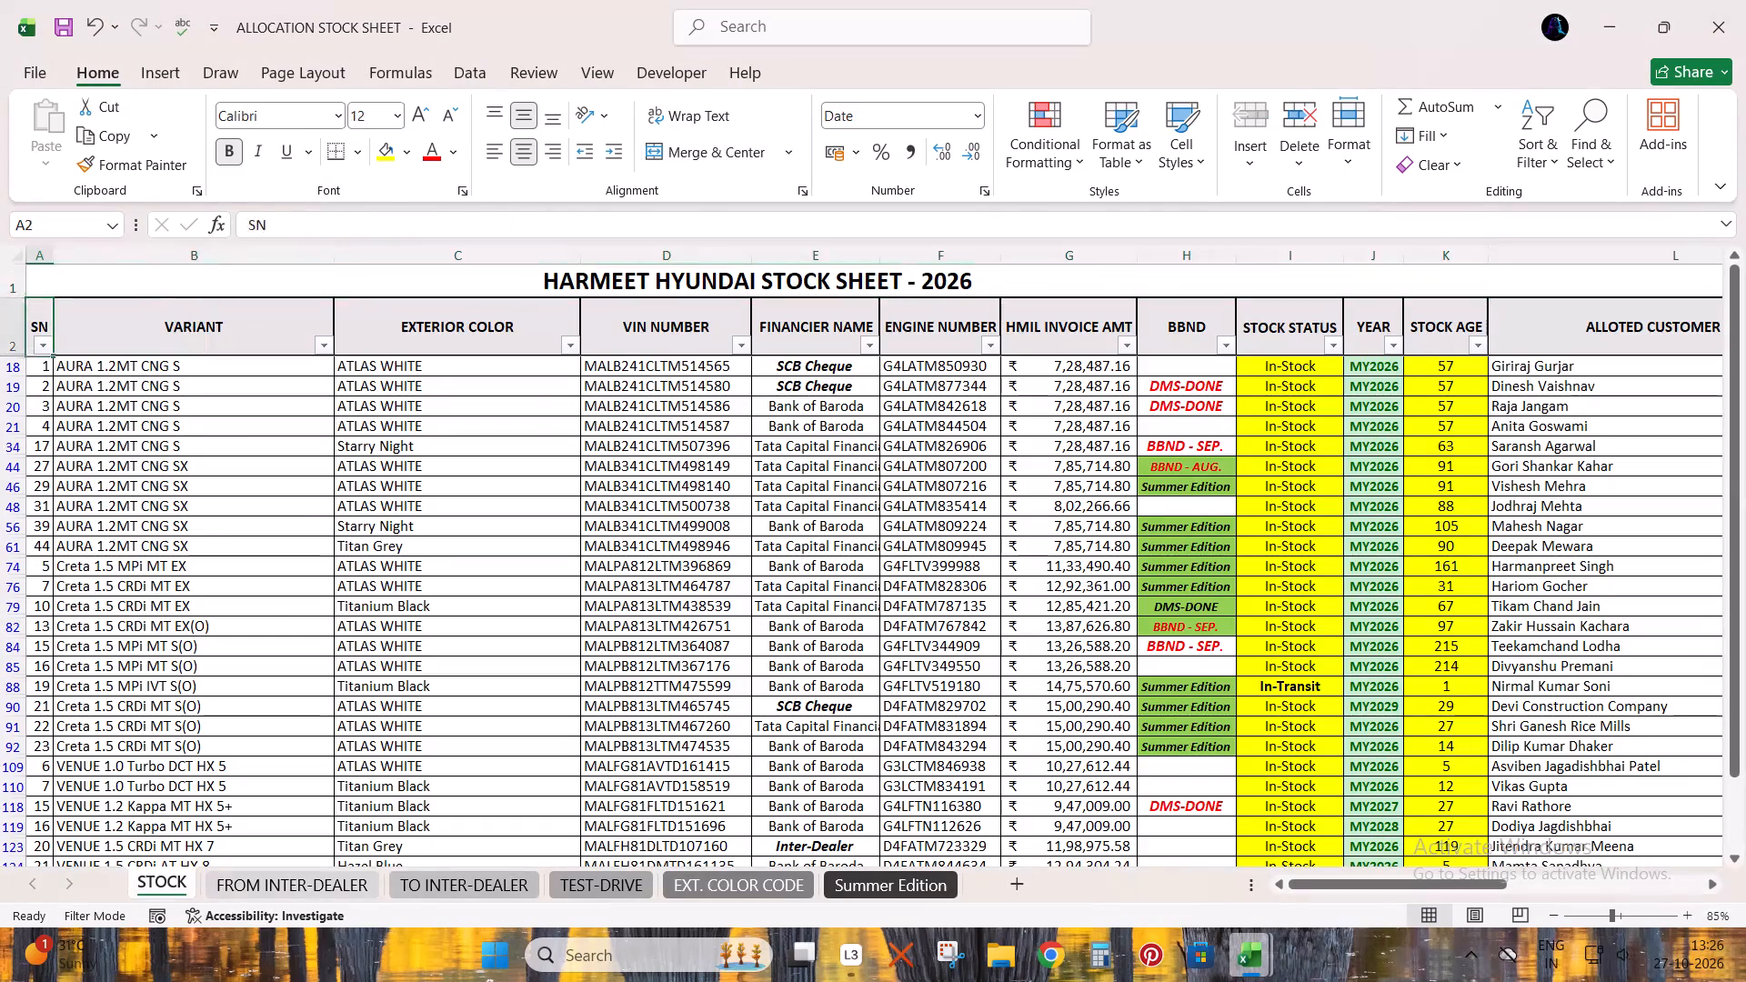
pyautogui.press('Down')
pyautogui.hotkey('ctrl', 'shift', 'Right')
pyautogui.hotkey('ctrl', 'shift', 'Right')
pyautogui.hotkey('ctrl', 'shift', 'Right')
pyautogui.hotkey('shift', 'Left')
pyautogui.hotkey('ctrl', 'shift', 'Down')
pyautogui.hotkey('ctrl', 'shift', 'Down')
pyautogui.hotkey('shift', 'Up')
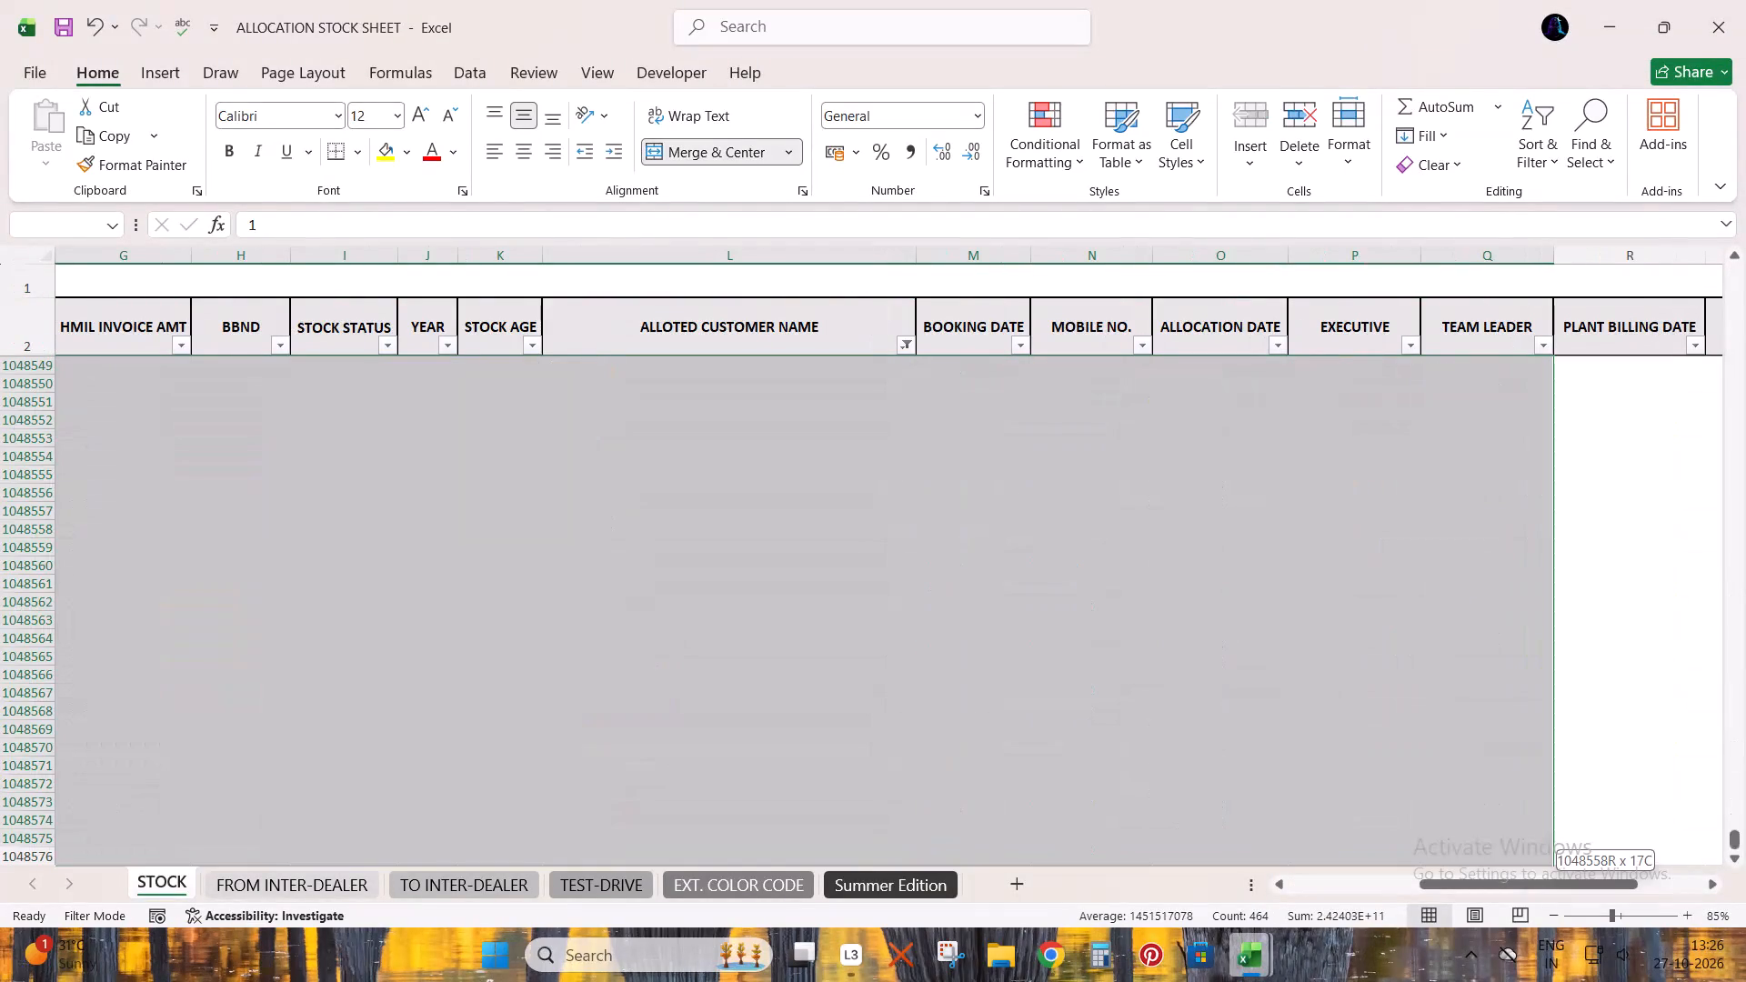
pyautogui.hotkey('shift', 'Up')
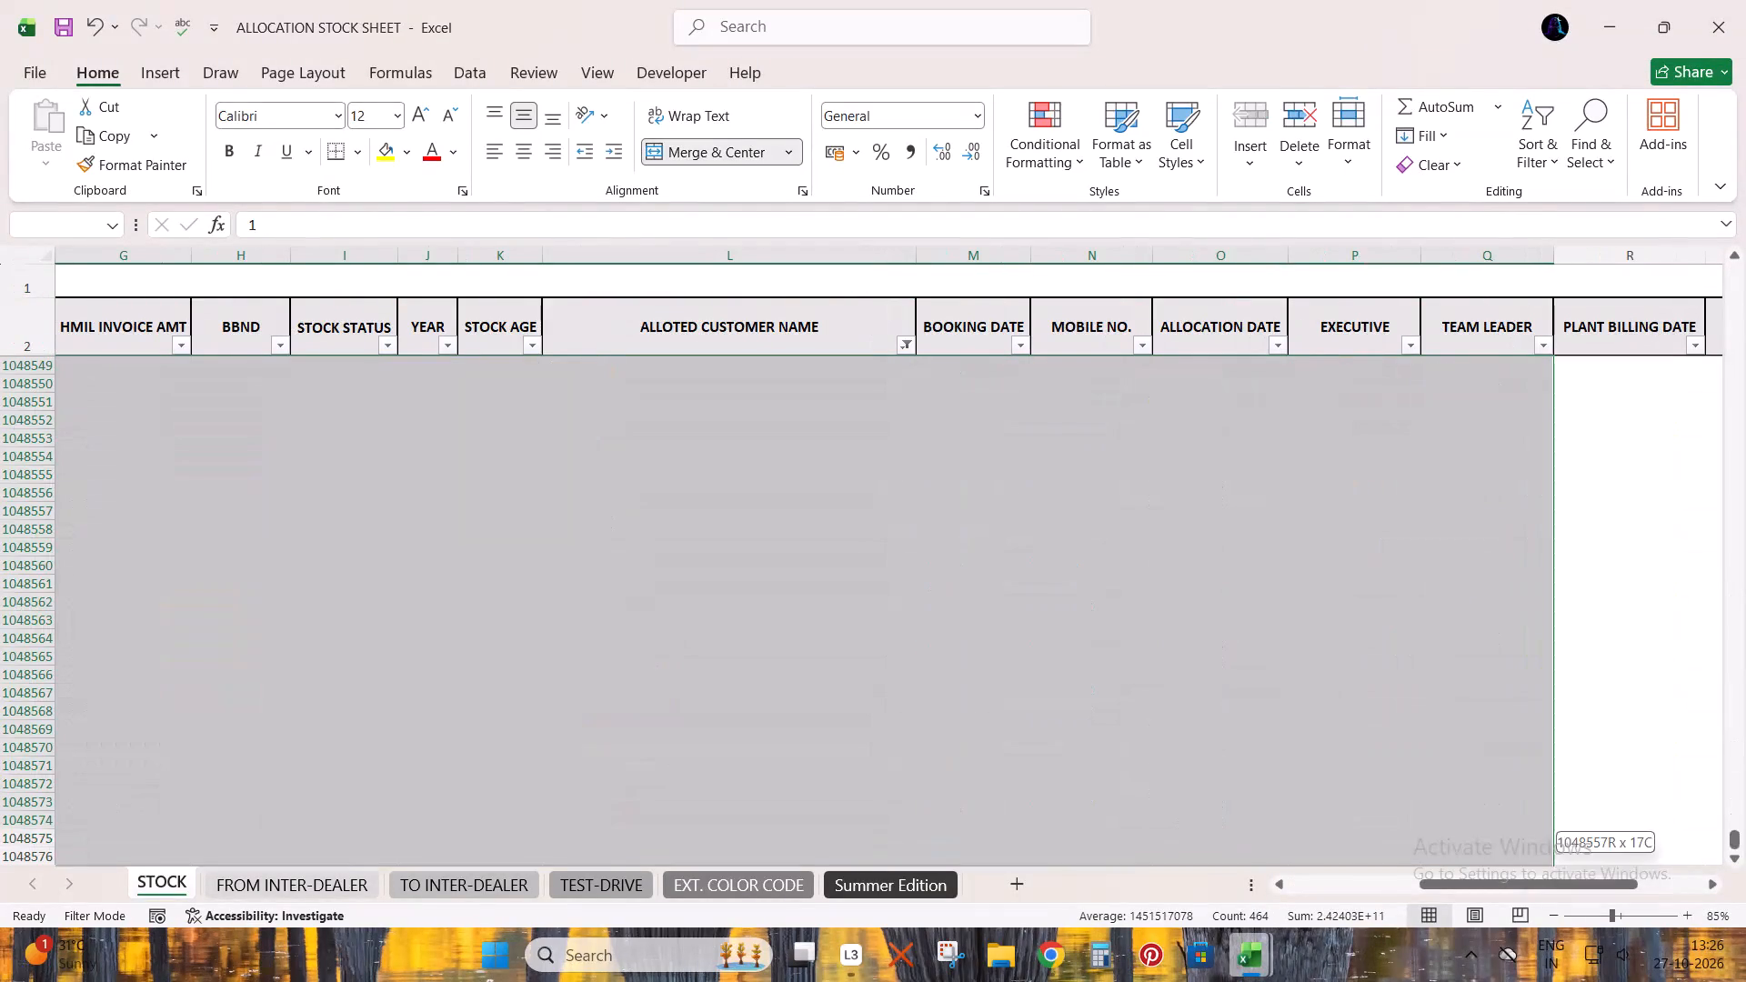
pyautogui.hotkey('ctrl', 'shift', 'Up')
pyautogui.hotkey('shift', 'Down')
pyautogui.hotkey('shift', 'Up')
pyautogui.hotkey('ctrl', 'c')
# Paste the copied rows into Sheet1 of Book - Copy - Copy from cell A3, over the existing October list.
pyautogui.hotkey('alt', 'Tab')
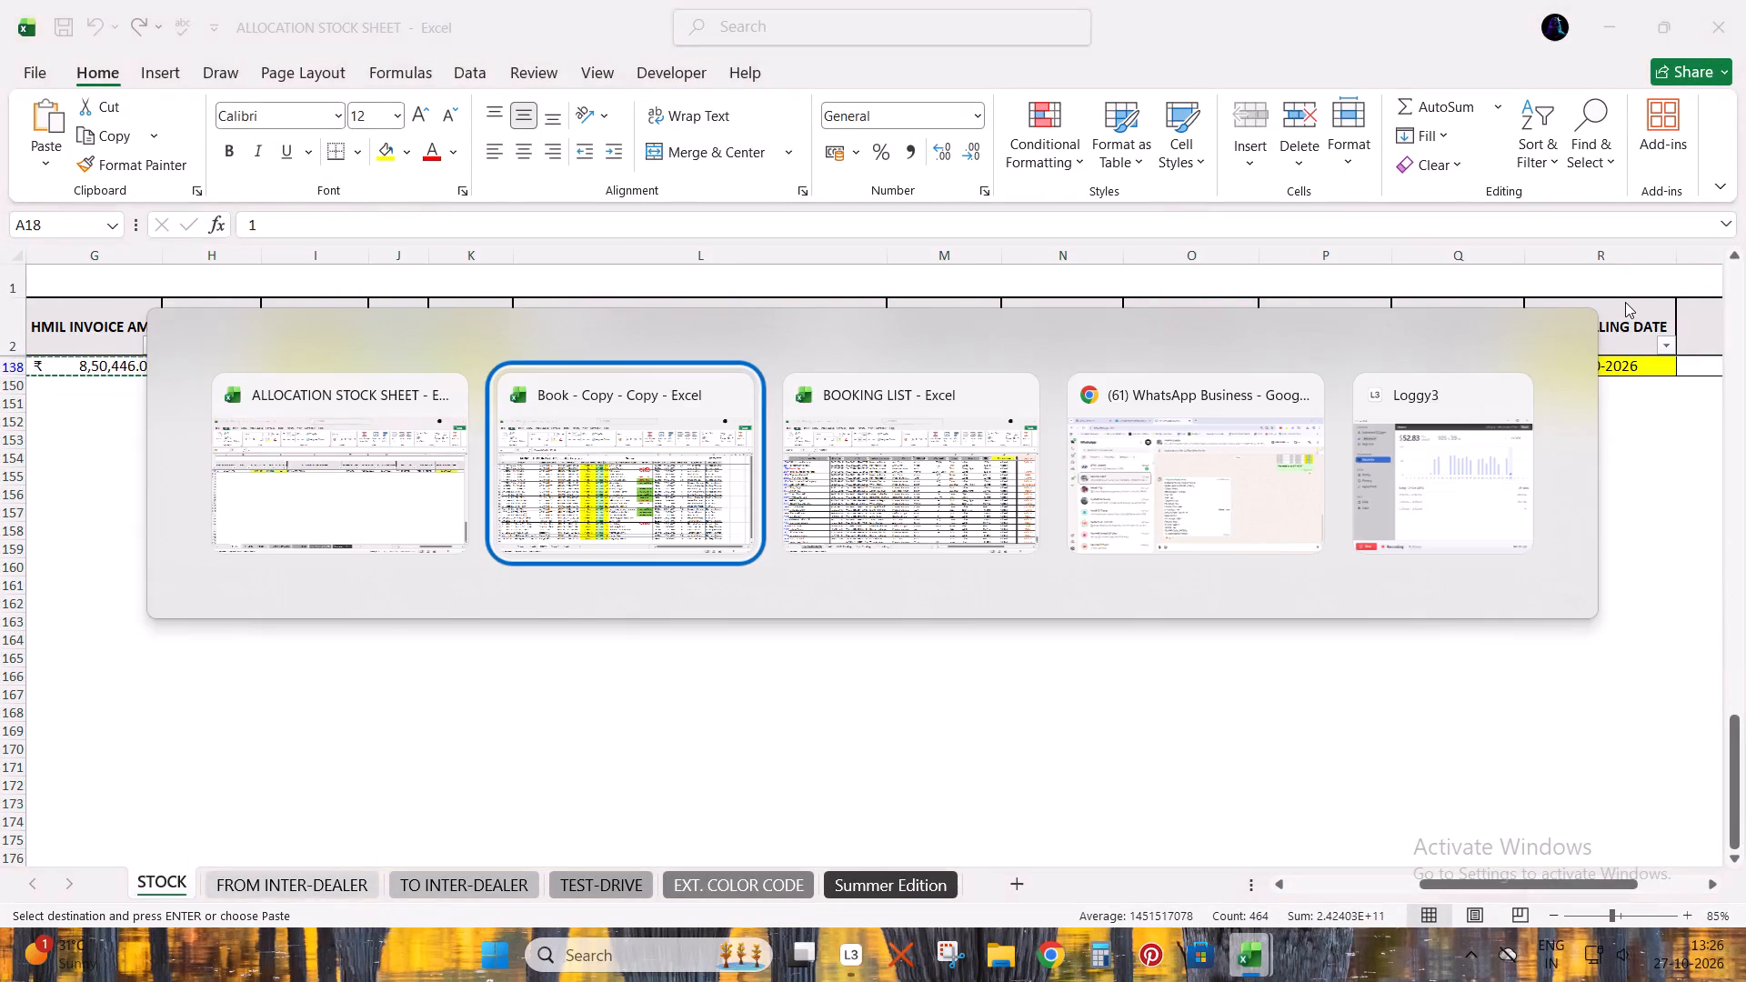
pyautogui.hotkey('ctrl', 'Up')
pyautogui.hotkey('ctrl', 'Left')
pyautogui.press('Down')
pyautogui.press('Up')
pyautogui.press('Down')
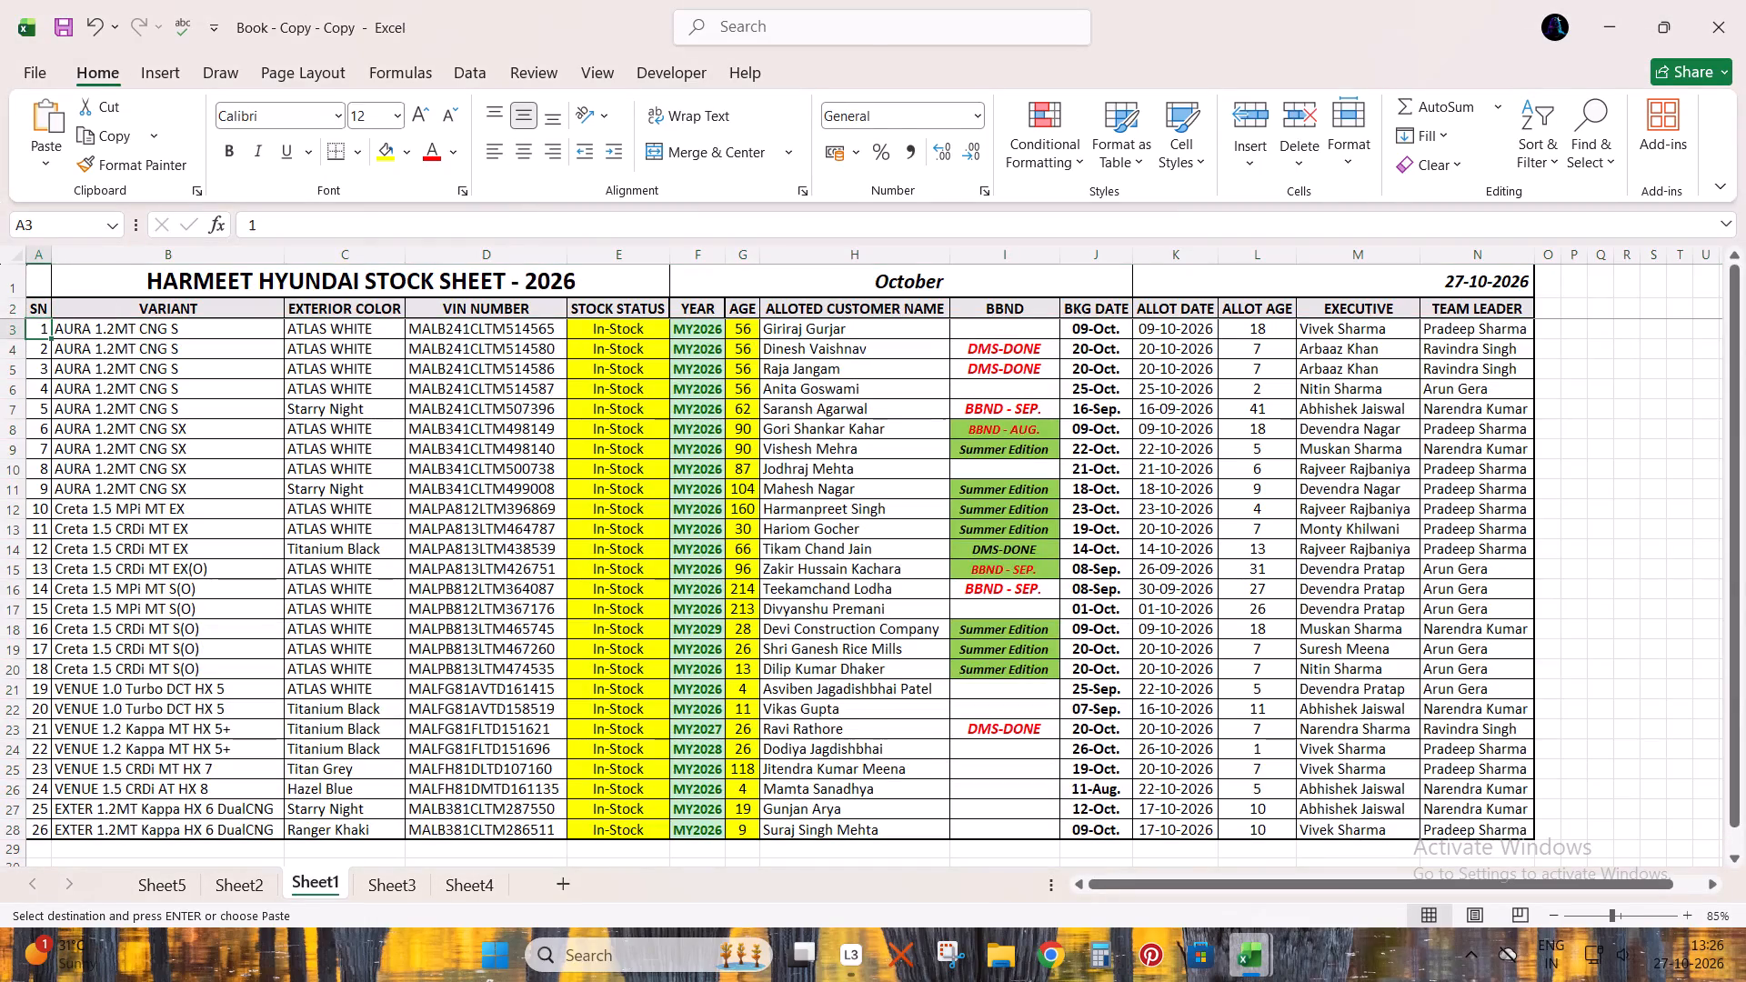
pyautogui.hotkey('ctrl', 'v')
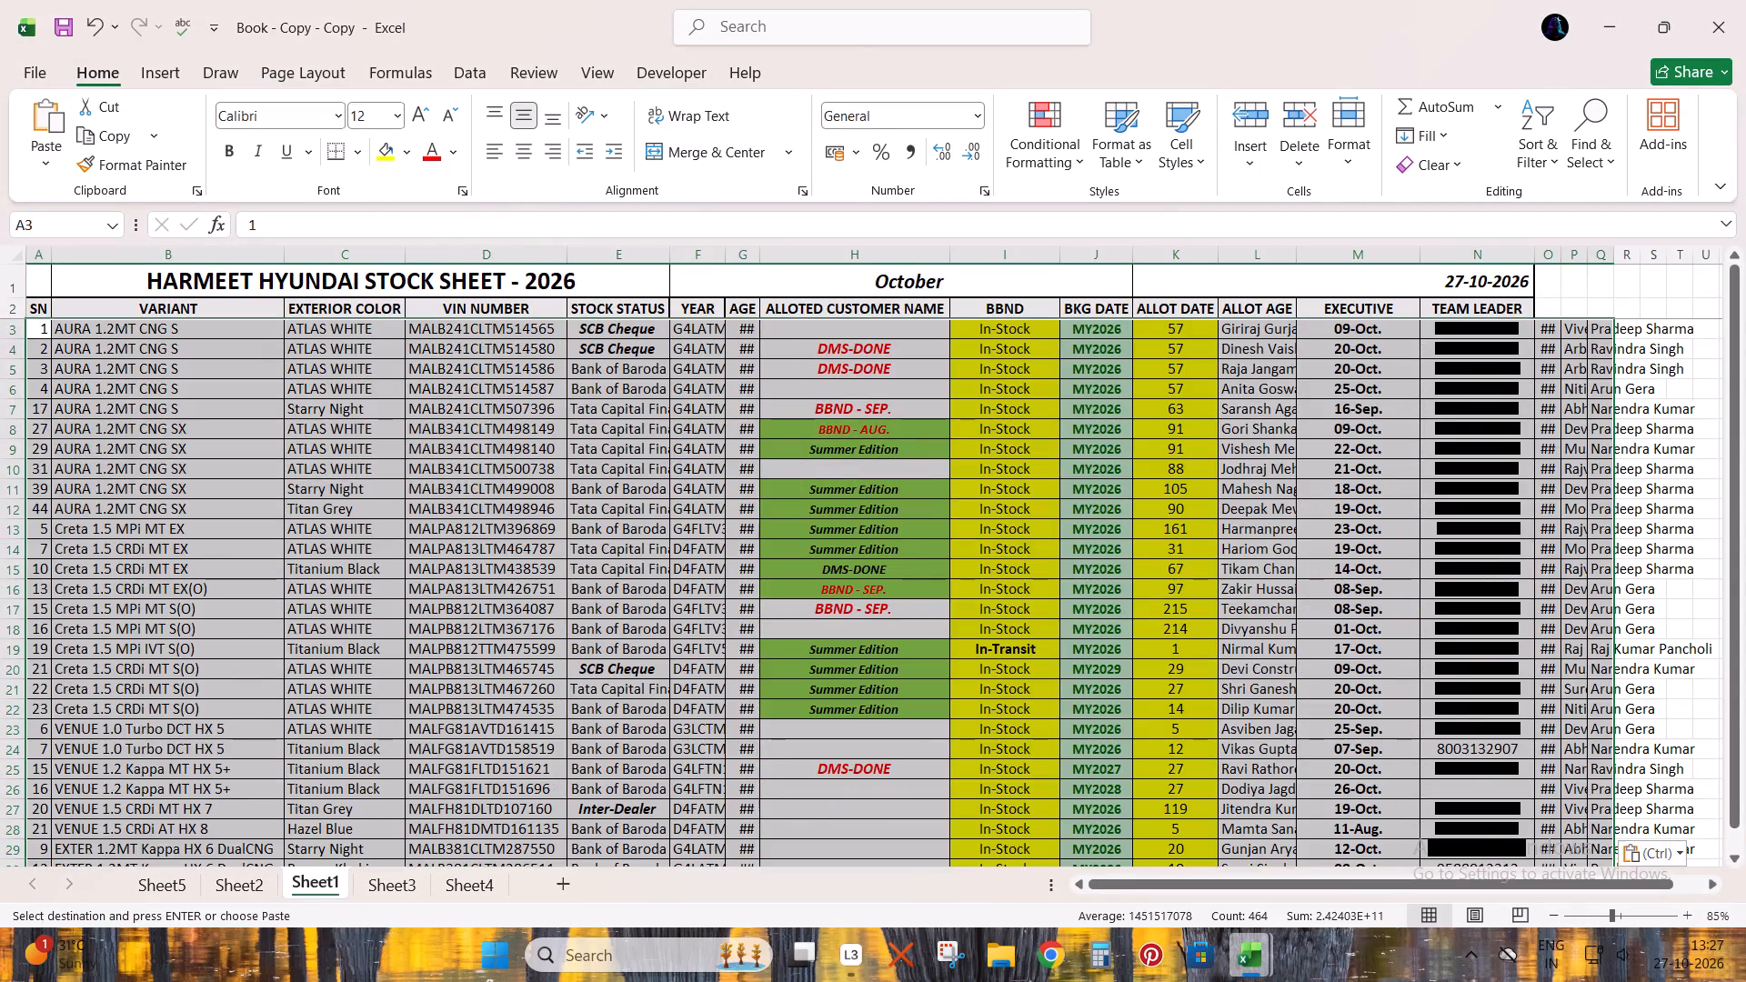
# Delete the pasted financier, engine number and invoice amount cells in columns E to G from row 3 down, shifting the remaining cells left.
pyautogui.press('Right')
pyautogui.press('Up')
pyautogui.press('Right')
pyautogui.press('Right')
pyautogui.press('Right')
pyautogui.press('Down')
pyautogui.press('Up')
pyautogui.press('Down')
pyautogui.hotkey('shift', 'Right')
pyautogui.hotkey('shift', 'Right')
pyautogui.hotkey('ctrl', 'shift', 'Down')
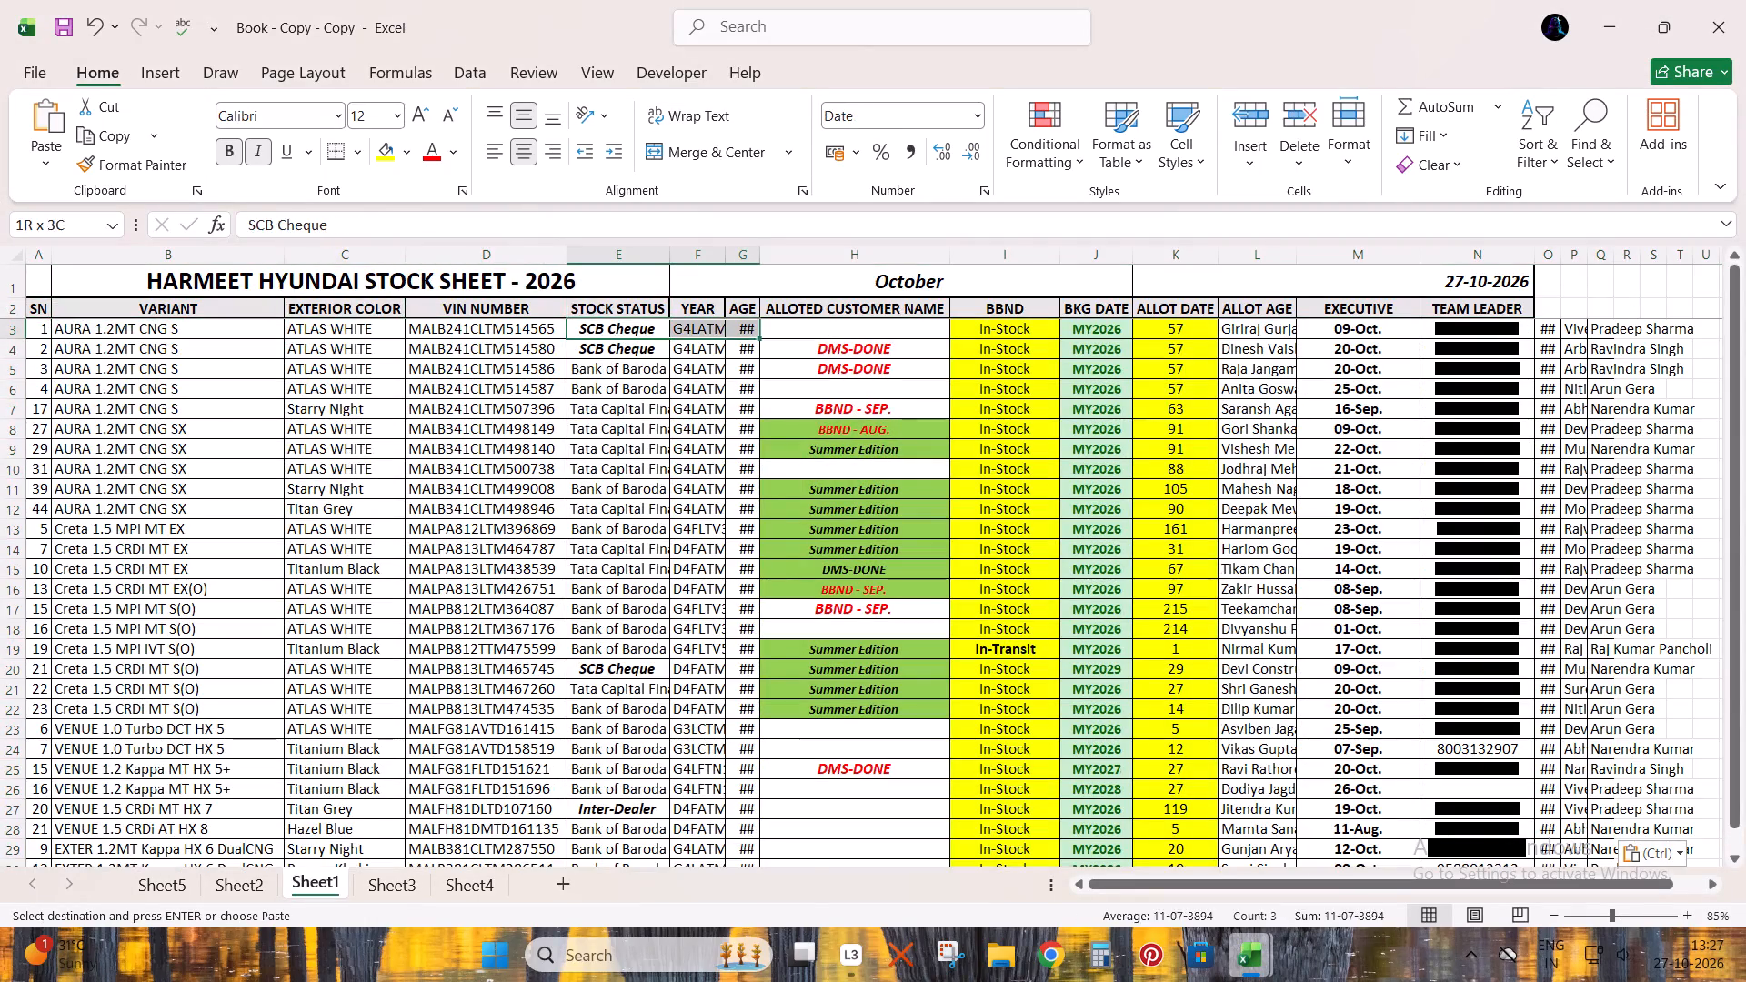
pyautogui.hotkey('ctrl', '-')
pyautogui.press('Return')
# Cut the BBND remark cells E3:E30 in Sheet1 and insert them before the booking dates at J3.
pyautogui.press('Up')
pyautogui.press('Left')
pyautogui.press('Down')
pyautogui.press('Right')
pyautogui.press('Up')
pyautogui.press('Down')
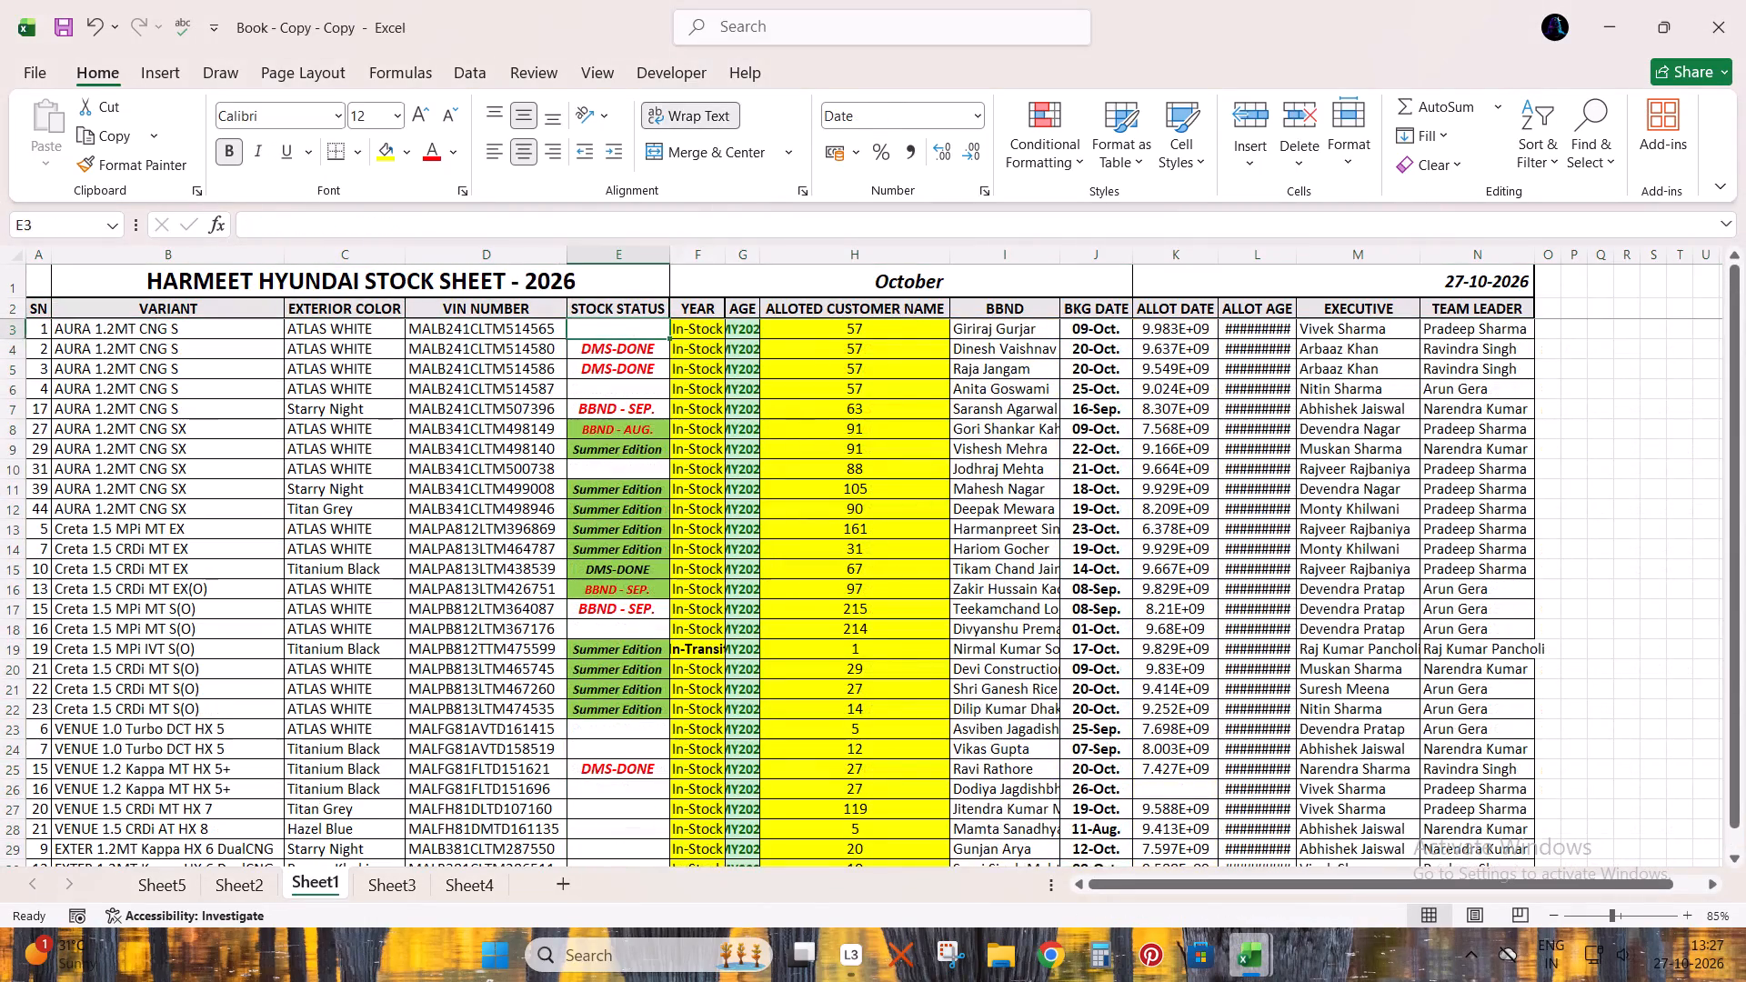
pyautogui.hotkey('ctrl', 'shift', 'Down')
pyautogui.hotkey('ctrl', 'shift', 'Down')
pyautogui.hotkey('ctrl', 'shift', 'Down')
pyautogui.hotkey('ctrl', 'shift', 'Down')
pyautogui.hotkey('ctrl', 'shift', 'Down')
pyautogui.hotkey('ctrl', 'shift', 'Down')
pyautogui.hotkey('ctrl', 'shift', 'Down')
pyautogui.hotkey('ctrl', 'shift', 'Down')
pyautogui.hotkey('ctrl', 'shift', 'Down')
pyautogui.hotkey('ctrl', 'shift', 'Down')
pyautogui.hotkey('ctrl', 'shift', 'Down')
pyautogui.hotkey('ctrl', 'shift', 'Down')
pyautogui.hotkey('ctrl', 'shift', 'Down')
pyautogui.hotkey('ctrl', 'shift', 'Down')
pyautogui.hotkey('ctrl', 'shift', 'Down')
pyautogui.hotkey('ctrl', 'shift', 'Down')
pyautogui.hotkey('ctrl', 'shift', 'Up')
pyautogui.hotkey('shift', 'Down')
pyautogui.hotkey('shift', 'Down')
pyautogui.hotkey('shift', 'Down')
pyautogui.hotkey('shift', 'Down')
pyautogui.hotkey('shift', 'Down')
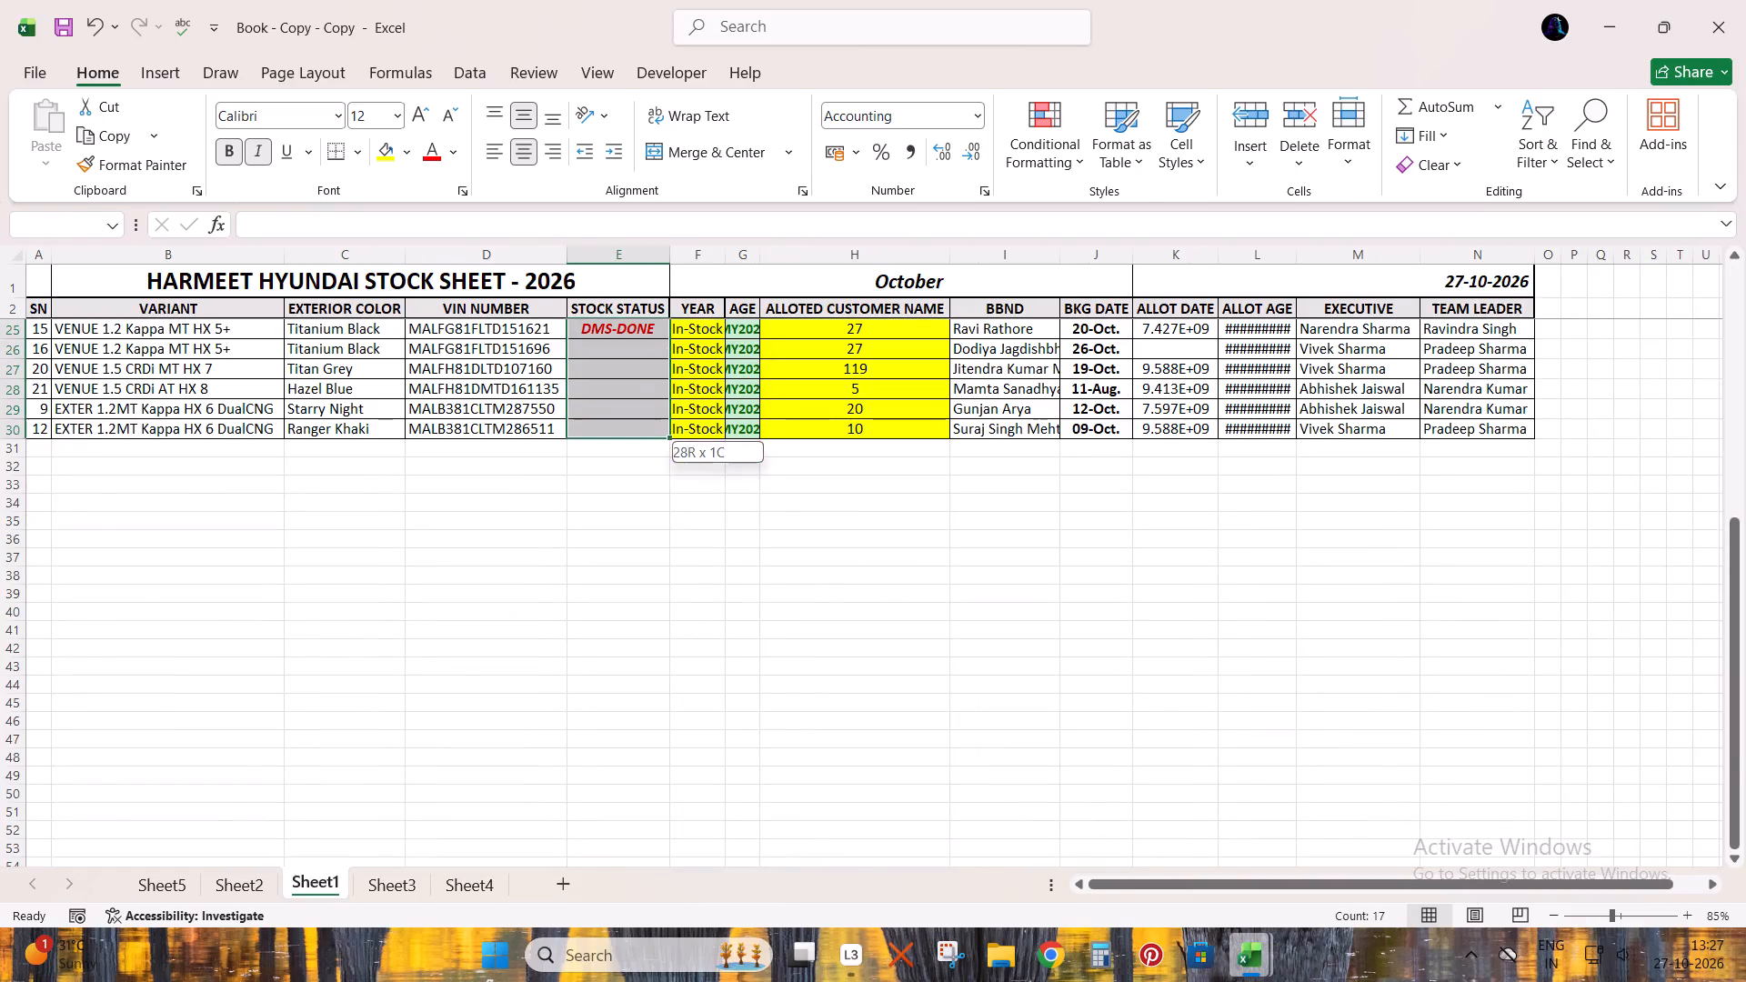
pyautogui.hotkey('ctrl', 'x')
pyautogui.press('Right')
pyautogui.press('Up')
pyautogui.press('Right')
pyautogui.press('Right')
pyautogui.press('Right')
pyautogui.press('Right')
pyautogui.press('Down')
pyautogui.hotkey('ctrl', '+')
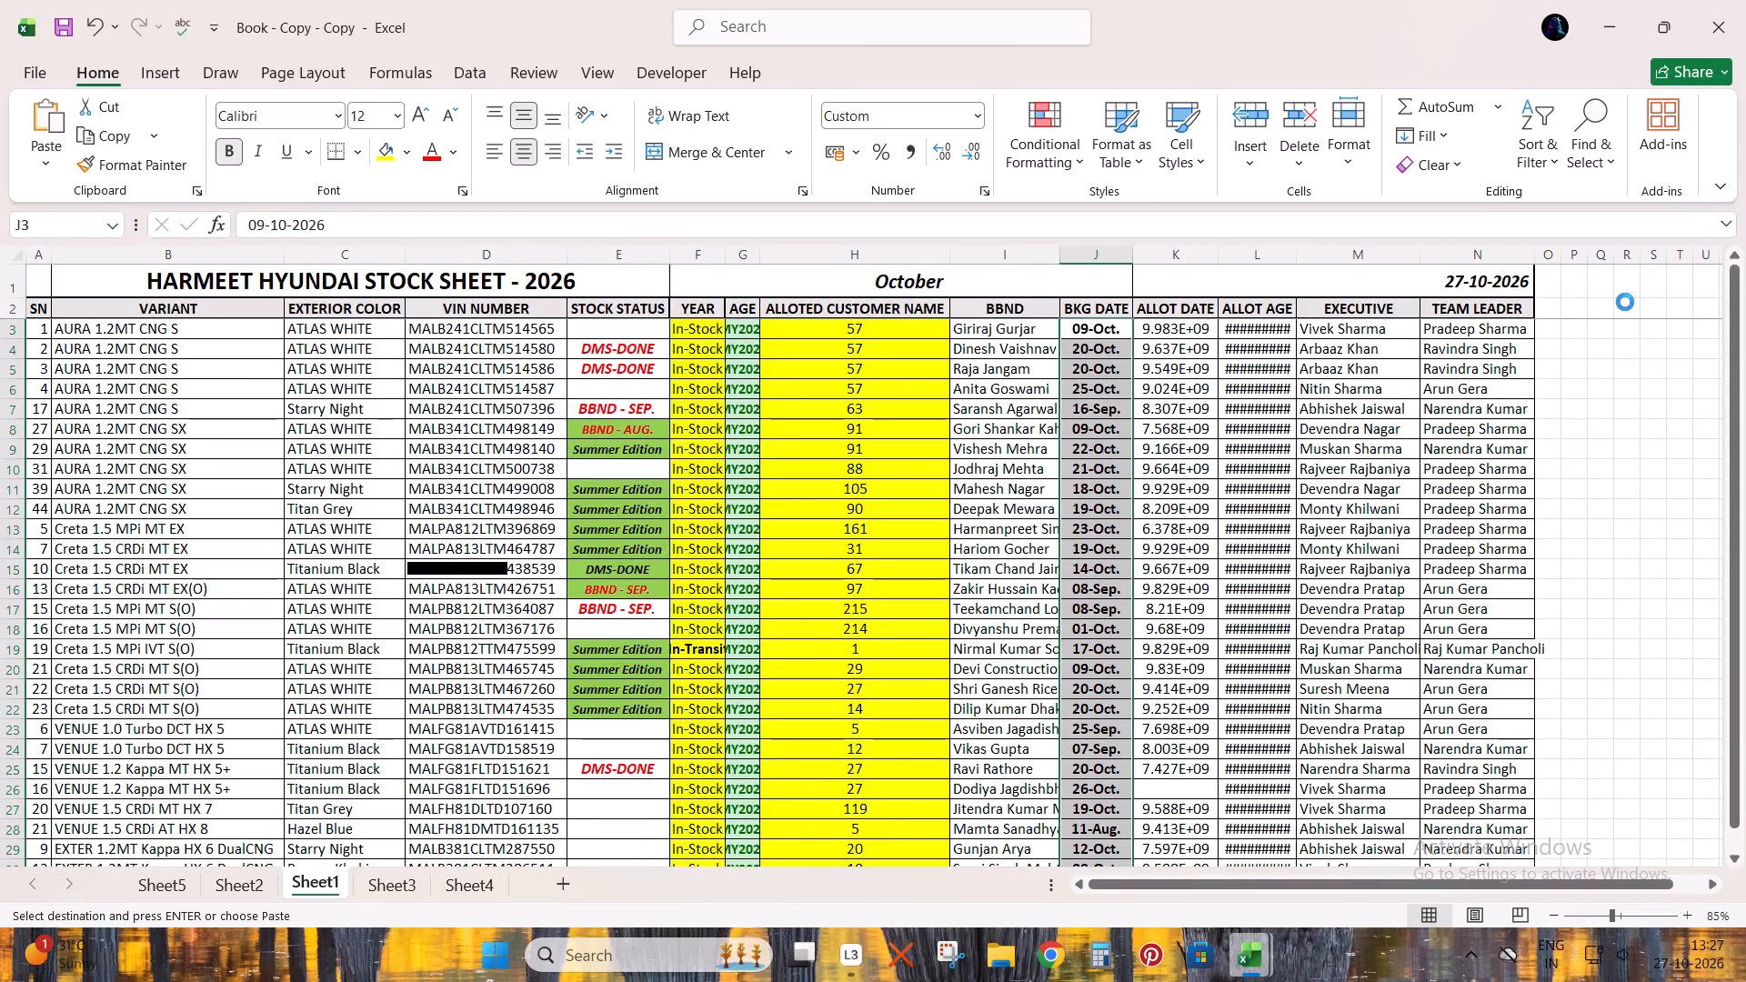
# Delete the phone number cells under ALLOT DATE in column K from row 3 down, shifting the remaining cells left.
pyautogui.press('Right')
pyautogui.press('Up')
pyautogui.press('Right')
pyautogui.press('Down')
pyautogui.hotkey('ctrl', 'shift', 'Down')
pyautogui.hotkey('ctrl', 'shift', 'Down')
pyautogui.hotkey('ctrl', 'shift', 'Down')
pyautogui.hotkey('ctrl', 'shift', 'Down')
pyautogui.hotkey('ctrl', 'shift', 'Down')
pyautogui.hotkey('ctrl', 'shift', 'Down')
pyautogui.hotkey('ctrl', 'shift', 'Down')
pyautogui.hotkey('ctrl', 'shift', 'Down')
pyautogui.hotkey('ctrl', 'shift', 'Down')
pyautogui.hotkey('ctrl', 'shift', 'Down')
pyautogui.hotkey('ctrl', 'shift', 'Down')
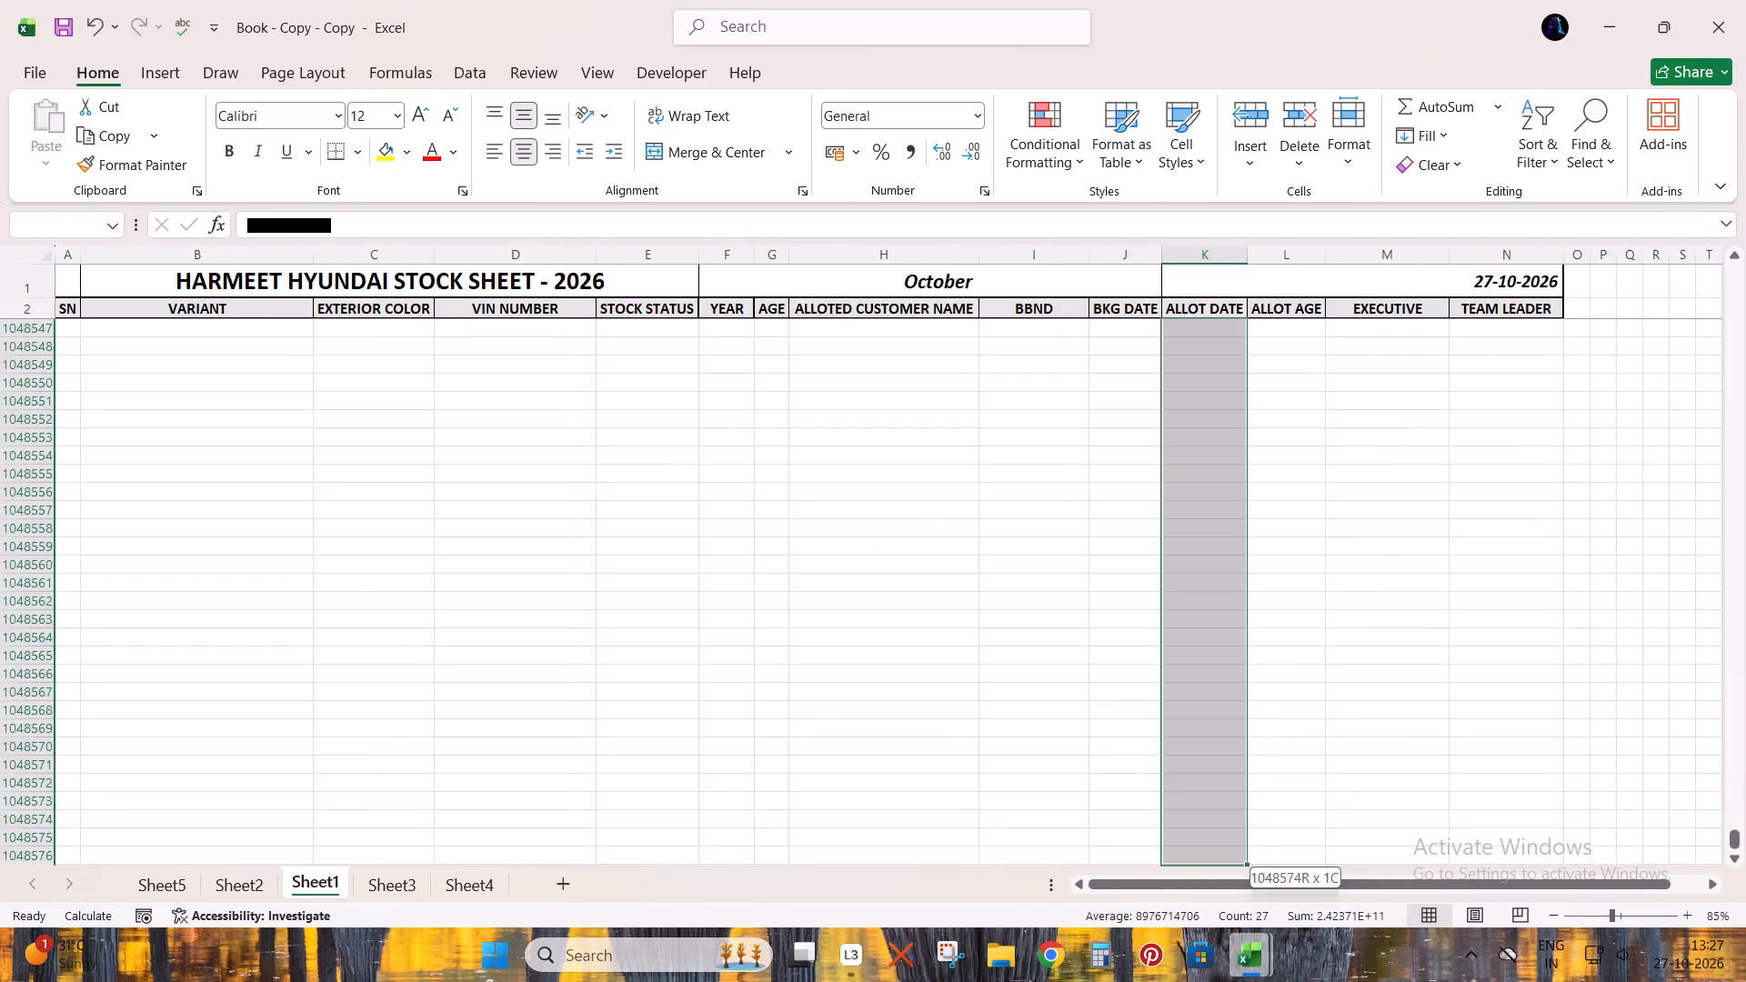
pyautogui.hotkey('ctrl', 'shift', 'Up')
pyautogui.hotkey('ctrl', '-')
pyautogui.press('Return')
# Insert blank cells in the ALLOT AGE column from L3 to the end of the list, shifting existing cells right.
pyautogui.press('Right')
pyautogui.press('Up')
pyautogui.press('Down')
pyautogui.hotkey('ctrl', 'shift', 'Down')
pyautogui.hotkey('ctrl', '+')
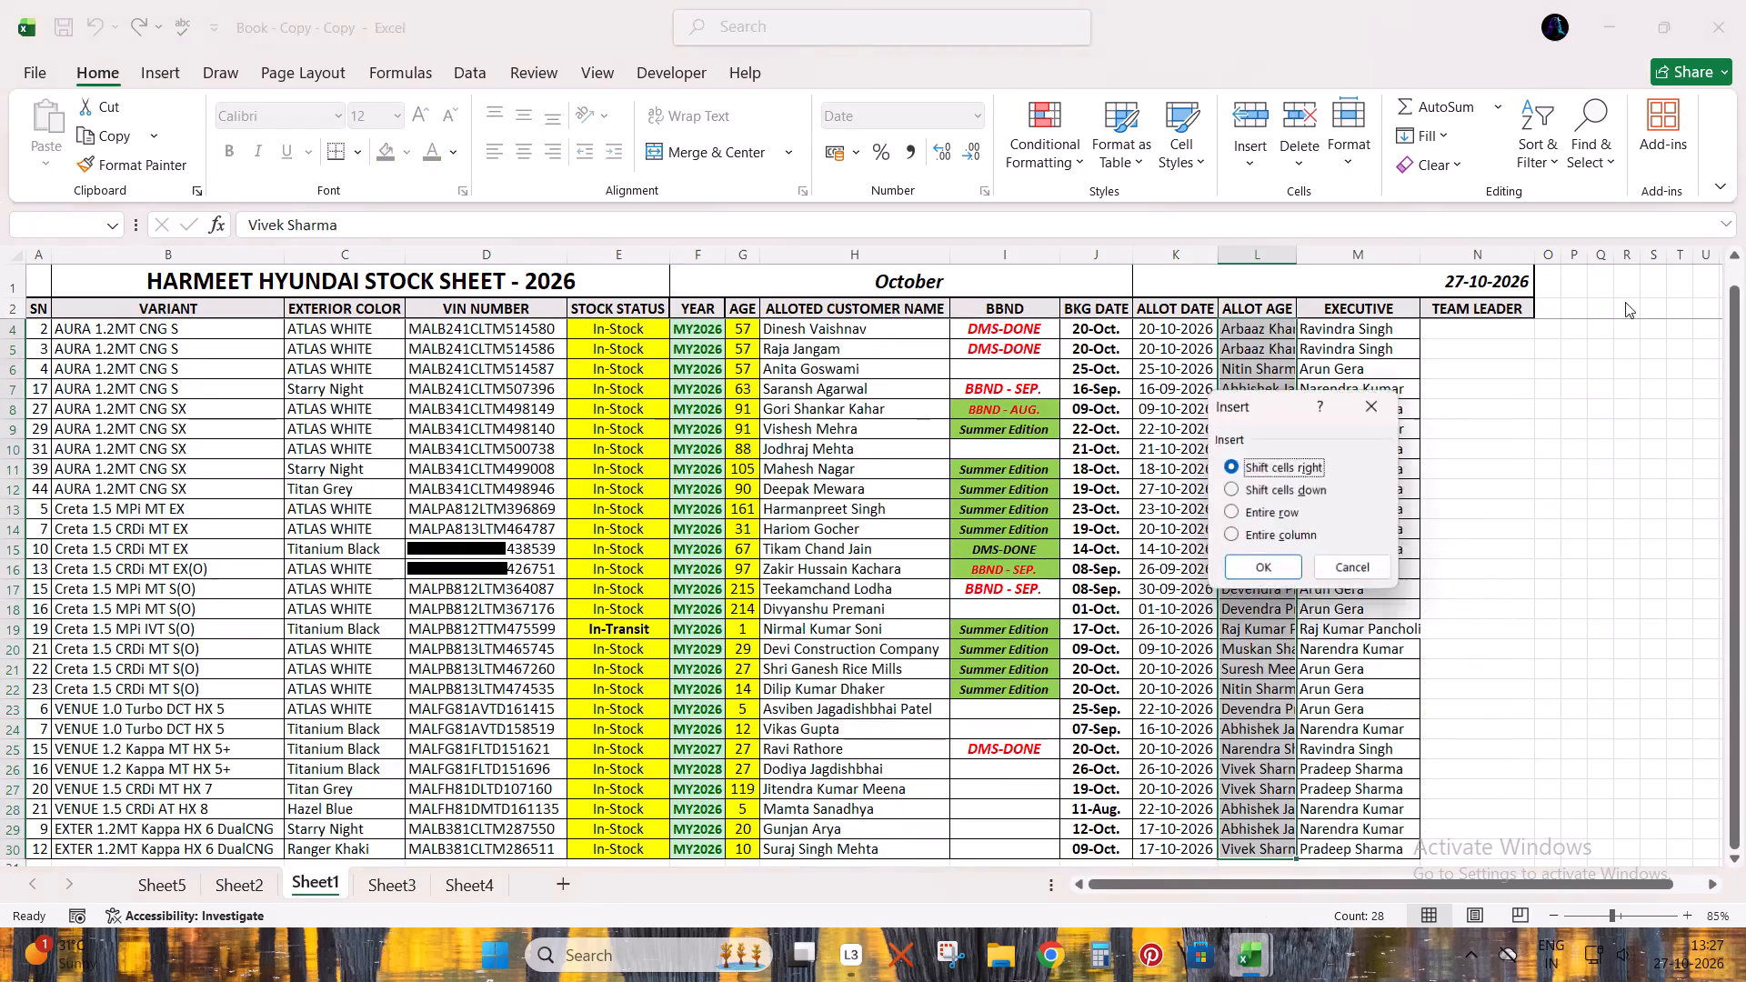
pyautogui.press('Return')
# Enter the formula =TODAY()-K3 in ALLOT AGE cell L3.
pyautogui.press('Up')
pyautogui.press('Down')
pyautogui.write('=to')
pyautogui.press('Tab')
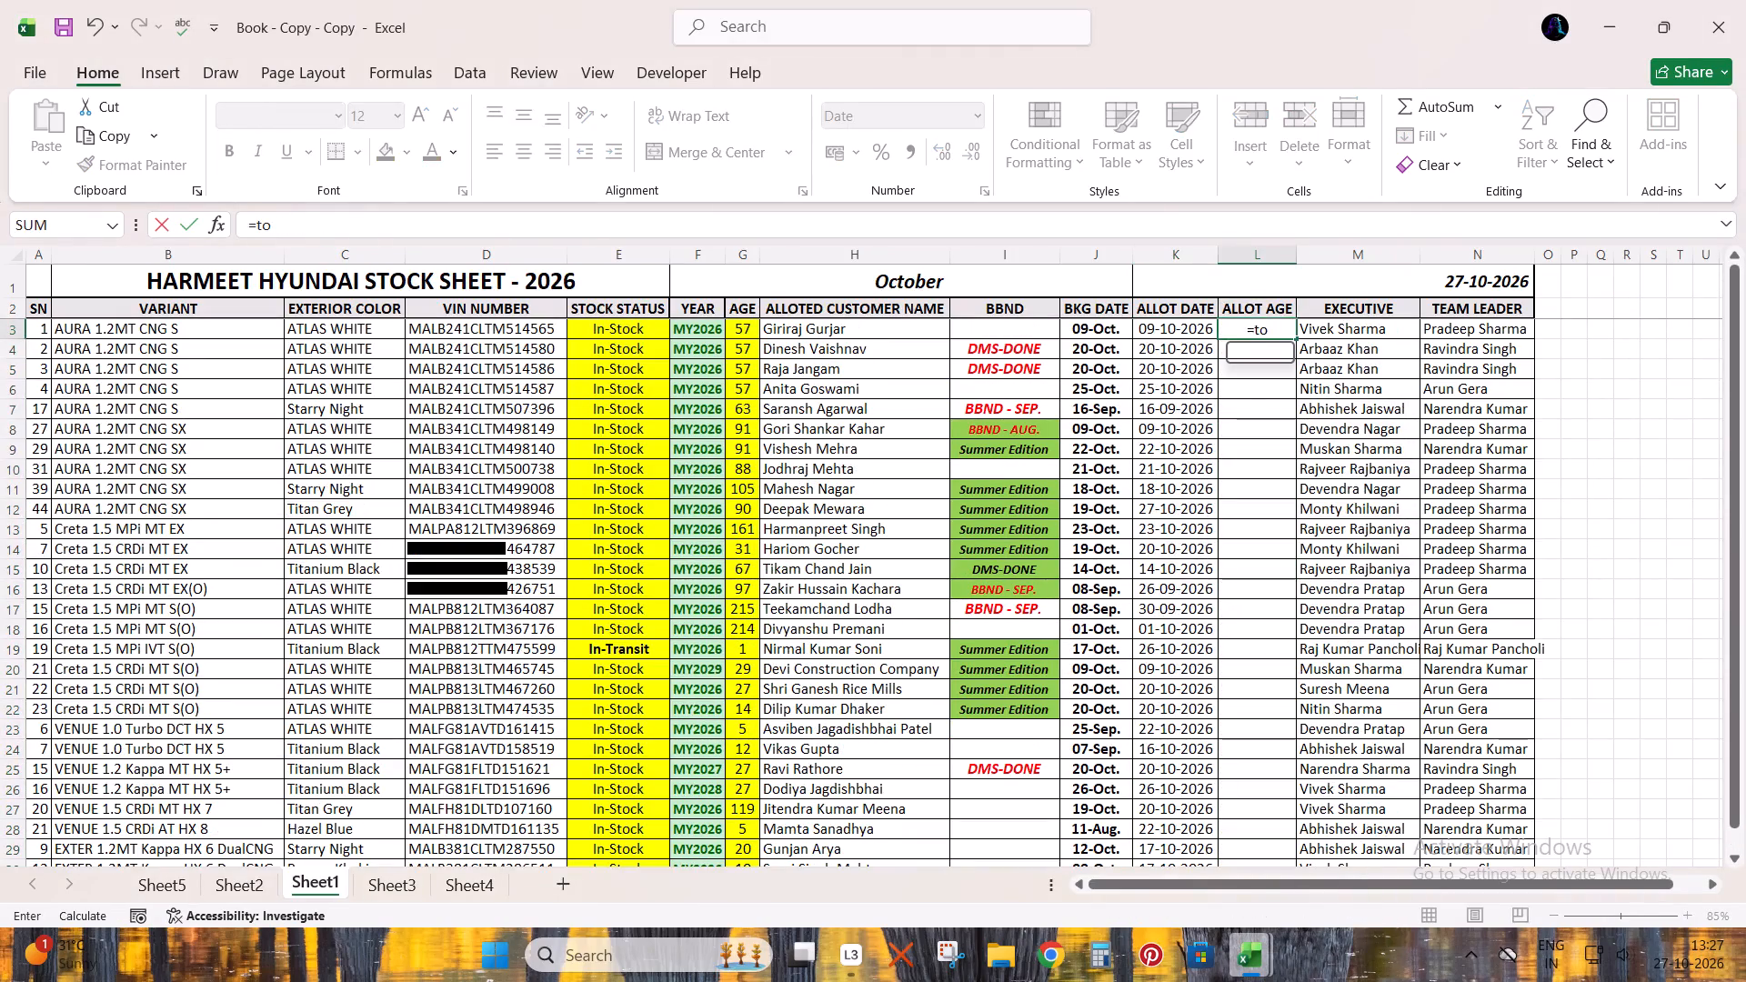
pyautogui.write(')-')
pyautogui.press('Left')
pyautogui.press('Return')
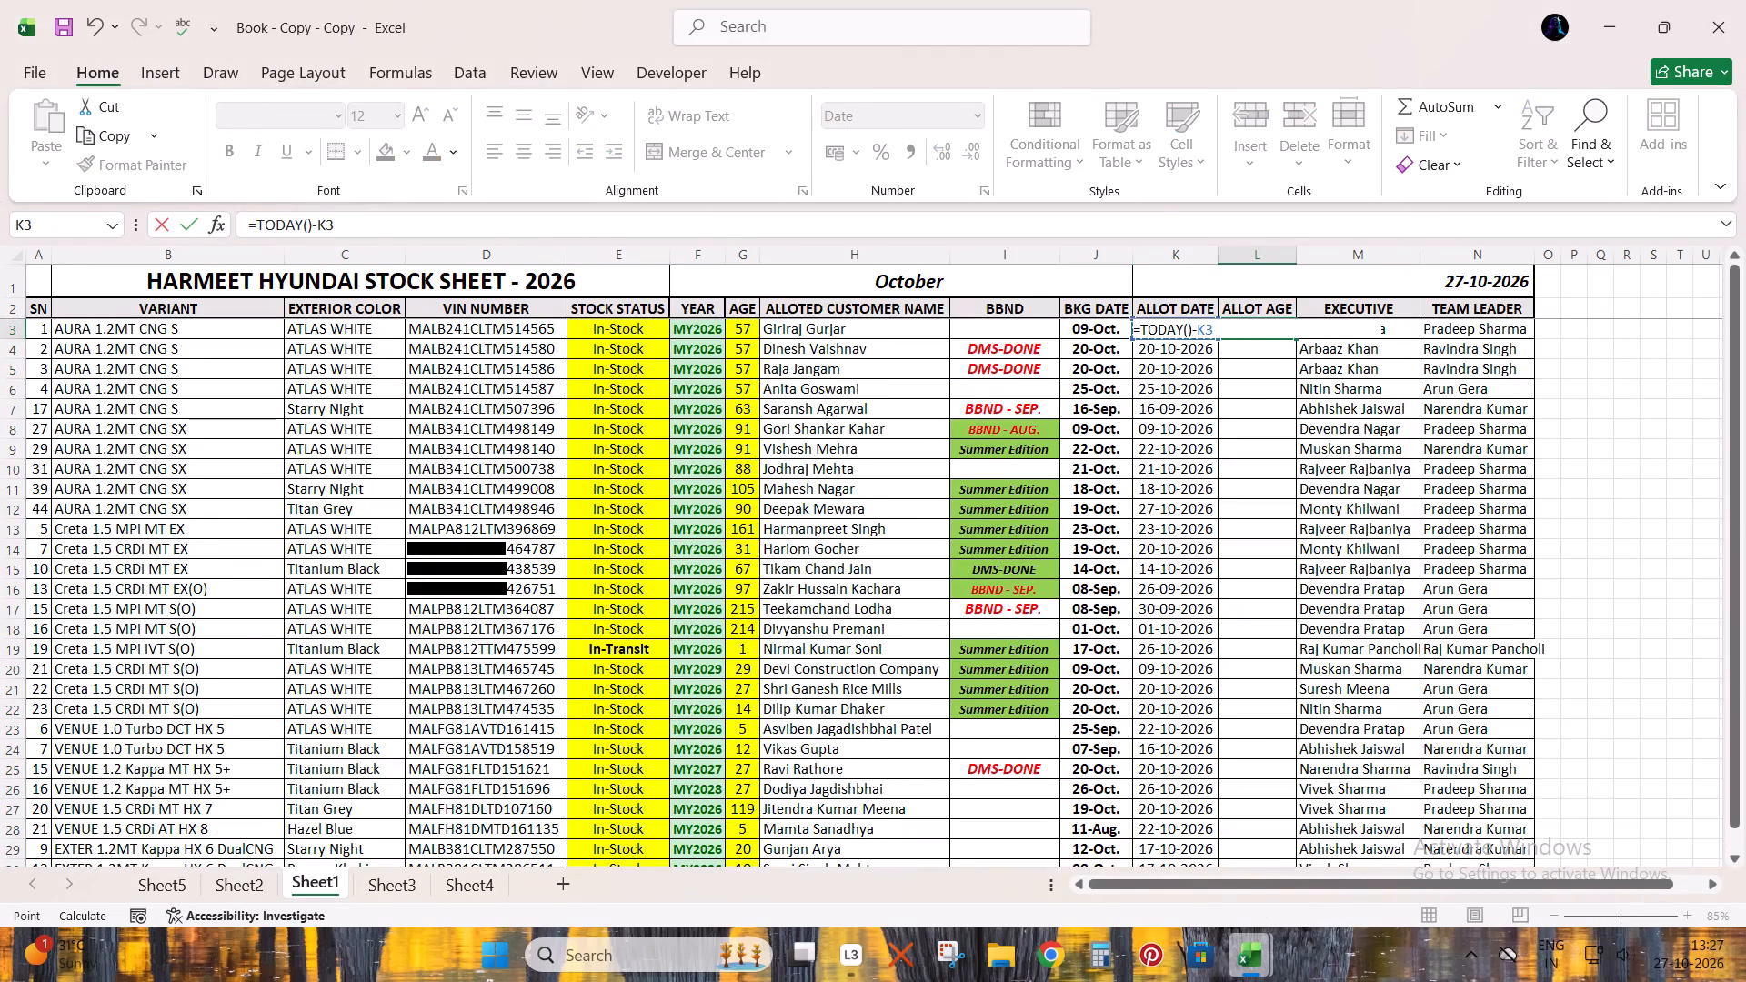
pyautogui.press('Return')
# Format L3 as General and fill its formula down the ALLOT AGE column to the end of the list.
pyautogui.press('Up')
pyautogui.press('Up')
pyautogui.press('Up')
pyautogui.press('Down')
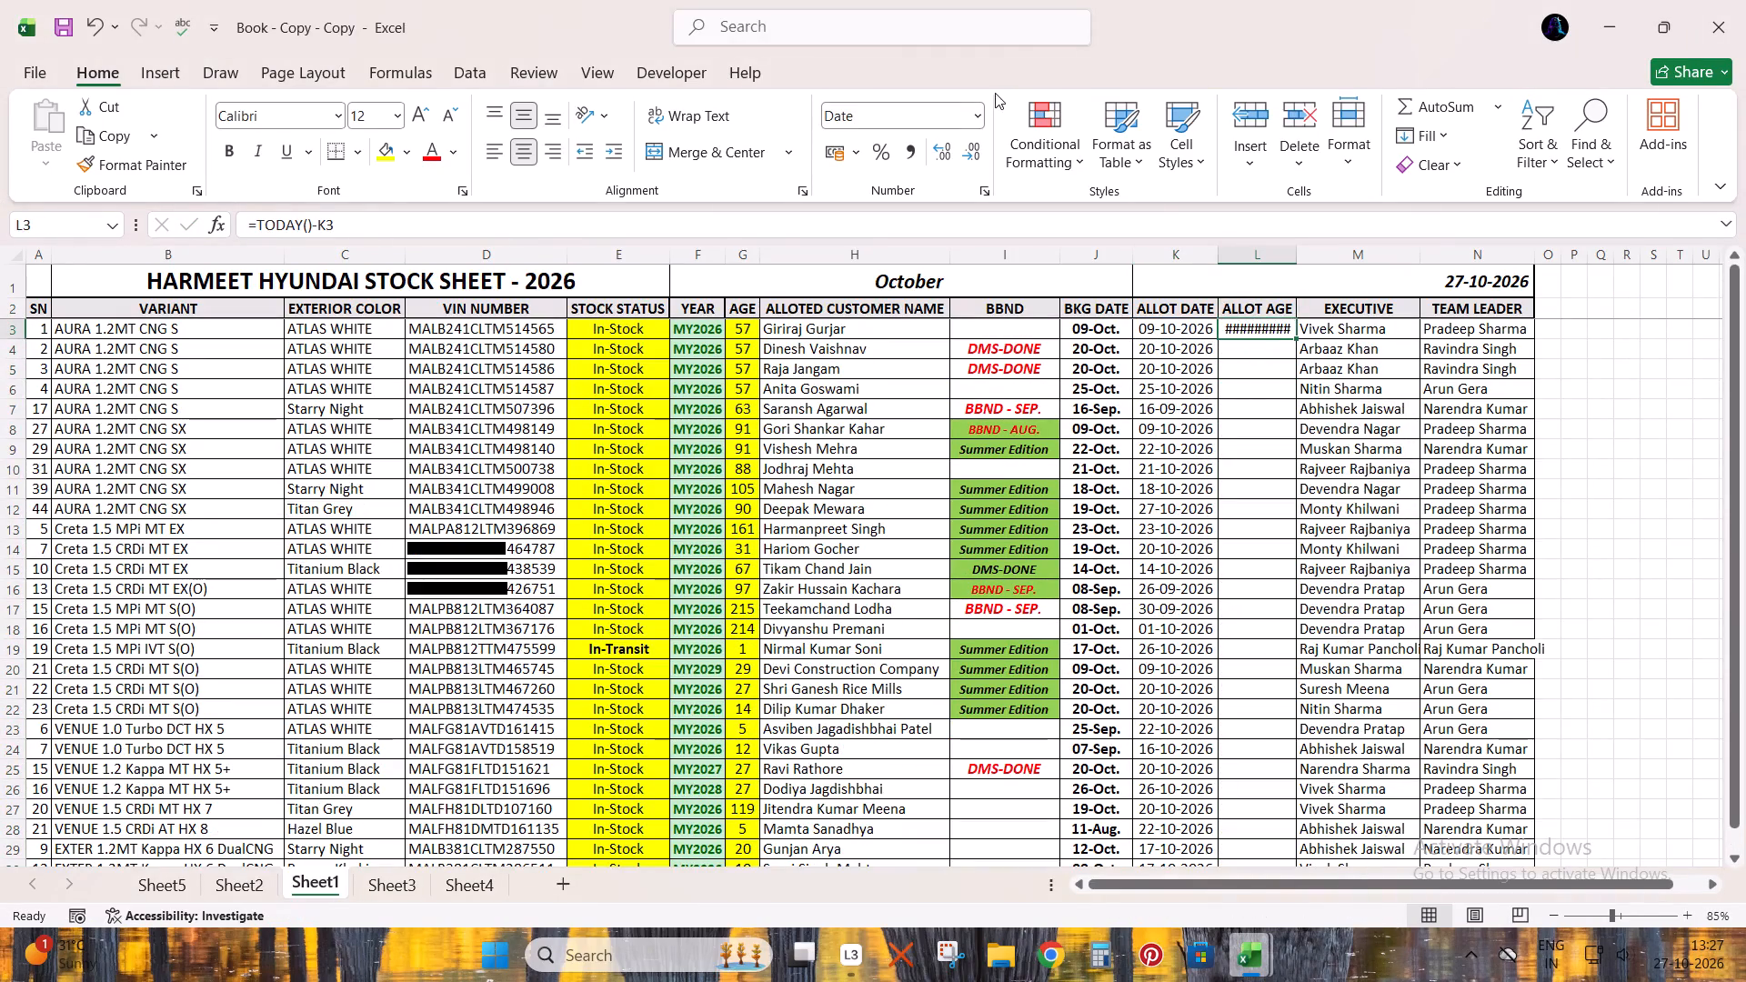
pyautogui.click(980, 112)
pyautogui.click(958, 194)
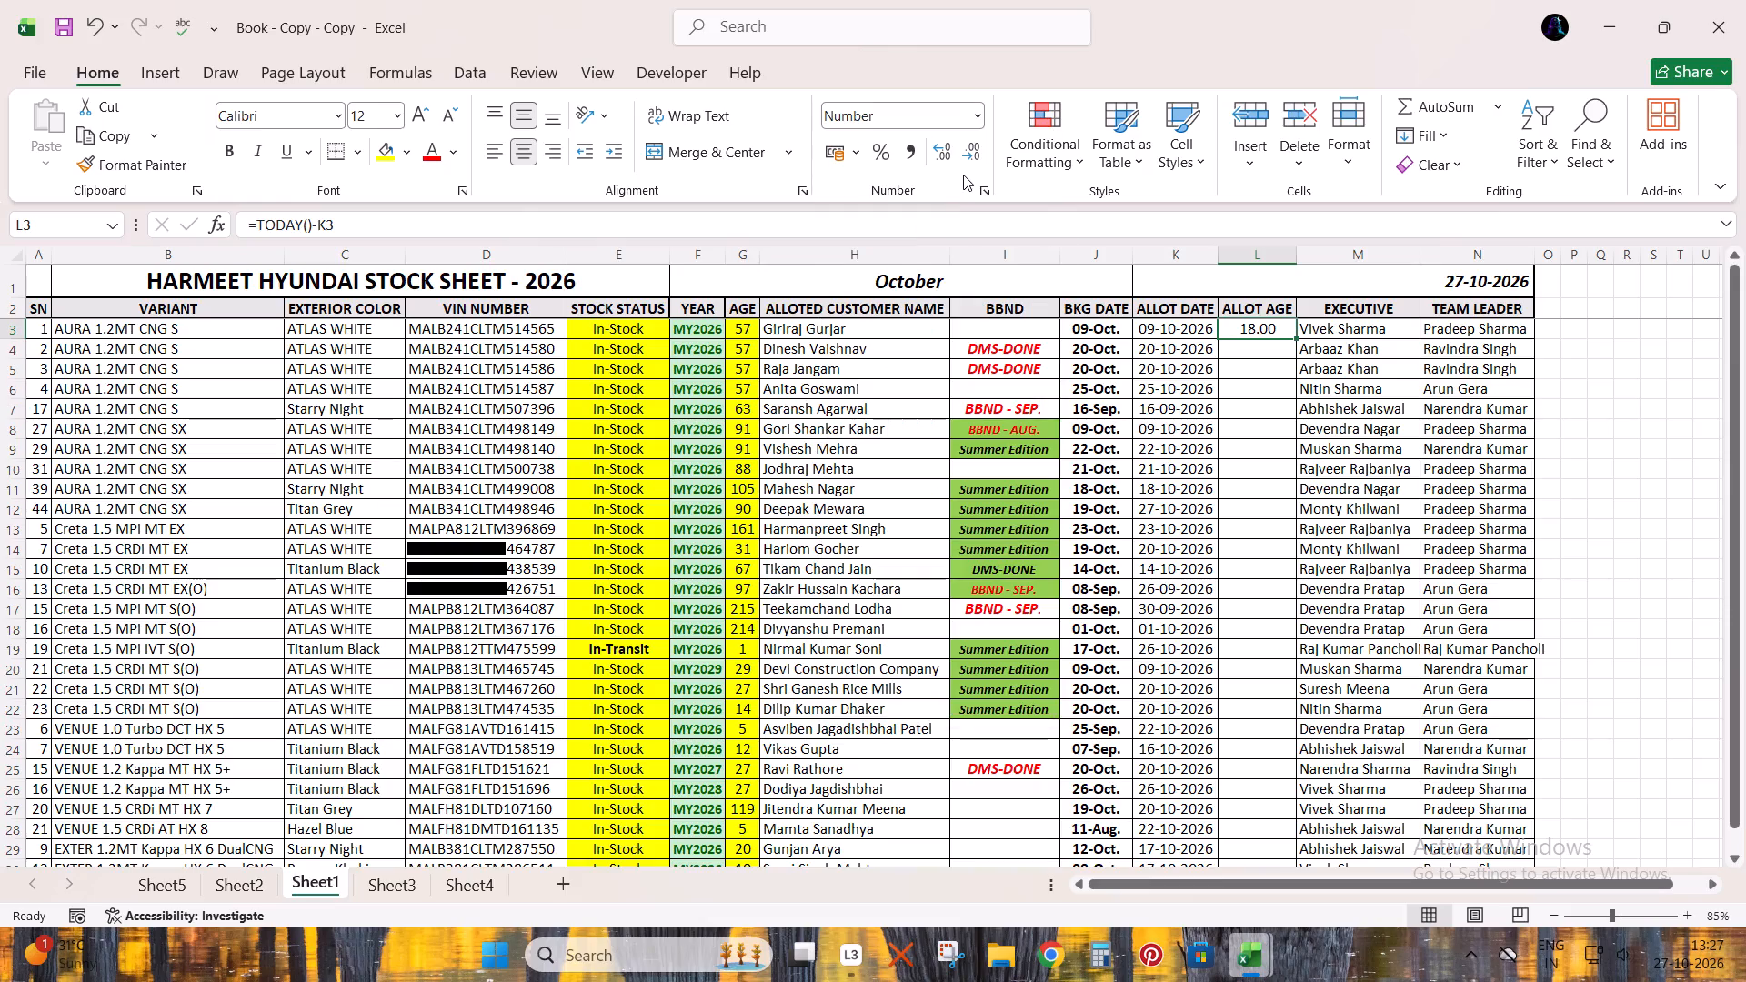
pyautogui.click(980, 109)
pyautogui.click(968, 147)
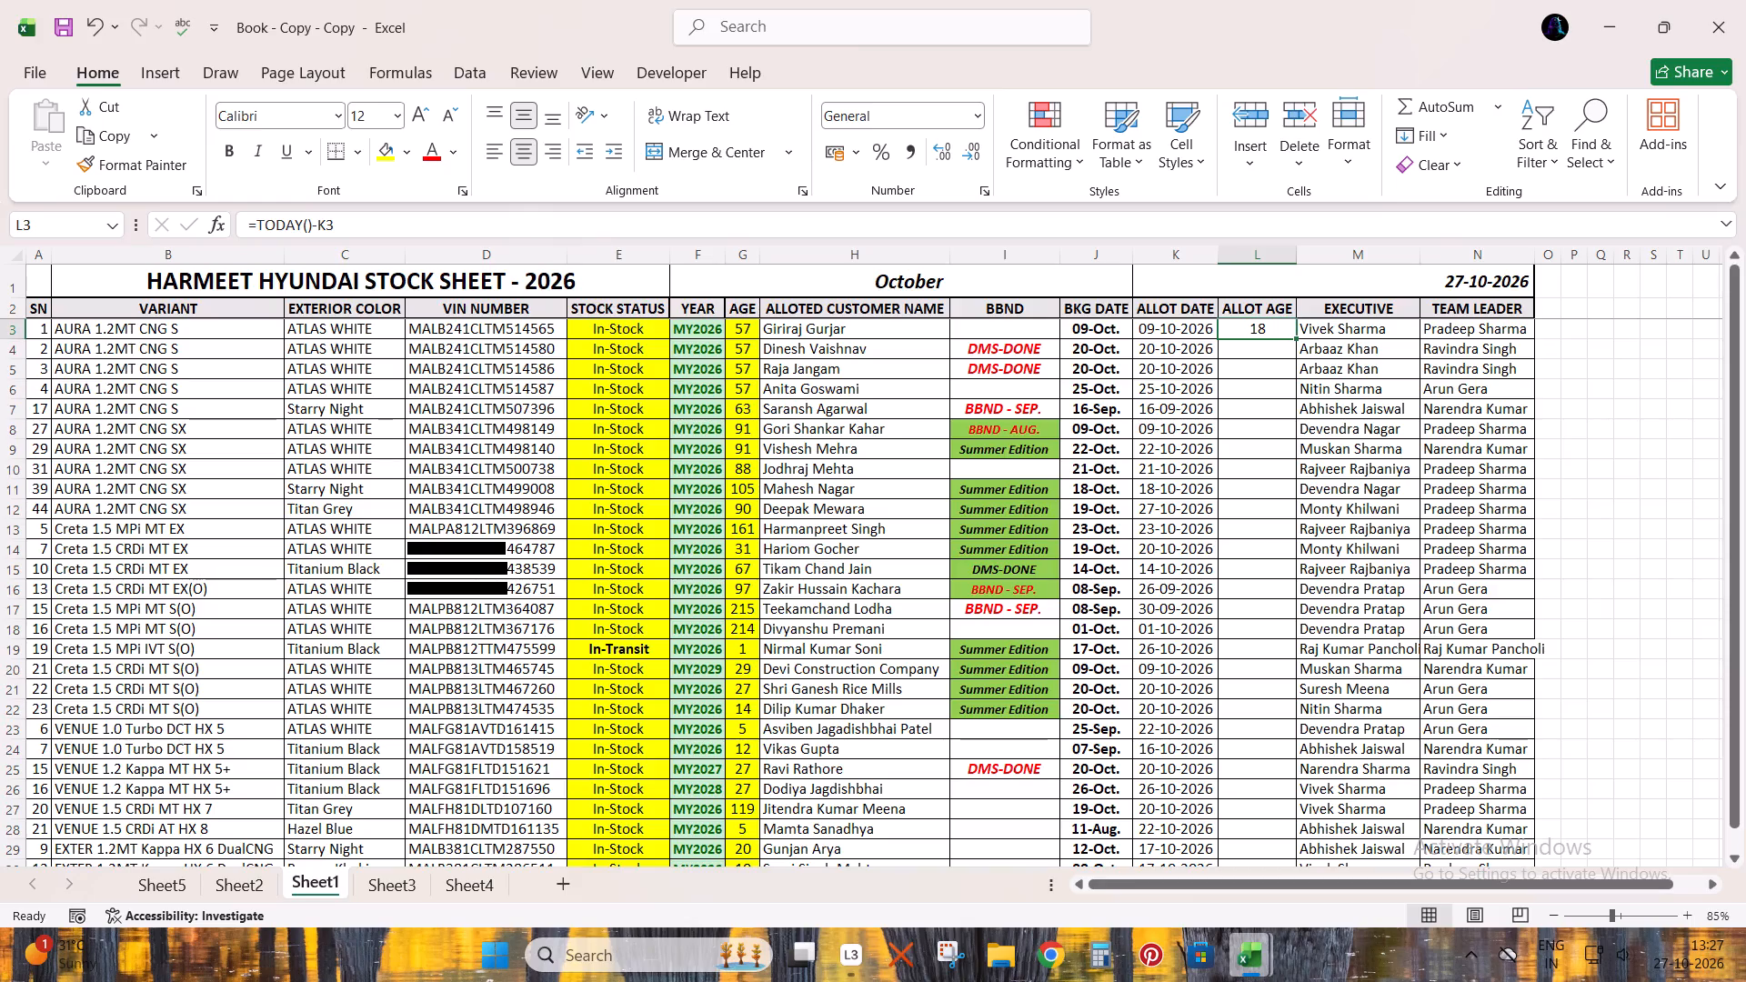
pyautogui.doubleClick(1294, 337)
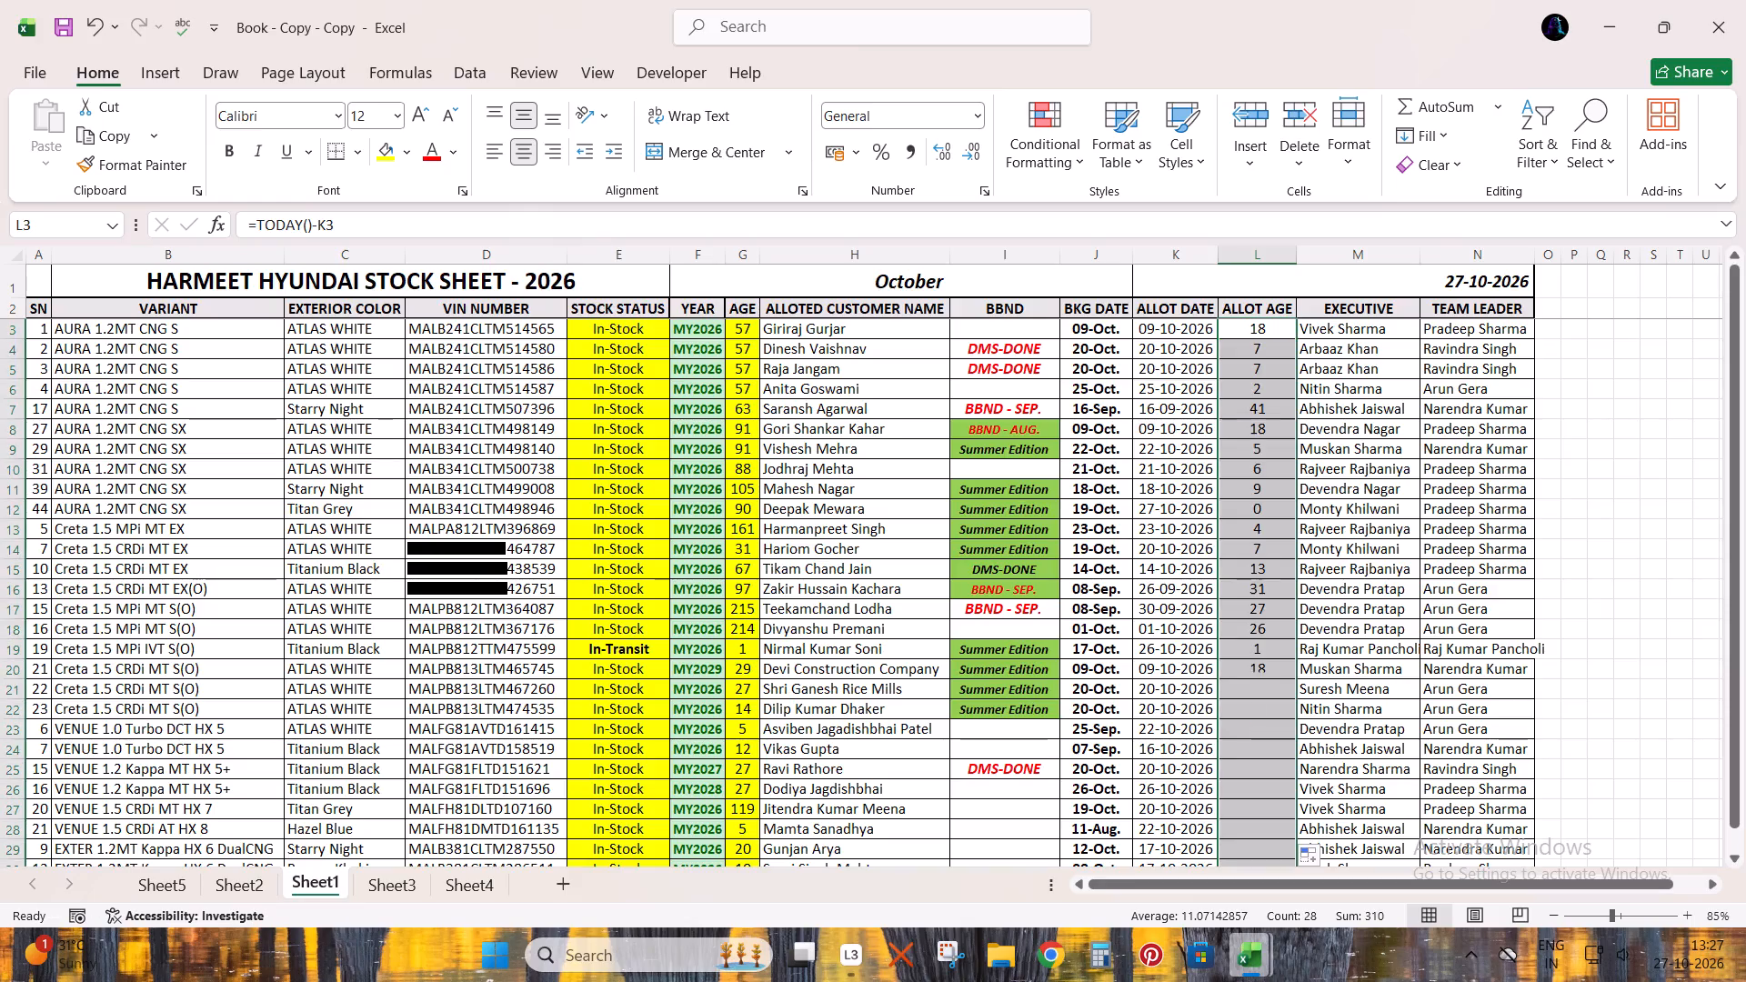
# Renumber the SN column sequentially by entering 1 and 2 in A3 and A4 and filling the series down.
pyautogui.press('Up')
pyautogui.hotkey('ctrl', 'Left')
pyautogui.press('Down')
pyautogui.press('1')
pyautogui.press('Return')
pyautogui.press('2')
pyautogui.press('Up')
pyautogui.hotkey('shift', 'Down')
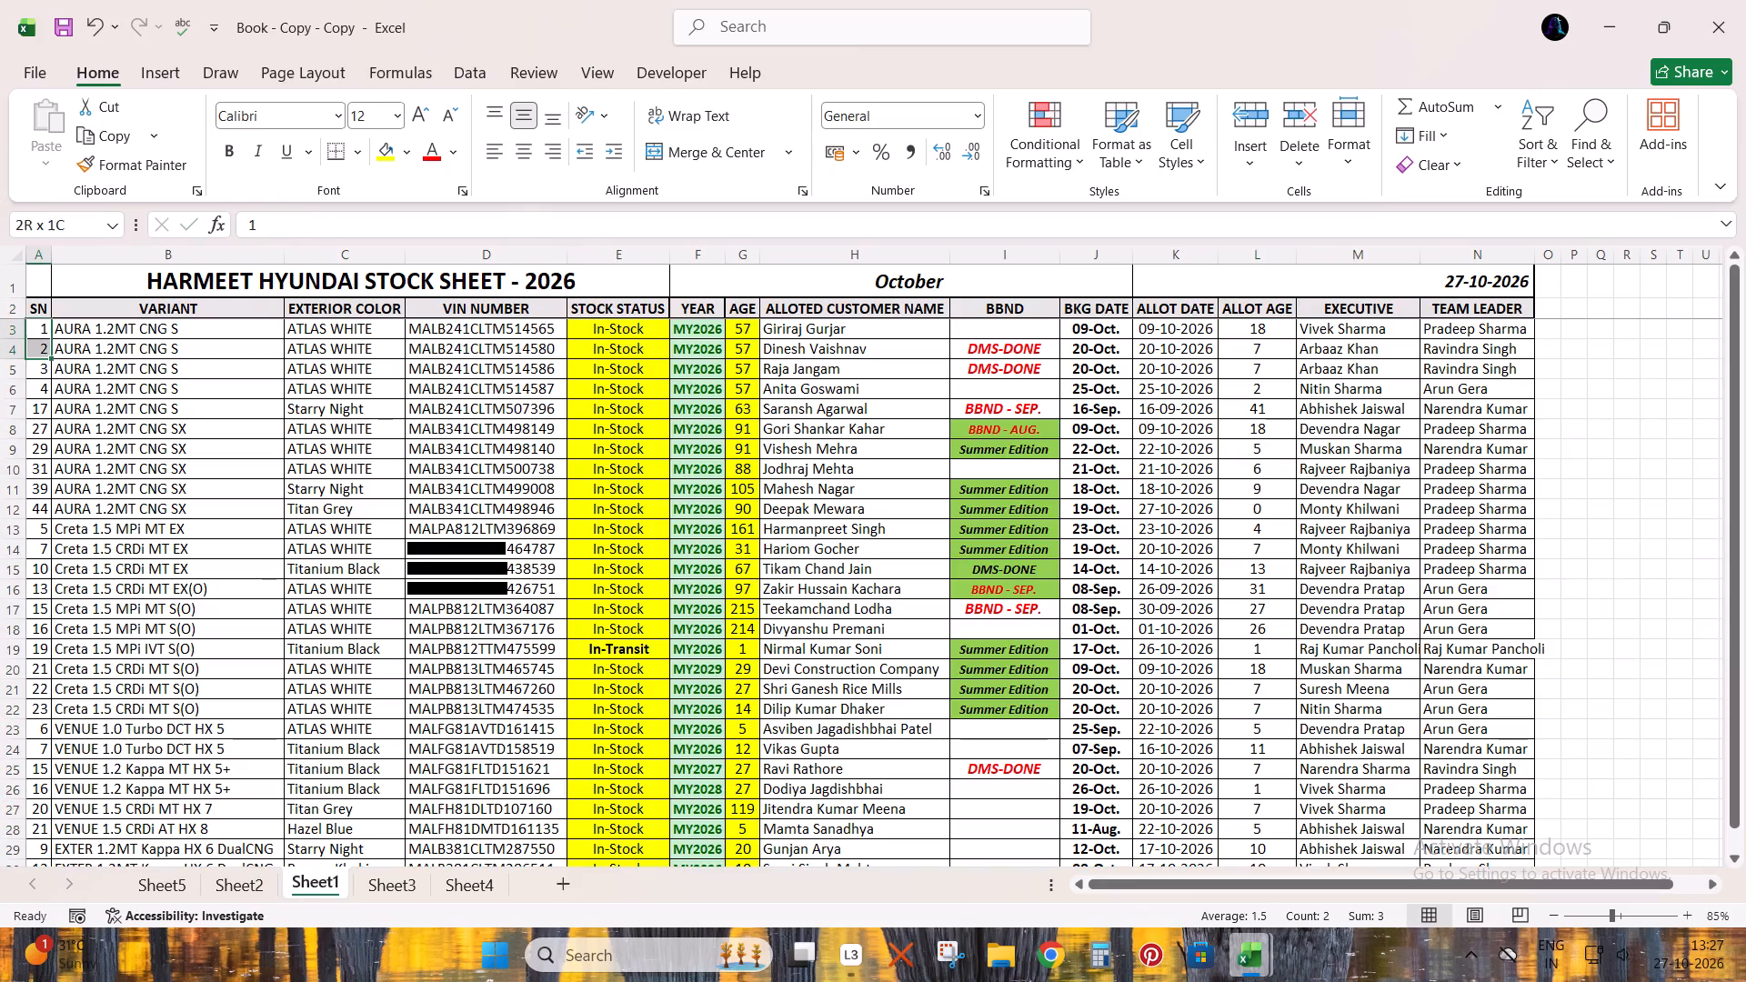
pyautogui.doubleClick(52, 358)
# Select the whole Sheet1 table, save the workbook, and apply borders to the table.
pyautogui.click(238, 420)
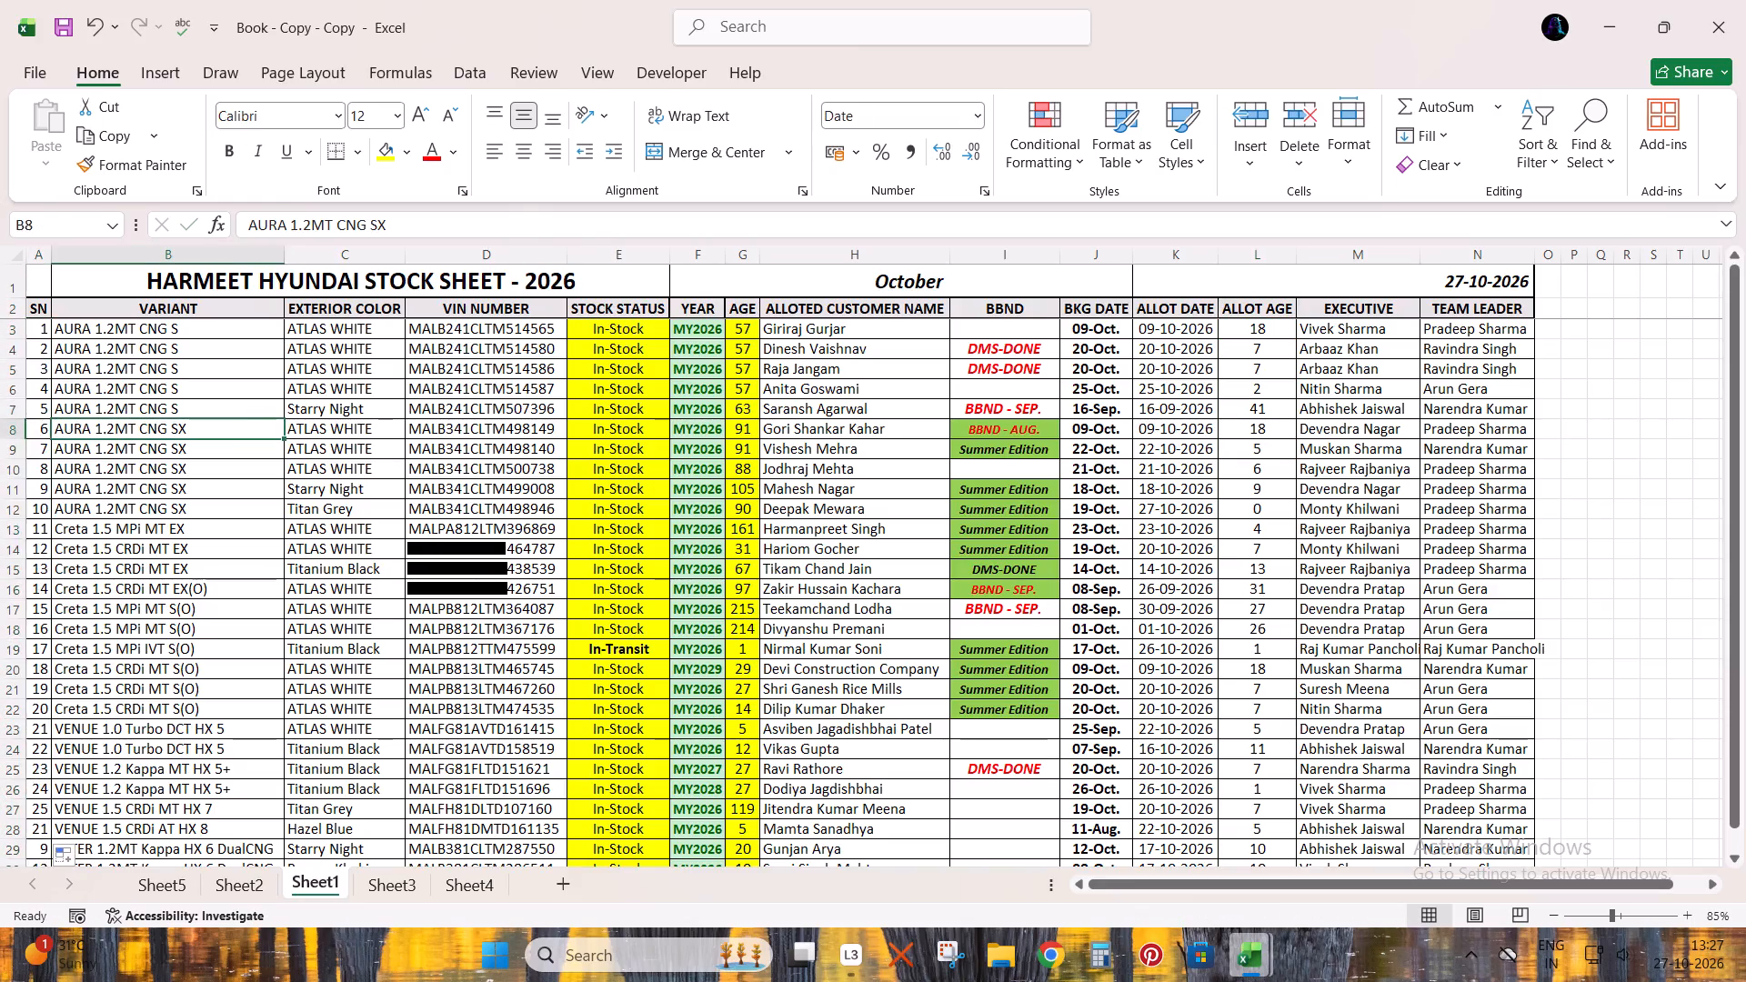
pyautogui.hotkey('ctrl', 'a')
pyautogui.hotkey('ctrl', 's')
pyautogui.click(359, 158)
pyautogui.click(396, 455)
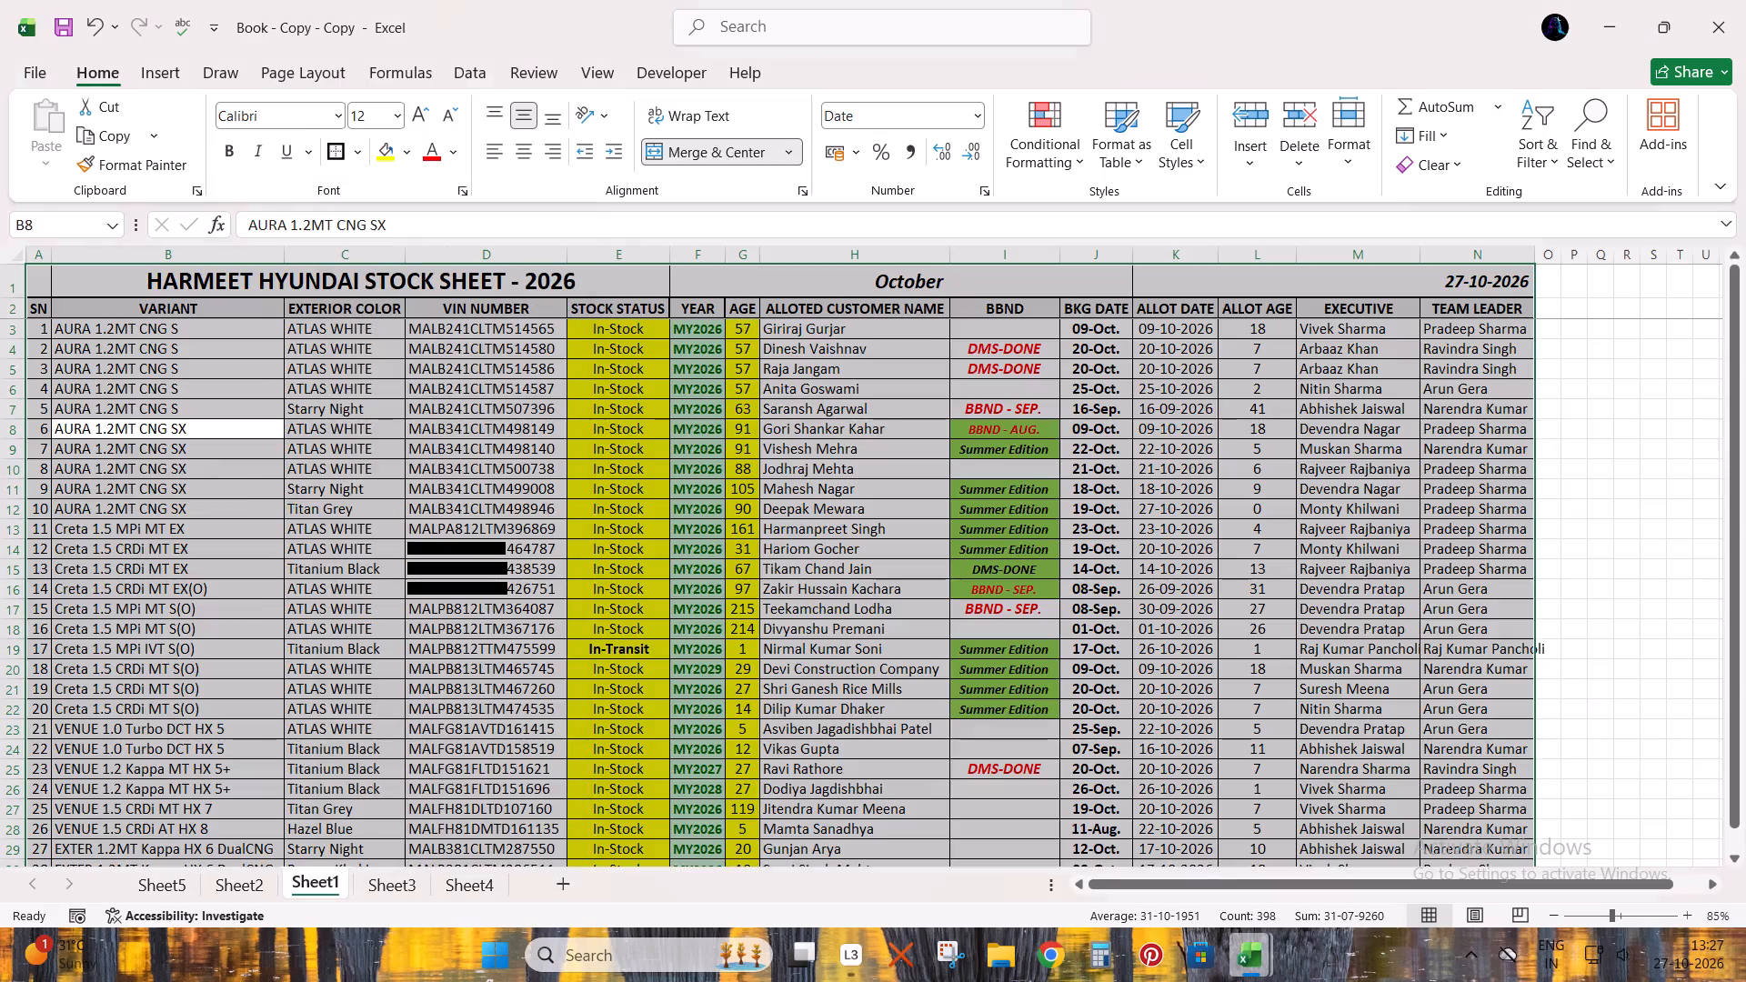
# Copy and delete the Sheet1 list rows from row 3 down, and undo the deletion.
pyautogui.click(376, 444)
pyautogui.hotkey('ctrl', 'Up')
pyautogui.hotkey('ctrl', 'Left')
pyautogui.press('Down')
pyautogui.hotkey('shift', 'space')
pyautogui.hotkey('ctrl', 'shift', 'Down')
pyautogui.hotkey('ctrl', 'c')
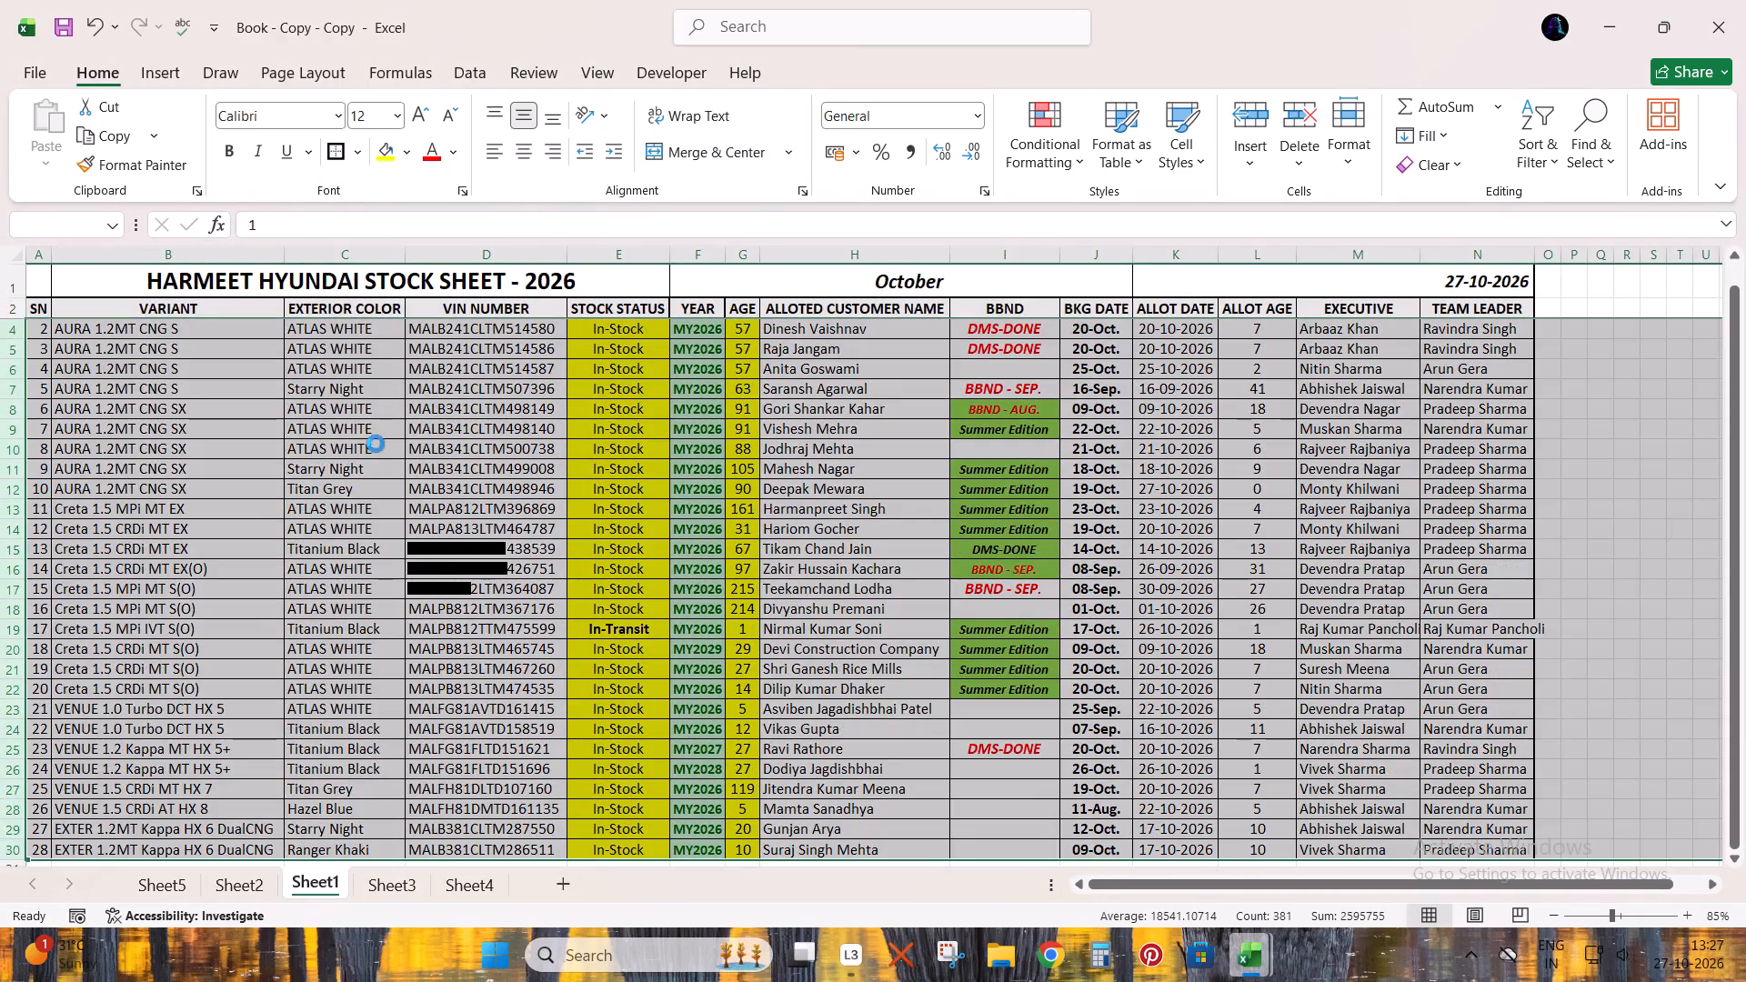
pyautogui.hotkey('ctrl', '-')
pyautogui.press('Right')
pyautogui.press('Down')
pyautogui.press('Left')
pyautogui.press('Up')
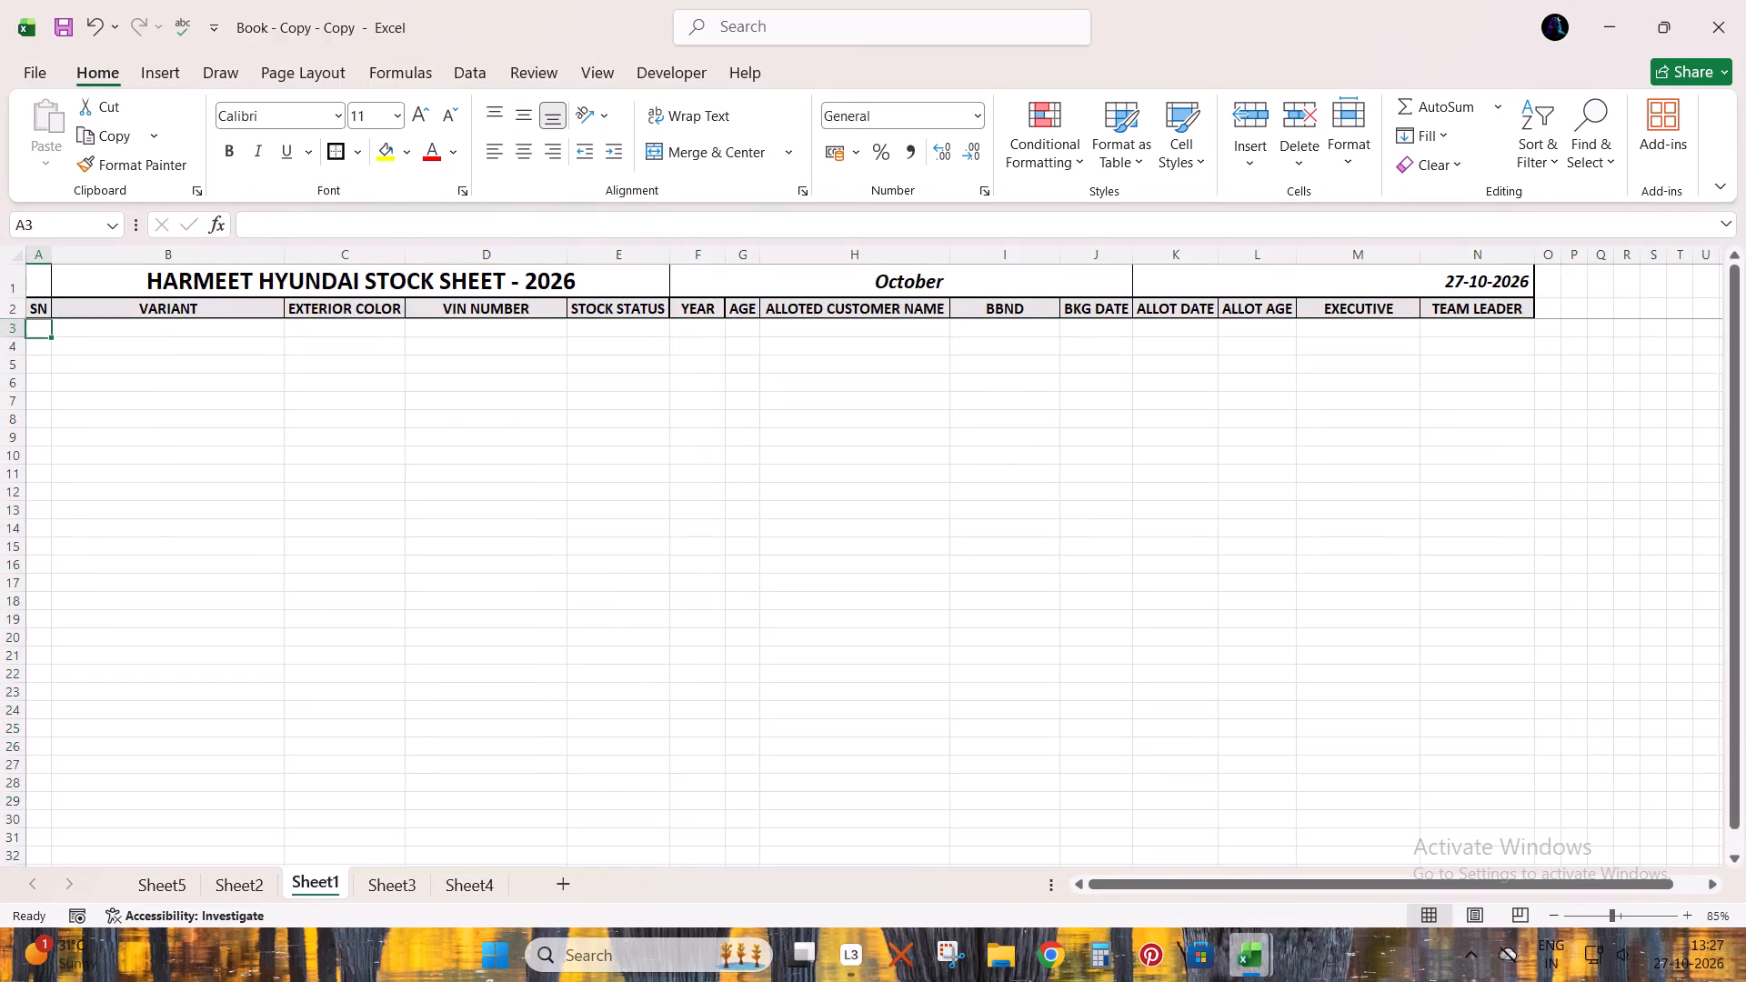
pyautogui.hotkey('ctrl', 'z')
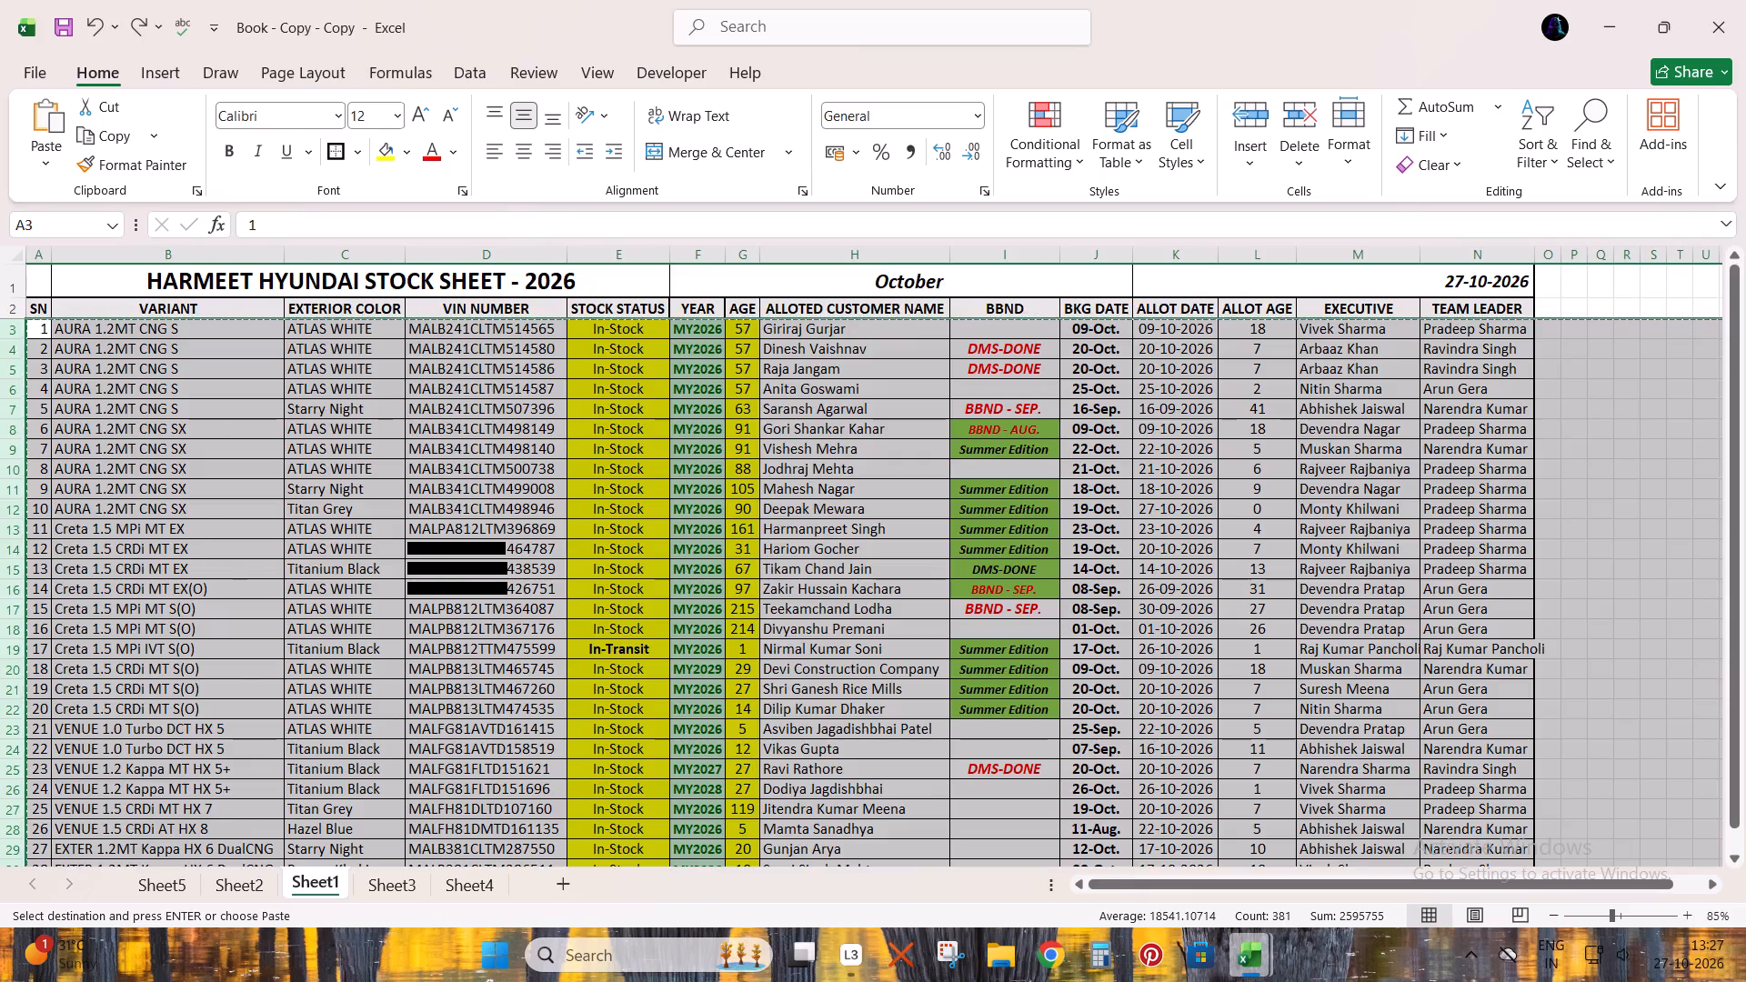
# Copy all Sheet1 list rows from row 3 down and paste them into Sheet2 from A3, over the existing list.
pyautogui.press('Right')
pyautogui.press('Up')
pyautogui.press('Left')
pyautogui.press('Down')
pyautogui.hotkey('shift', 'space')
pyautogui.hotkey('ctrl', 'shift', 'Down')
pyautogui.hotkey('ctrl', 'c')
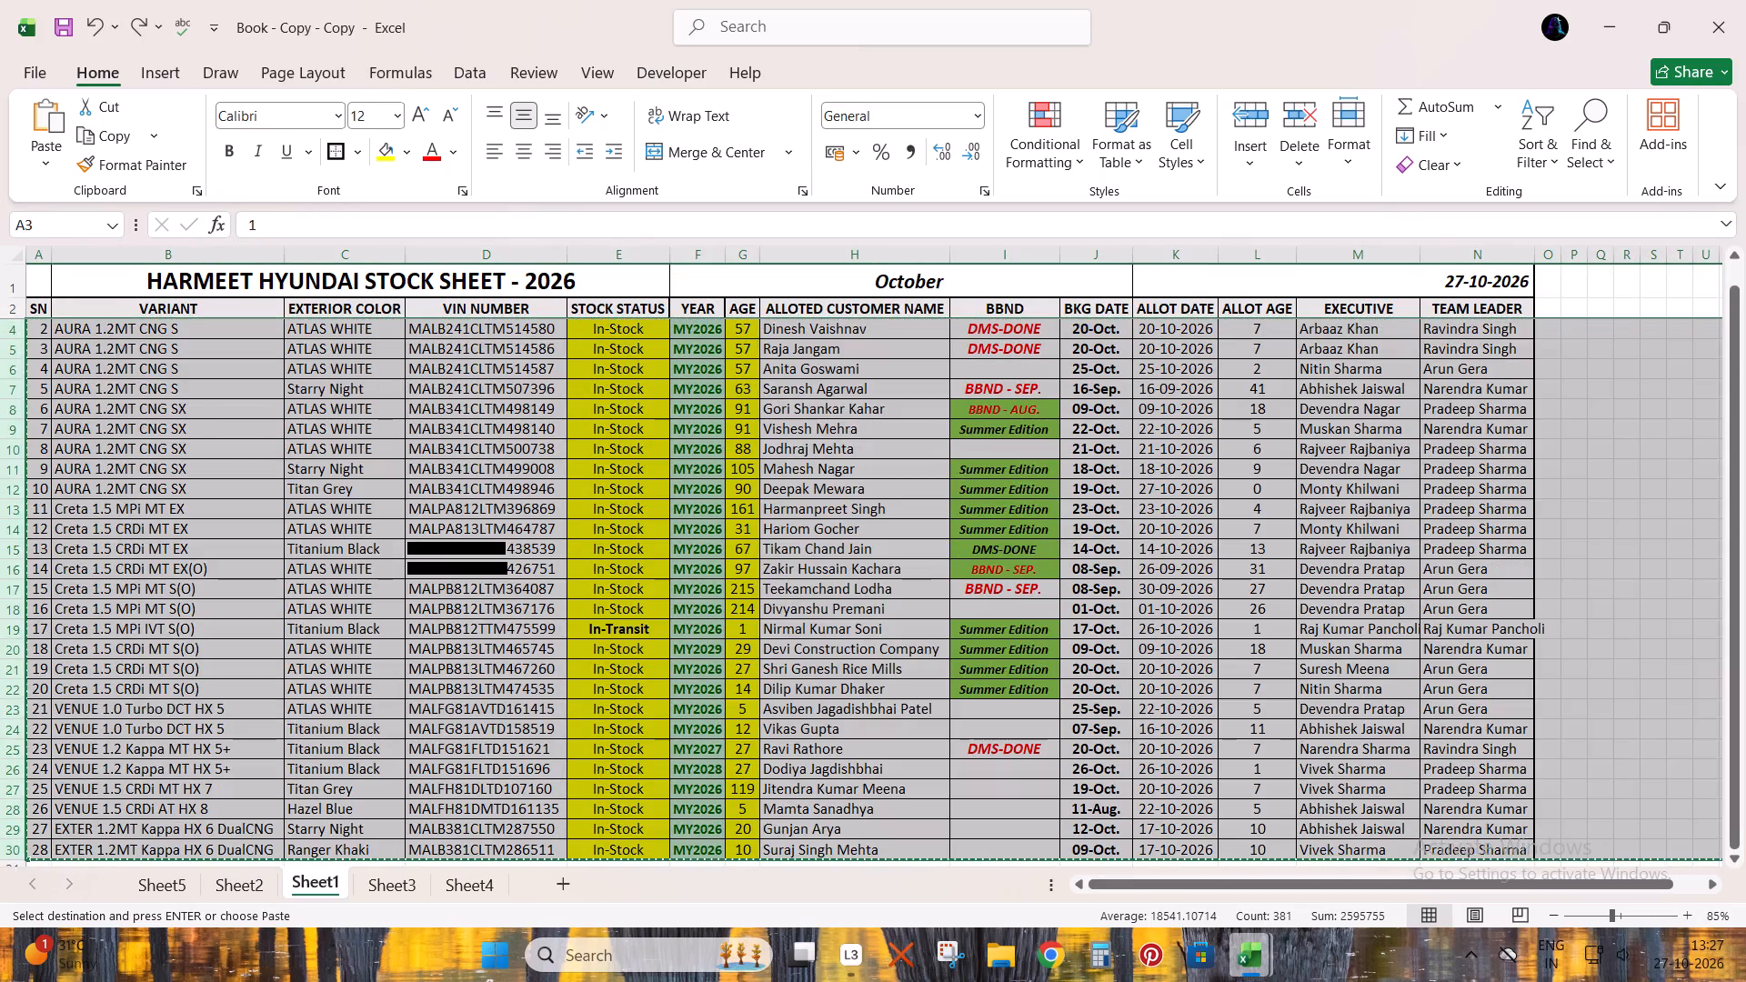
pyautogui.hotkey('ctrl', 'pageup')
pyautogui.hotkey('ctrl', 'Up')
pyautogui.hotkey('ctrl', 'Left')
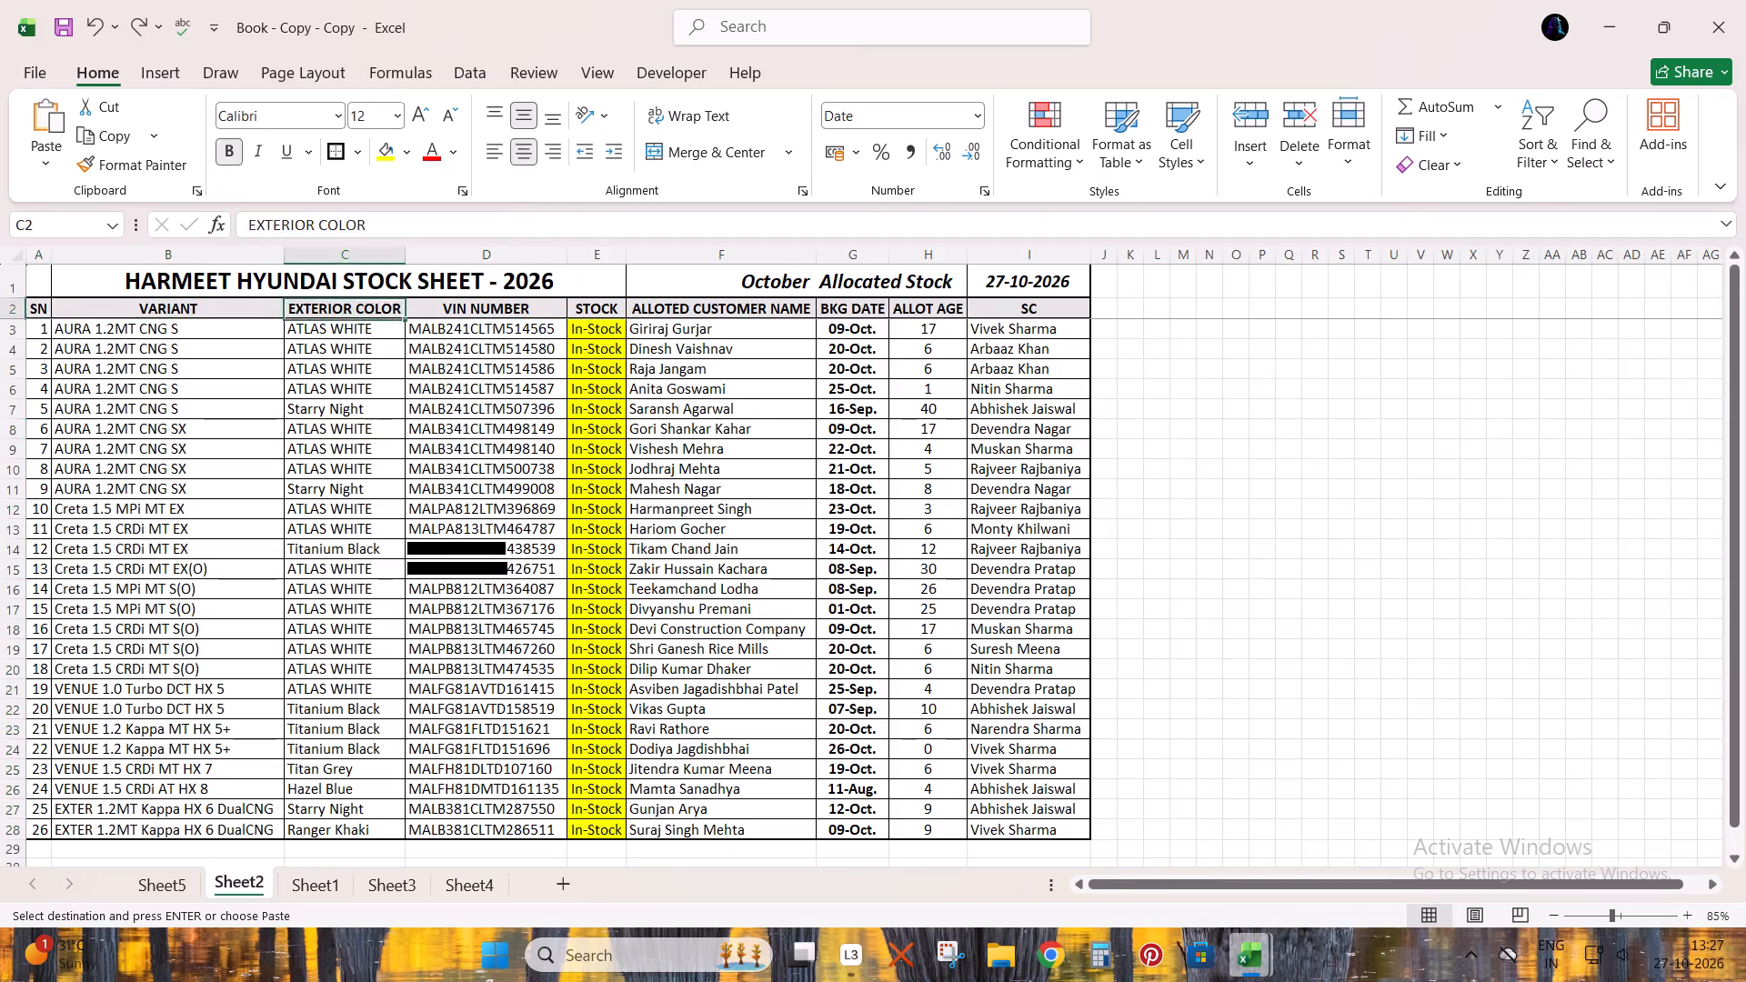
pyautogui.press('Down')
pyautogui.hotkey('ctrl', 'v')
# Delete the pasted year and age cells in columns F and G of Sheet2 from row 3 down, shifting the rest left.
pyautogui.press('Right')
pyautogui.press('Up')
pyautogui.press('Right')
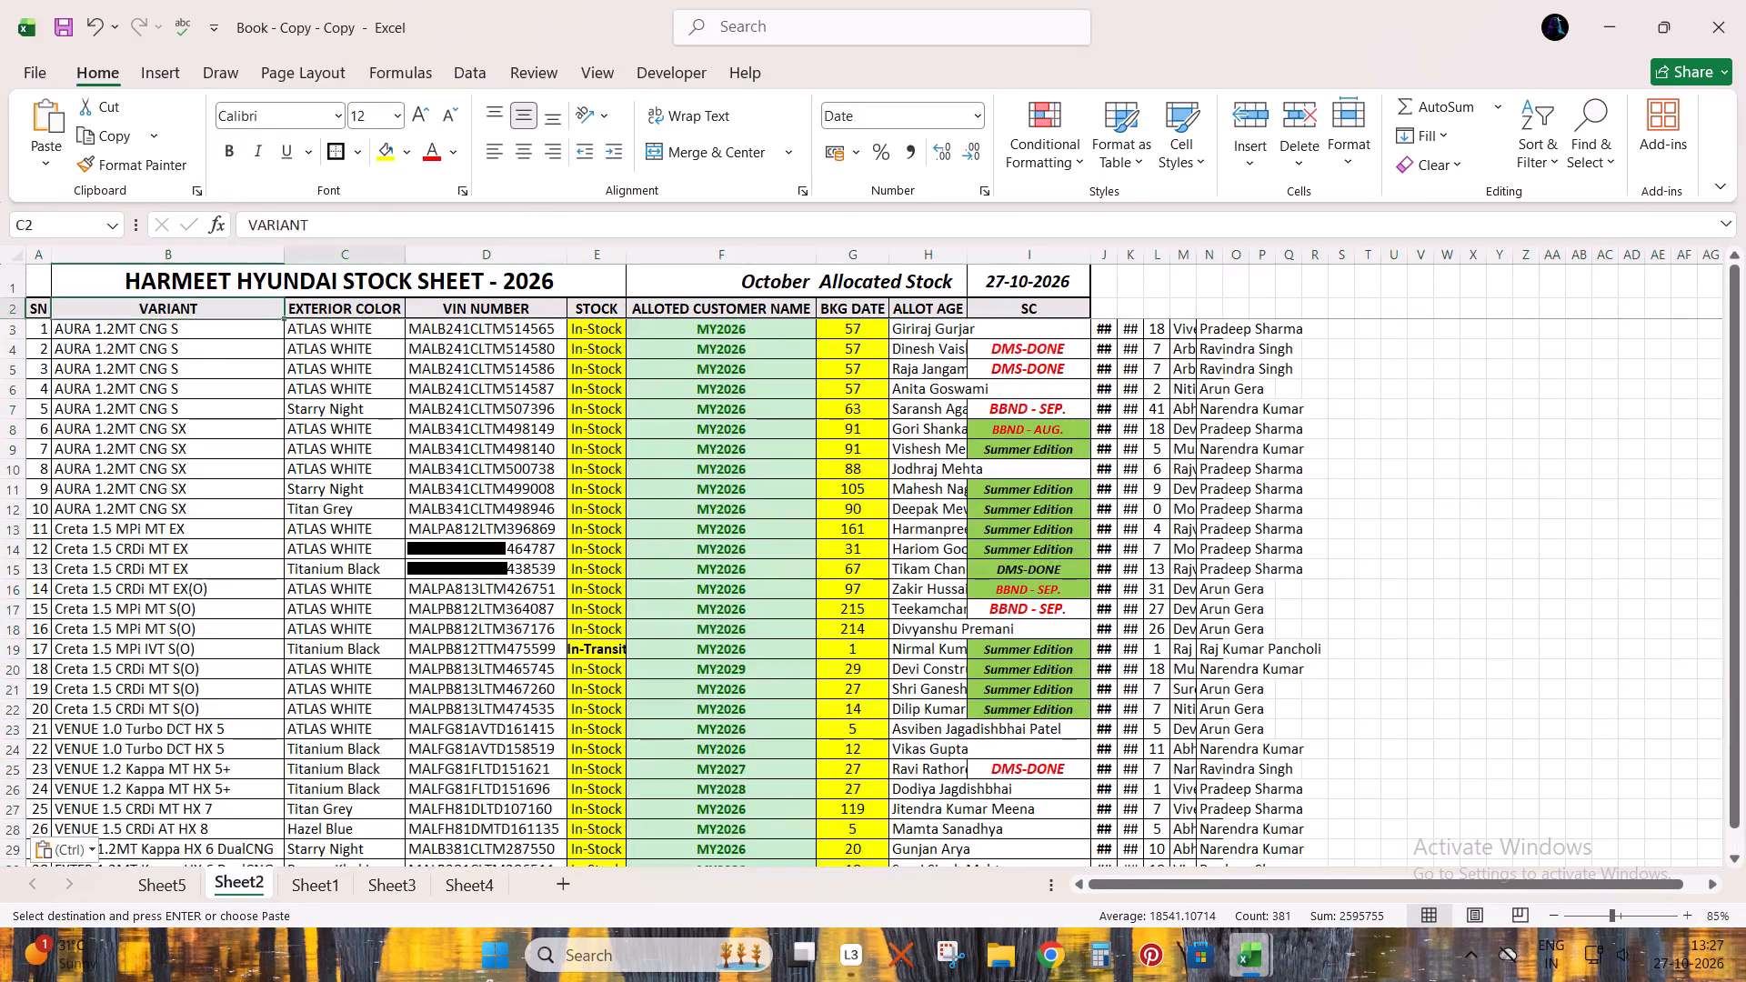
pyautogui.press('Right')
pyautogui.press('Right')
pyautogui.press('Down')
pyautogui.press('Right')
pyautogui.press('Up')
pyautogui.press('Down')
pyautogui.hotkey('shift', 'Right')
pyautogui.hotkey('ctrl', 'shift', 'Down')
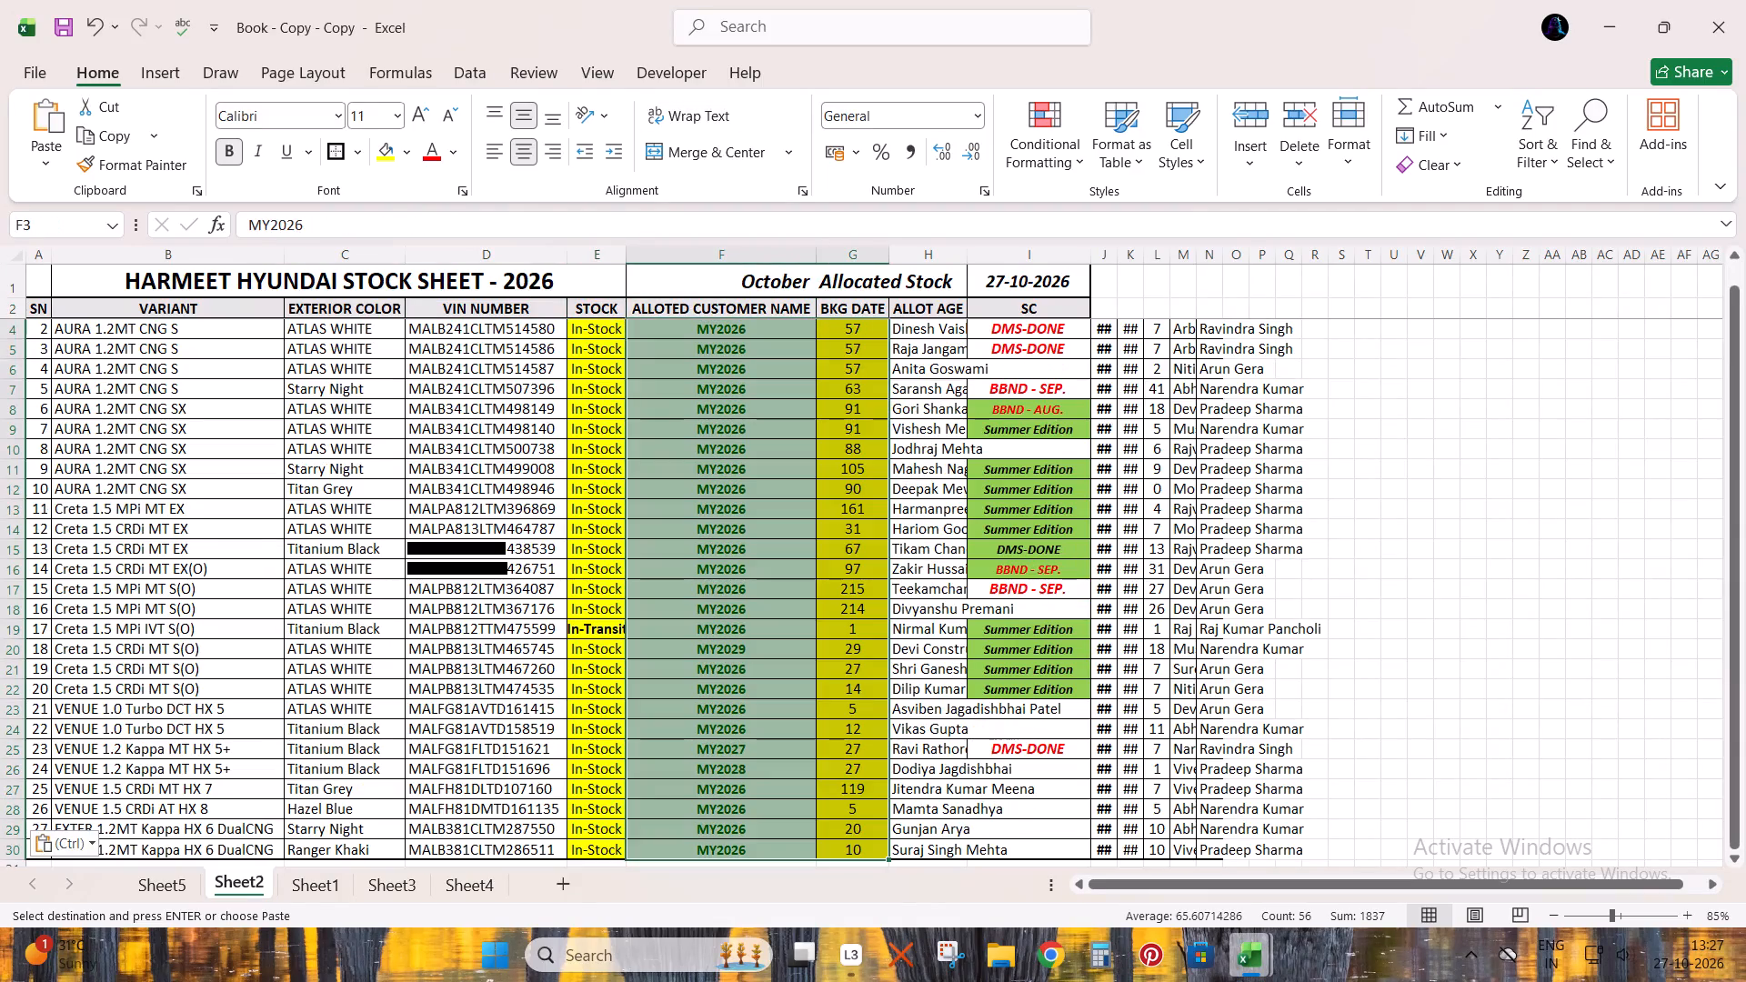
pyautogui.hotkey('ctrl', '-')
pyautogui.press('Return')
# Delete the pasted BBND status cells in column G of Sheet2 from row 3 down, shifting the rest left.
pyautogui.press('Right')
pyautogui.press('Up')
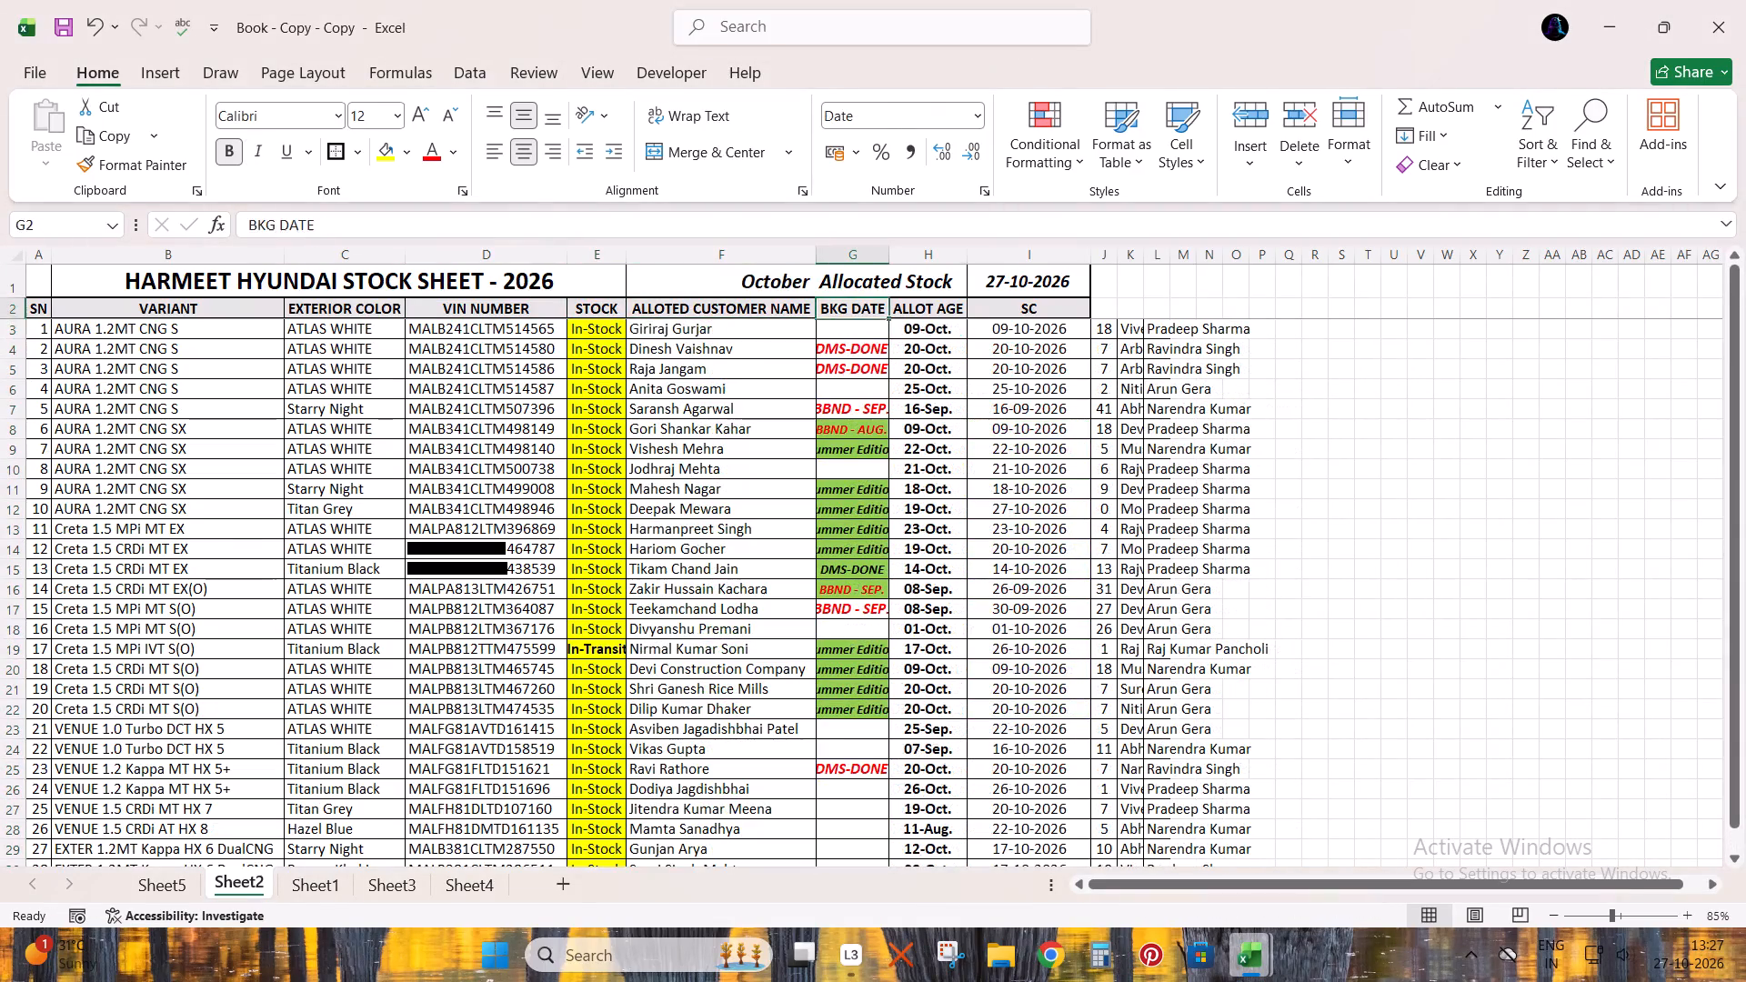
pyautogui.press('Right')
pyautogui.press('Down')
pyautogui.press('Left')
pyautogui.press('Up')
pyautogui.press('Down')
pyautogui.hotkey('ctrl', 'shift', 'Down')
pyautogui.hotkey('ctrl', 'shift', 'Down')
pyautogui.hotkey('ctrl', 'shift', 'Down')
pyautogui.hotkey('ctrl', 'shift', 'Down')
pyautogui.hotkey('ctrl', 'shift', 'Down')
pyautogui.hotkey('ctrl', 'shift', 'Down')
pyautogui.hotkey('ctrl', 'shift', 'Down')
pyautogui.hotkey('ctrl', 'shift', 'Down')
pyautogui.hotkey('ctrl', 'shift', 'Down')
pyautogui.hotkey('ctrl', 'shift', 'Down')
pyautogui.hotkey('ctrl', 'shift', 'Down')
pyautogui.hotkey('ctrl', 'shift', 'Down')
pyautogui.hotkey('ctrl', 'shift', 'Down')
pyautogui.hotkey('ctrl', 'shift', 'Down')
pyautogui.hotkey('ctrl', 'shift', 'Down')
pyautogui.hotkey('ctrl', 'shift', 'Up')
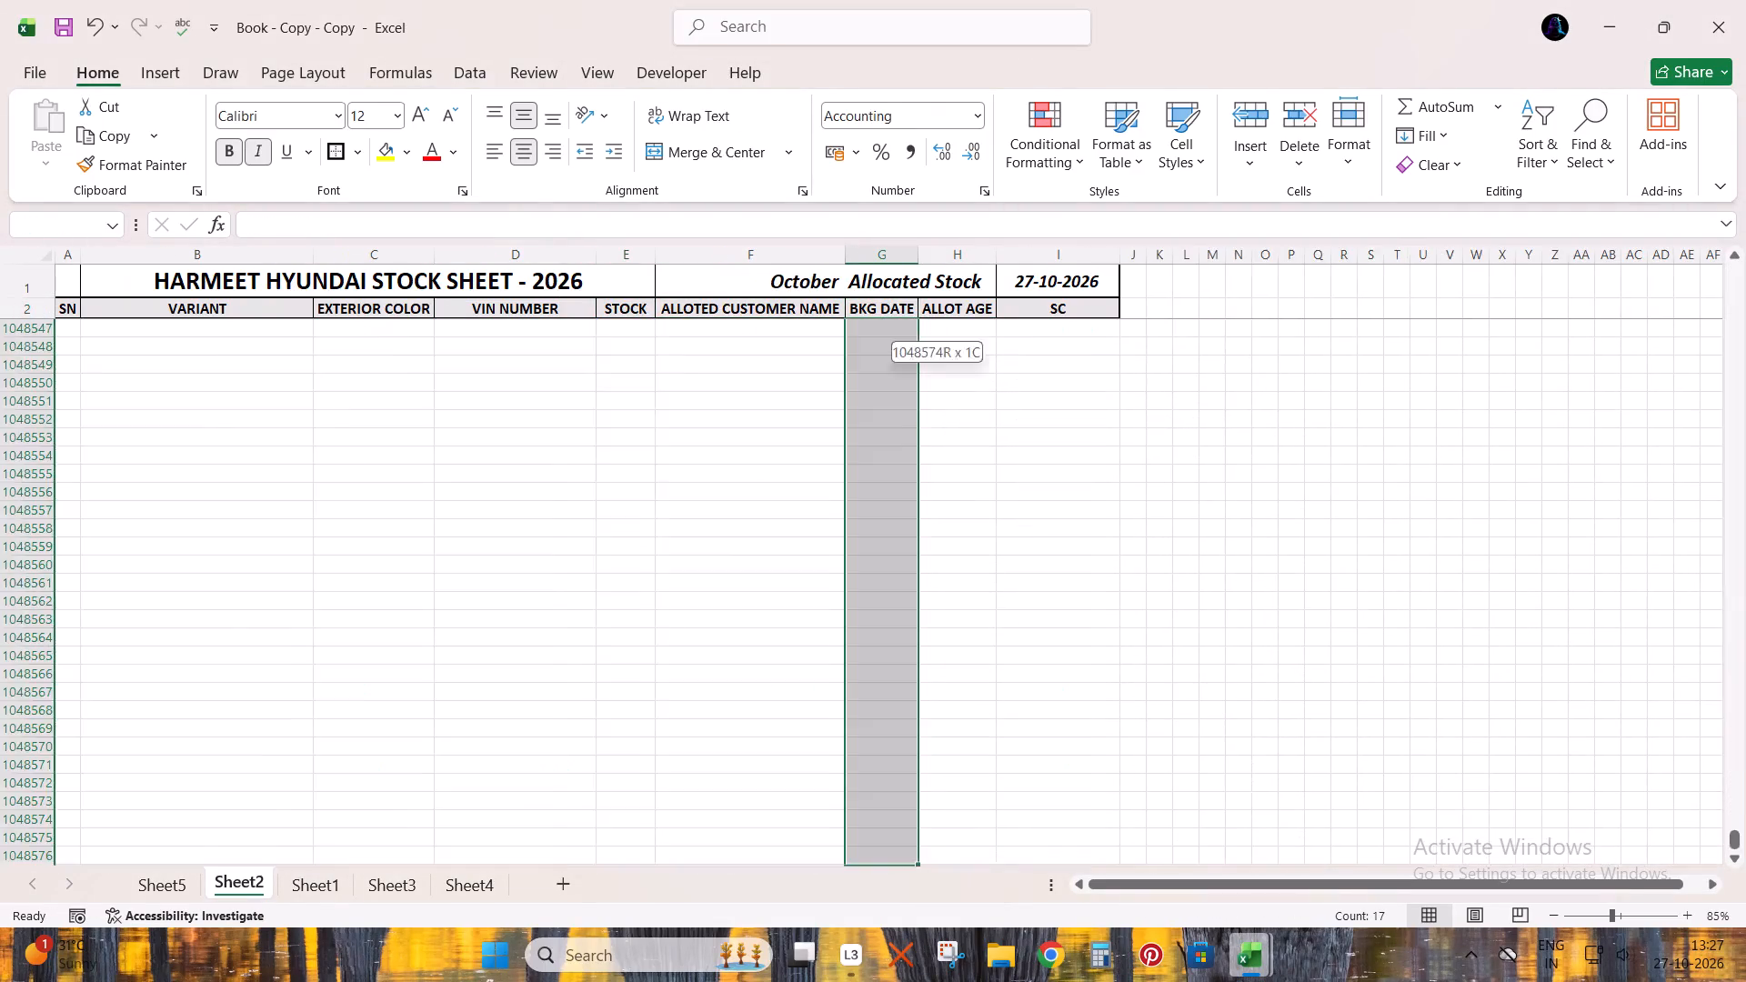
pyautogui.hotkey('shift', 'Down')
pyautogui.hotkey('shift', 'Down')
pyautogui.hotkey('shift', 'Down')
pyautogui.hotkey('shift', 'Down')
pyautogui.hotkey('shift', 'Down')
pyautogui.hotkey('ctrl', '-')
pyautogui.press('Return')
# Replace the allotment age formulas in column I of Sheet2, from row 3 down, with their values.
pyautogui.press('Right')
pyautogui.press('Up')
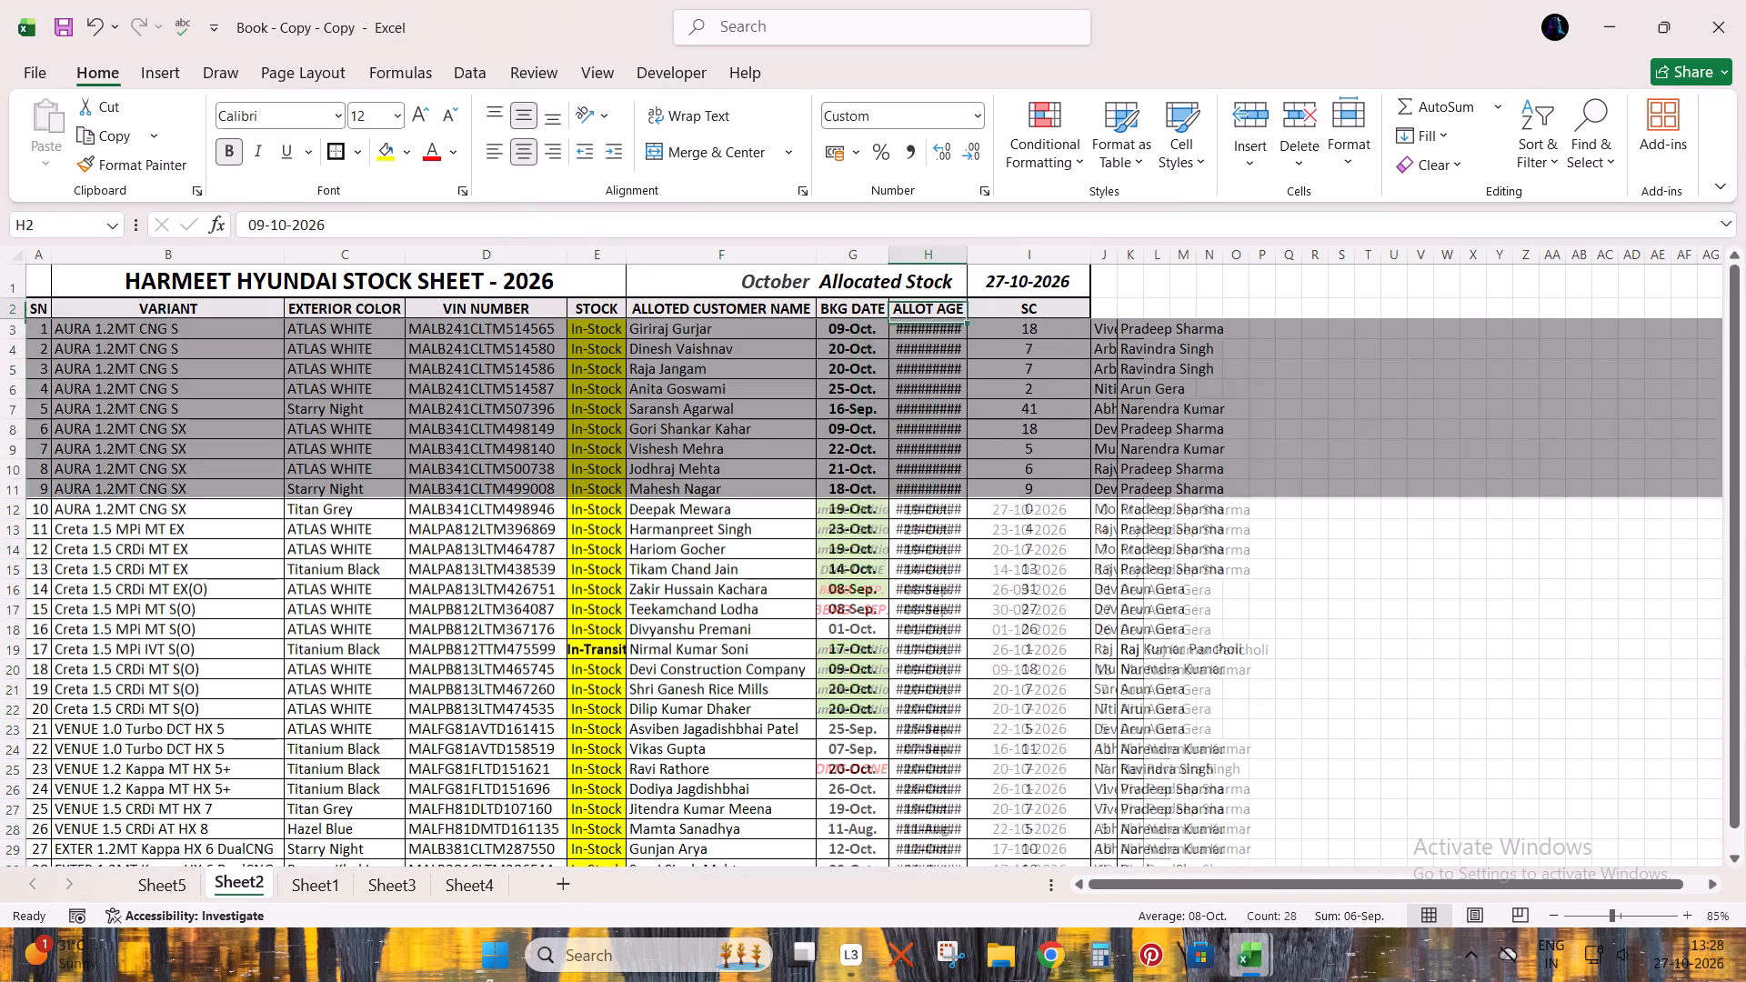
pyautogui.press('Right')
pyautogui.press('Down')
pyautogui.hotkey('ctrl', 'shift', 'Down')
pyautogui.hotkey('ctrl', 'c')
pyautogui.hotkey('ctrl', 'v')
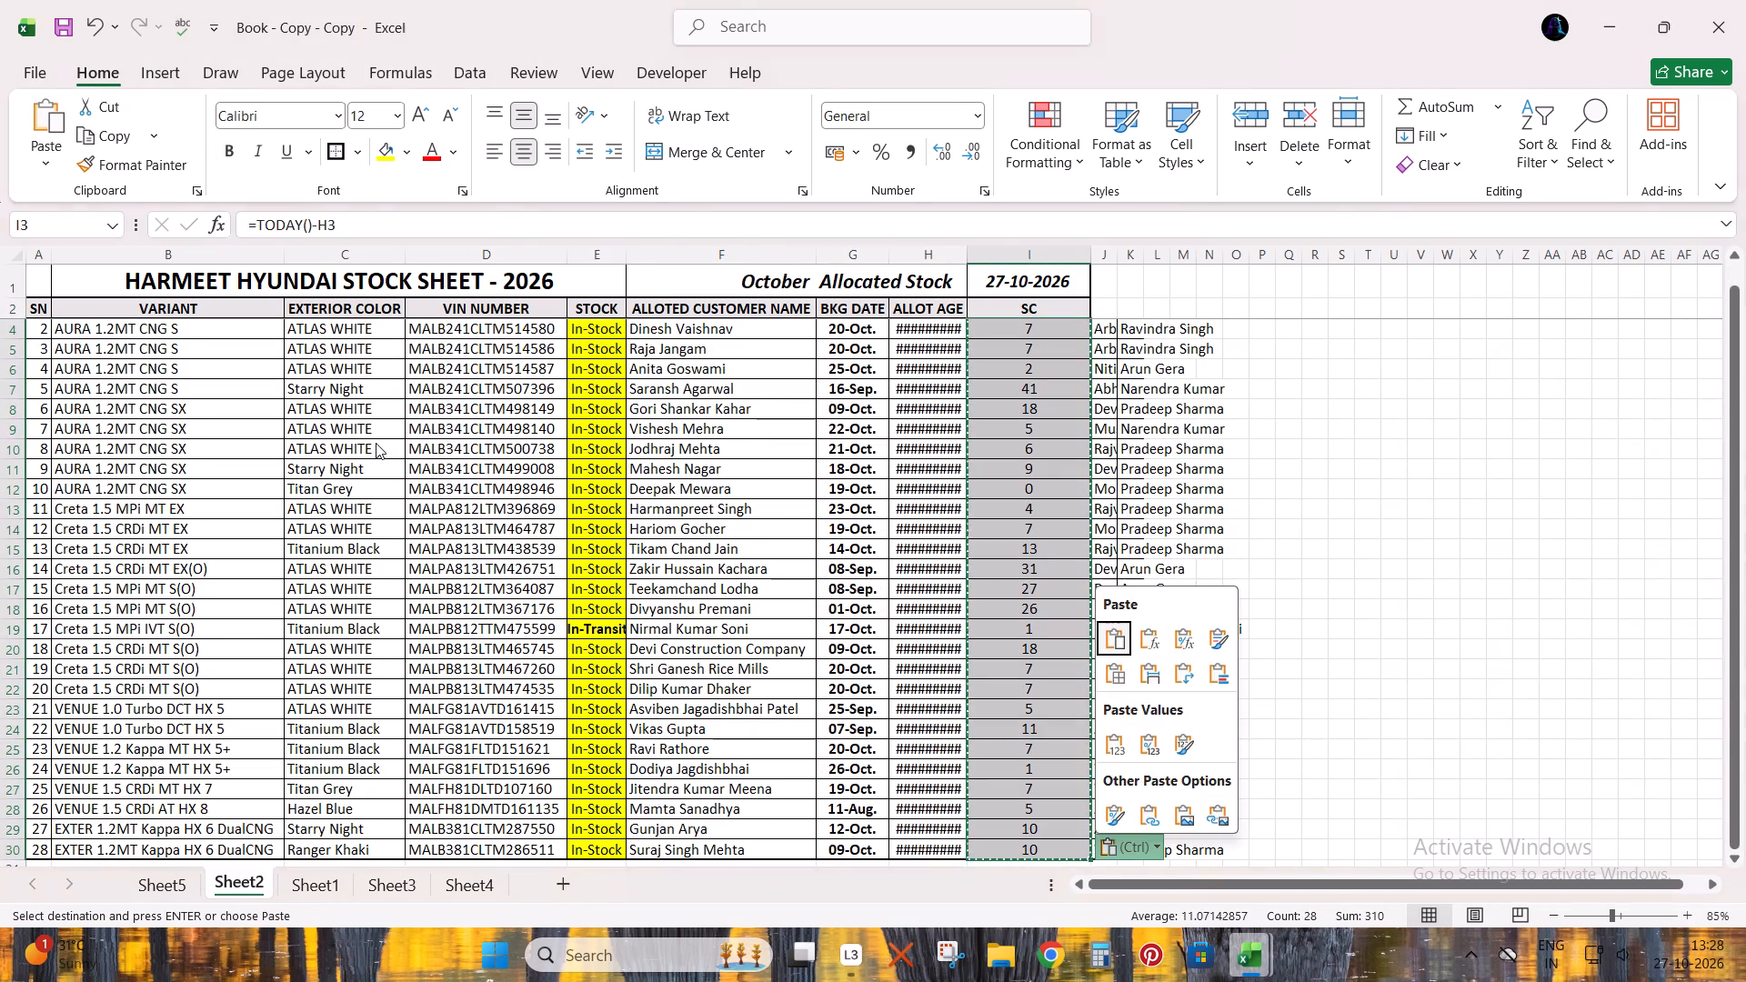
pyautogui.press('Down')
pyautogui.press('Down')
pyautogui.press('Return')
# Delete the full allotment date cells in column H of Sheet2 from row 3 down, shifting the rest left.
pyautogui.press('Up')
pyautogui.press('Left')
pyautogui.press('Down')
pyautogui.hotkey('ctrl', 'shift', 'Down')
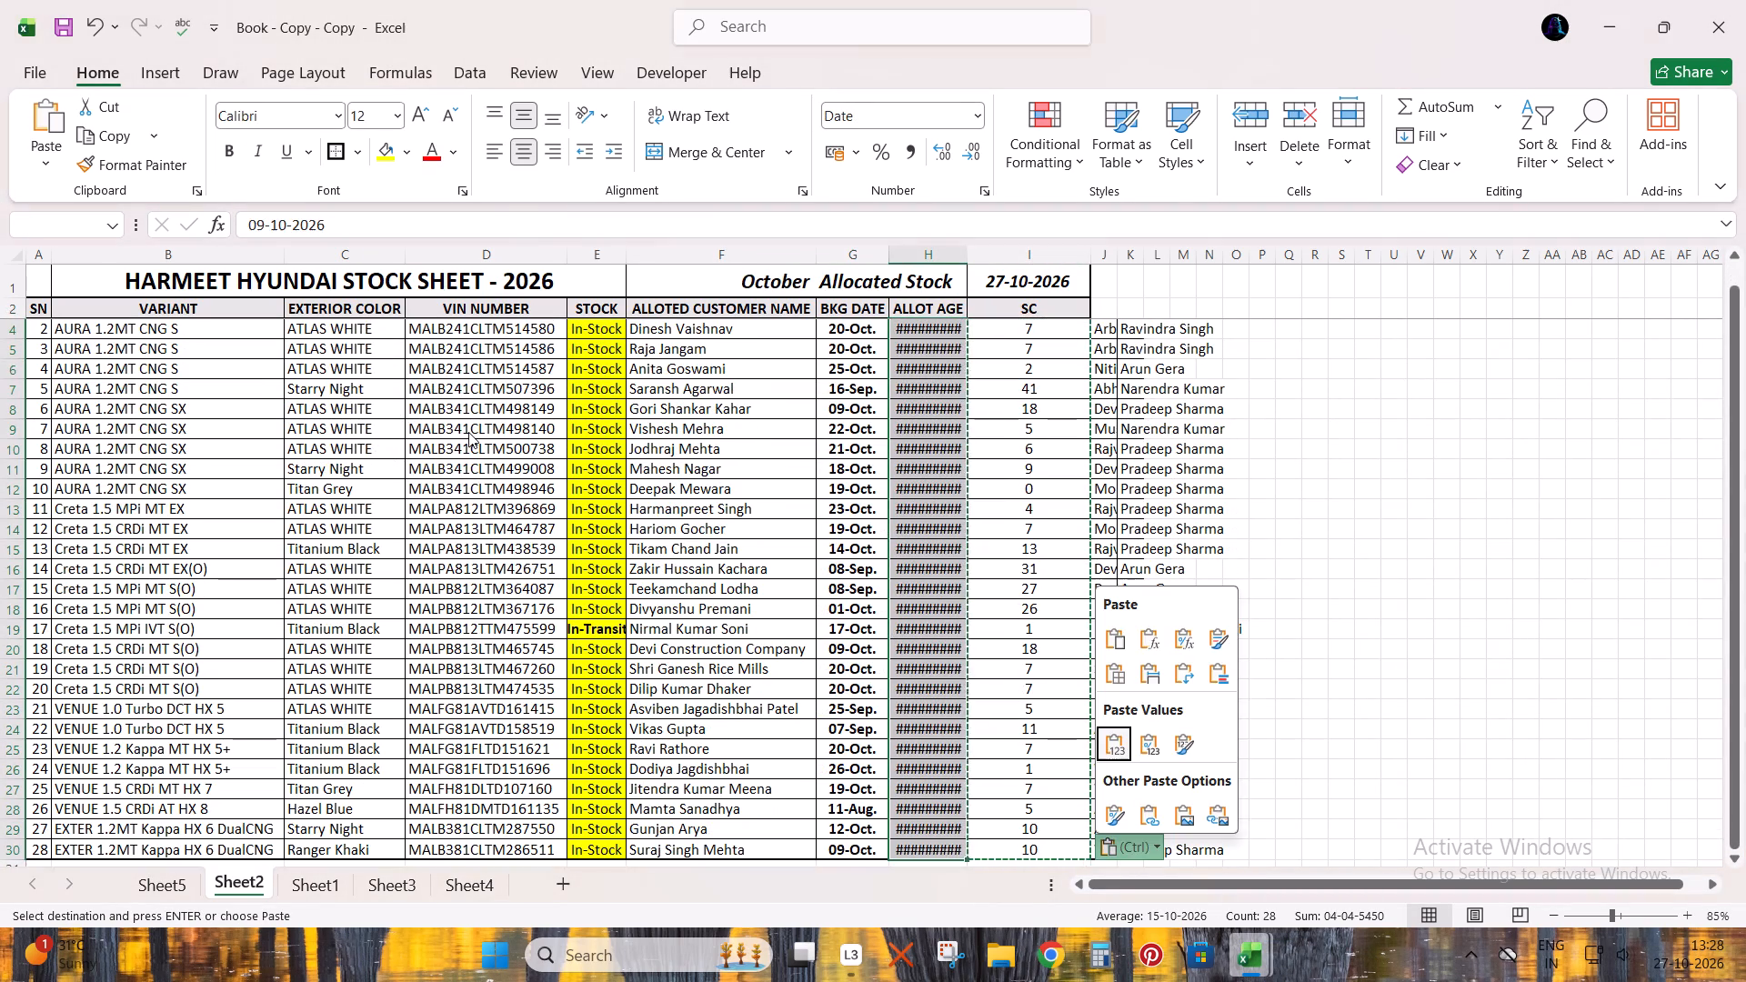
pyautogui.hotkey('ctrl', '-')
pyautogui.press('Escape')
pyautogui.hotkey('ctrl', '-')
pyautogui.press('Return')
# Delete the team leader column J from Sheet2.
pyautogui.press('Right')
pyautogui.press('Right')
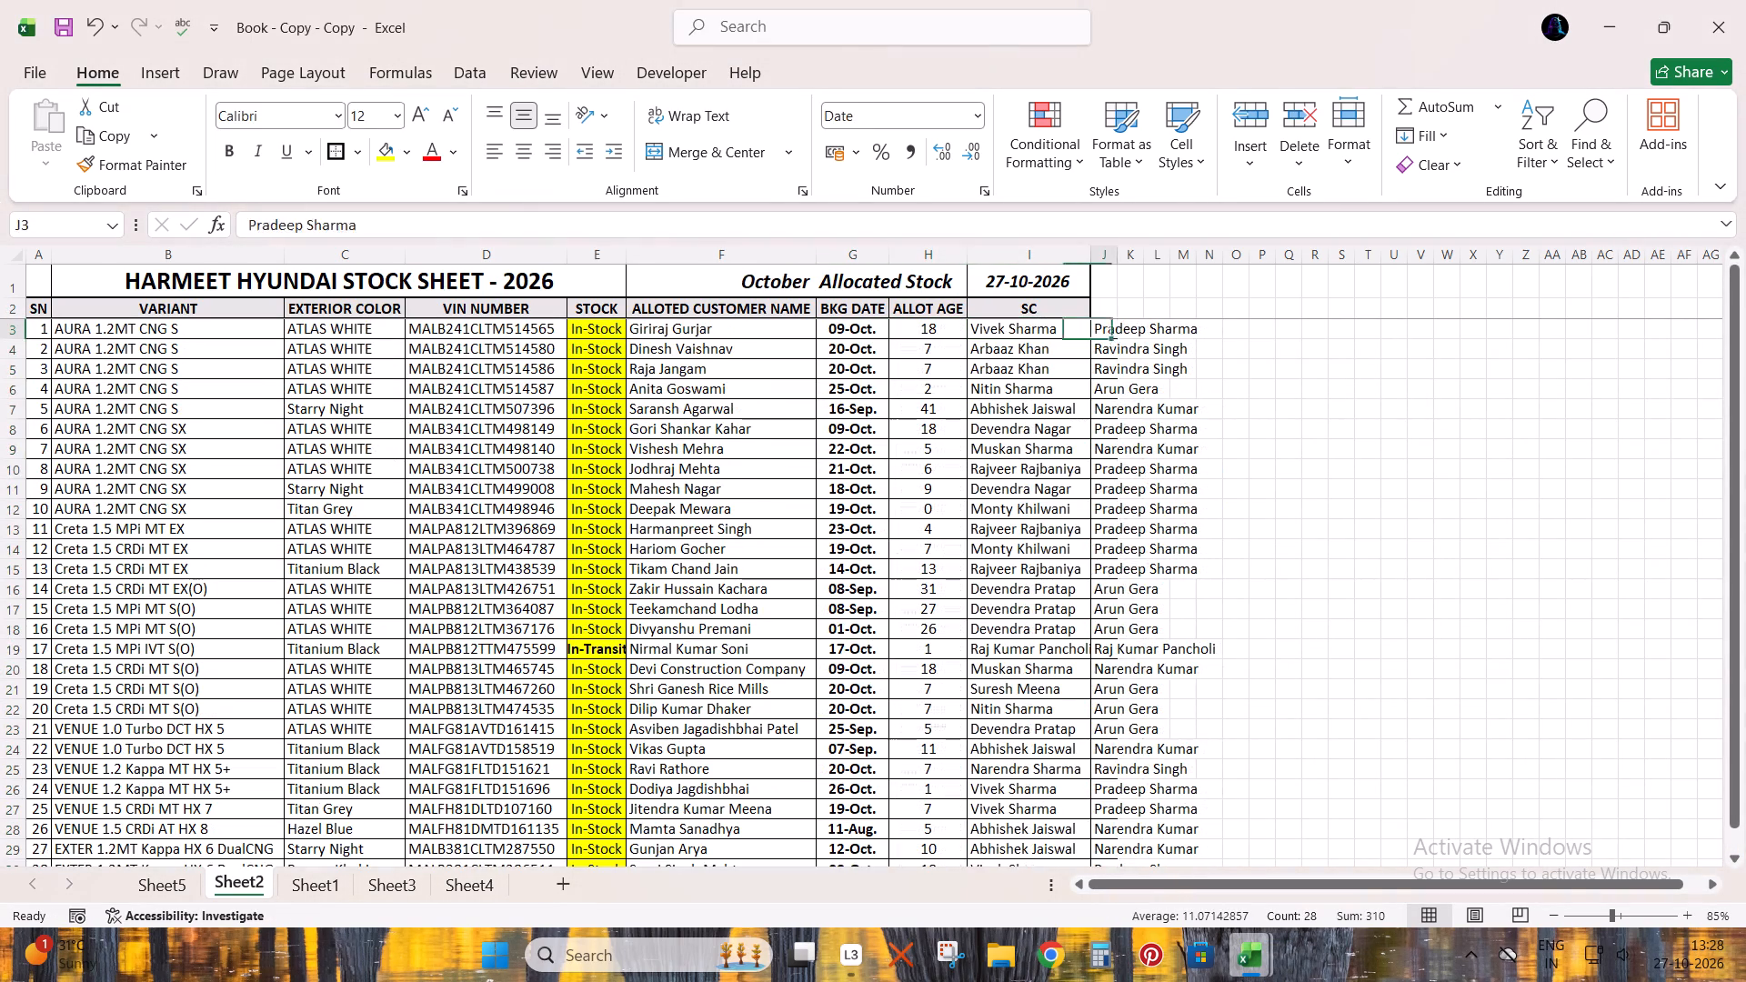
pyautogui.press('Right')
pyautogui.hotkey('ctrl', 'space')
pyautogui.hotkey('ctrl', 'Left')
pyautogui.hotkey('ctrl', 'space')
pyautogui.hotkey('ctrl', '-')
# Select the whole Sheet2 table and apply borders to it.
pyautogui.press('Down')
pyautogui.press('Left')
pyautogui.press('a')
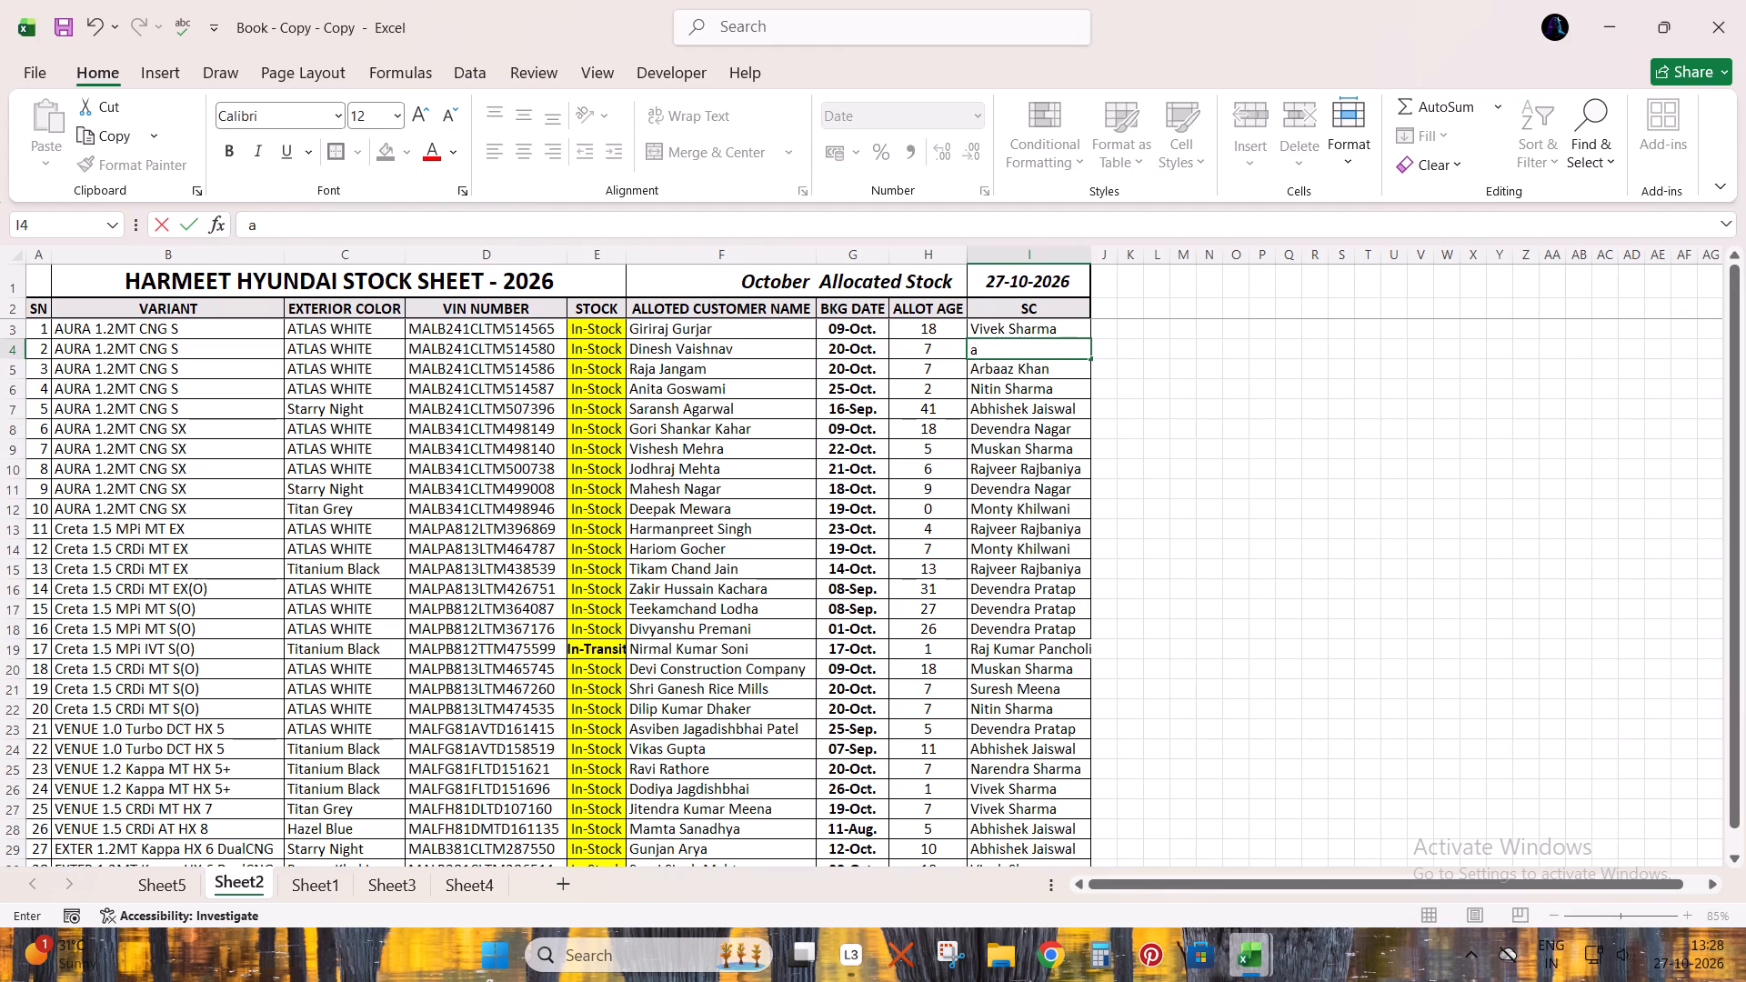
pyautogui.press('Escape')
pyautogui.hotkey('ctrl', 'a')
pyautogui.click(336, 157)
pyautogui.click(432, 418)
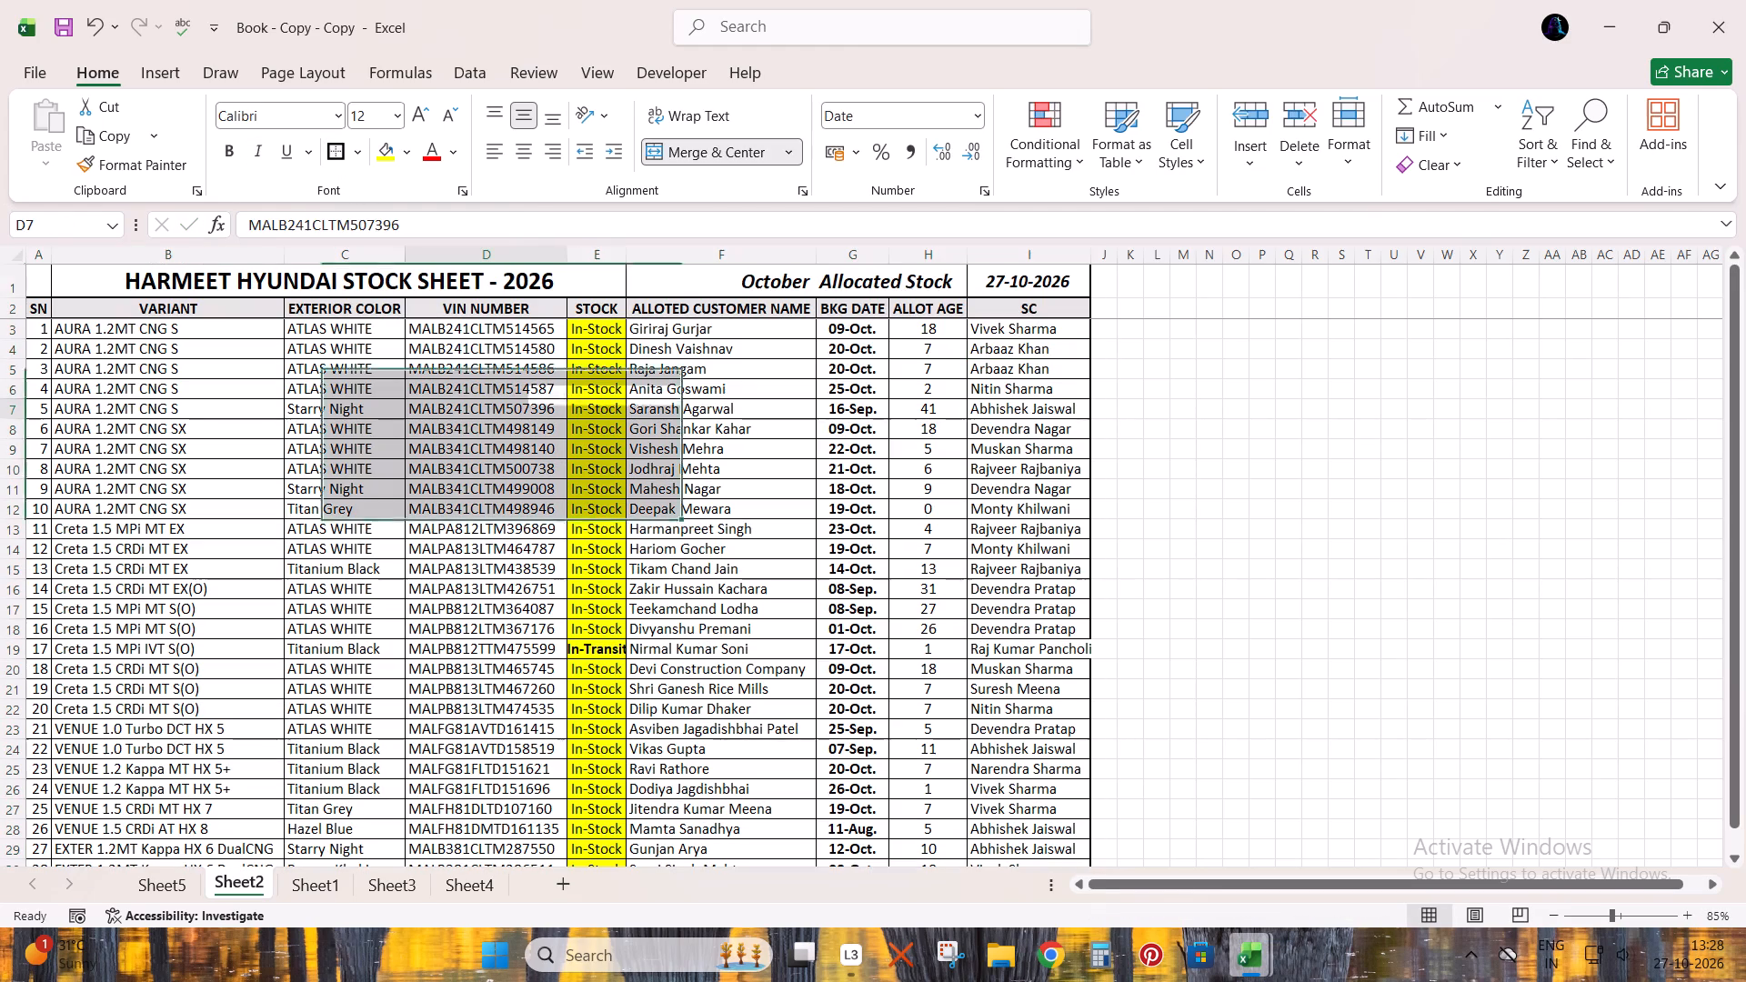
# Autofit all column widths in Sheet2 and save the workbook.
pyautogui.click(14, 245)
pyautogui.click(22, 252)
pyautogui.doubleClick(50, 253)
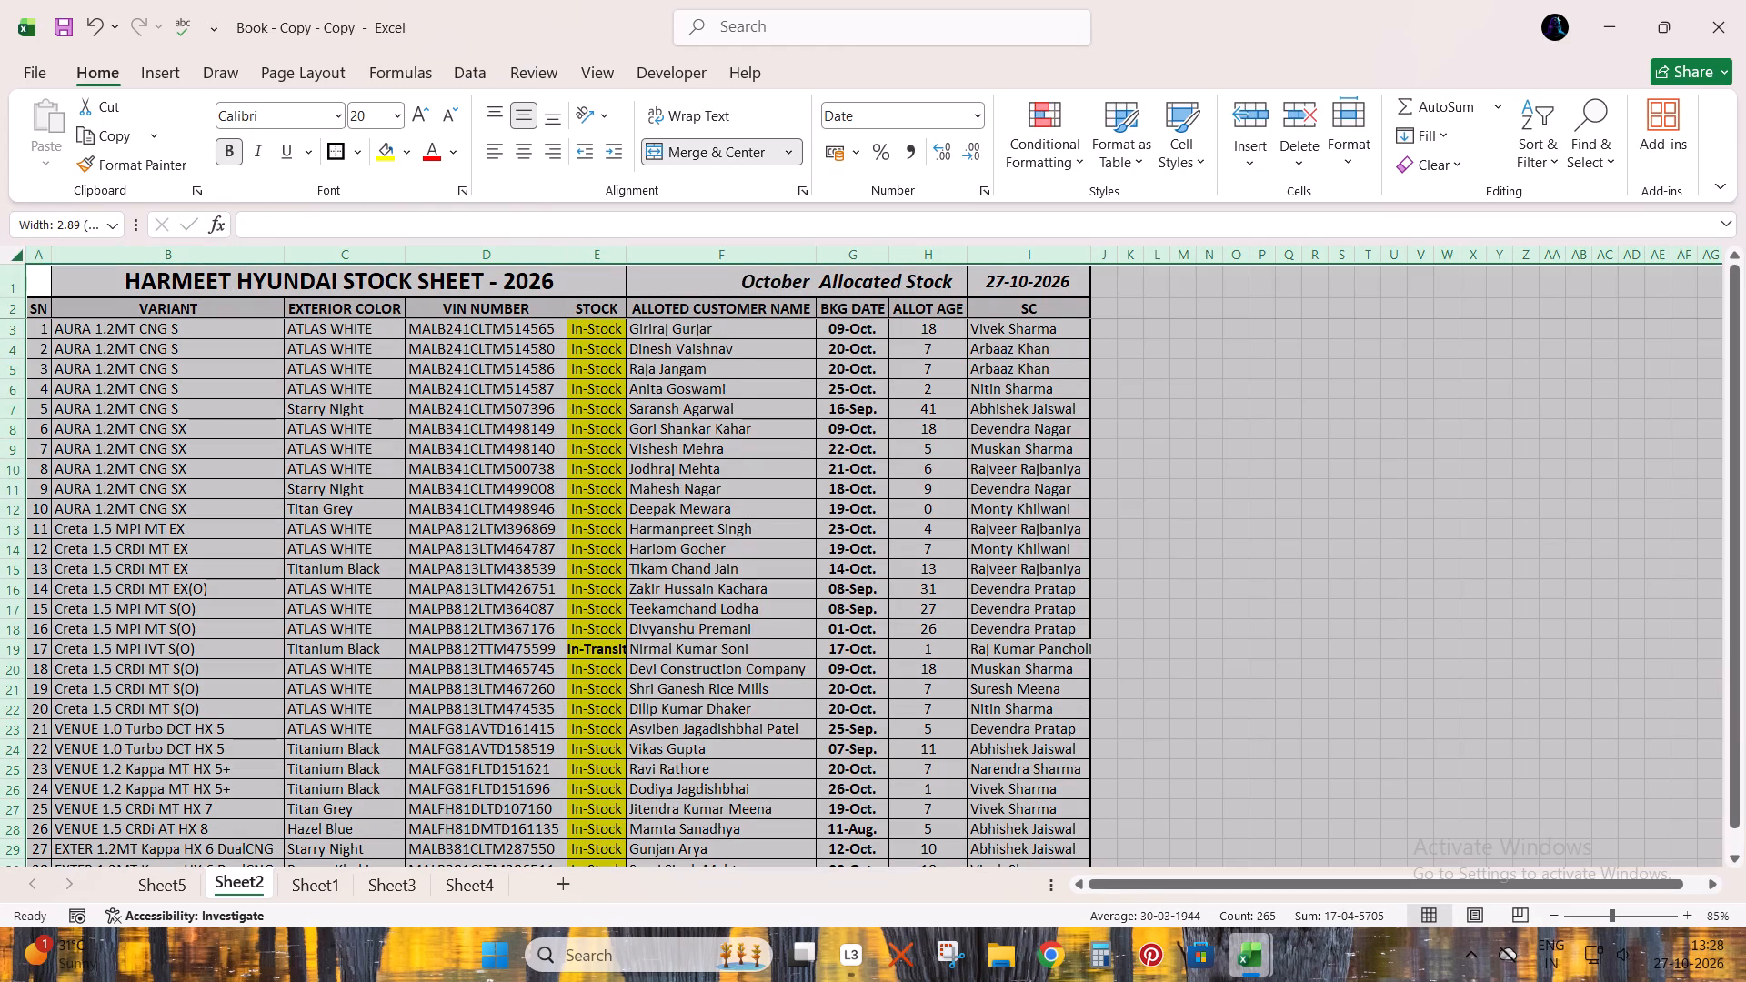
pyautogui.click(512, 526)
pyautogui.hotkey('ctrl', 's')
# Autofit all column widths in Sheet1.
pyautogui.hotkey('ctrl', 'pagedown')
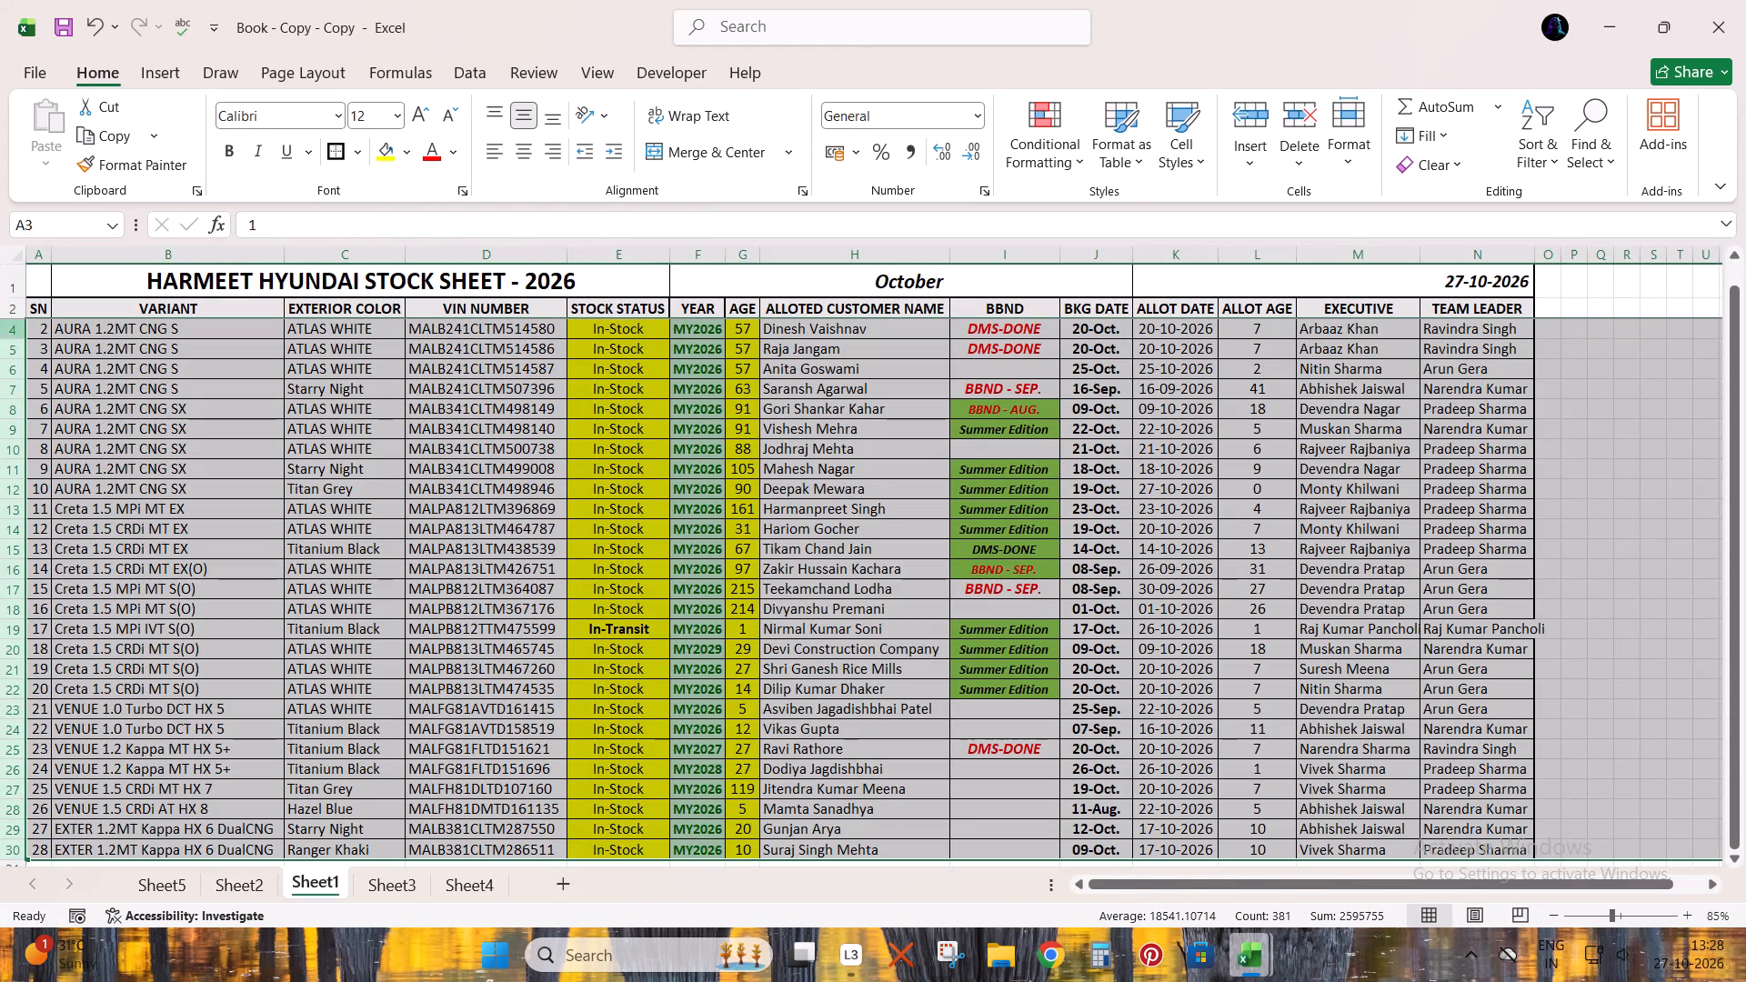
pyautogui.click(18, 249)
pyautogui.doubleClick(50, 250)
pyautogui.click(1052, 450)
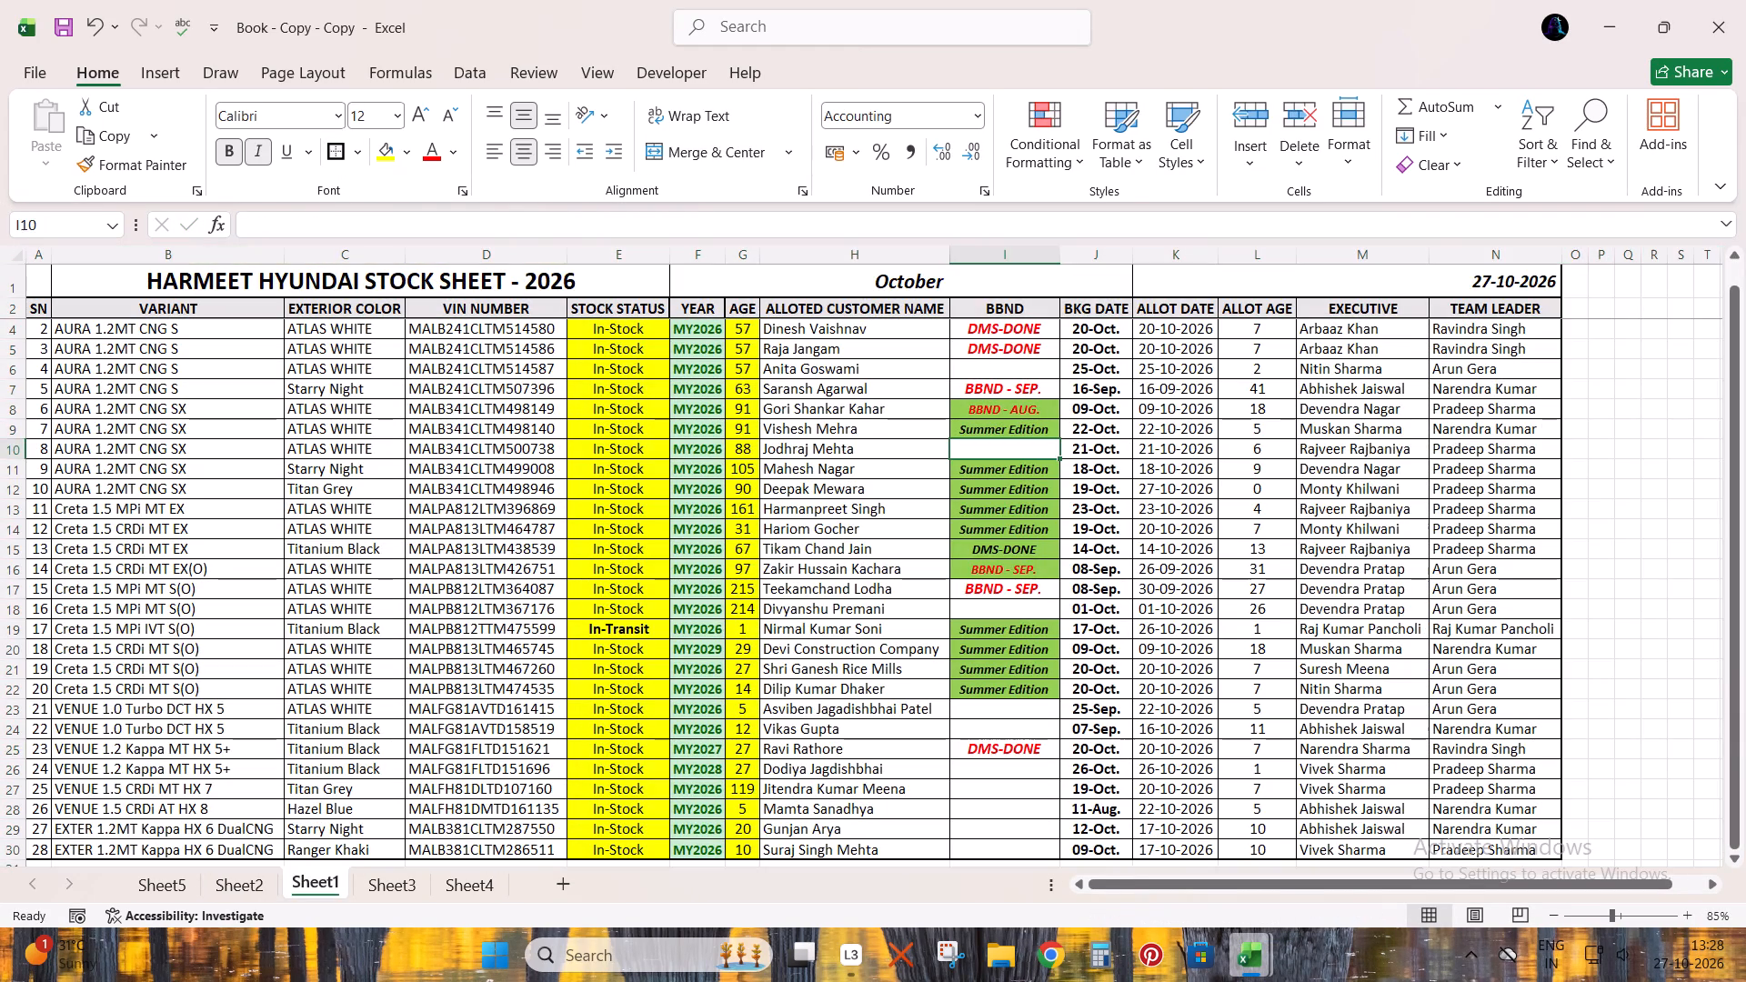
# Filter the Sheet1 BBND column to Summer Edition and blanks, and select the visible allotted customer cells to count them.
pyautogui.click(1016, 314)
pyautogui.hotkey('shift', 'space')
pyautogui.hotkey('ctrl', 'shift', 'l')
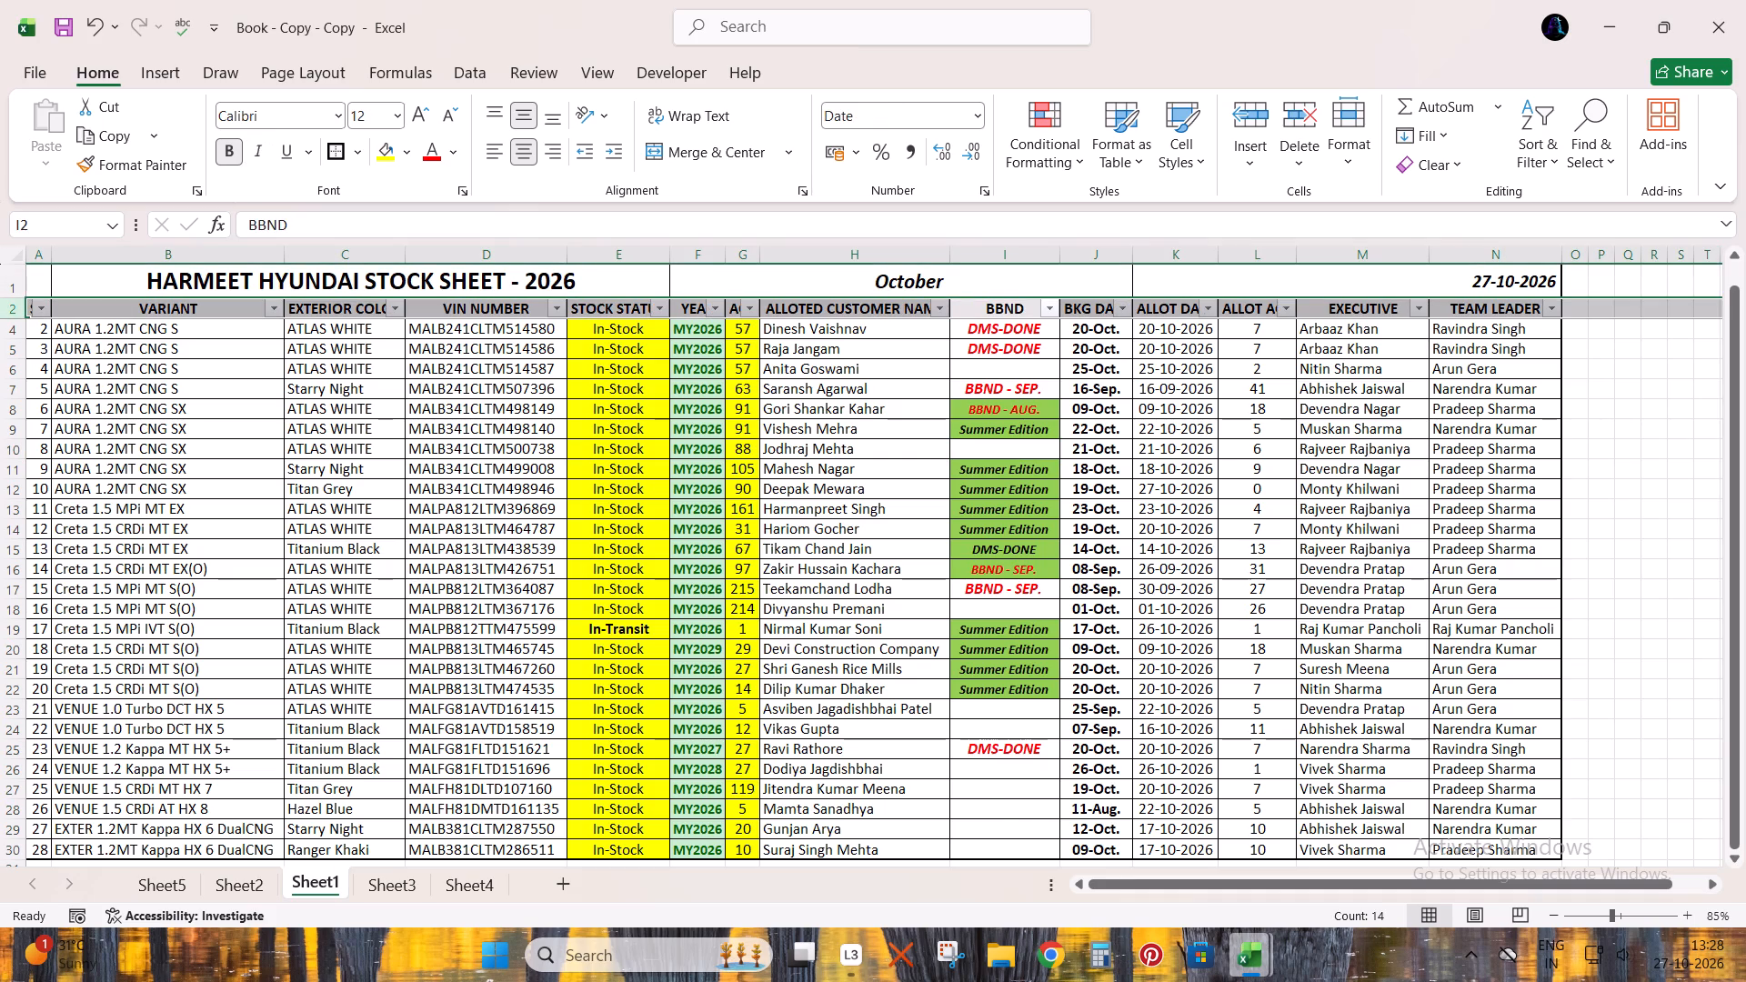
pyautogui.hotkey('alt', 'Down')
pyautogui.press('Down')
pyautogui.press('Down')
pyautogui.press('Down')
pyautogui.press('Down')
pyautogui.press('Down')
pyautogui.press('Down')
pyautogui.press('Down')
pyautogui.press('Down')
pyautogui.press('Down')
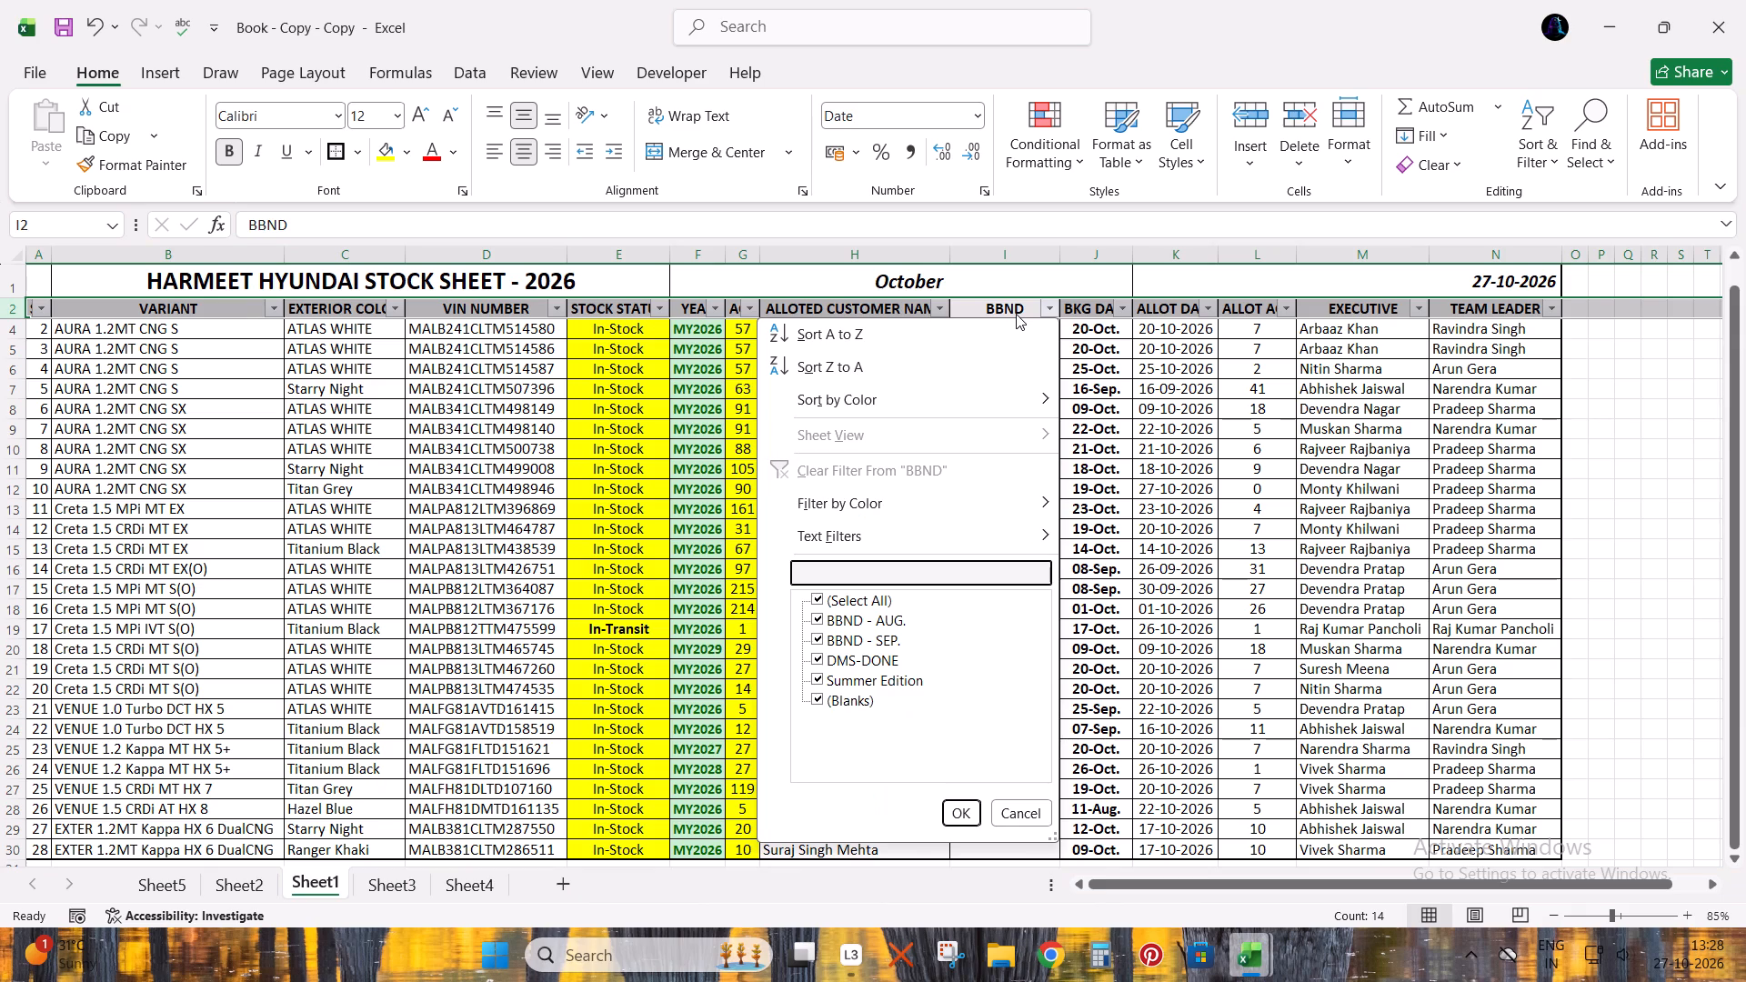
pyautogui.press('Down')
pyautogui.press('space')
pyautogui.press('Down')
pyautogui.press('space')
pyautogui.press('Down')
pyautogui.press('space')
pyautogui.press('Return')
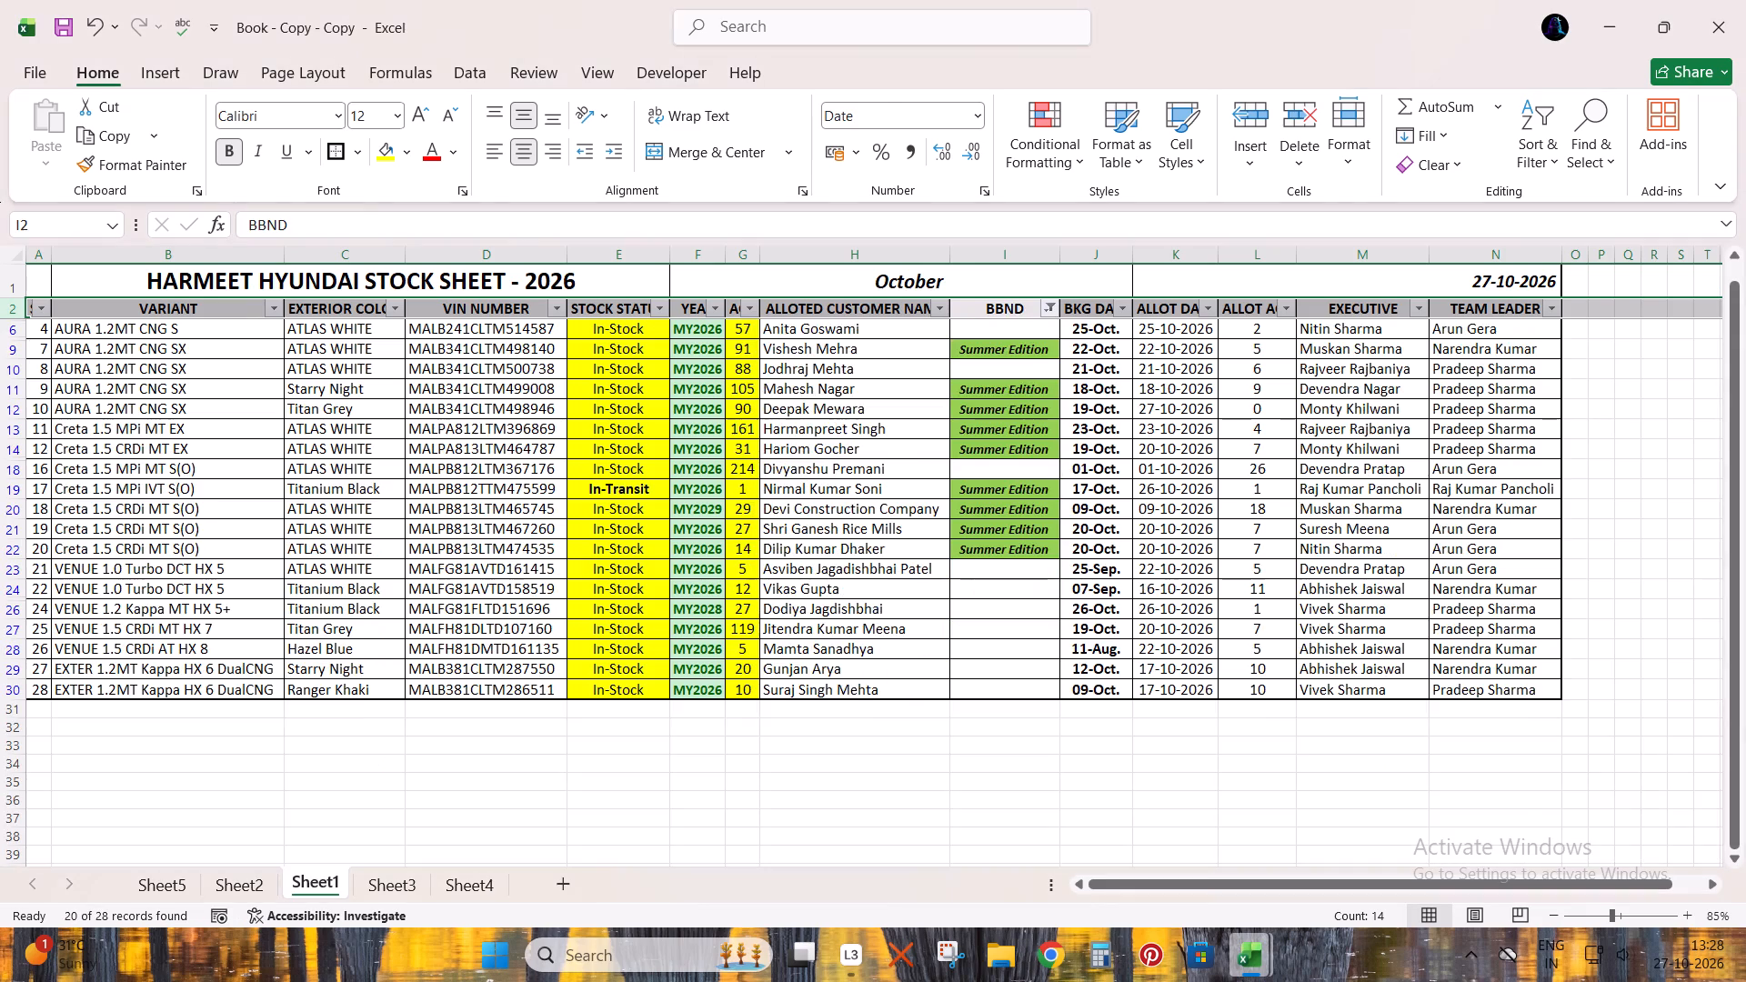
pyautogui.press('Down')
pyautogui.press('Left')
pyautogui.press('Up')
pyautogui.press('Down')
pyautogui.hotkey('ctrl', 'shift', 'Down')
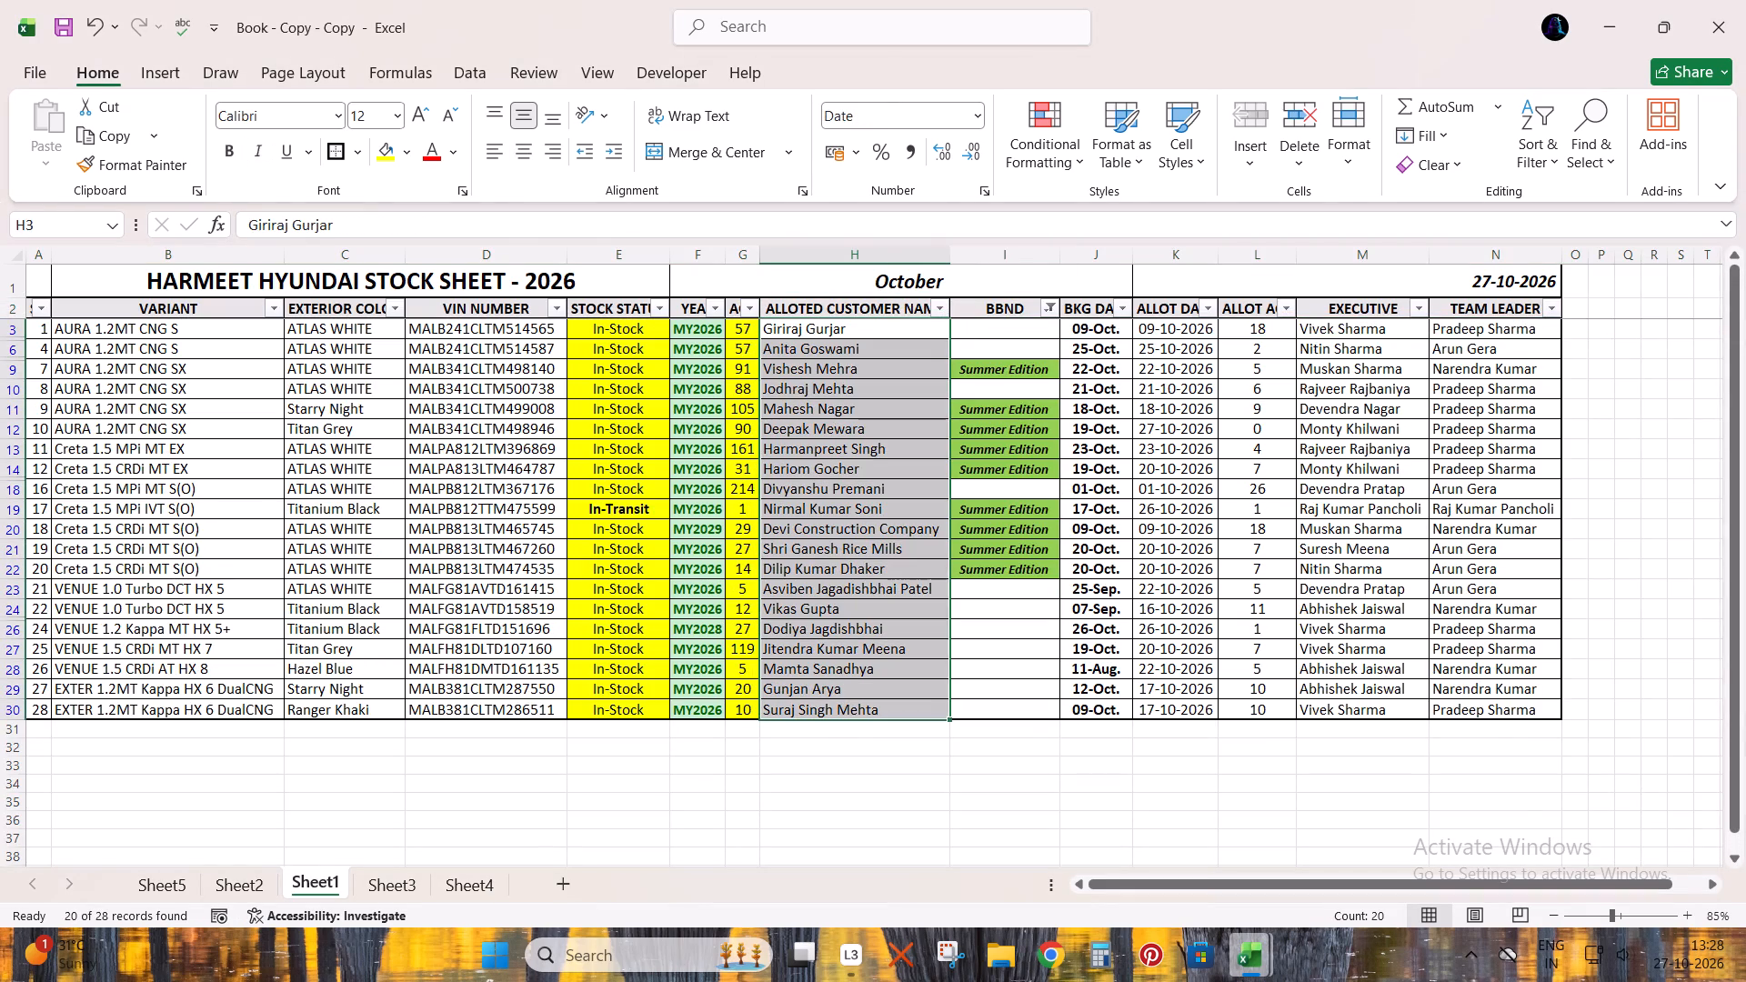
# Switch the BBND filter to BBND - AUG., BBND - SEP. and DMS-DONE only, and select the visible status cells to count them.
pyautogui.press('Right')
pyautogui.press('Up')
pyautogui.press('Right')
pyautogui.press('Up')
pyautogui.press('Left')
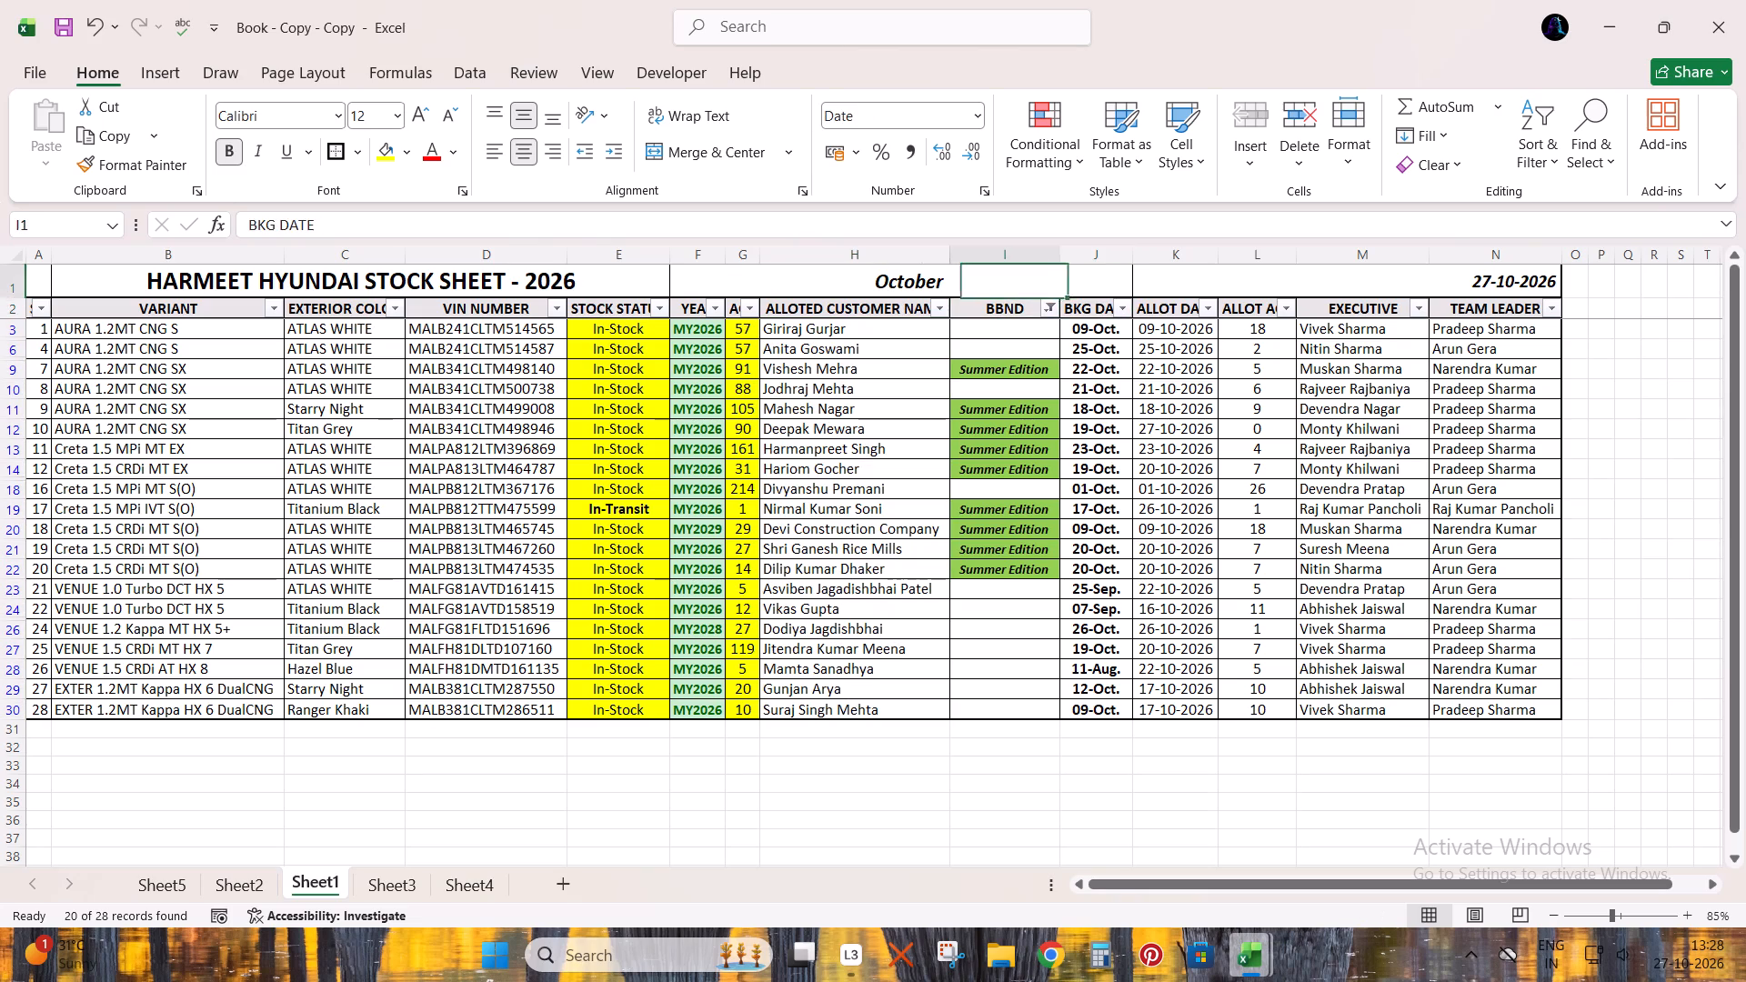
pyautogui.press('Down')
pyautogui.hotkey('alt', 'Down')
pyautogui.press('Down')
pyautogui.press('Down')
pyautogui.press('Down')
pyautogui.press('Down')
pyautogui.press('Down')
pyautogui.press('Down')
pyautogui.press('Down')
pyautogui.press('Down')
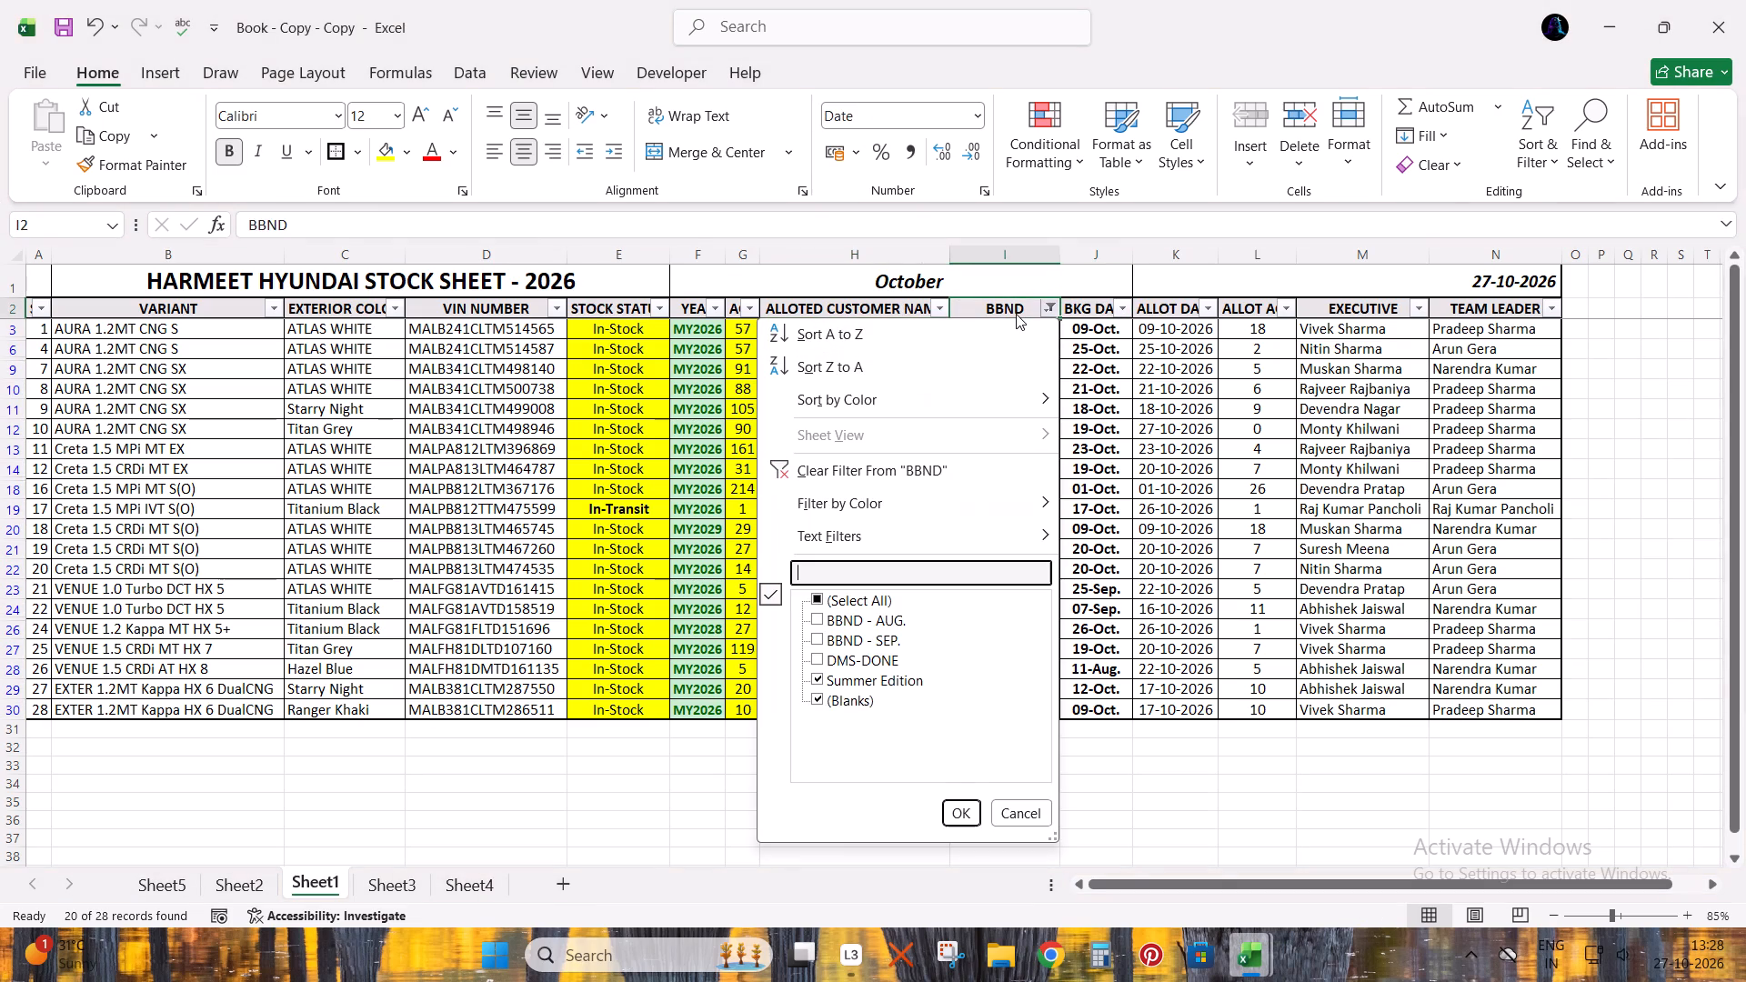
pyautogui.press('Down')
pyautogui.press('space')
pyautogui.press('space')
pyautogui.press('Down')
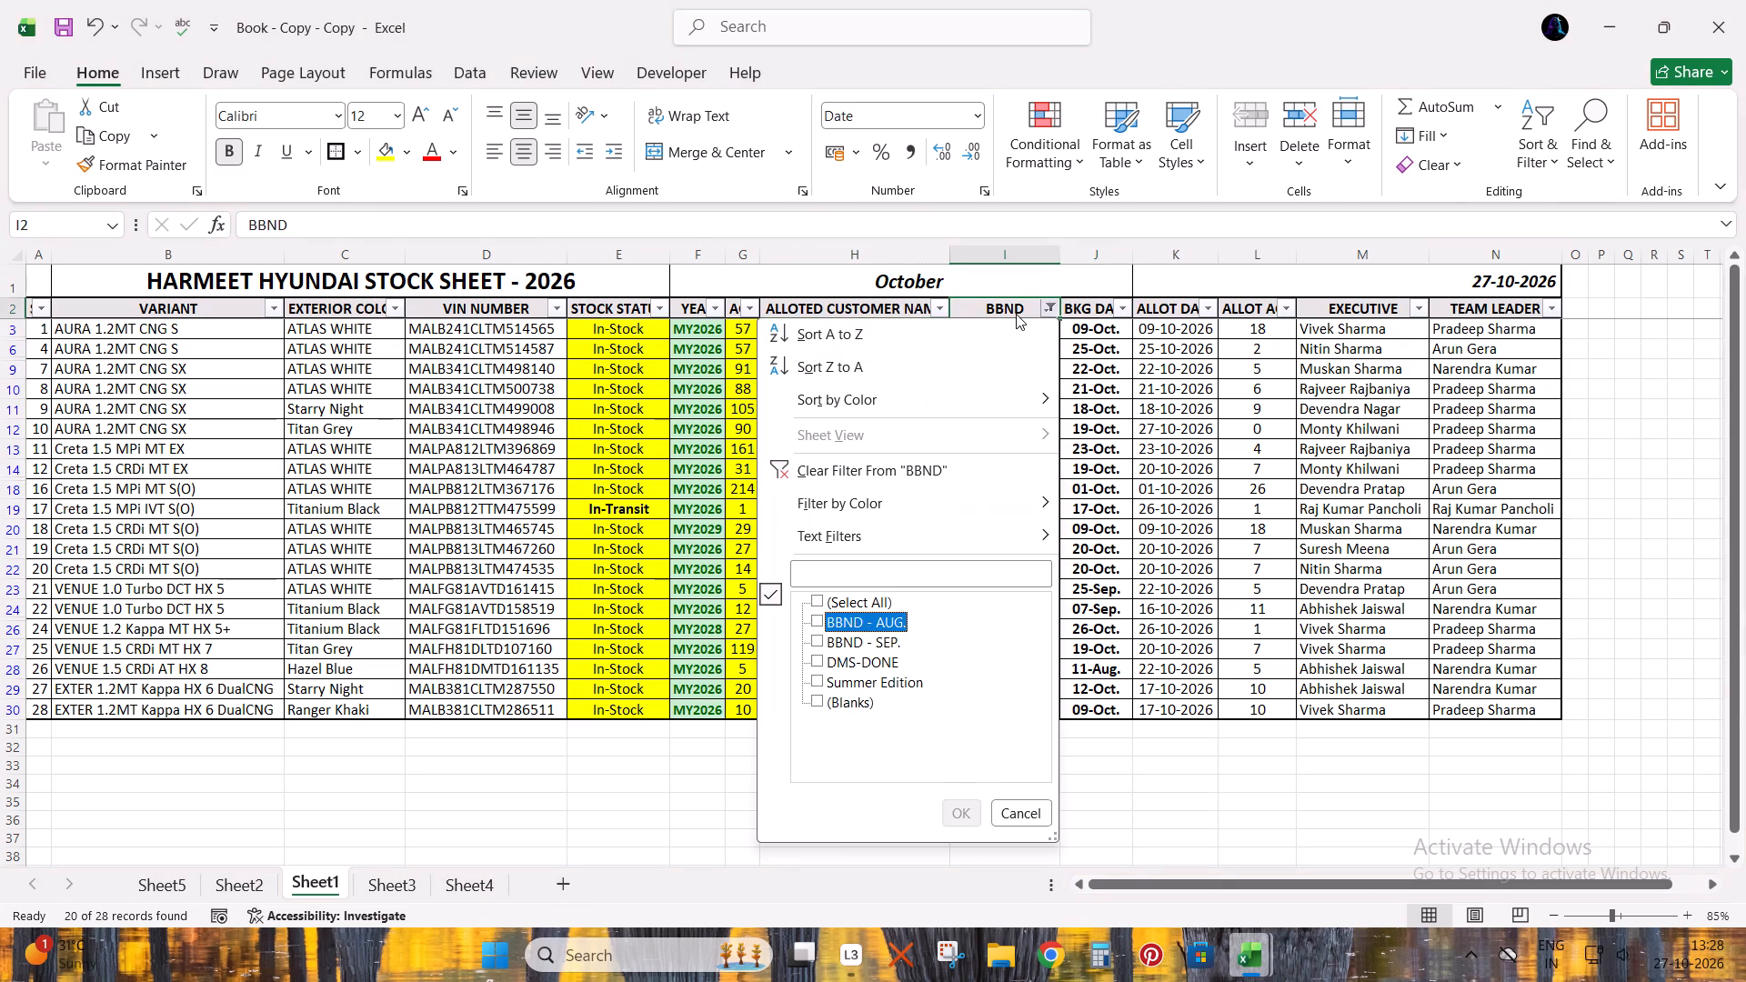
pyautogui.press('space')
pyautogui.press('Down')
pyautogui.press('space')
pyautogui.press('Down')
pyautogui.press('space')
pyautogui.press('Return')
pyautogui.press('Down')
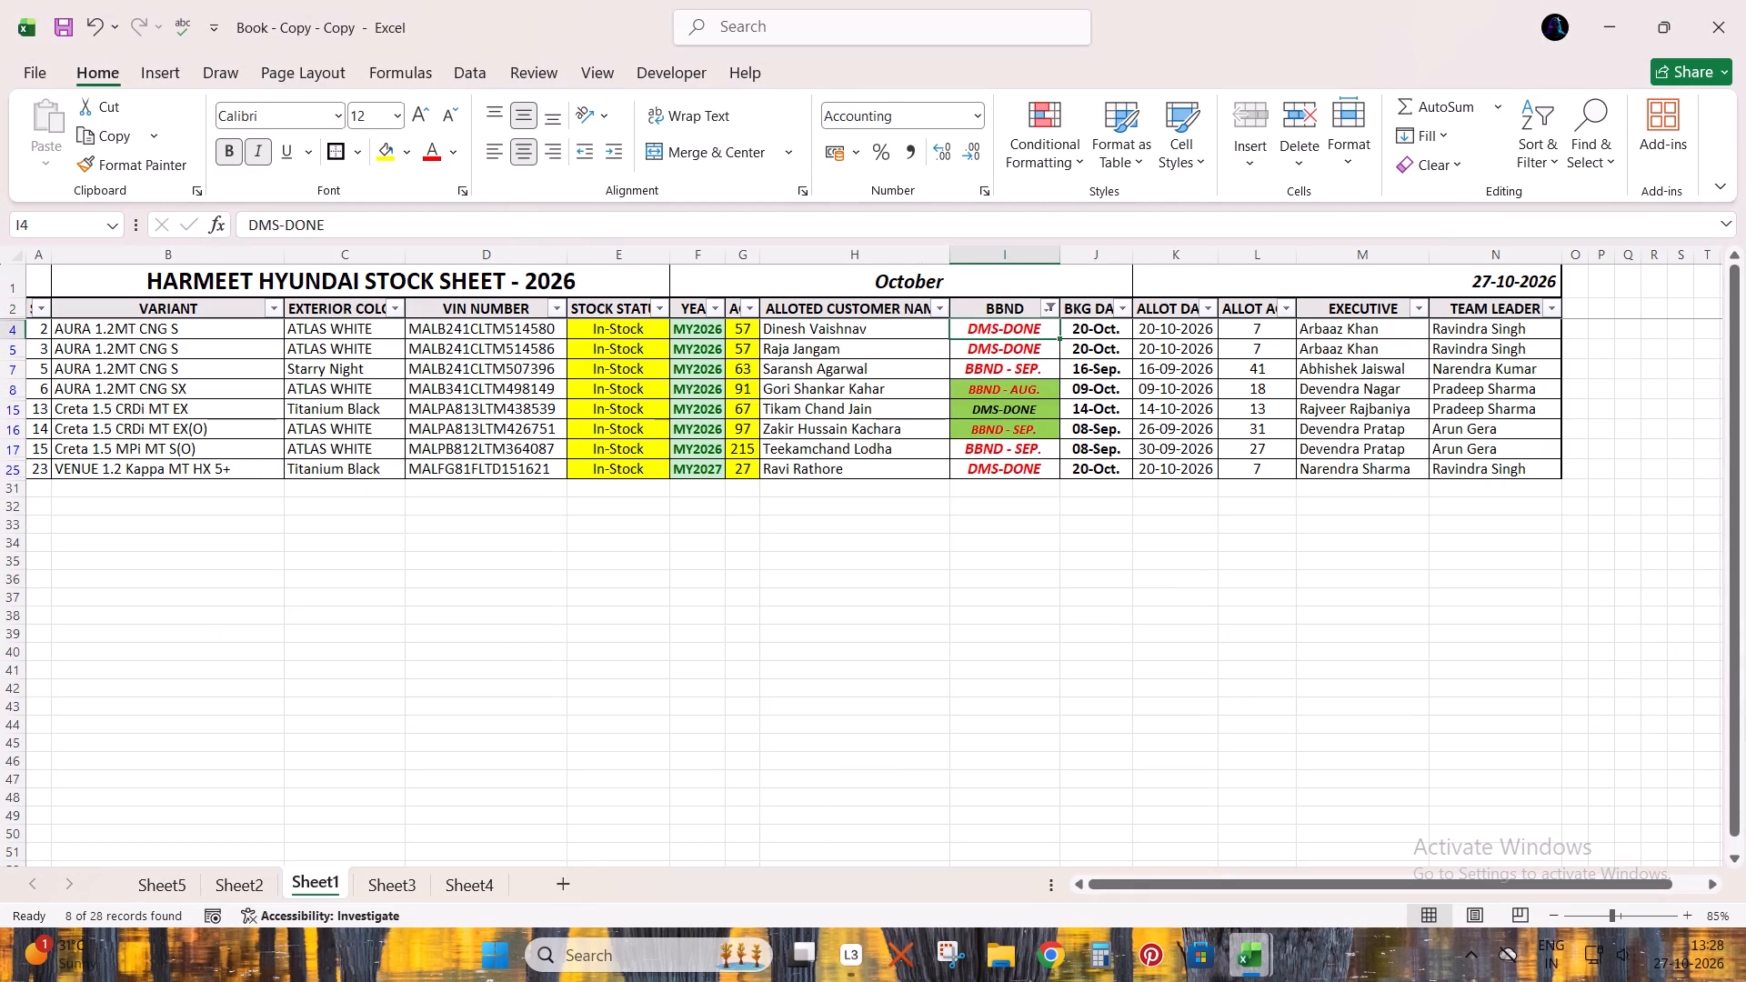
pyautogui.hotkey('ctrl', 'shift', 'Down')
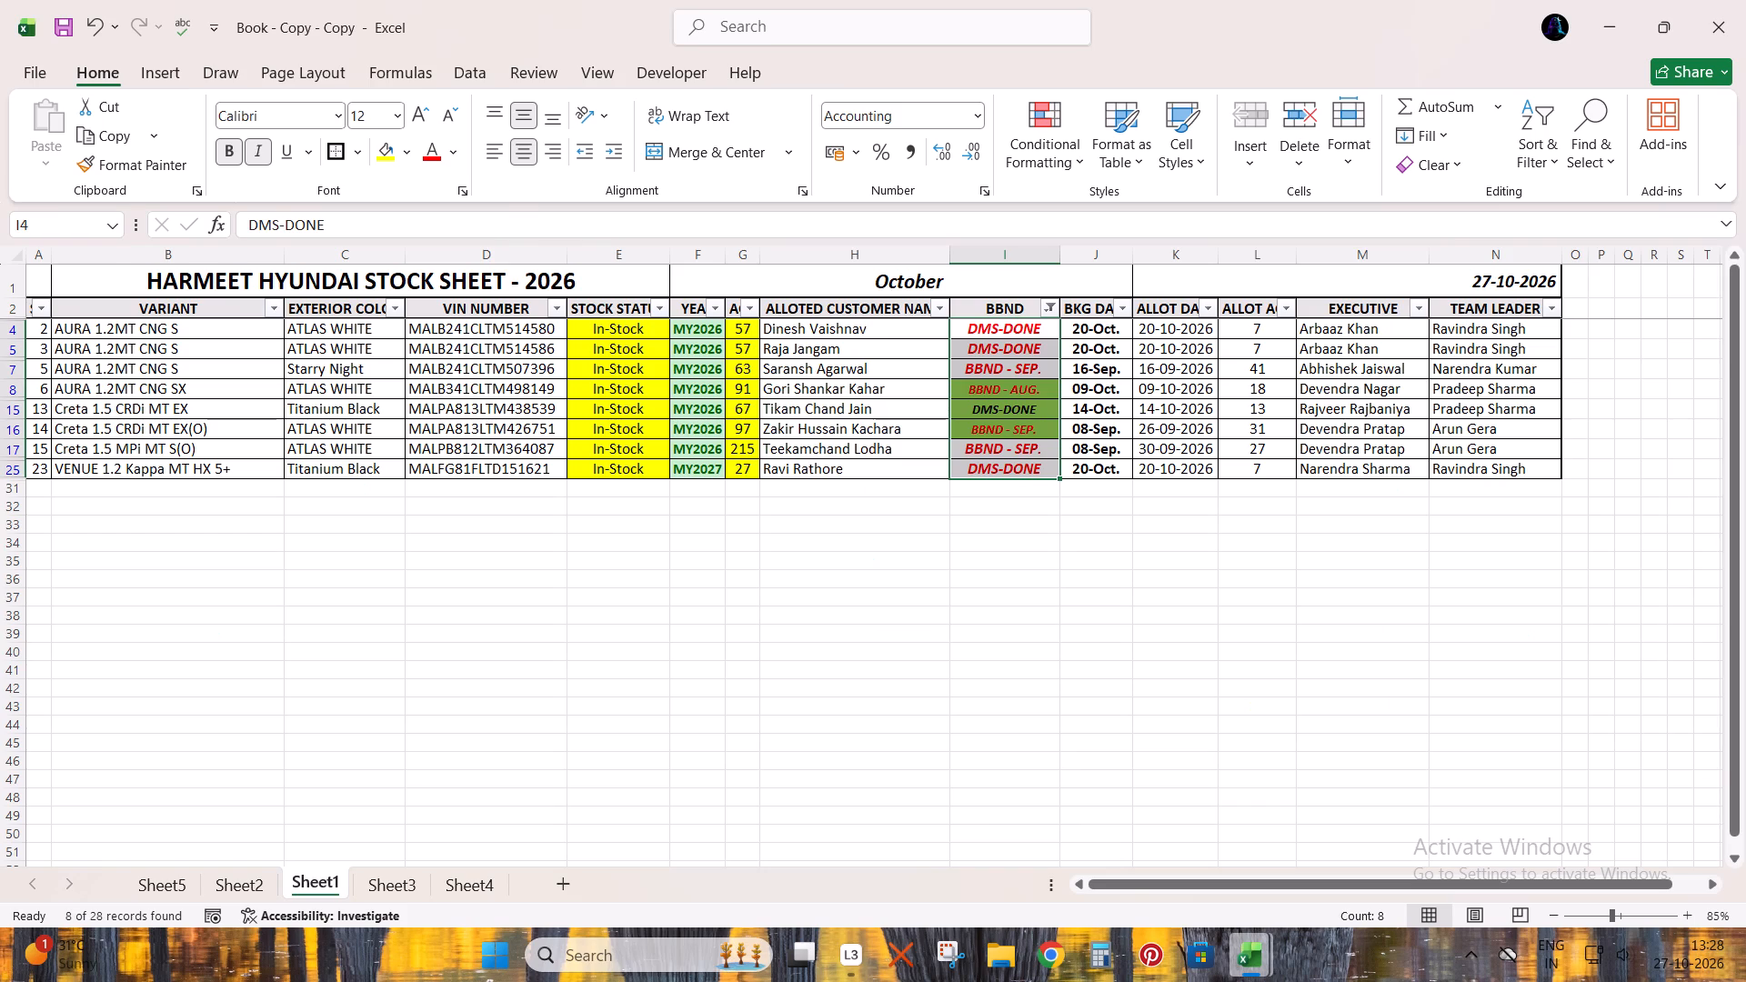
# Examine the filtered BBND and DMS-DONE entries in the BBND column of Sheet1.
pyautogui.press('Up')
pyautogui.press('Down')
pyautogui.press('Down')
pyautogui.press('Down')
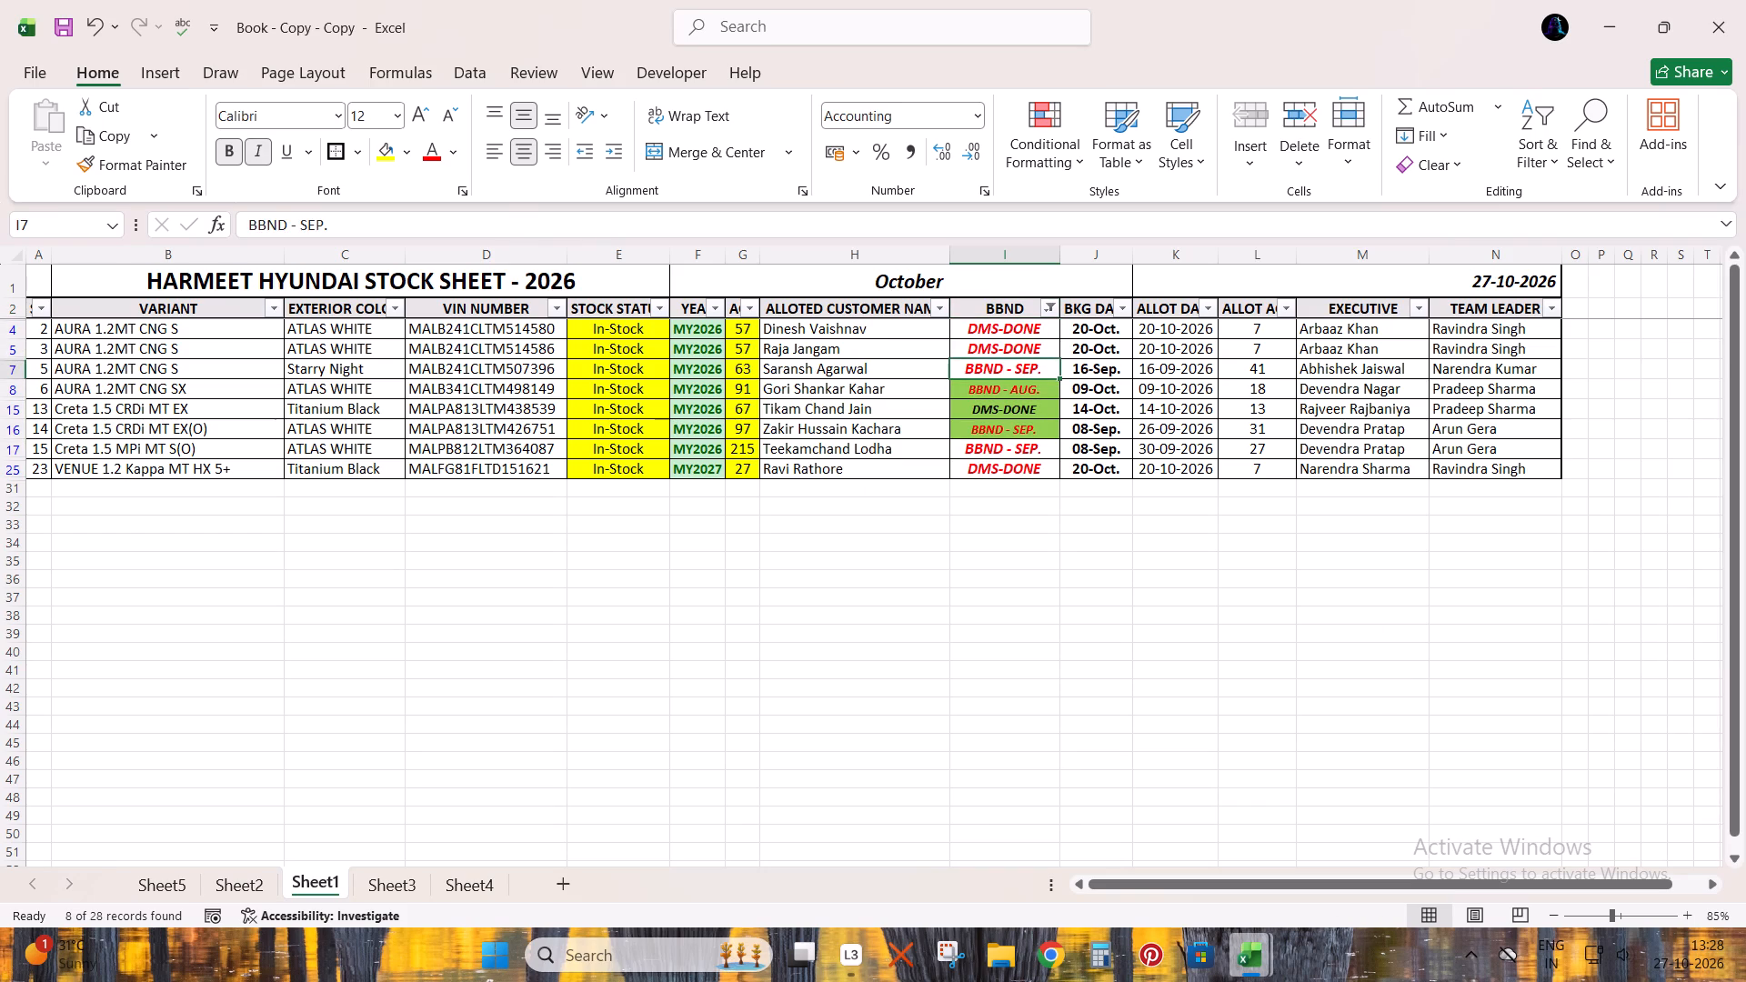
pyautogui.hotkey('shift', 'Down')
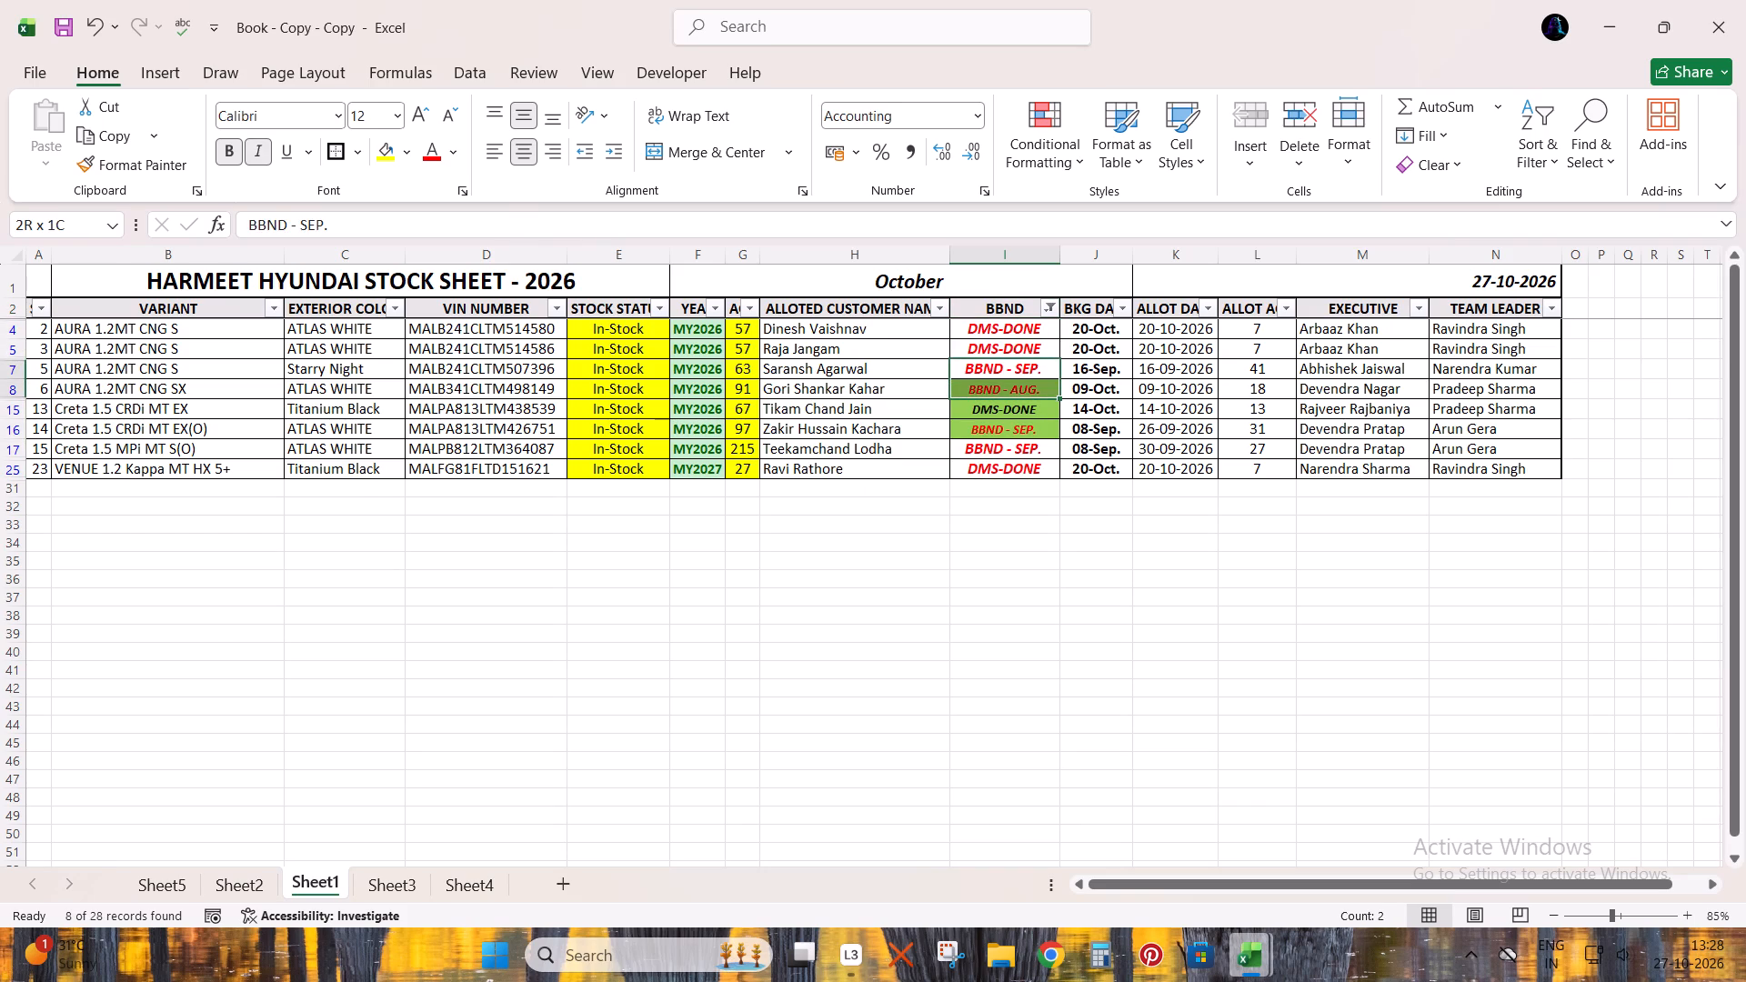
pyautogui.press('Right')
pyautogui.press('Up')
pyautogui.press('Left')
pyautogui.press('Up')
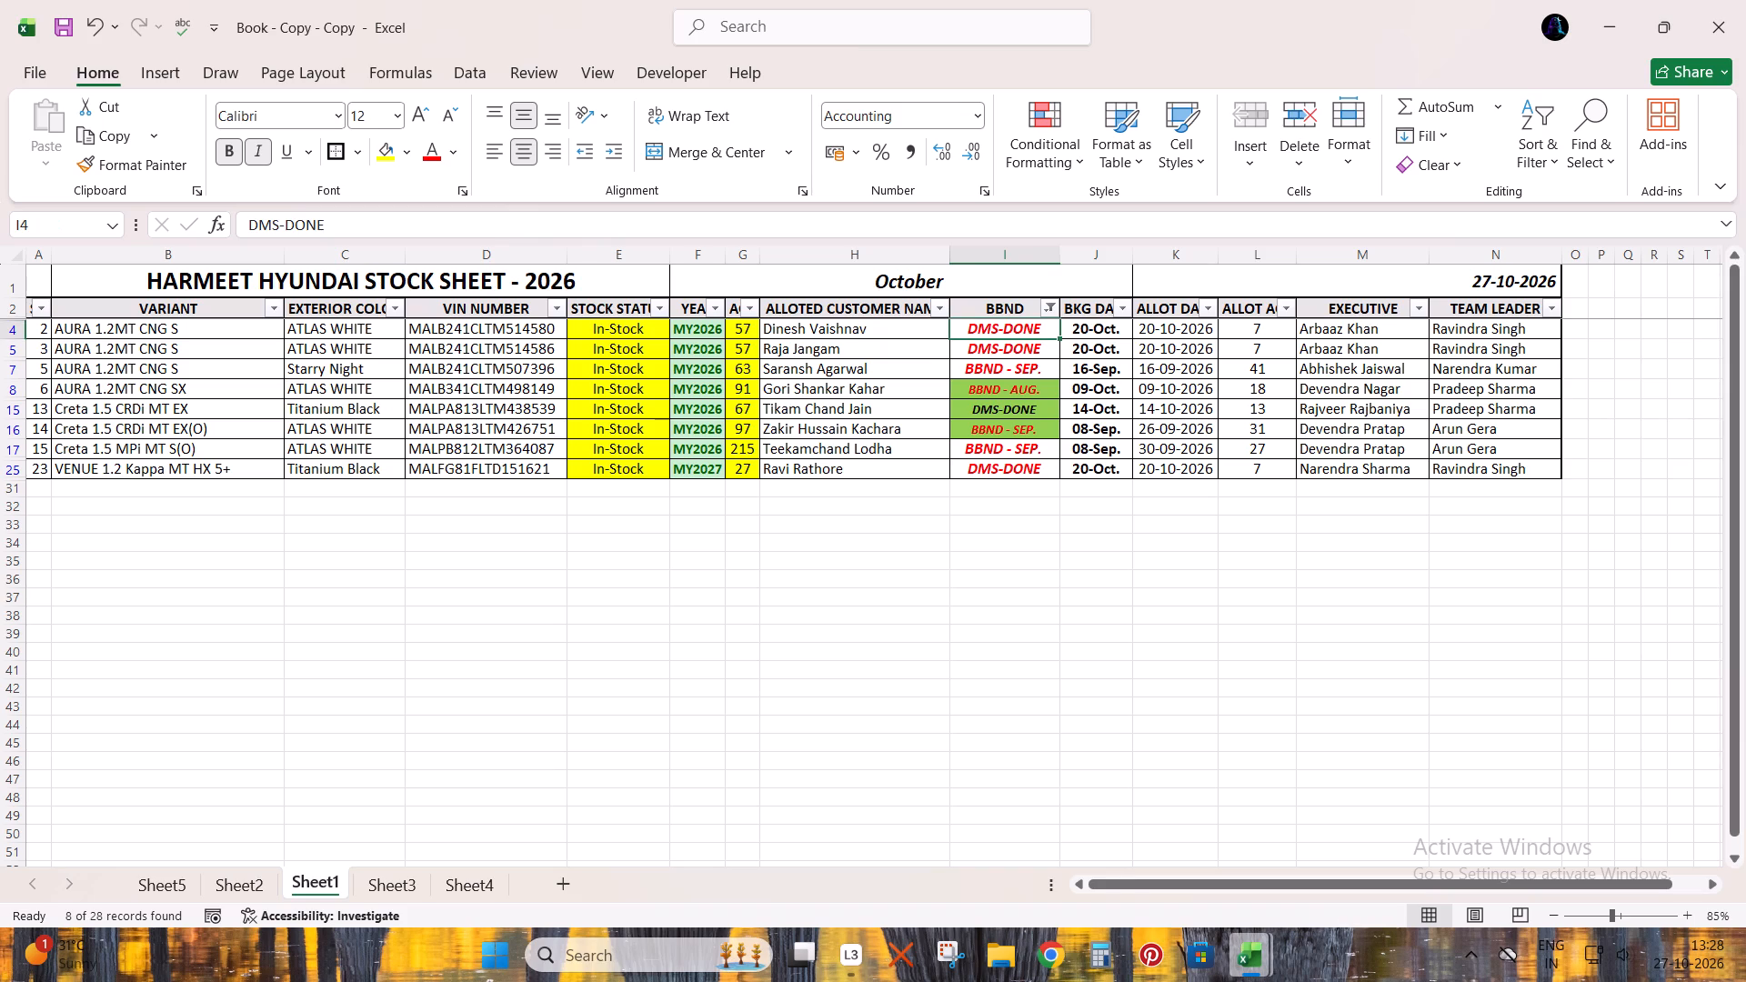
pyautogui.press('Up')
pyautogui.press('Down')
pyautogui.hotkey('ctrl', 'shift', 'Down')
pyautogui.press('Up')
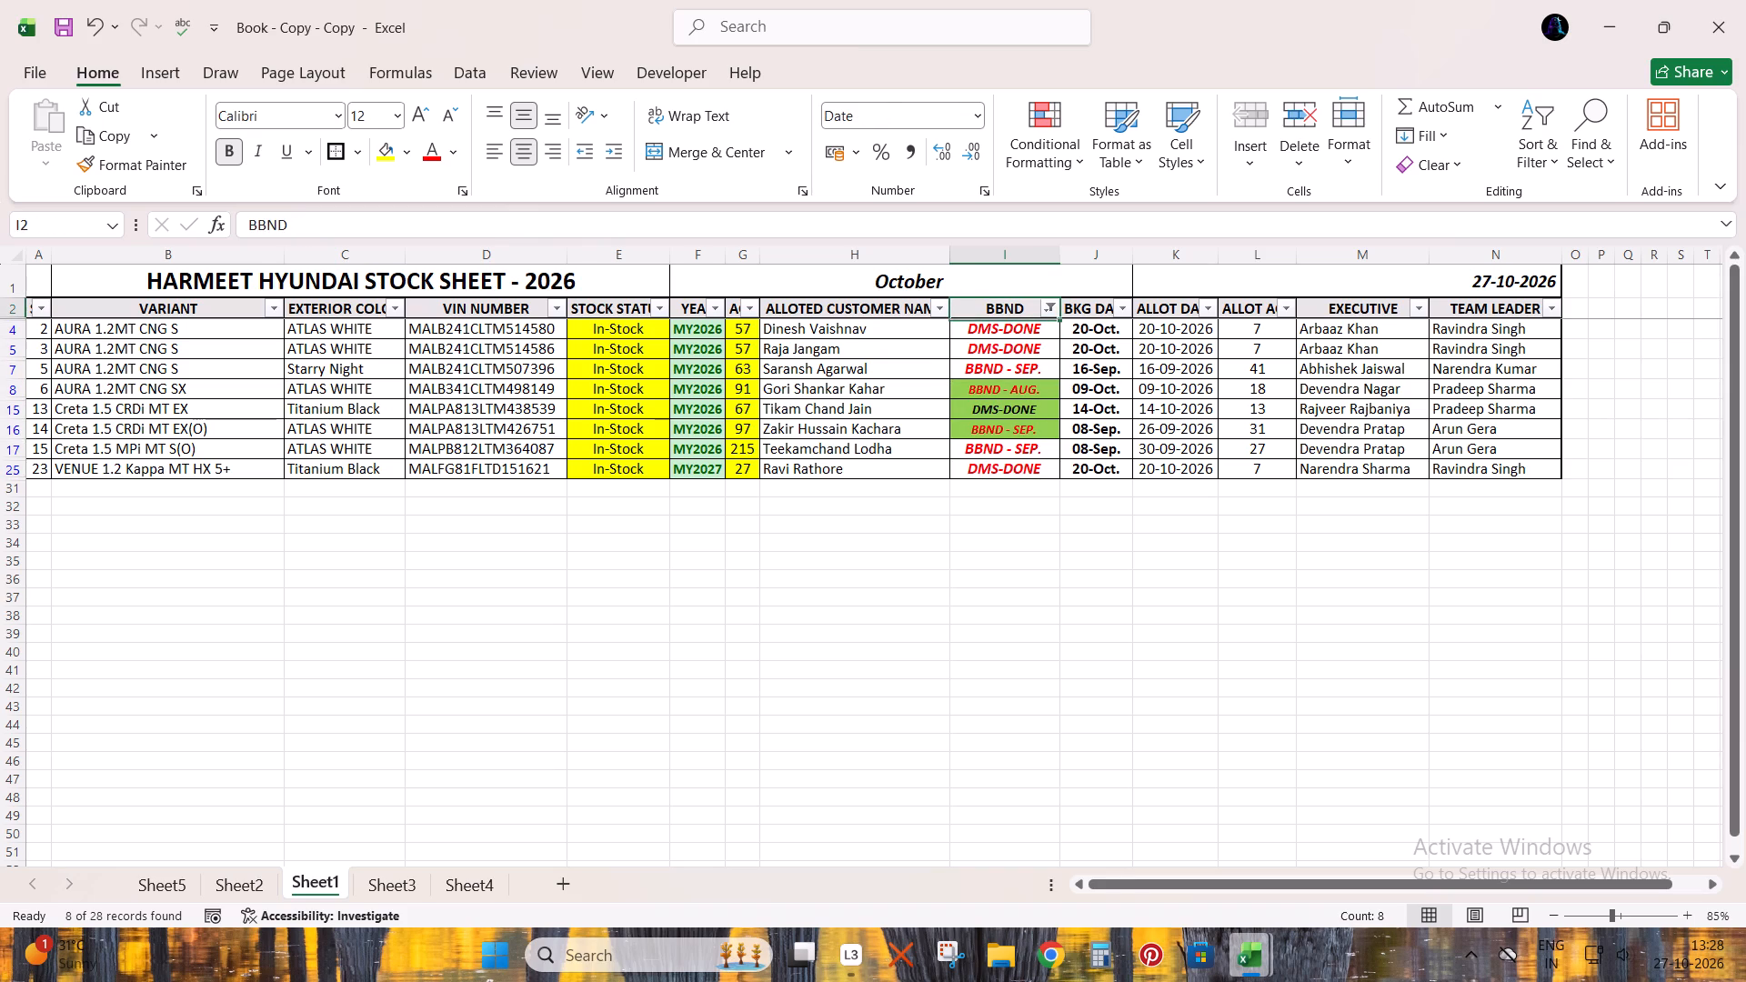
# Remove the filter from the Sheet1 header row, go to the end of the list, and save the workbook.
pyautogui.hotkey('ctrl', 'shift', 'l')
pyautogui.press('Down')
pyautogui.press('Up')
pyautogui.press('Left')
pyautogui.press('Up')
pyautogui.hotkey('ctrl', 'Left')
pyautogui.hotkey('ctrl', 'Down')
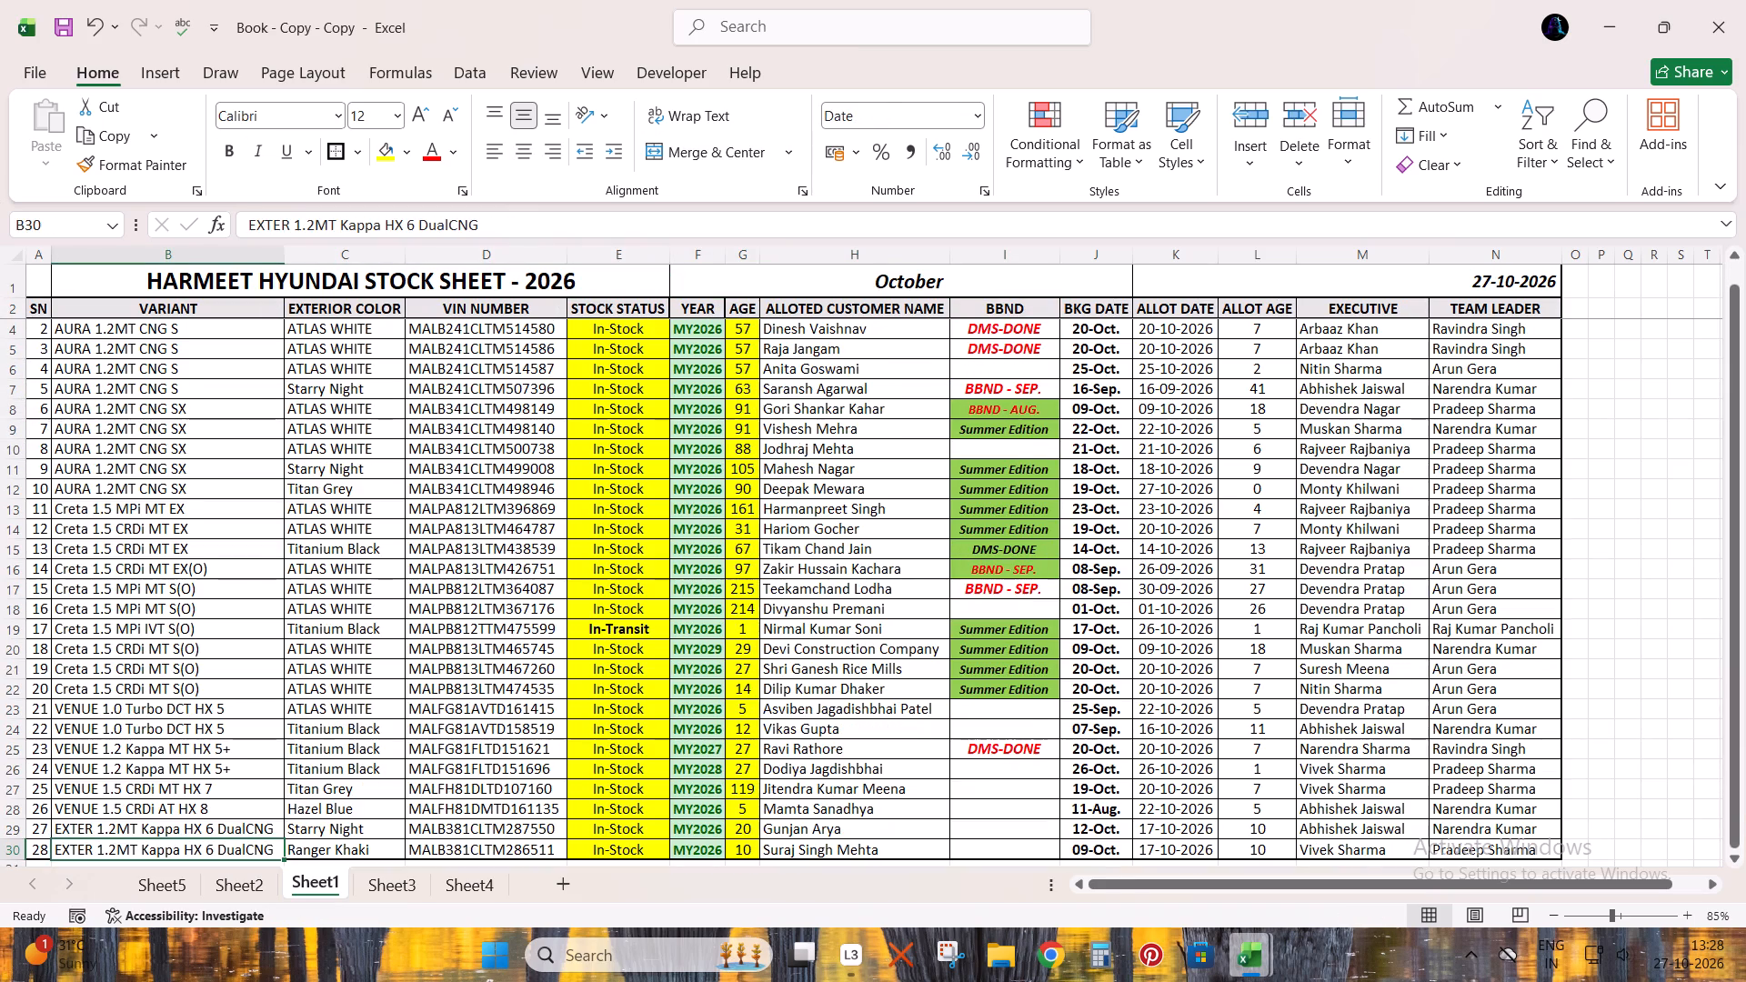
pyautogui.hotkey('ctrl', 's')
# Switch to the ALLOCATION STOCK SHEET workbook and reset the STOCK sheet's header filters so every car row shows.
pyautogui.hotkey('ctrl', 'pagedown')
pyautogui.hotkey('alt', 'Tab')
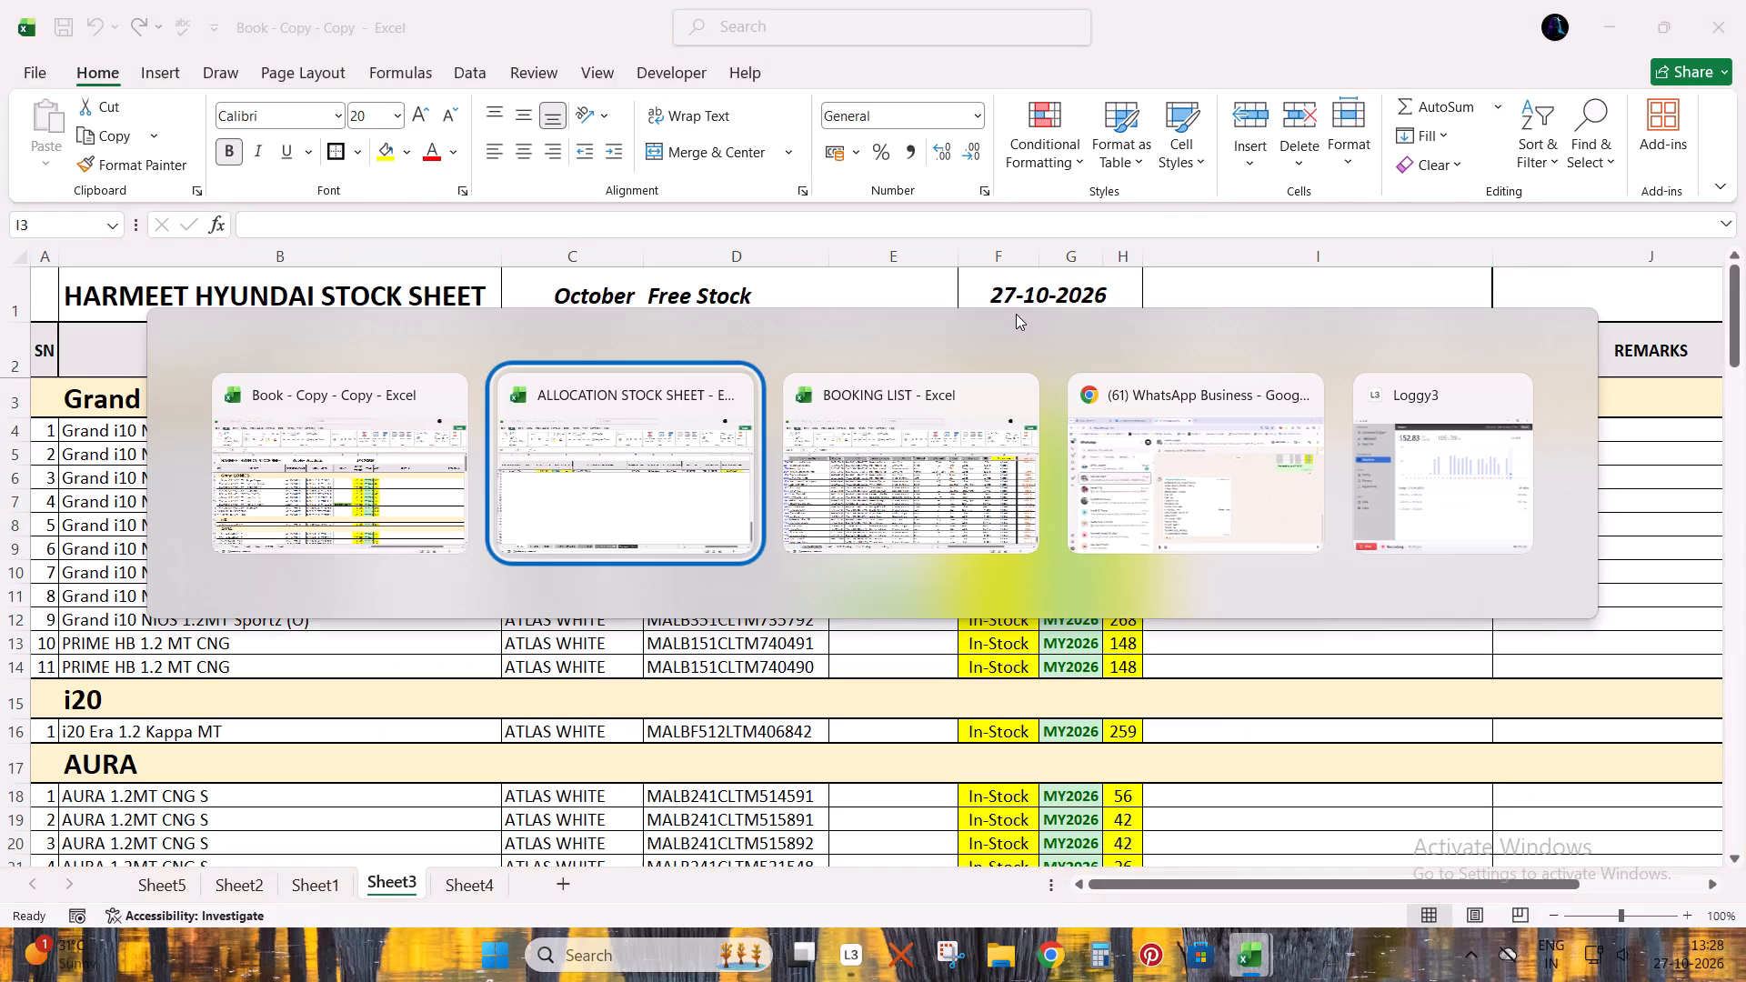
pyautogui.press('Up')
pyautogui.press('Right')
pyautogui.press('Right')
pyautogui.press('Right')
pyautogui.press('Right')
pyautogui.press('Right')
pyautogui.press('Right')
pyautogui.press('Right')
pyautogui.press('Right')
pyautogui.press('Right')
pyautogui.press('Right')
pyautogui.press('Right')
pyautogui.press('Right')
pyautogui.press('Right')
pyautogui.press('Right')
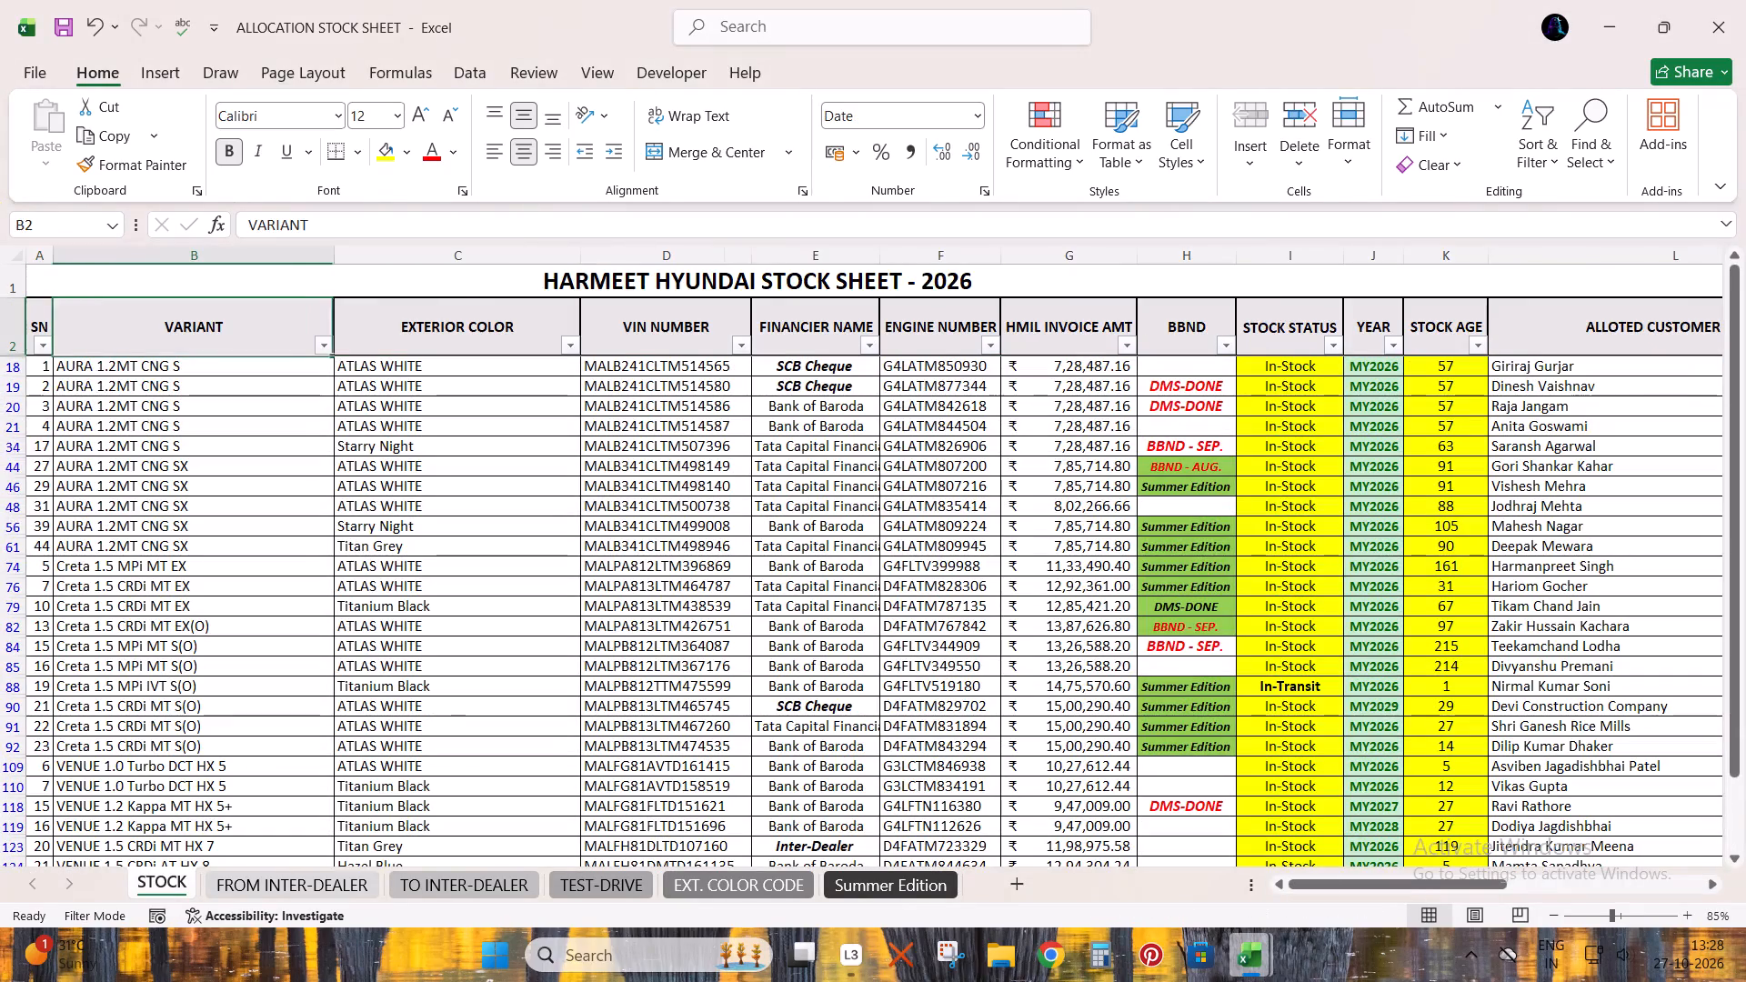
pyautogui.press('Left')
pyautogui.press('Left')
pyautogui.press('Left')
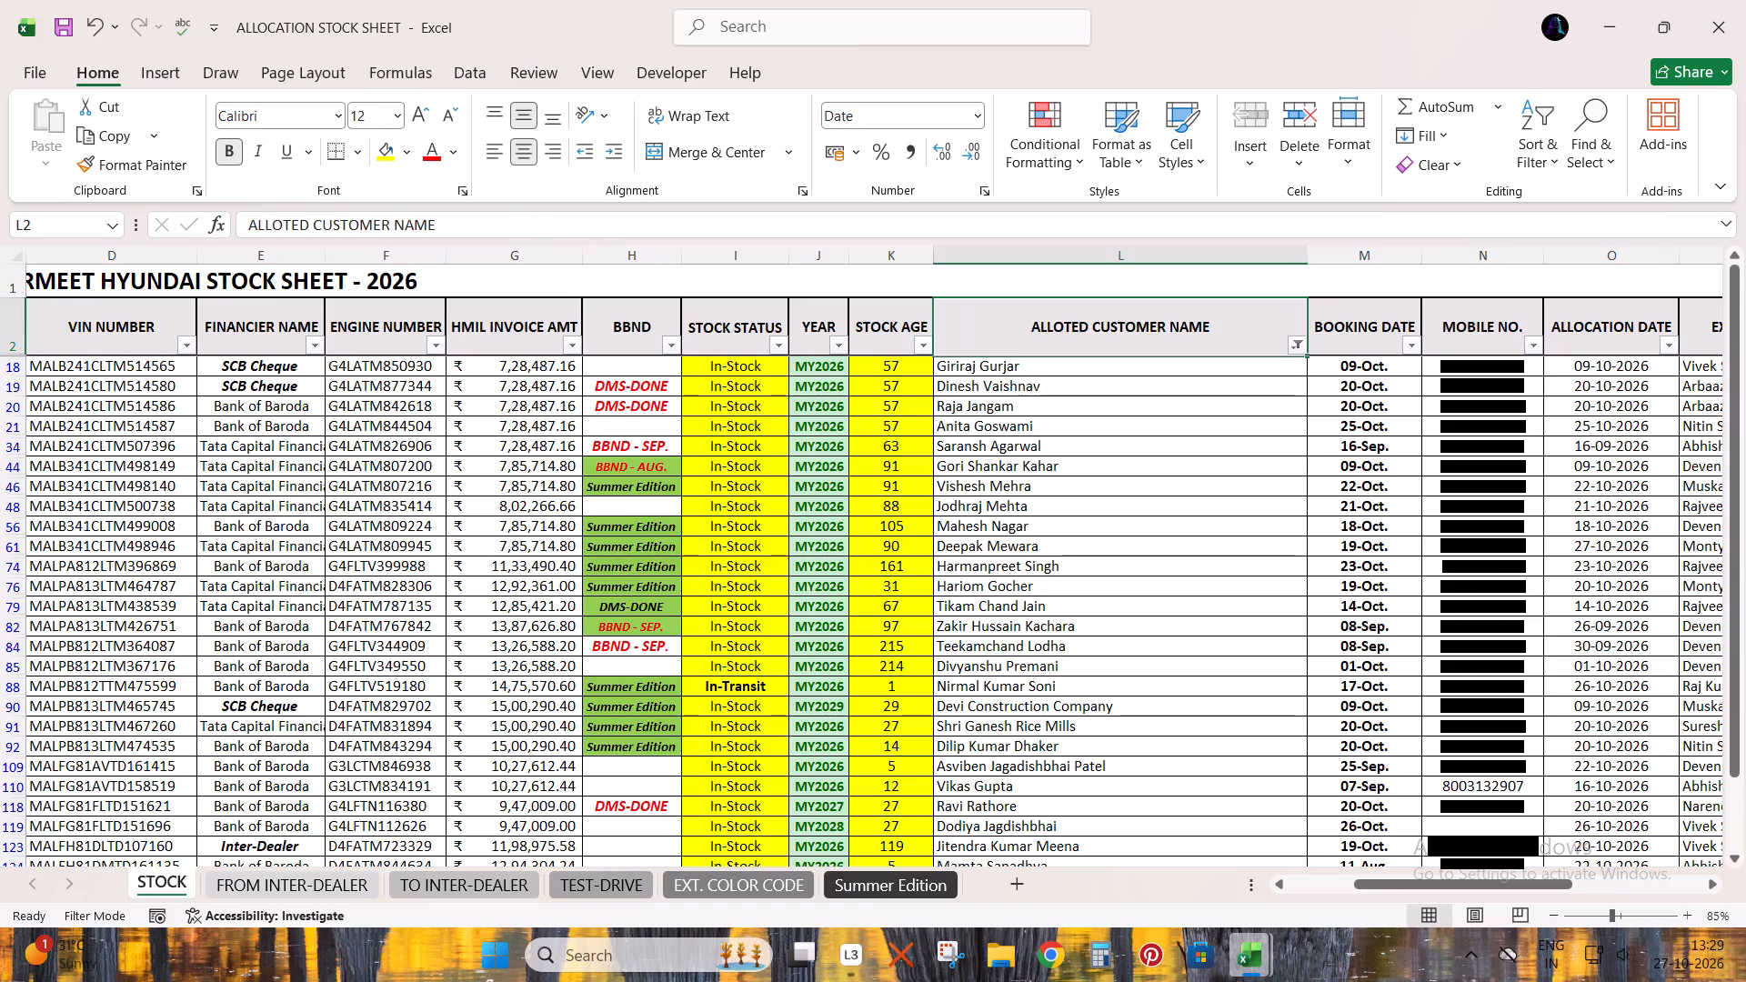
pyautogui.hotkey('ctrl', 'shift', 'l')
pyautogui.hotkey('ctrl', 'shift', 'l')
# Open the ALLOTED CUSTOMER NAME filter list and deselect all of its names.
pyautogui.hotkey('alt', 'Down')
pyautogui.press('Down')
pyautogui.press('Down')
pyautogui.press('Down')
pyautogui.press('Down')
pyautogui.press('Down')
pyautogui.press('Down')
pyautogui.press('Down')
pyautogui.press('Down')
pyautogui.press('Down')
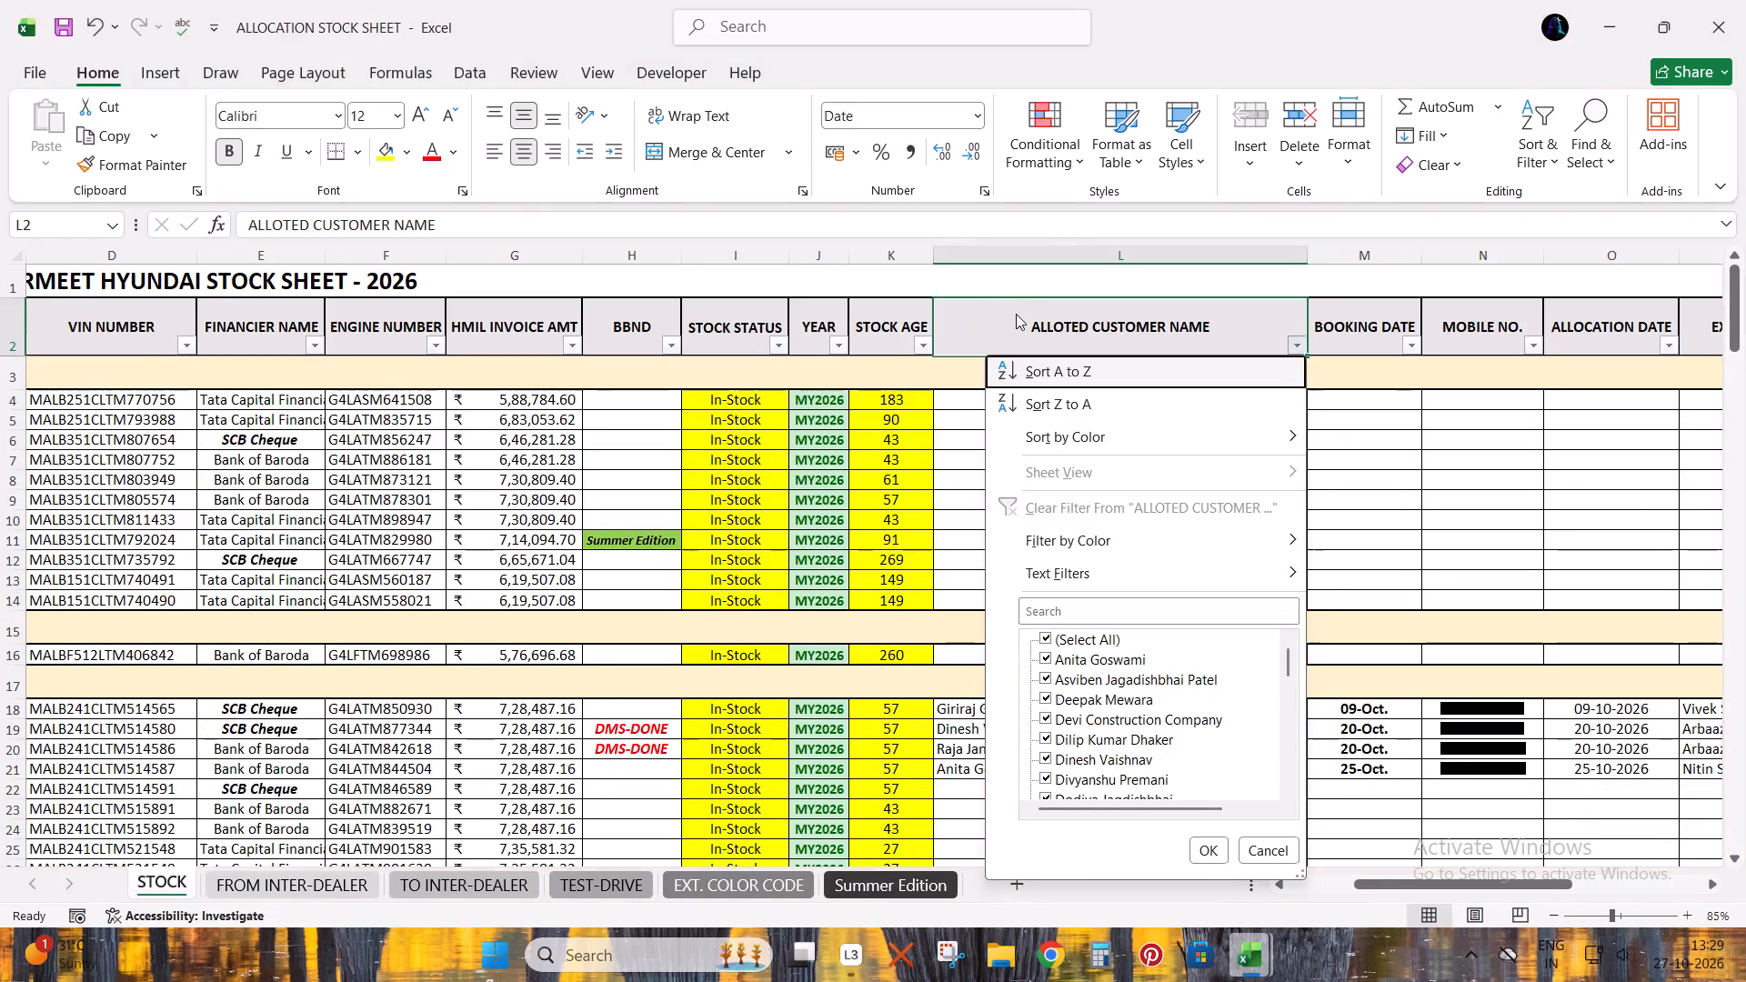
pyautogui.press('Up')
pyautogui.press('Down')
pyautogui.press('space')
# Include only the inter-dealer entries starting with TO (ADITI, ASM, BABA and L.R. HYUNDAI) in the ALLOTED CUSTOMER NAME filter.
pyautogui.press('Down')
pyautogui.press('Down')
pyautogui.press('Down')
pyautogui.press('Down')
pyautogui.press('Down')
pyautogui.press('Down')
pyautogui.press('Down')
pyautogui.press('Down')
pyautogui.press('Down')
pyautogui.press('Down')
pyautogui.press('Down')
pyautogui.press('Down')
pyautogui.press('Down')
pyautogui.press('Down')
pyautogui.press('Down')
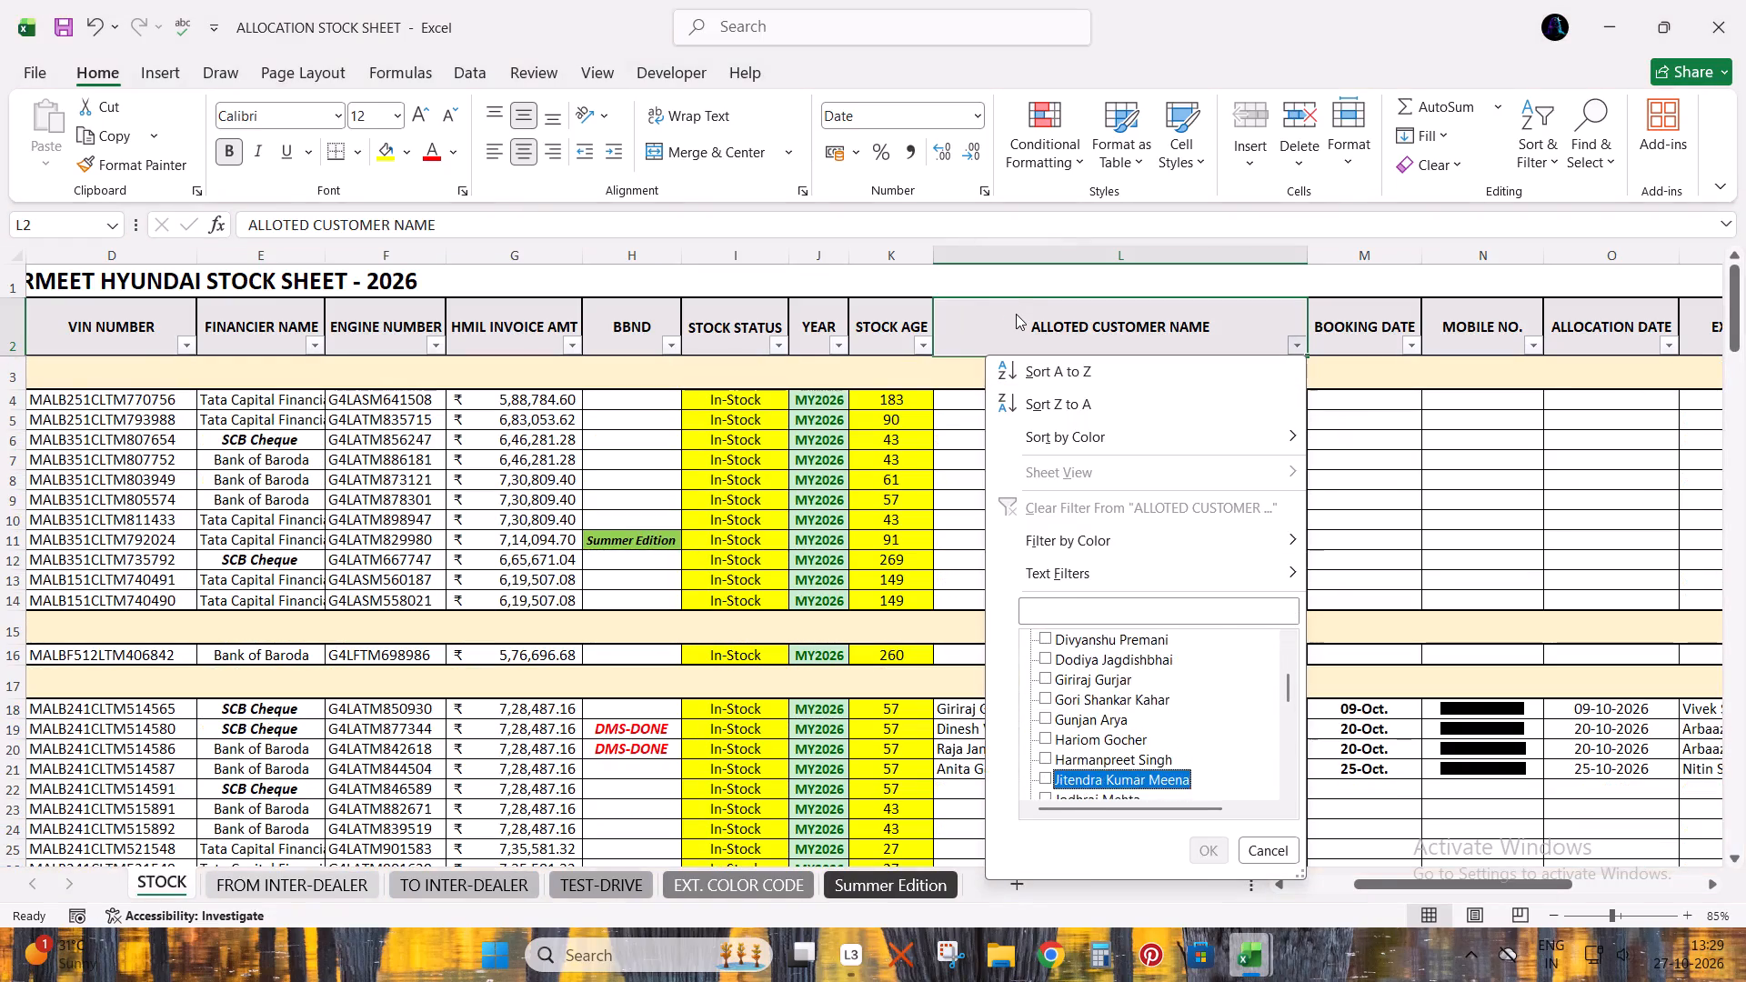
pyautogui.press('Down')
pyautogui.press('Down')
pyautogui.press('Down')
pyautogui.press('Down')
pyautogui.press('Down')
pyautogui.press('Down')
pyautogui.press('Down')
pyautogui.press('Down')
pyautogui.press('Down')
pyautogui.press('Down')
pyautogui.press('Down')
pyautogui.press('Down')
pyautogui.press('Down')
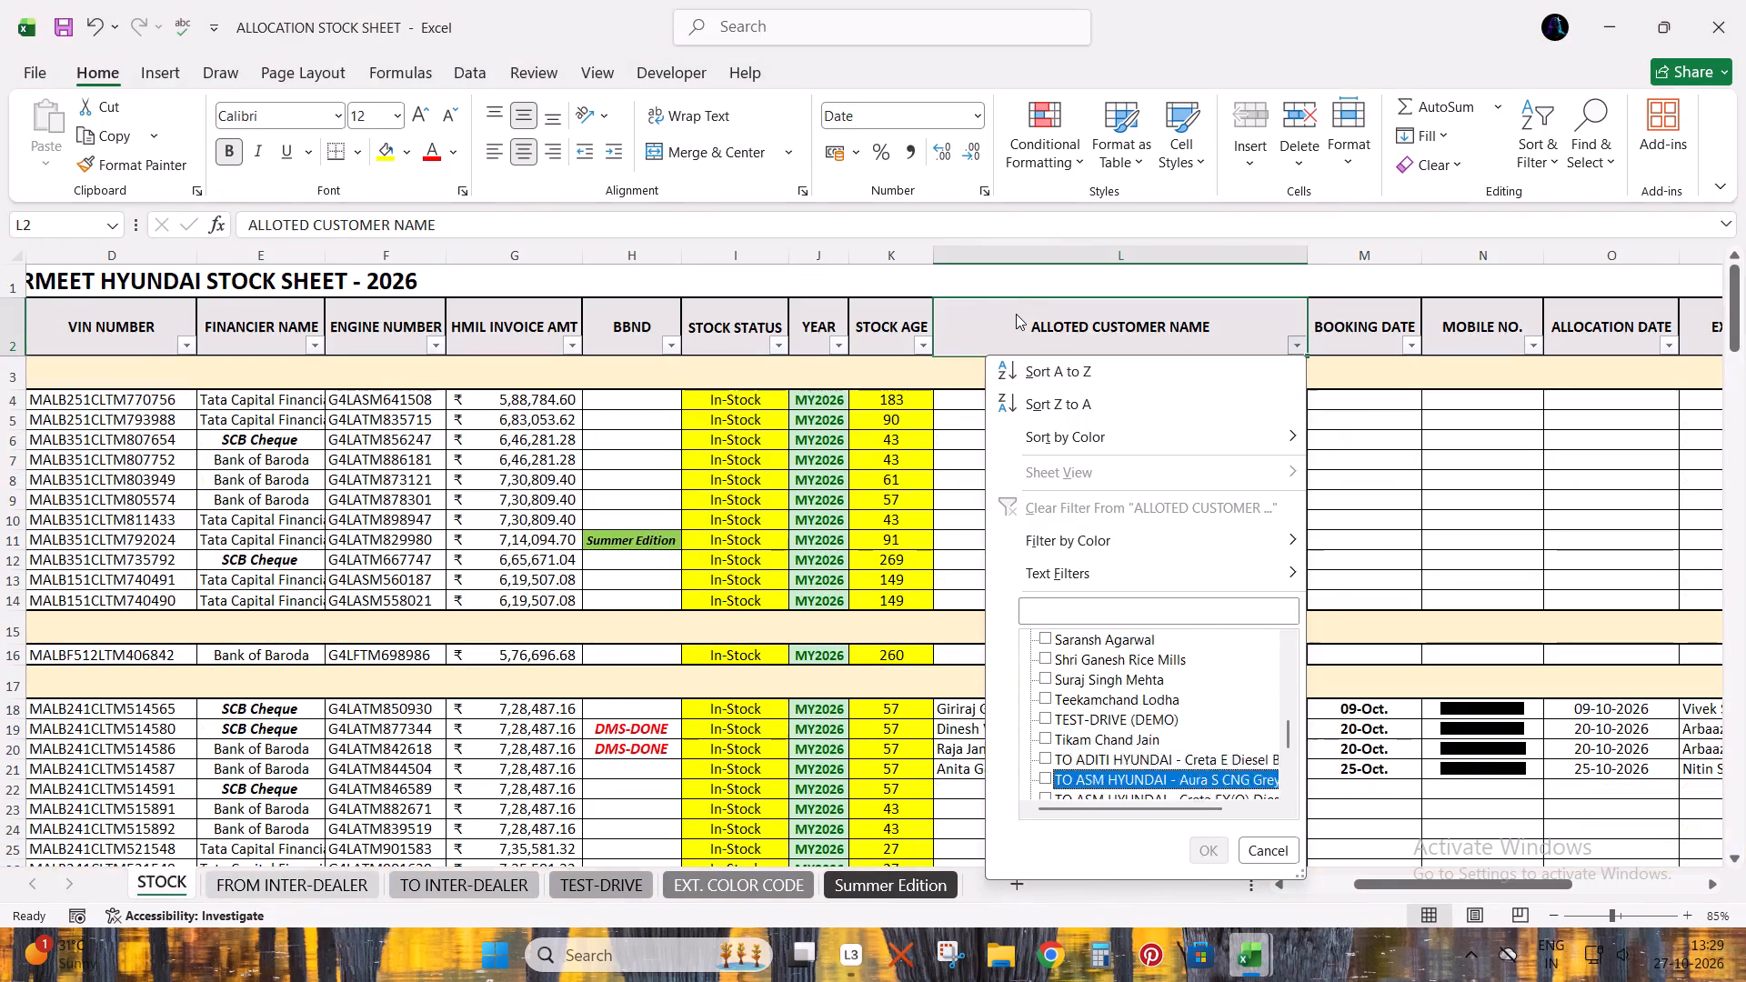
pyautogui.press('Up')
pyautogui.press('Up')
pyautogui.press('Up')
pyautogui.press('Down')
pyautogui.press('Down')
pyautogui.press('space')
pyautogui.press('Down')
pyautogui.press('space')
pyautogui.press('Down')
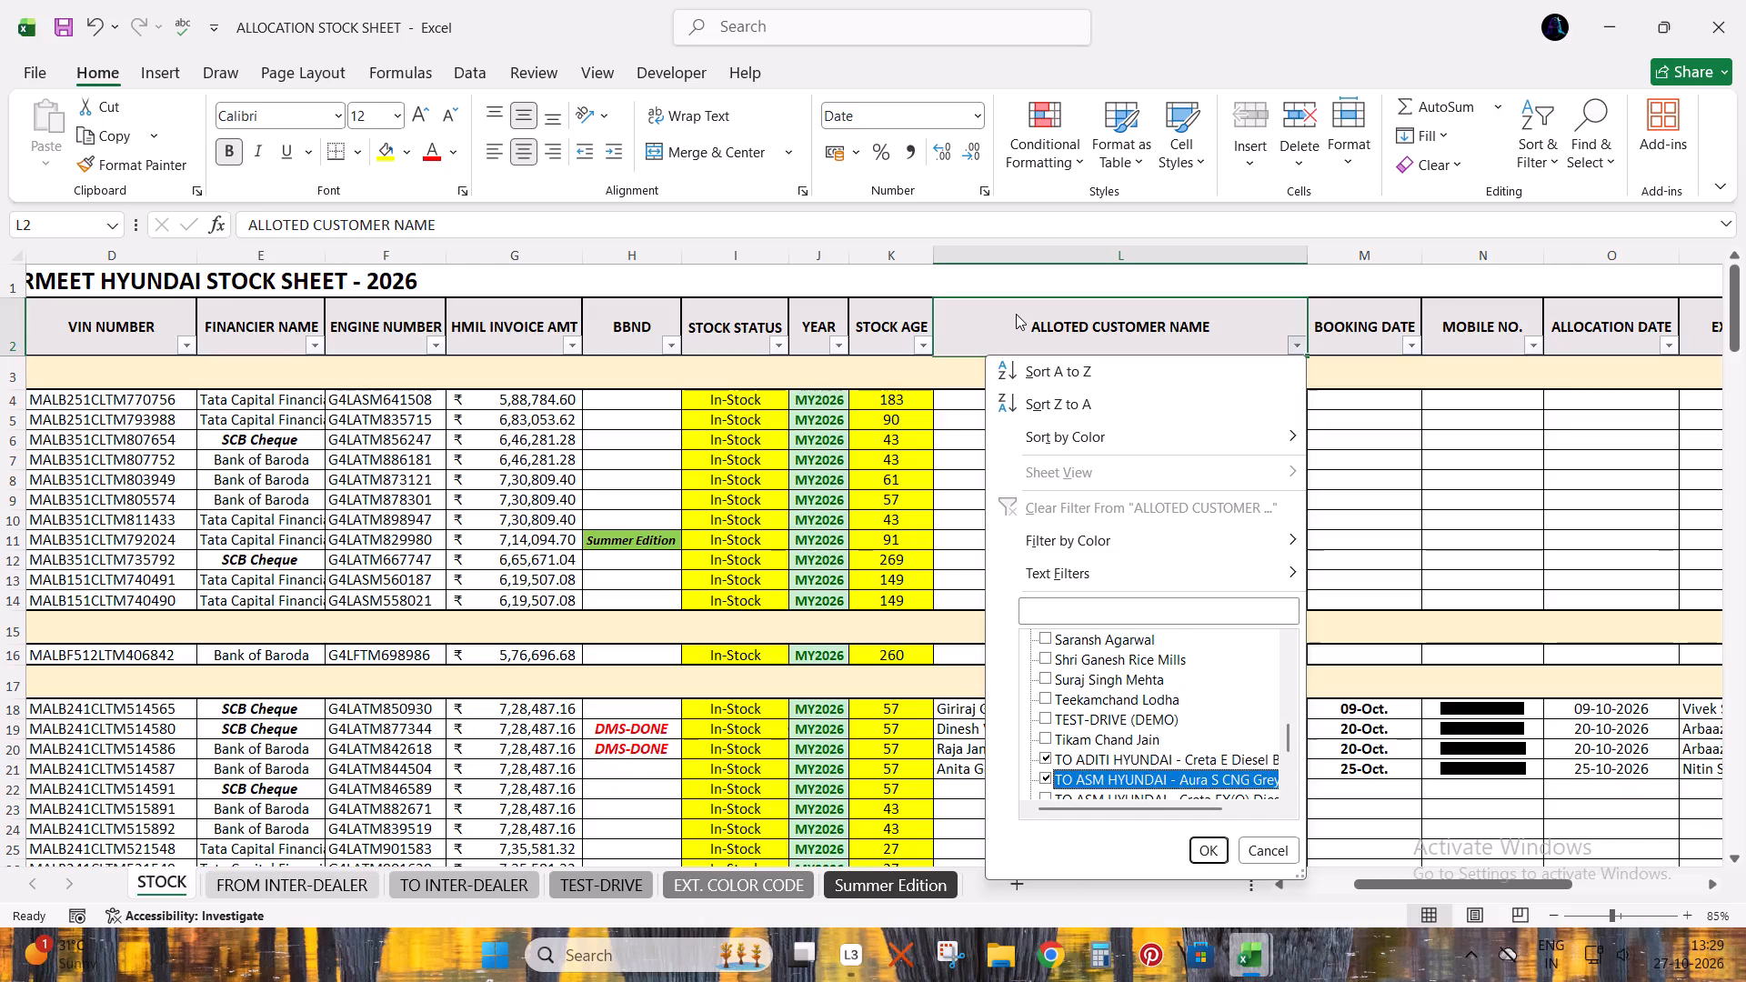
pyautogui.press('space')
pyautogui.press('space')
pyautogui.press('Down')
pyautogui.press('space')
pyautogui.press('Down')
pyautogui.press('space')
pyautogui.press('Down')
pyautogui.press('space')
pyautogui.press('Up')
pyautogui.press('Up')
pyautogui.press('Up')
pyautogui.press('space')
pyautogui.press('Down')
pyautogui.press('Down')
pyautogui.press('Down')
pyautogui.press('space')
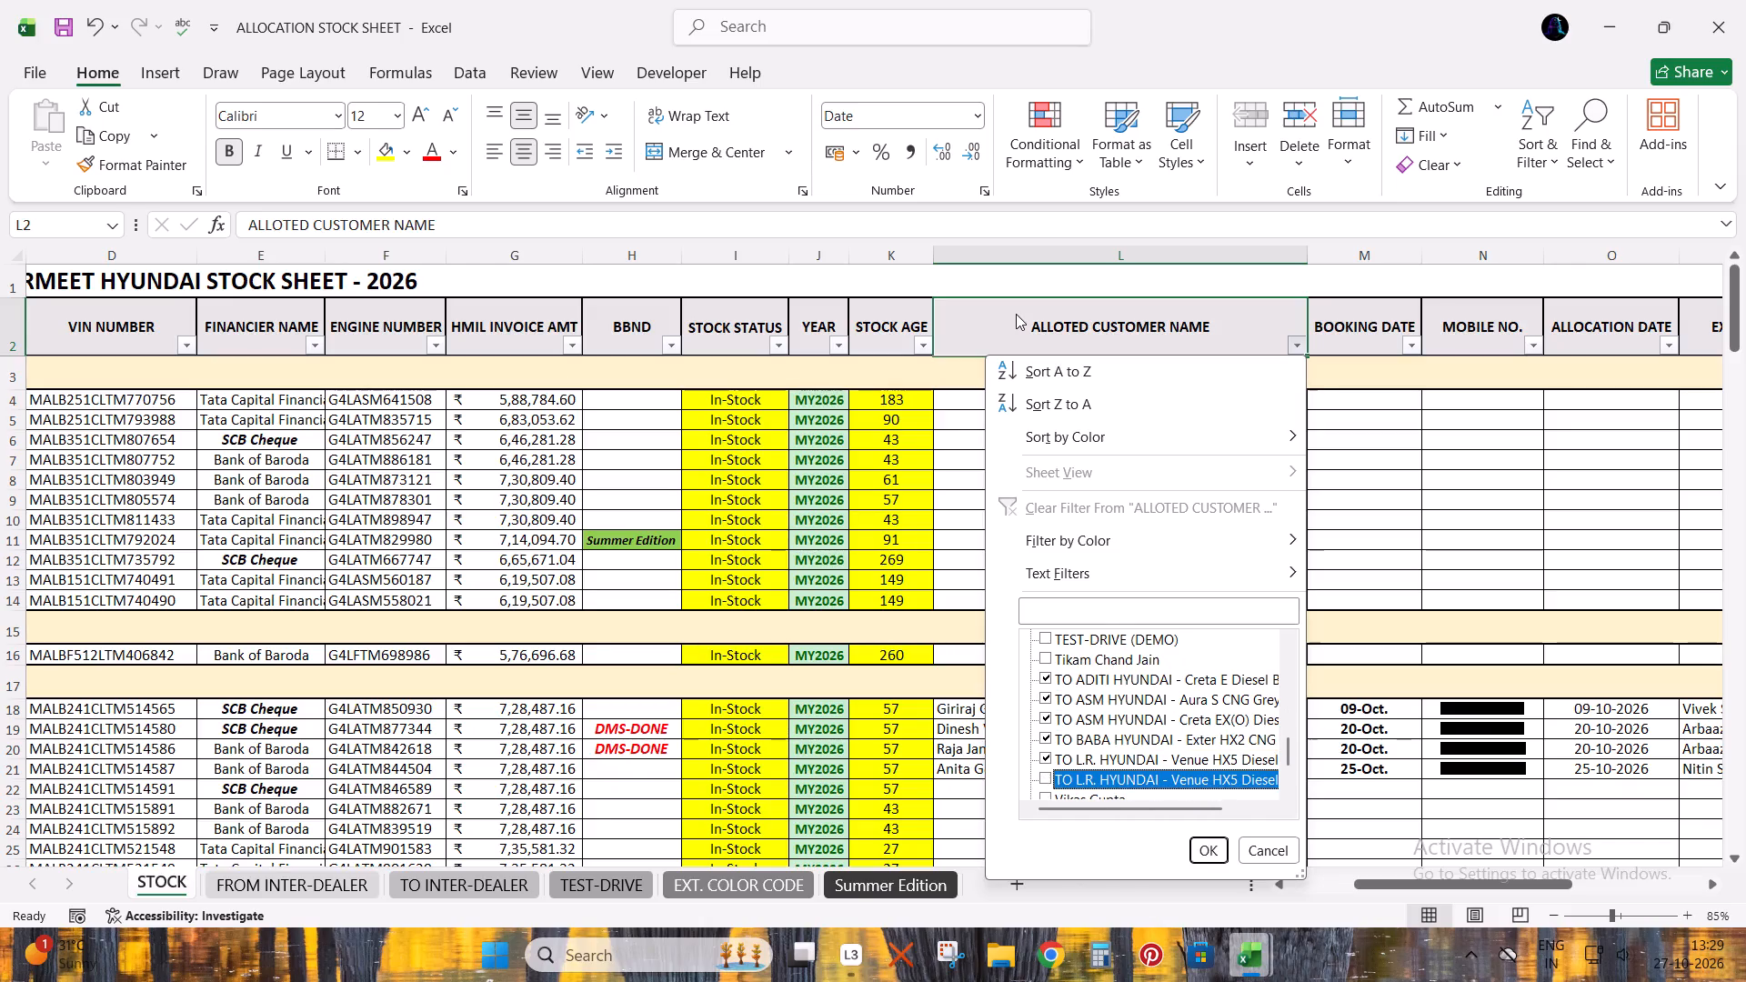
pyautogui.press('Down')
pyautogui.press('space')
pyautogui.press('Up')
pyautogui.press('space')
pyautogui.press('Down')
pyautogui.press('space')
# Add (Blanks) to the ALLOTED CUSTOMER NAME filter and apply it.
pyautogui.press('Down')
pyautogui.press('Down')
pyautogui.press('Down')
pyautogui.press('Down')
pyautogui.press('Up')
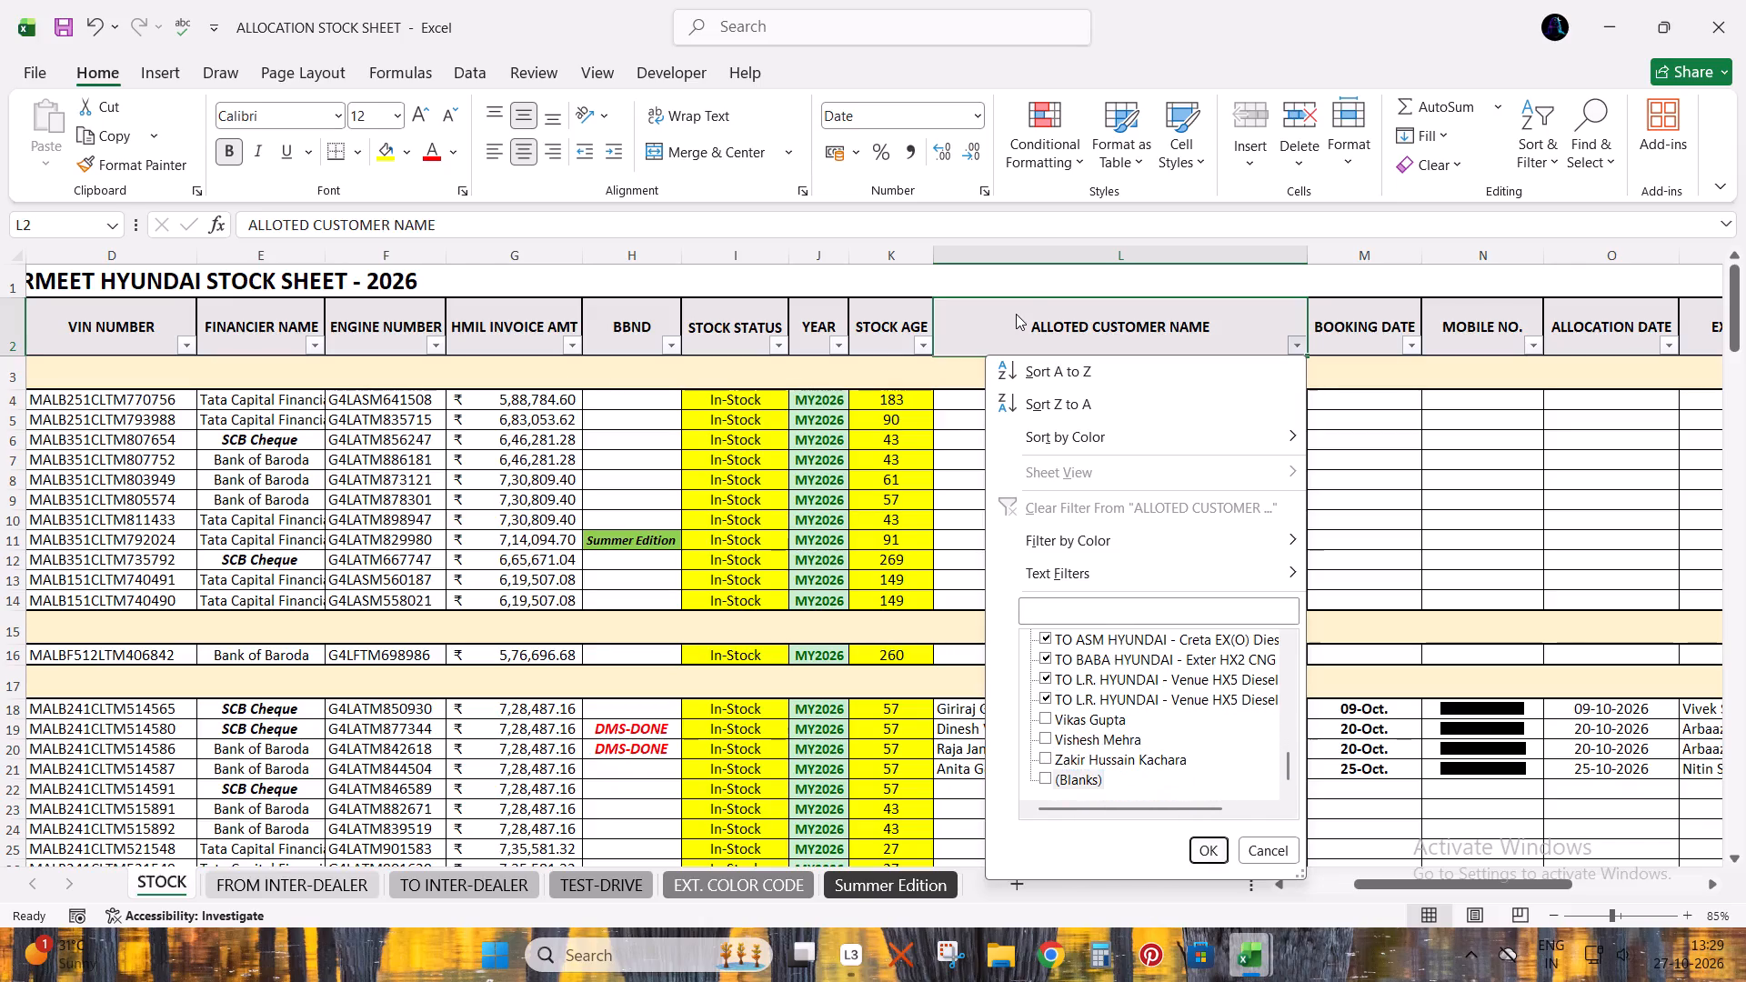
pyautogui.press('space')
pyautogui.press('Return')
# Copy the filtered STOCK rows across all columns, from the Grand i10 NIOS heading down to the last car in row 147.
pyautogui.press('Down')
pyautogui.press('Left')
pyautogui.press('Up')
pyautogui.press('Left')
pyautogui.hotkey('ctrl', 'Left')
pyautogui.press('Down')
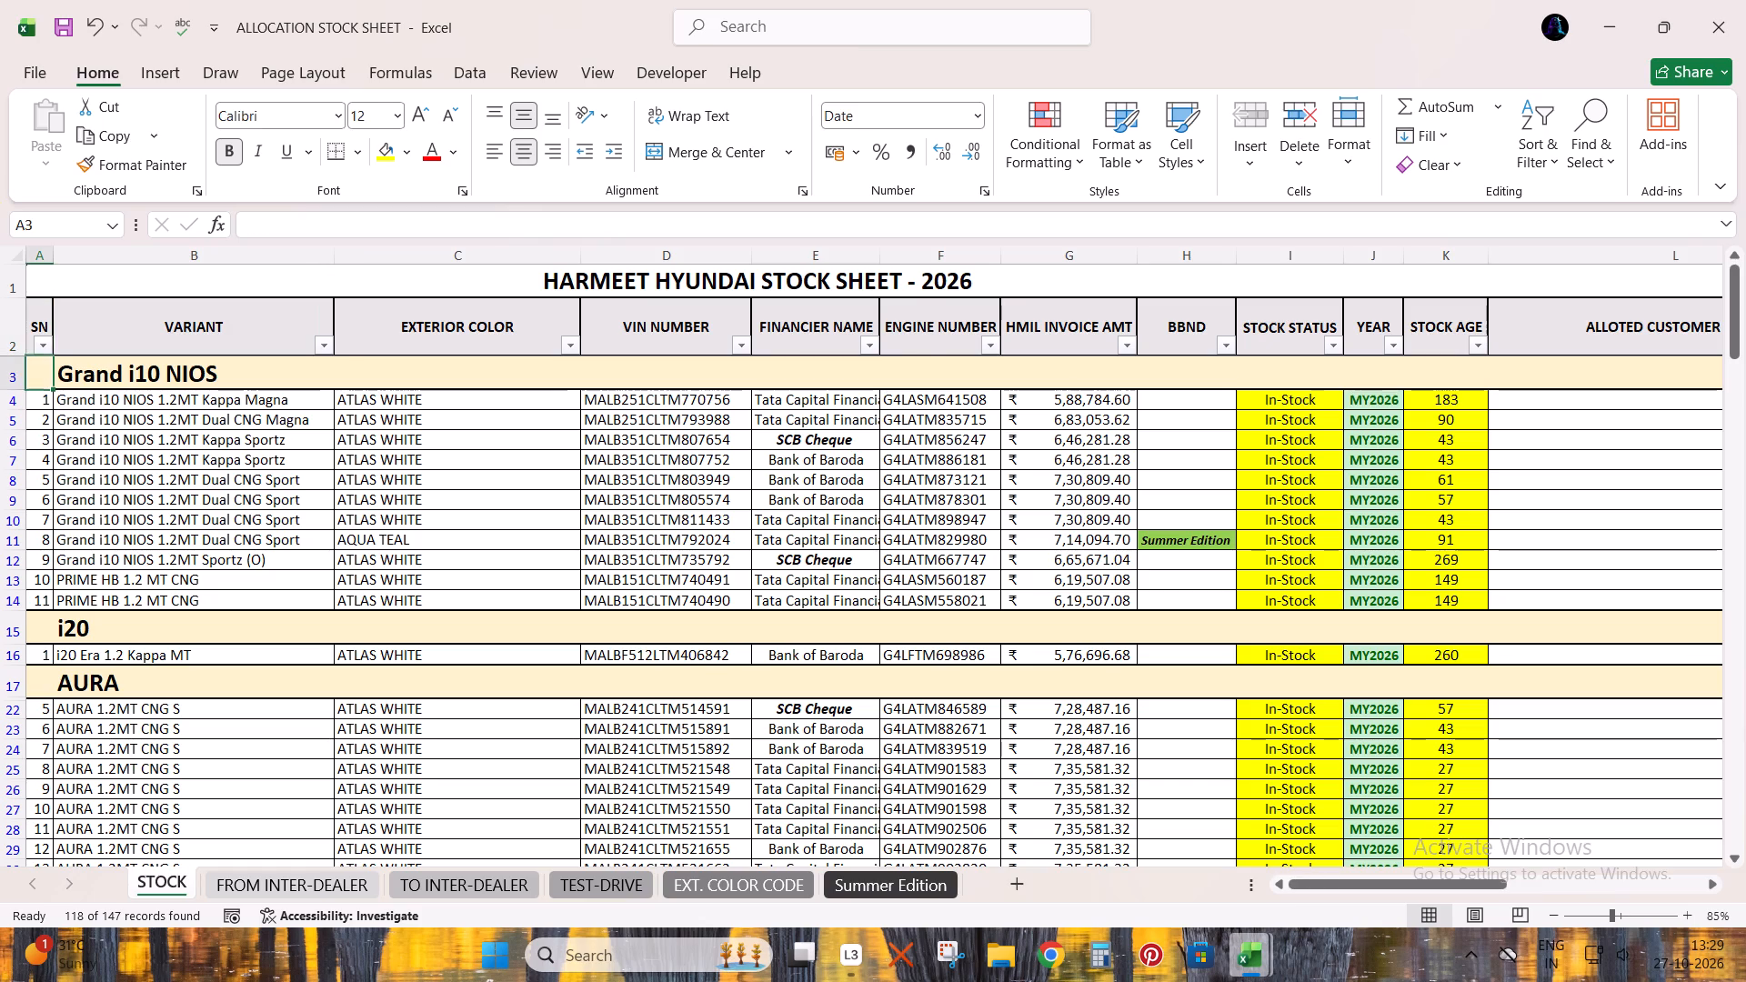
pyautogui.hotkey('ctrl', 'shift', 'Right')
pyautogui.hotkey('ctrl', 'shift', 'Right')
pyautogui.hotkey('ctrl', 'shift', 'Down')
pyautogui.hotkey('ctrl', 'shift', 'Down')
pyautogui.hotkey('ctrl', 'shift', 'Down')
pyautogui.hotkey('ctrl', 'shift', 'Down')
pyautogui.hotkey('ctrl', 'shift', 'Down')
pyautogui.hotkey('ctrl', 'shift', 'Down')
pyautogui.hotkey('ctrl', 'shift', 'Down')
pyautogui.hotkey('ctrl', 'shift', 'Down')
pyautogui.hotkey('ctrl', 'shift', 'Down')
pyautogui.hotkey('ctrl', 'shift', 'Down')
pyautogui.hotkey('ctrl', 'shift', 'Down')
pyautogui.hotkey('ctrl', 'shift', 'Down')
pyautogui.hotkey('ctrl', 'shift', 'Down')
pyautogui.hotkey('ctrl', 'shift', 'Down')
pyautogui.hotkey('ctrl', 'shift', 'Down')
pyautogui.hotkey('ctrl', 'shift', 'Up')
pyautogui.hotkey('shift', 'Down')
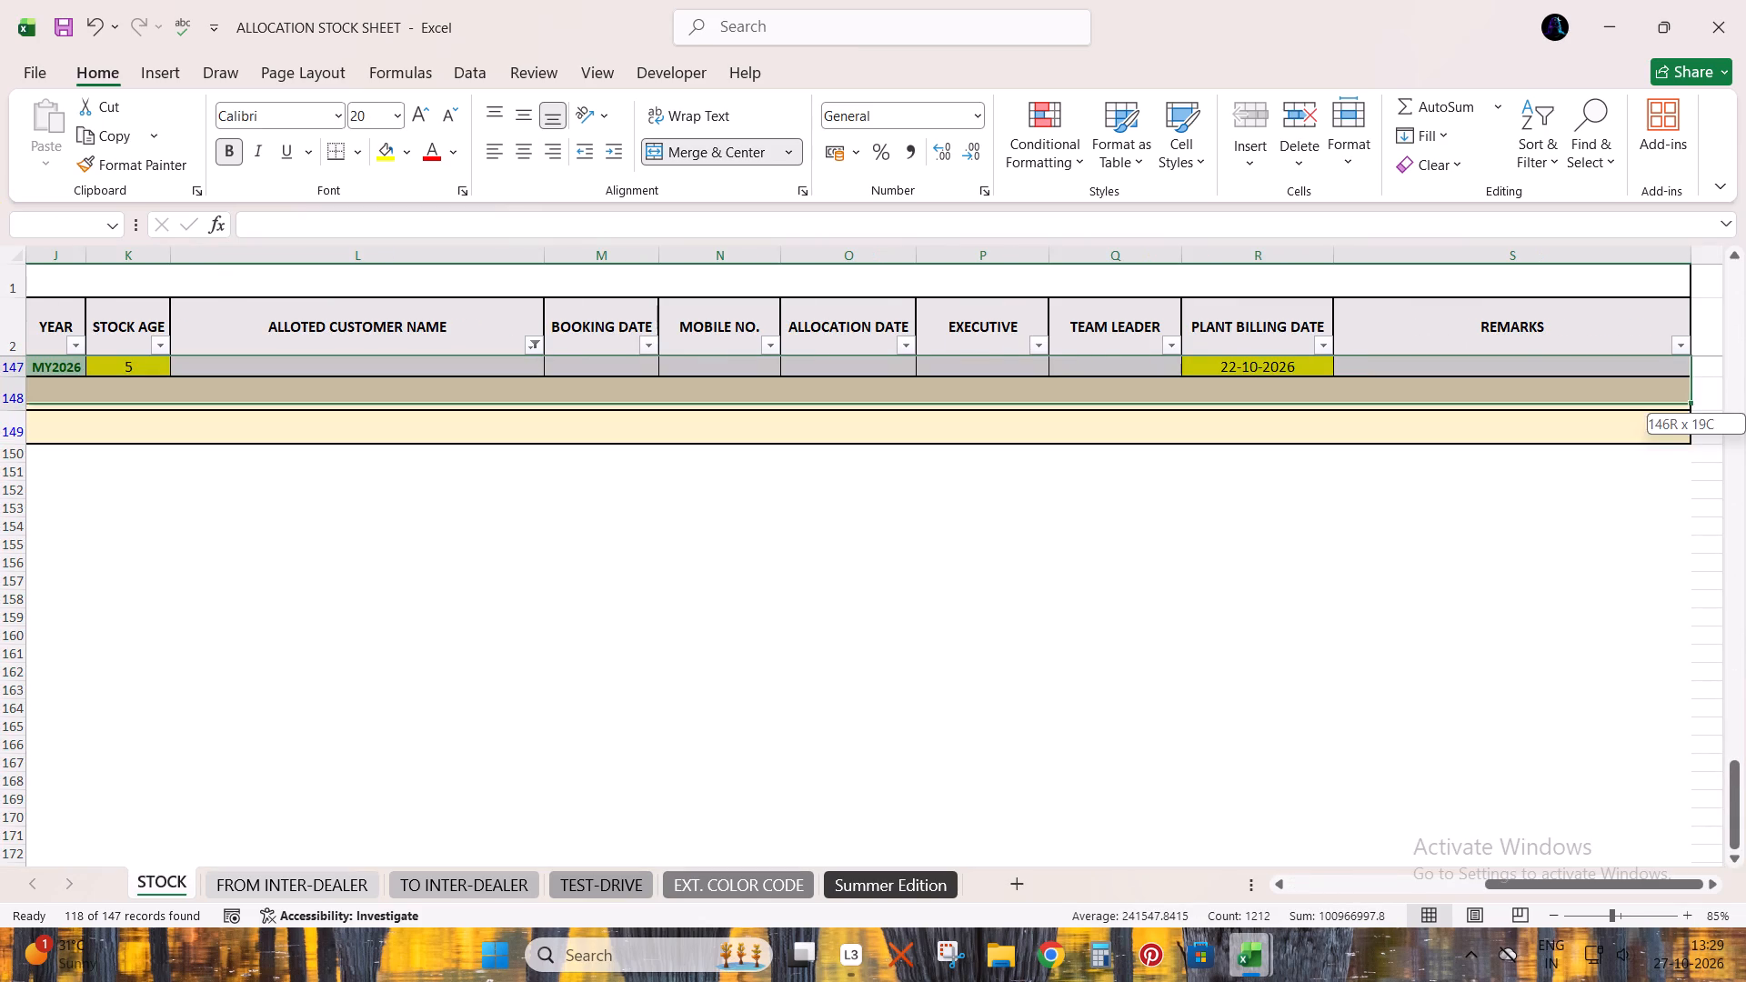
pyautogui.hotkey('shift', 'Up')
pyautogui.hotkey('ctrl', 'c')
# Switch to Book - Copy - Copy and paste the copied rows over Sheet3's October Free Stock list, starting at A3.
pyautogui.hotkey('alt', 'Tab')
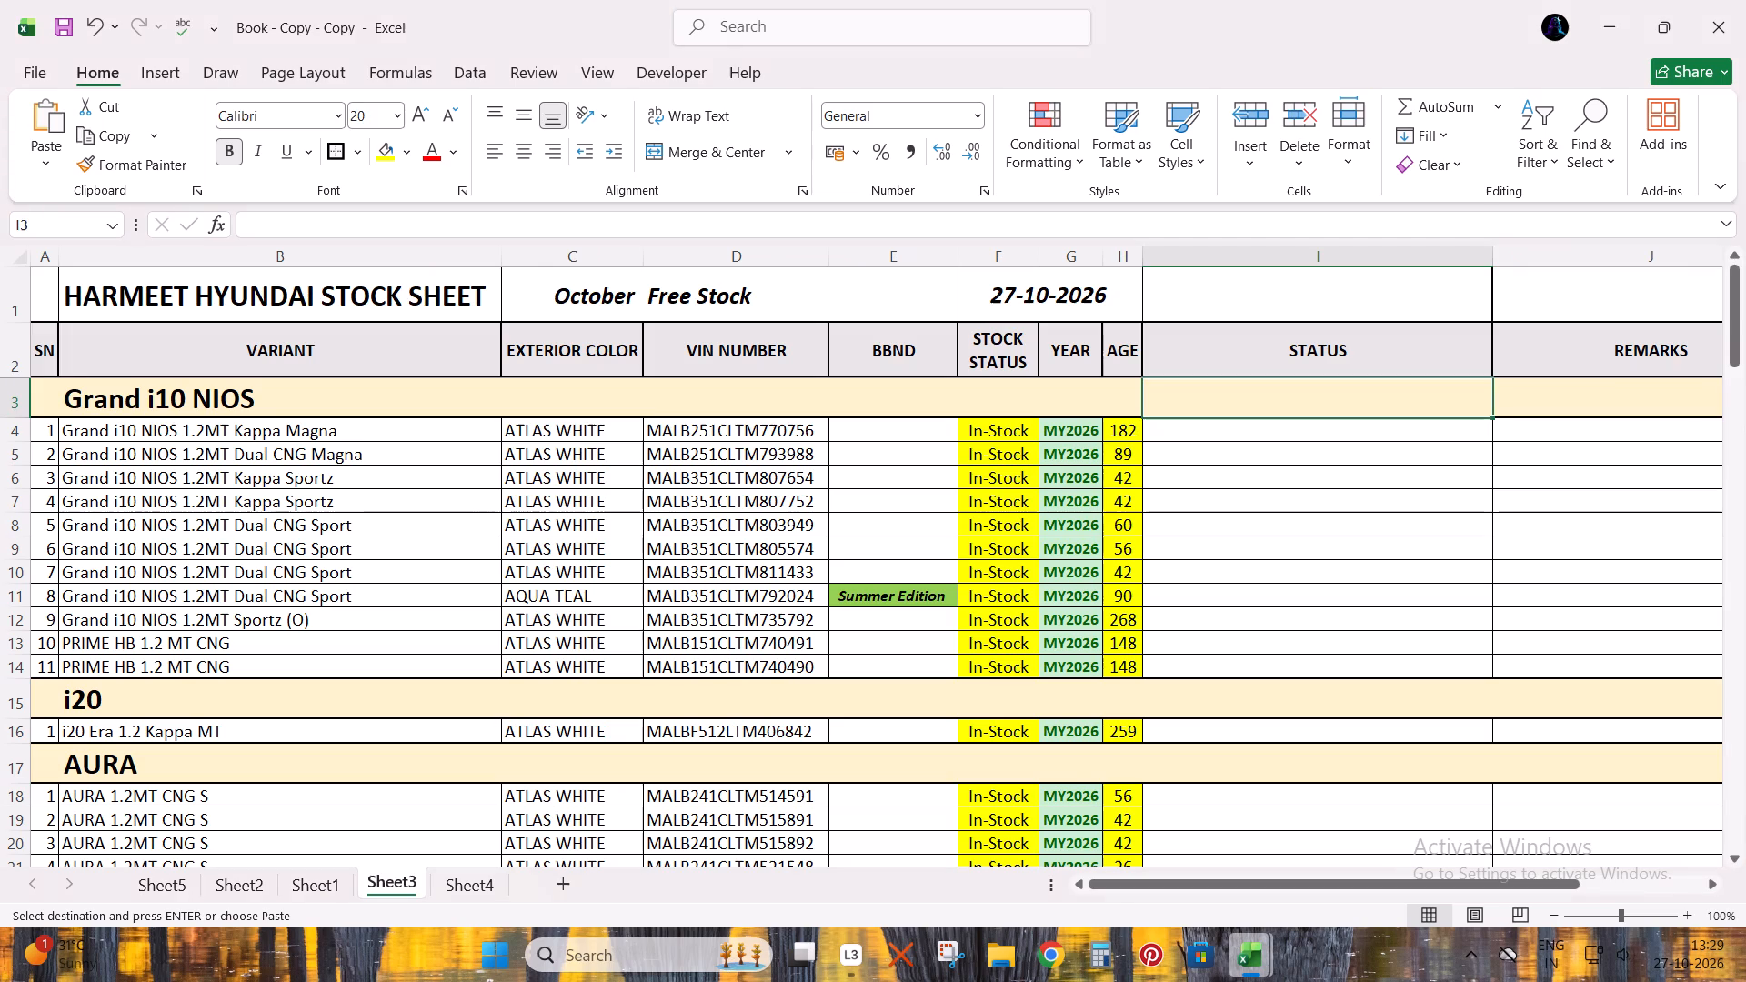
pyautogui.hotkey('ctrl', 'Up')
pyautogui.hotkey('ctrl', 'Left')
pyautogui.press('Down')
pyautogui.press('Down')
pyautogui.press('Up')
pyautogui.hotkey('ctrl', 'v')
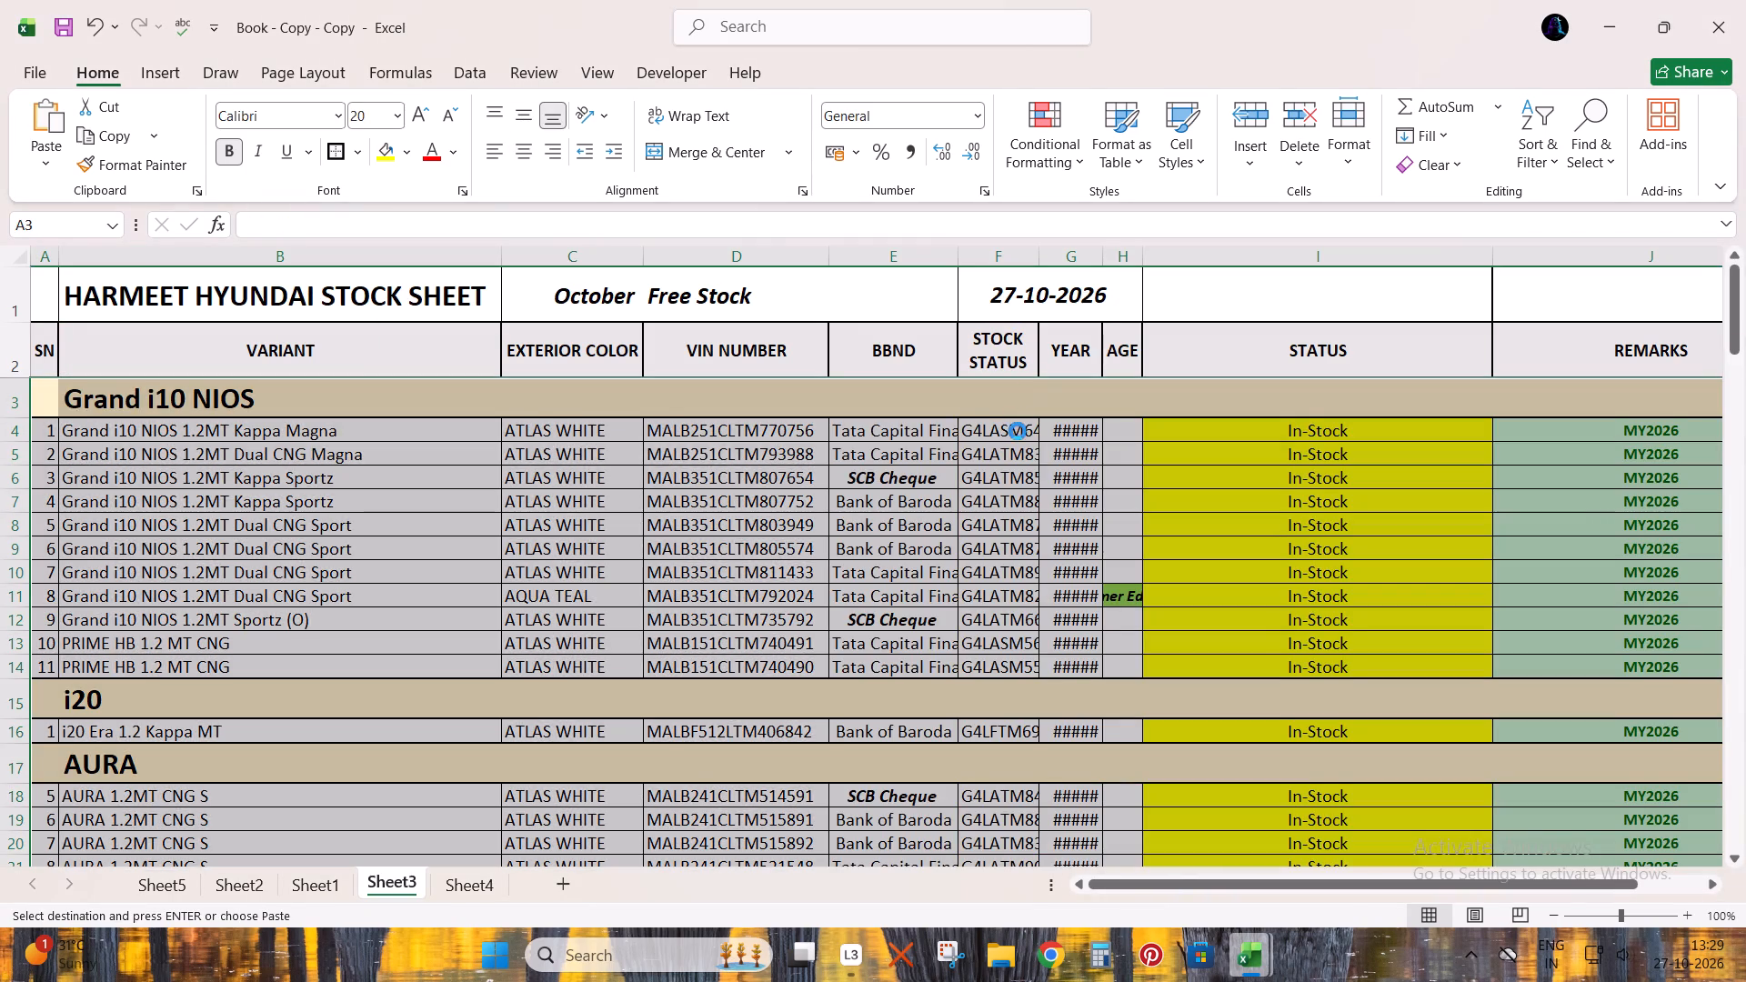
# Delete the empty ALCAZAR heading row near the end of Sheet3's list.
pyautogui.scroll(-4, 1018, 426)
pyautogui.scroll(1, 1034, 555)
pyautogui.scroll(-5, 1033, 555)
pyautogui.scroll(1, 1017, 557)
pyautogui.scroll(-20, 1017, 557)
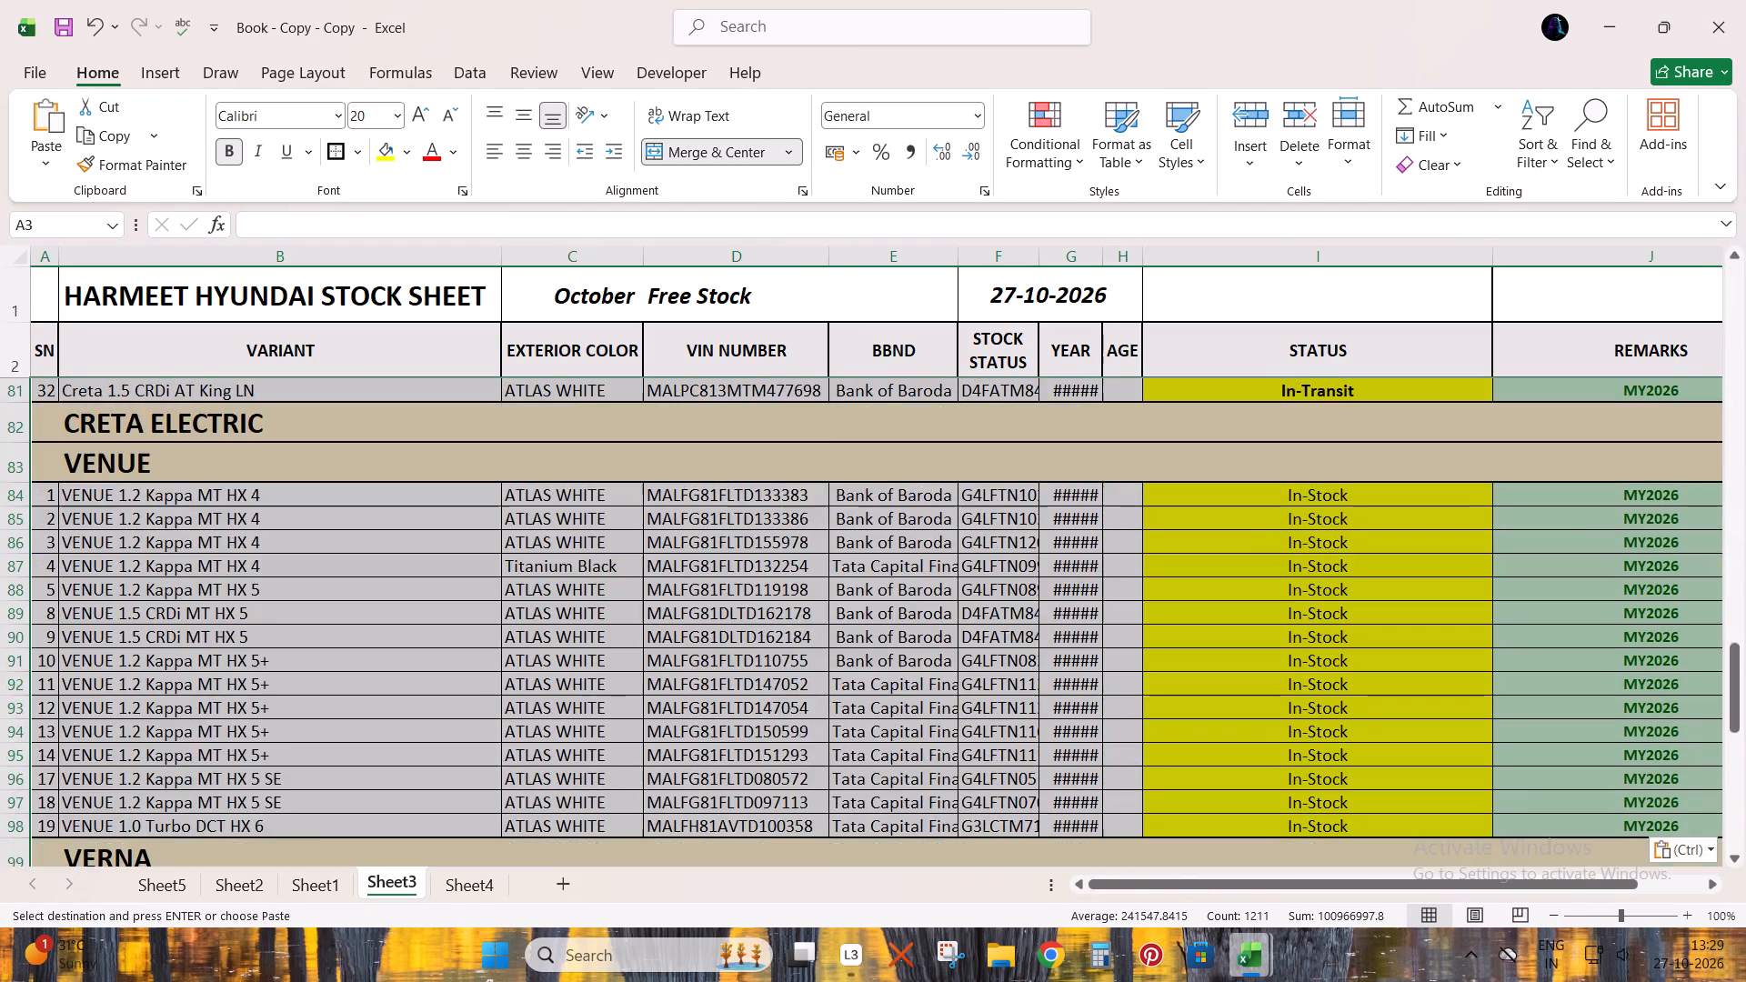
pyautogui.scroll(-9, 997, 548)
pyautogui.click(737, 496)
pyautogui.hotkey('shift', 'space')
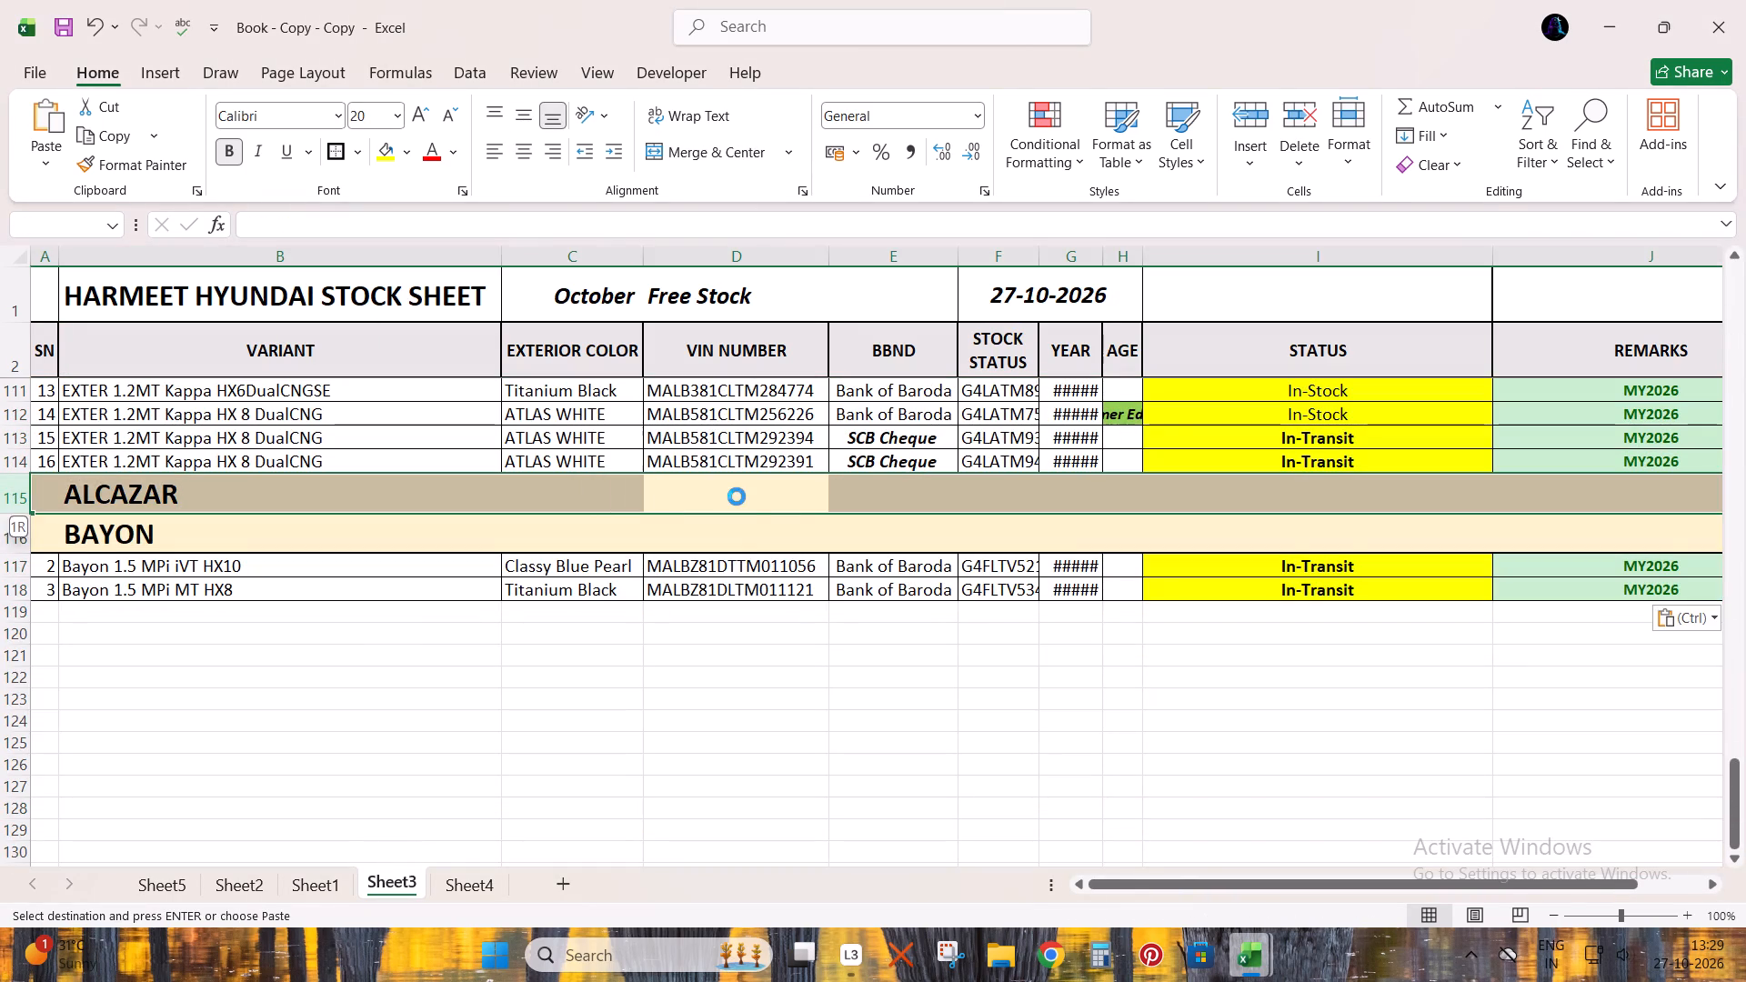
pyautogui.hotkey('ctrl', '-')
# Delete the empty VERNA heading row above the EXTER section in Sheet3.
pyautogui.moveTo(1303, 883); pyautogui.dragTo(1077, 875)
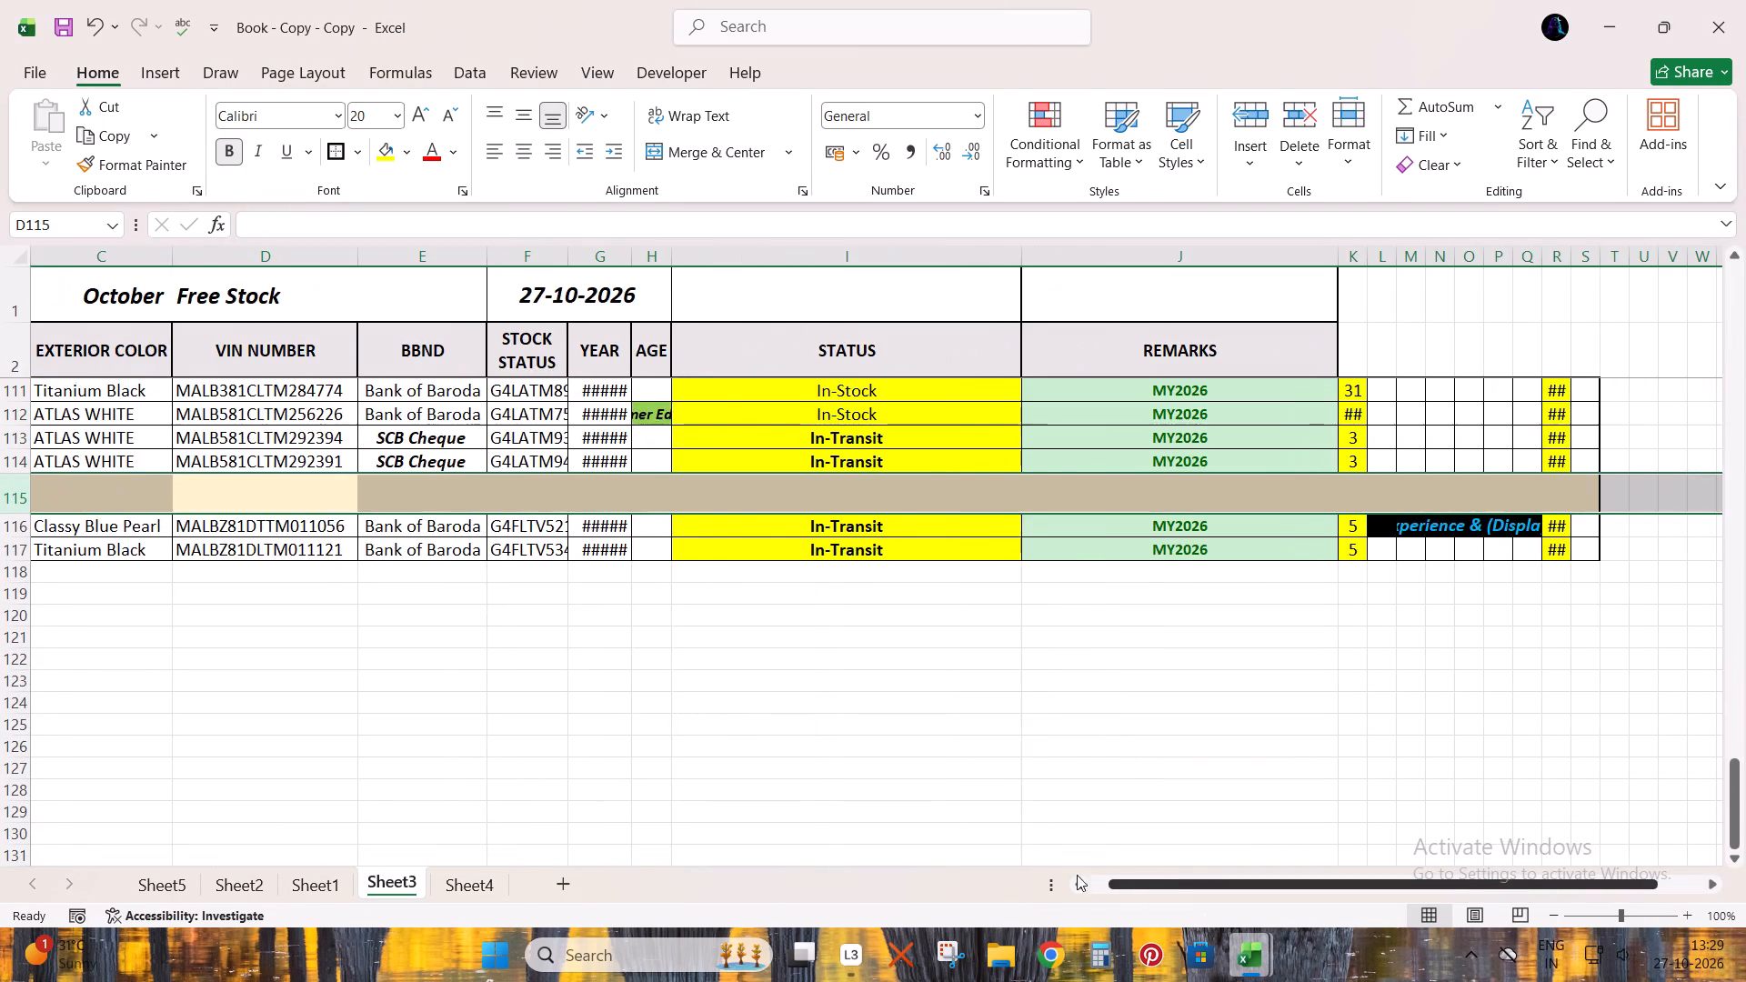
pyautogui.moveTo(1077, 875); pyautogui.dragTo(959, 875)
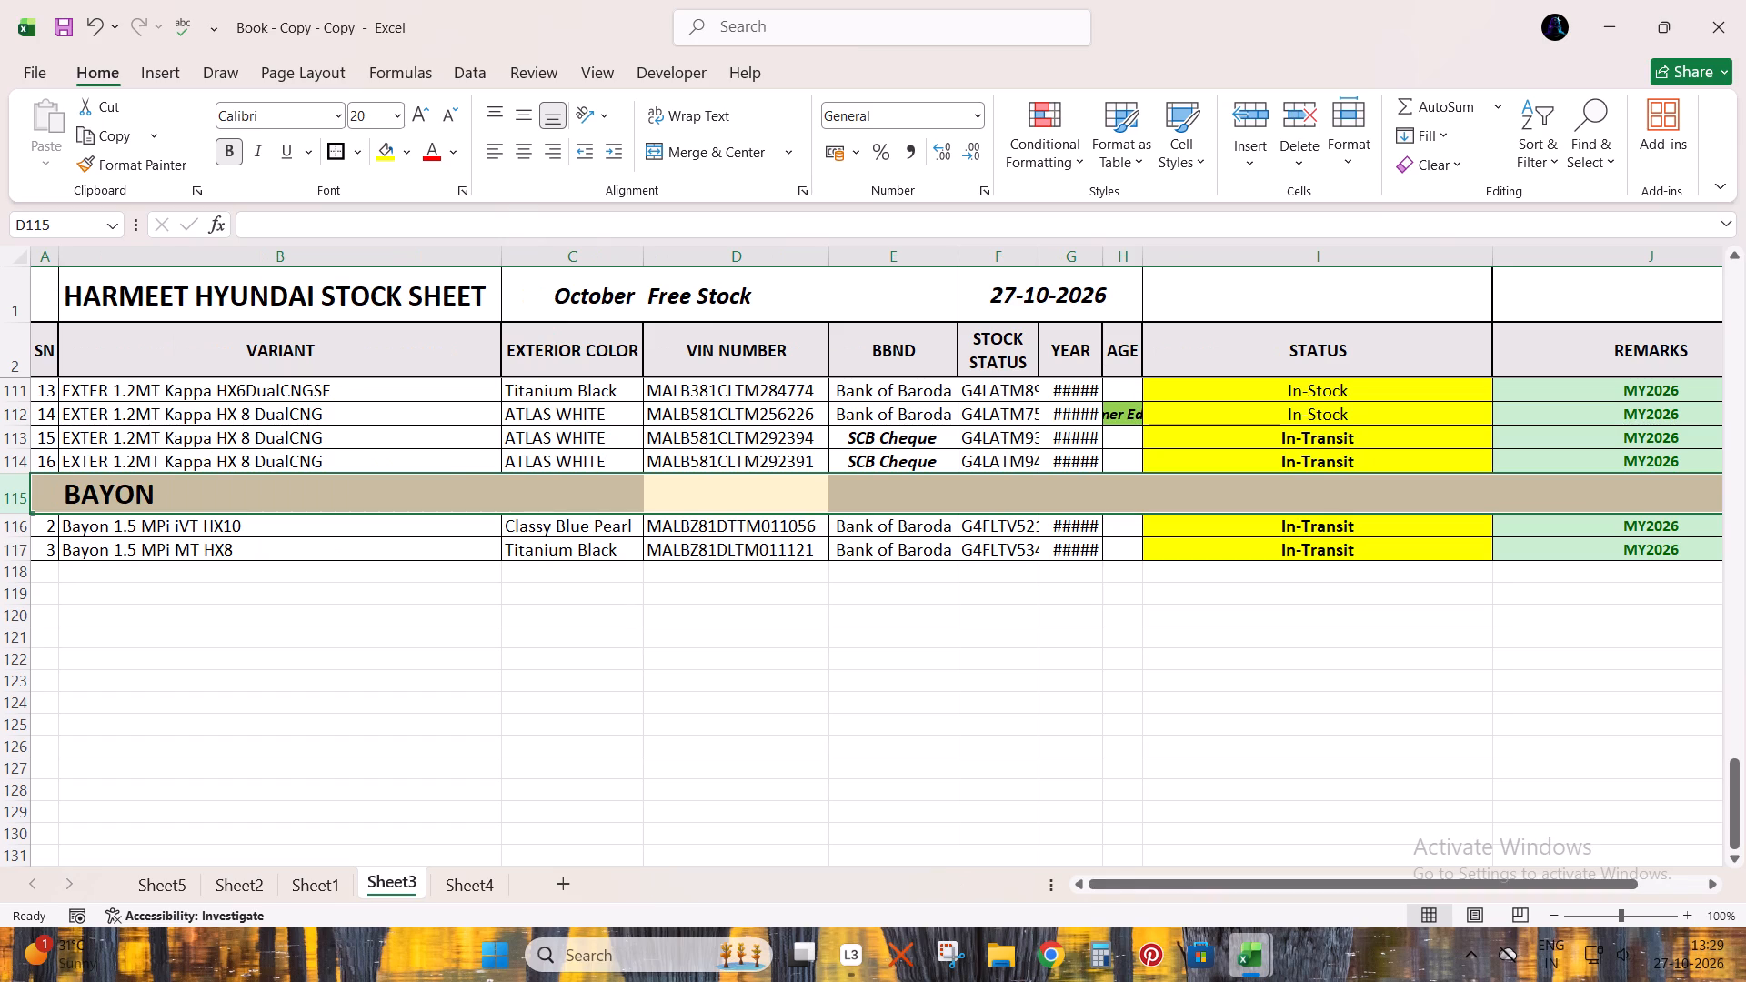
pyautogui.scroll(2, 980, 799)
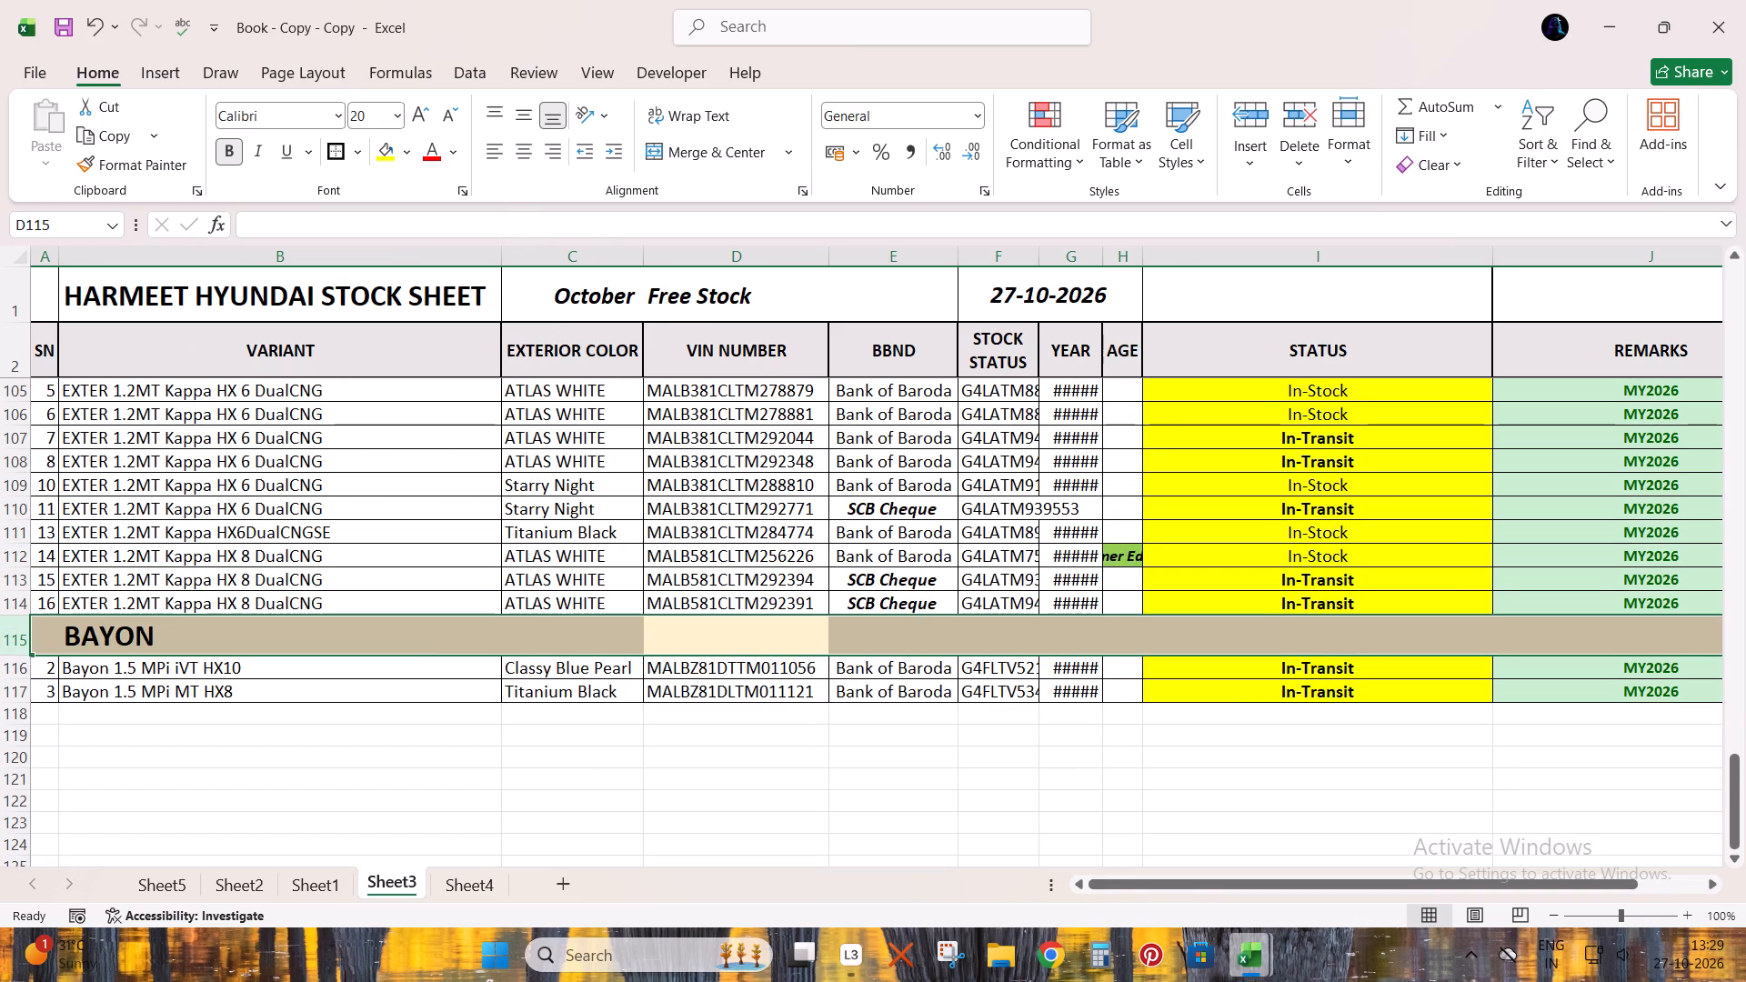
pyautogui.scroll(5, 980, 799)
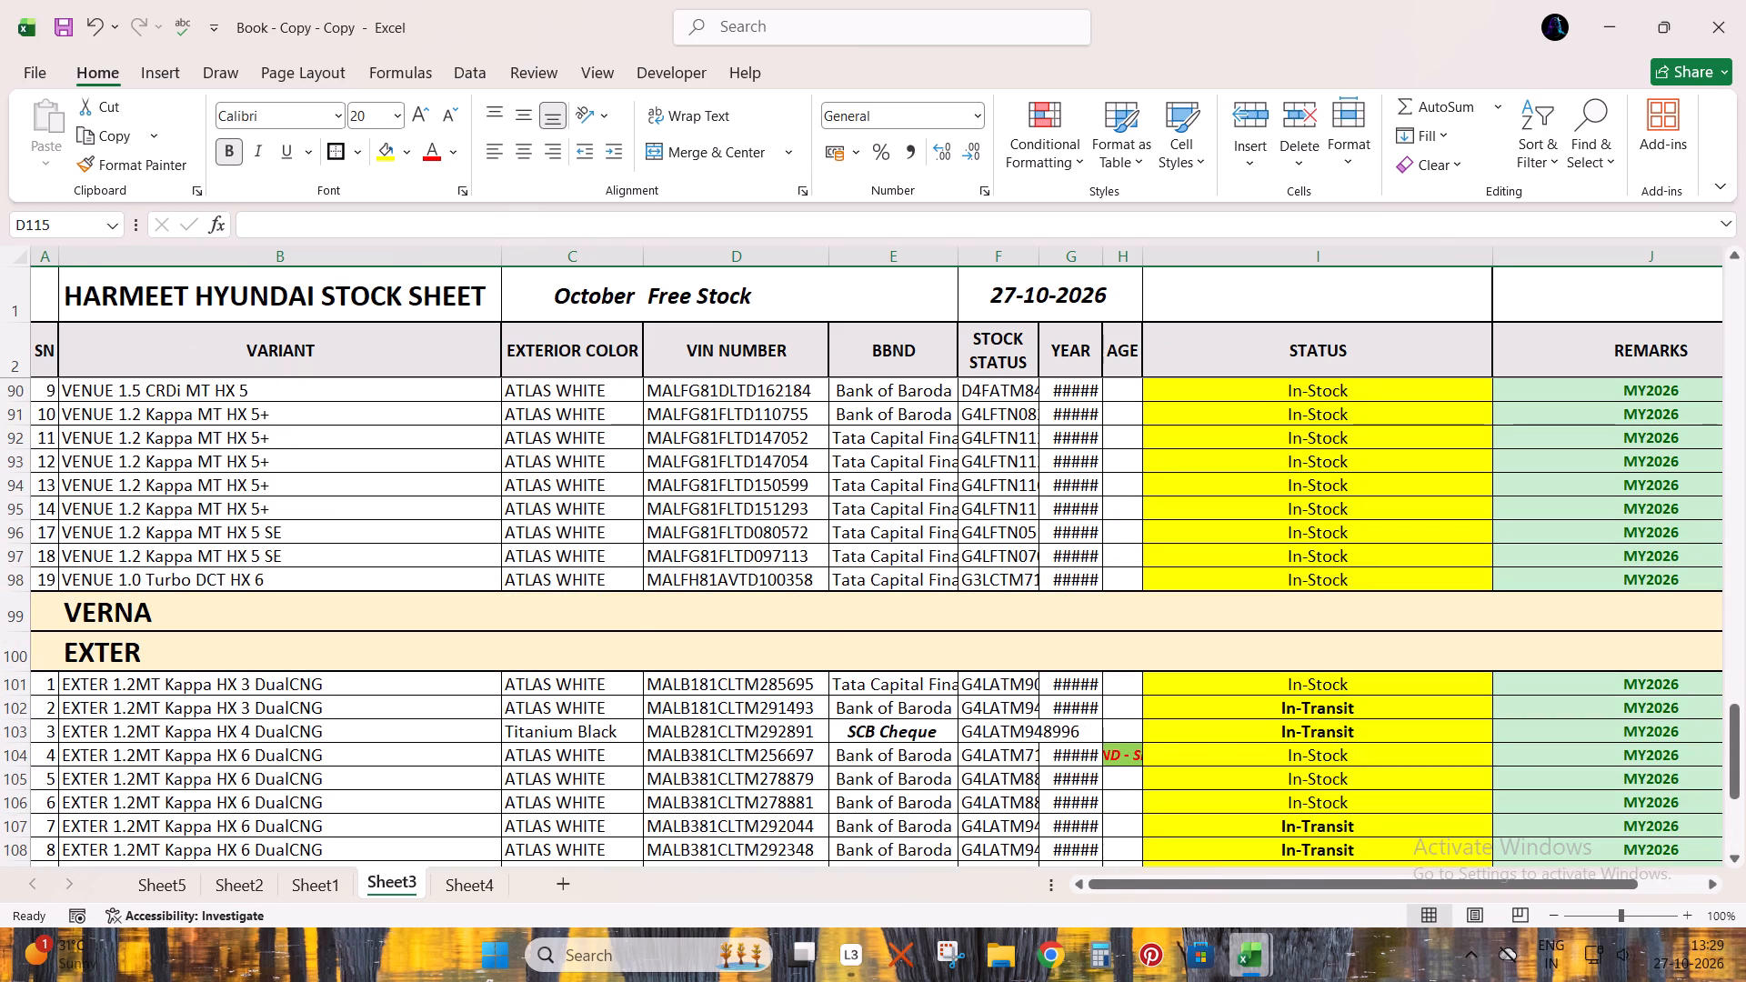
pyautogui.click(802, 618)
pyautogui.hotkey('shift', 'space')
pyautogui.hotkey('ctrl', '-')
# Delete the empty CRETA ELECTRIC heading row above the VENUE section in Sheet3.
pyautogui.scroll(5, 802, 618)
pyautogui.click(840, 580)
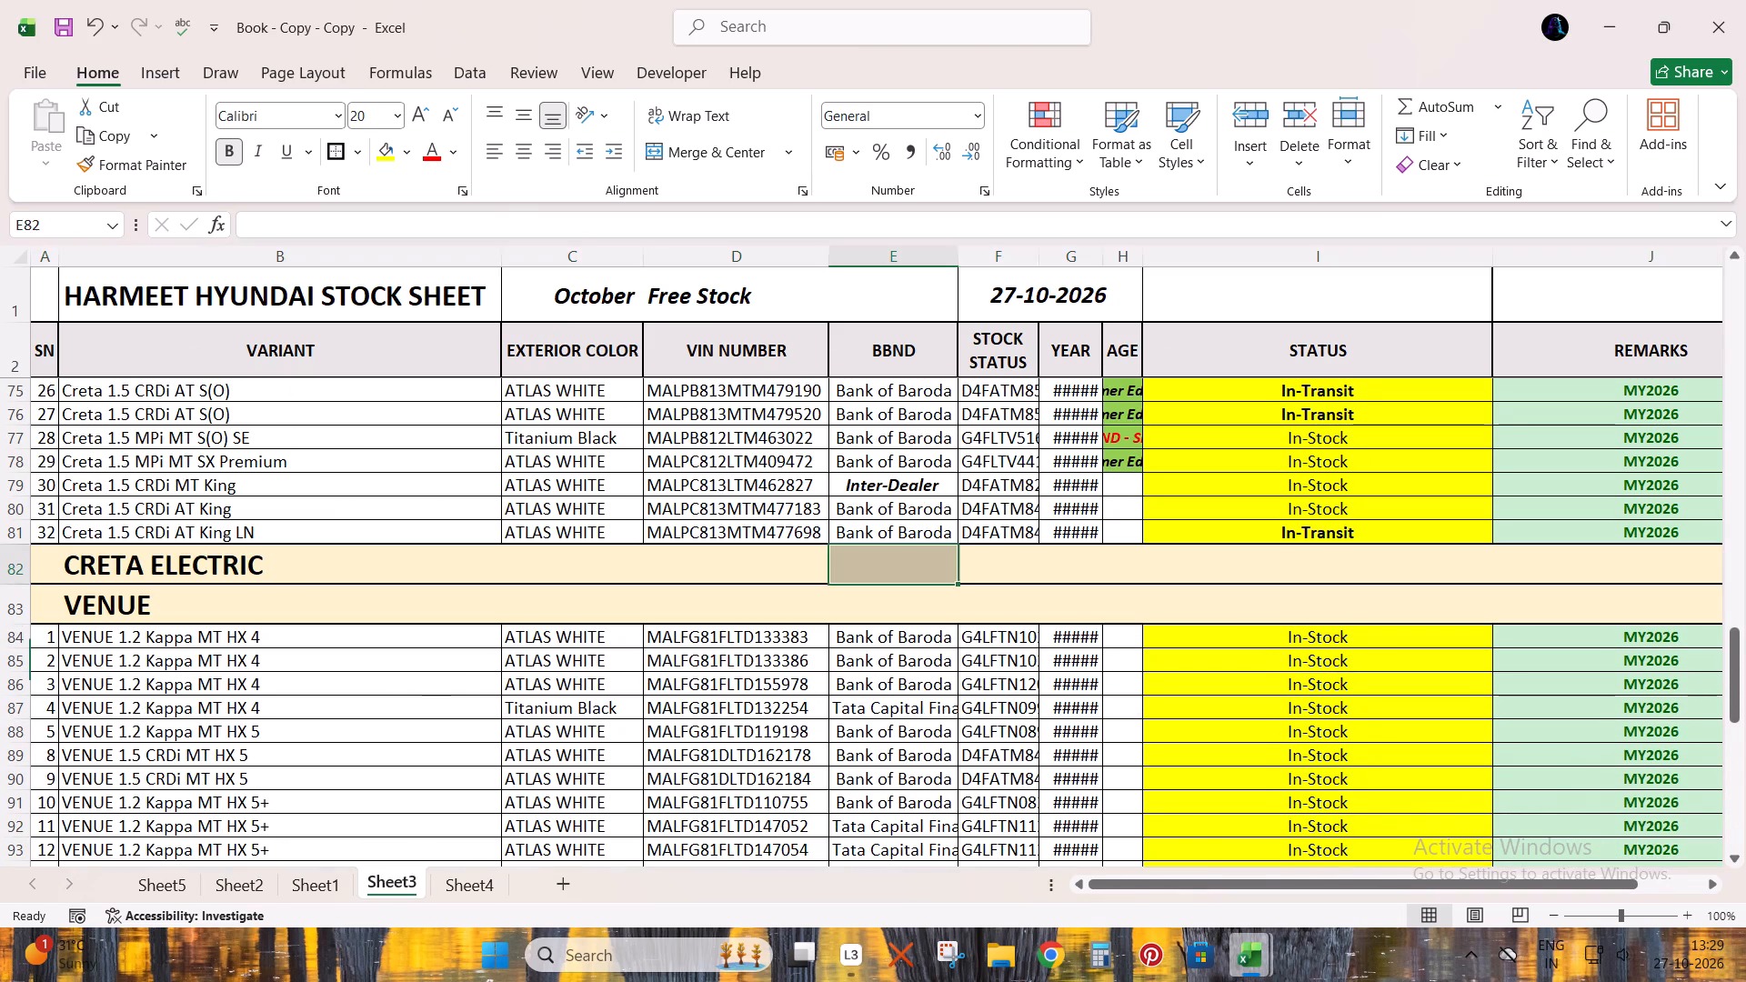
pyautogui.hotkey('shift', 'space')
pyautogui.hotkey('ctrl', '-')
# Delete cells E3 through G115 in Sheet3, shifting the remaining columns left under the BBND, STOCK STATUS and YEAR headings.
pyautogui.click(879, 350)
pyautogui.press('Down')
pyautogui.press('Up')
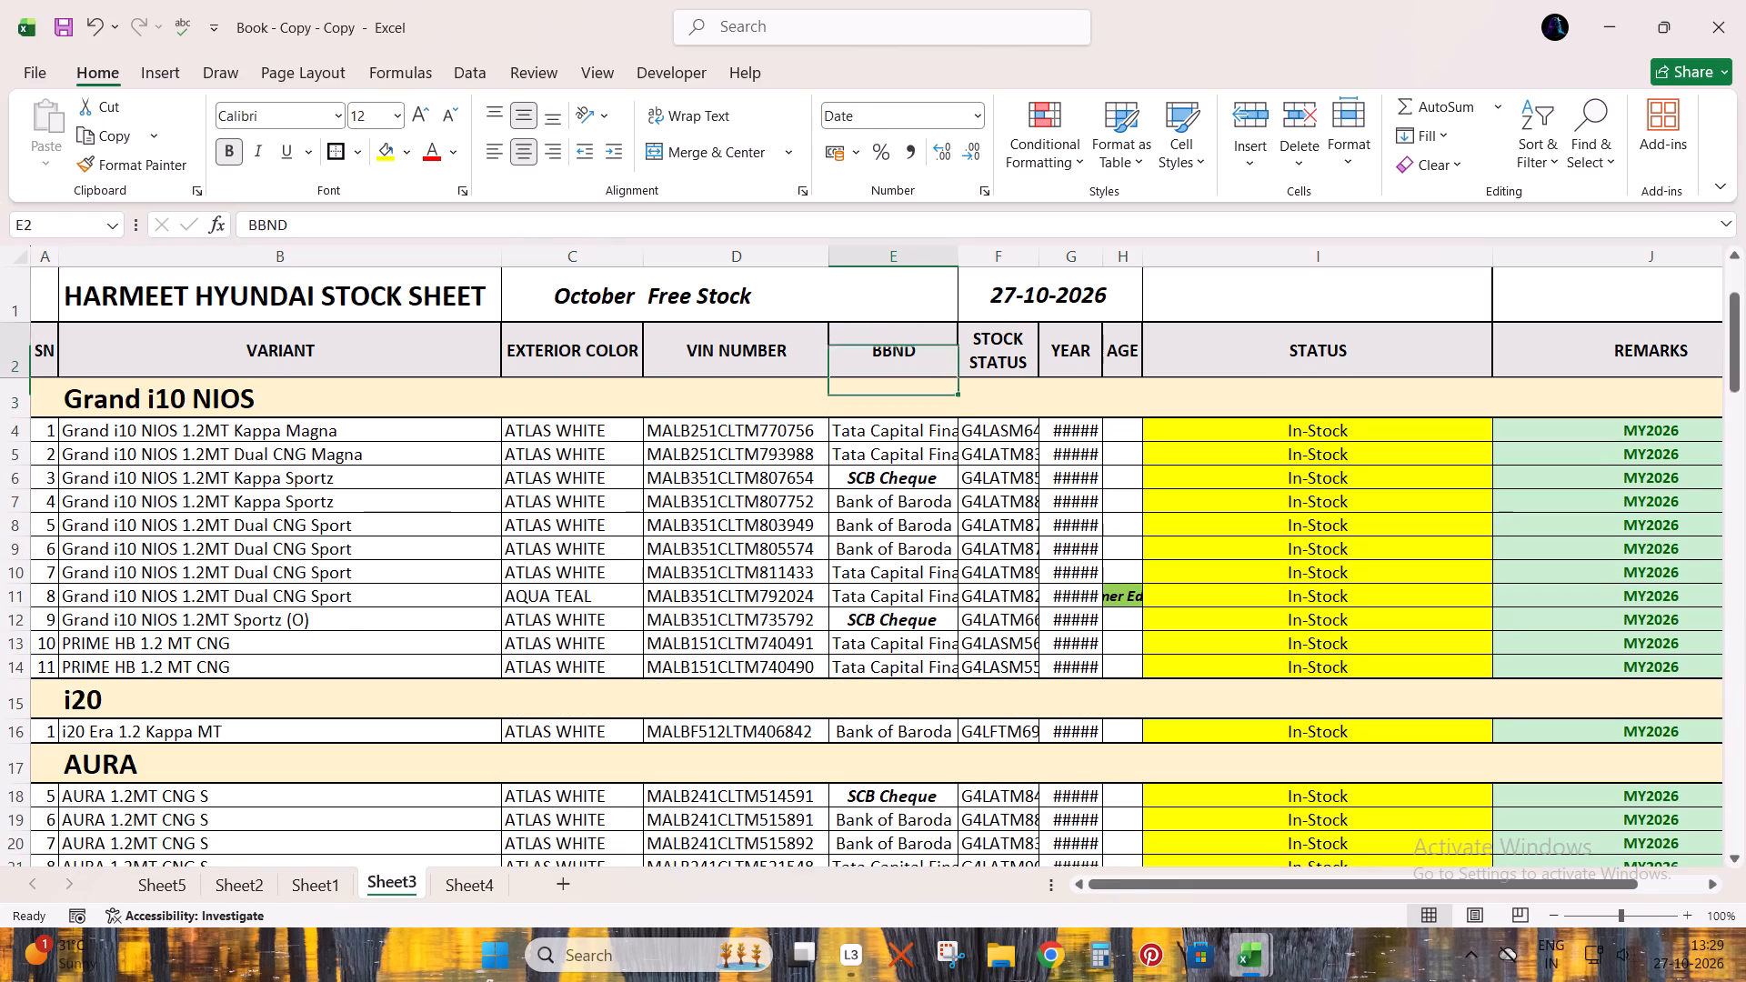
pyautogui.press('Down')
pyautogui.hotkey('shift', 'Right')
pyautogui.hotkey('shift', 'Right')
pyautogui.hotkey('ctrl', 'shift', 'Down')
pyautogui.hotkey('ctrl', 'shift', 'Down')
pyautogui.hotkey('ctrl', 'shift', 'Down')
pyautogui.hotkey('ctrl', 'shift', 'Down')
pyautogui.hotkey('ctrl', 'shift', 'Down')
pyautogui.hotkey('ctrl', 'shift', 'Down')
pyautogui.hotkey('ctrl', 'shift', 'Down')
pyautogui.hotkey('ctrl', 'shift', 'Down')
pyautogui.hotkey('ctrl', 'shift', 'Down')
pyautogui.hotkey('ctrl', 'shift', 'Down')
pyautogui.hotkey('ctrl', 'shift', 'Down')
pyautogui.hotkey('ctrl', 'shift', 'Down')
pyautogui.hotkey('ctrl', 'shift', 'Down')
pyautogui.hotkey('ctrl', 'shift', 'Down')
pyautogui.hotkey('ctrl', 'shift', 'Down')
pyautogui.hotkey('ctrl', 'shift', 'Down')
pyautogui.hotkey('ctrl', 'shift', 'Down')
pyautogui.hotkey('ctrl', 'shift', 'Up')
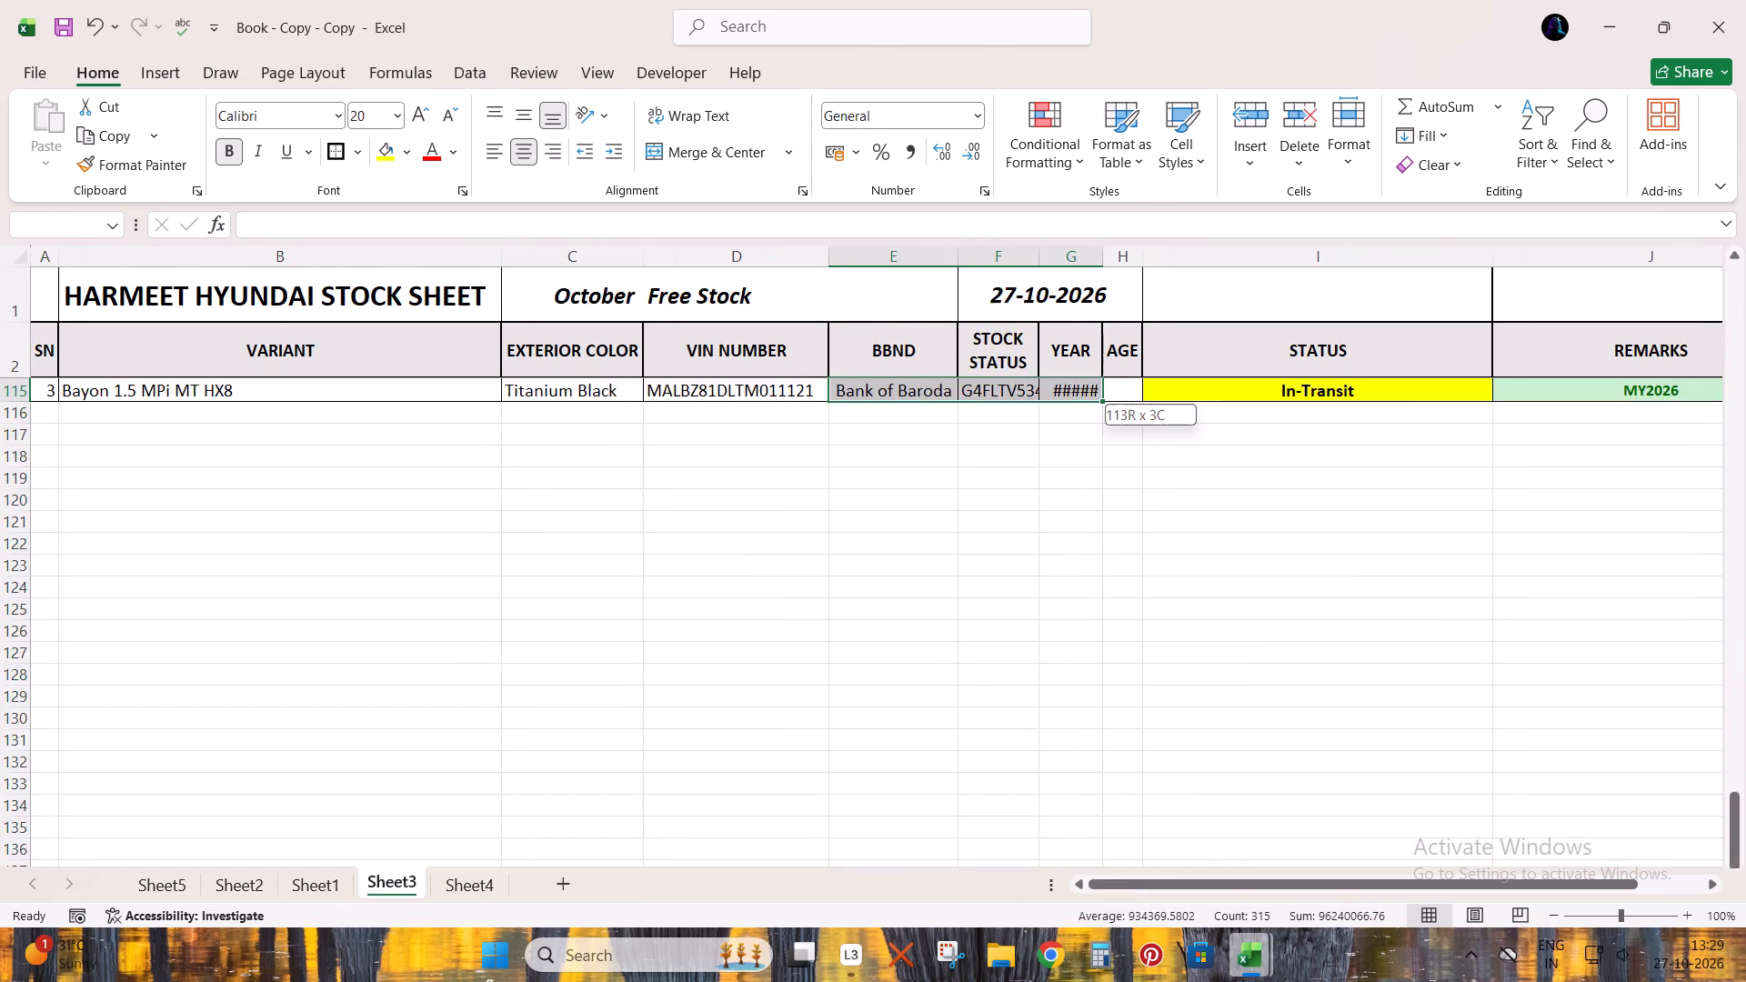
pyautogui.hotkey('ctrl', '-')
pyautogui.press('Return')
# Delete the surplus cells in columns J to O from row 3 down to the list's end, shifting cells left.
pyautogui.press('Up')
pyautogui.press('Down')
pyautogui.hotkey('ctrl', 'Right')
pyautogui.press('Left')
pyautogui.hotkey('shift', 'Left')
pyautogui.hotkey('shift', 'Left')
pyautogui.hotkey('shift', 'Left')
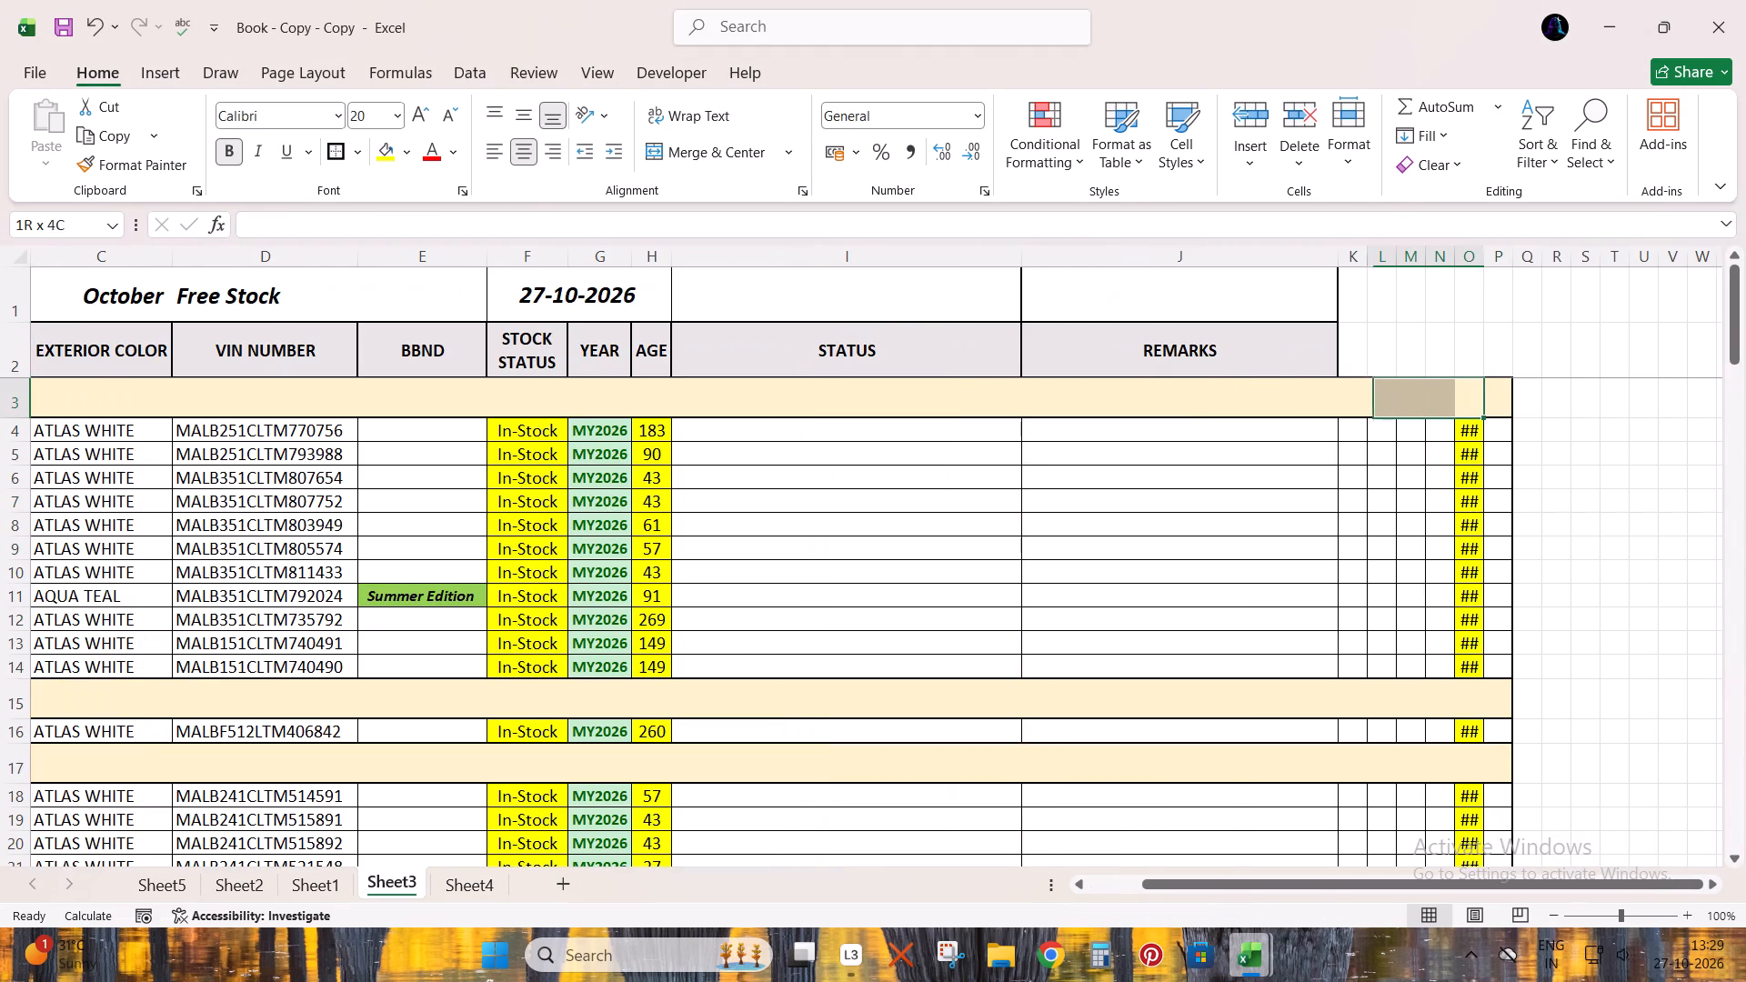
pyautogui.hotkey('shift', 'Left')
pyautogui.hotkey('ctrl', 'shift', 'Down')
pyautogui.hotkey('shift', 'Left')
pyautogui.hotkey('ctrl', 'shift', 'Down')
pyautogui.hotkey('ctrl', 'shift', 'Down')
pyautogui.hotkey('ctrl', 'shift', 'Down')
pyautogui.hotkey('ctrl', 'shift', 'Down')
pyautogui.hotkey('ctrl', 'shift', 'Down')
pyautogui.hotkey('ctrl', 'shift', 'Down')
pyautogui.hotkey('ctrl', 'shift', 'Down')
pyautogui.hotkey('ctrl', 'shift', 'Down')
pyautogui.hotkey('ctrl', 'shift', 'Down')
pyautogui.hotkey('ctrl', 'shift', 'Down')
pyautogui.hotkey('ctrl', 'shift', 'Down')
pyautogui.hotkey('ctrl', 'shift', 'Down')
pyautogui.hotkey('ctrl', 'shift', 'Down')
pyautogui.hotkey('ctrl', 'shift', 'Down')
pyautogui.hotkey('ctrl', 'shift', 'Down')
pyautogui.hotkey('ctrl', 'shift', 'Down')
pyautogui.hotkey('ctrl', 'shift', 'Down')
pyautogui.hotkey('ctrl', 'shift', 'Down')
pyautogui.hotkey('ctrl', 'shift', 'Down')
pyautogui.hotkey('ctrl', 'shift', 'Down')
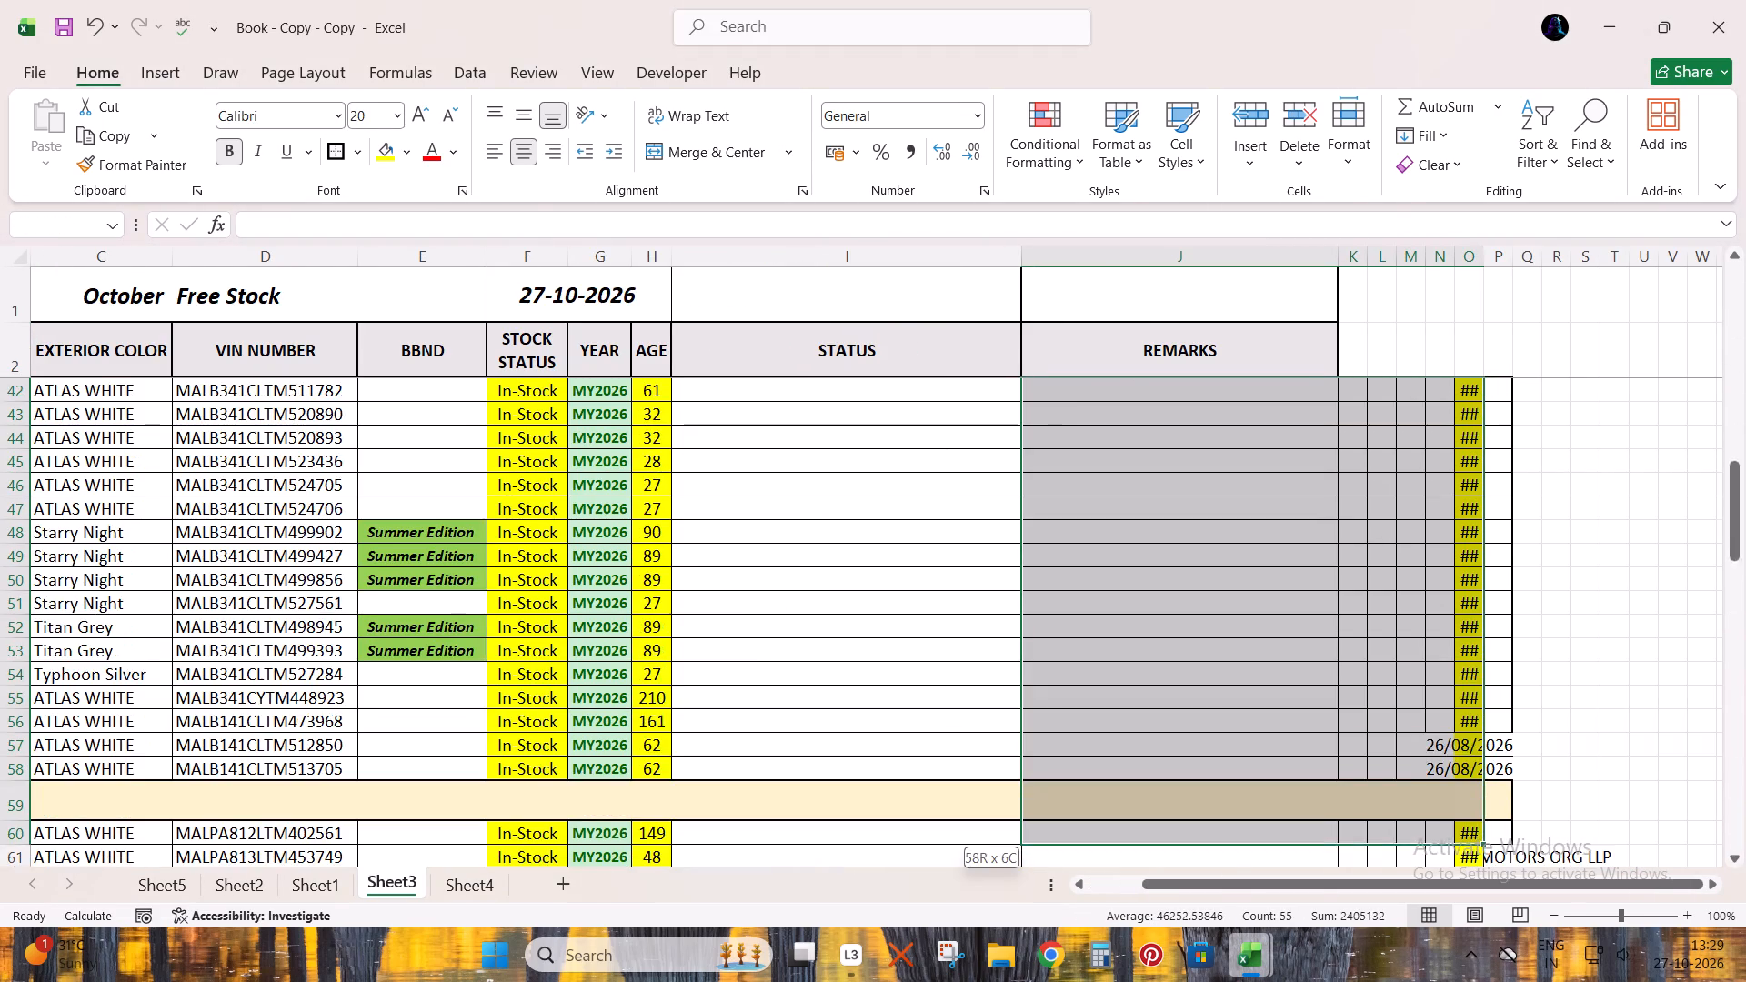
pyautogui.hotkey('ctrl', 'shift', 'Down')
pyautogui.hotkey('ctrl', 'shift', 'Down')
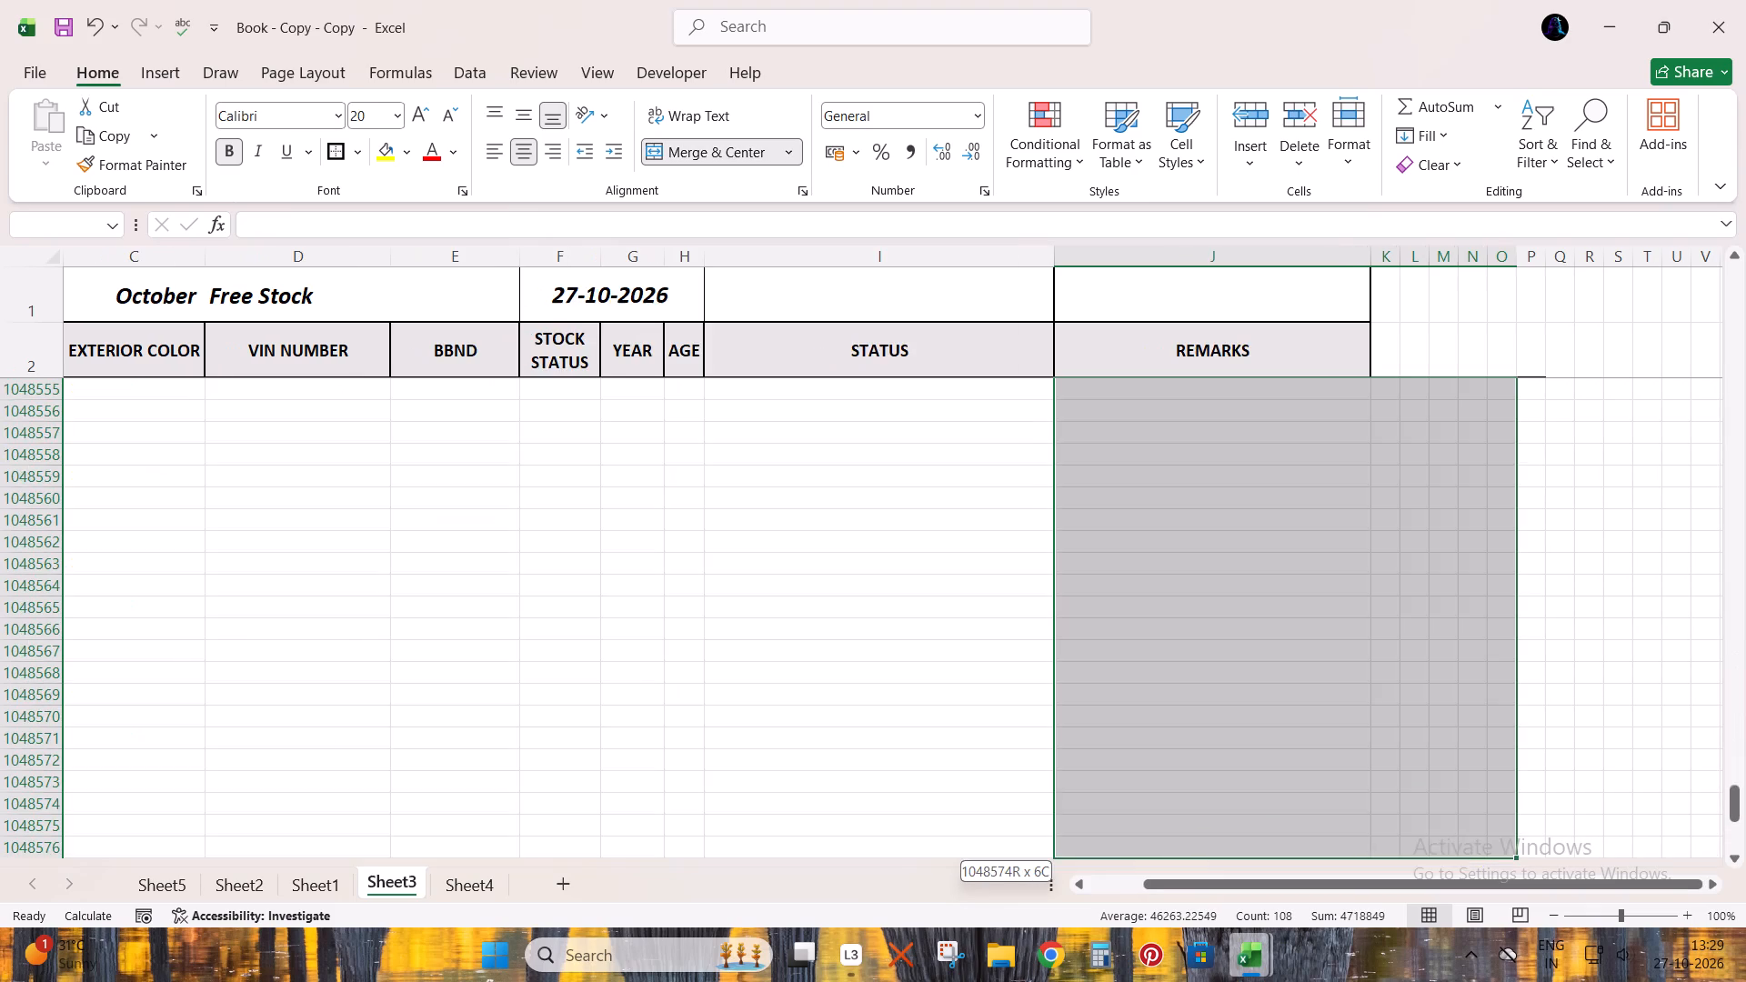
pyautogui.hotkey('ctrl', 'shift', 'Up')
pyautogui.hotkey('ctrl', '-')
pyautogui.press('Return')
# Fill the SN series starting 1, 2 from A4 down the Grand i10 NIOS section.
pyautogui.press('Up')
pyautogui.press('Left')
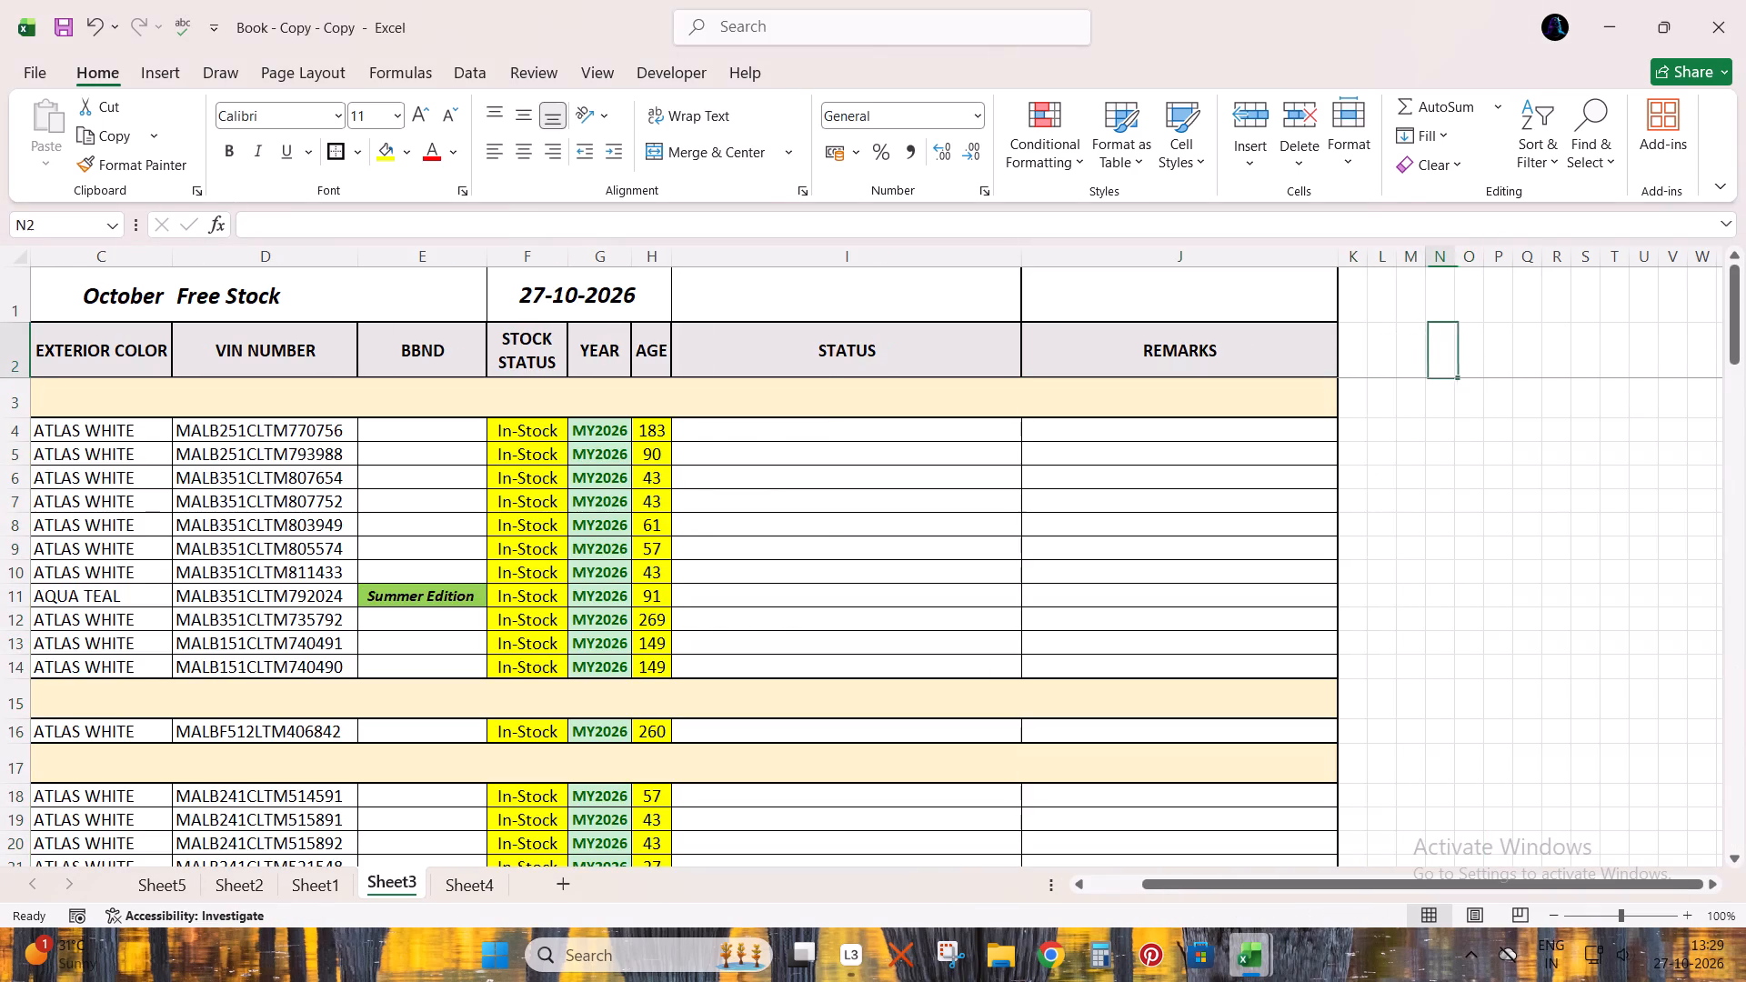
pyautogui.press('Left')
pyautogui.hotkey('ctrl', 'Left')
pyautogui.hotkey('ctrl', 'Left')
pyautogui.hotkey('ctrl', 'Left')
pyautogui.press('Down')
pyautogui.press('Down')
pyautogui.hotkey('shift', 'Down')
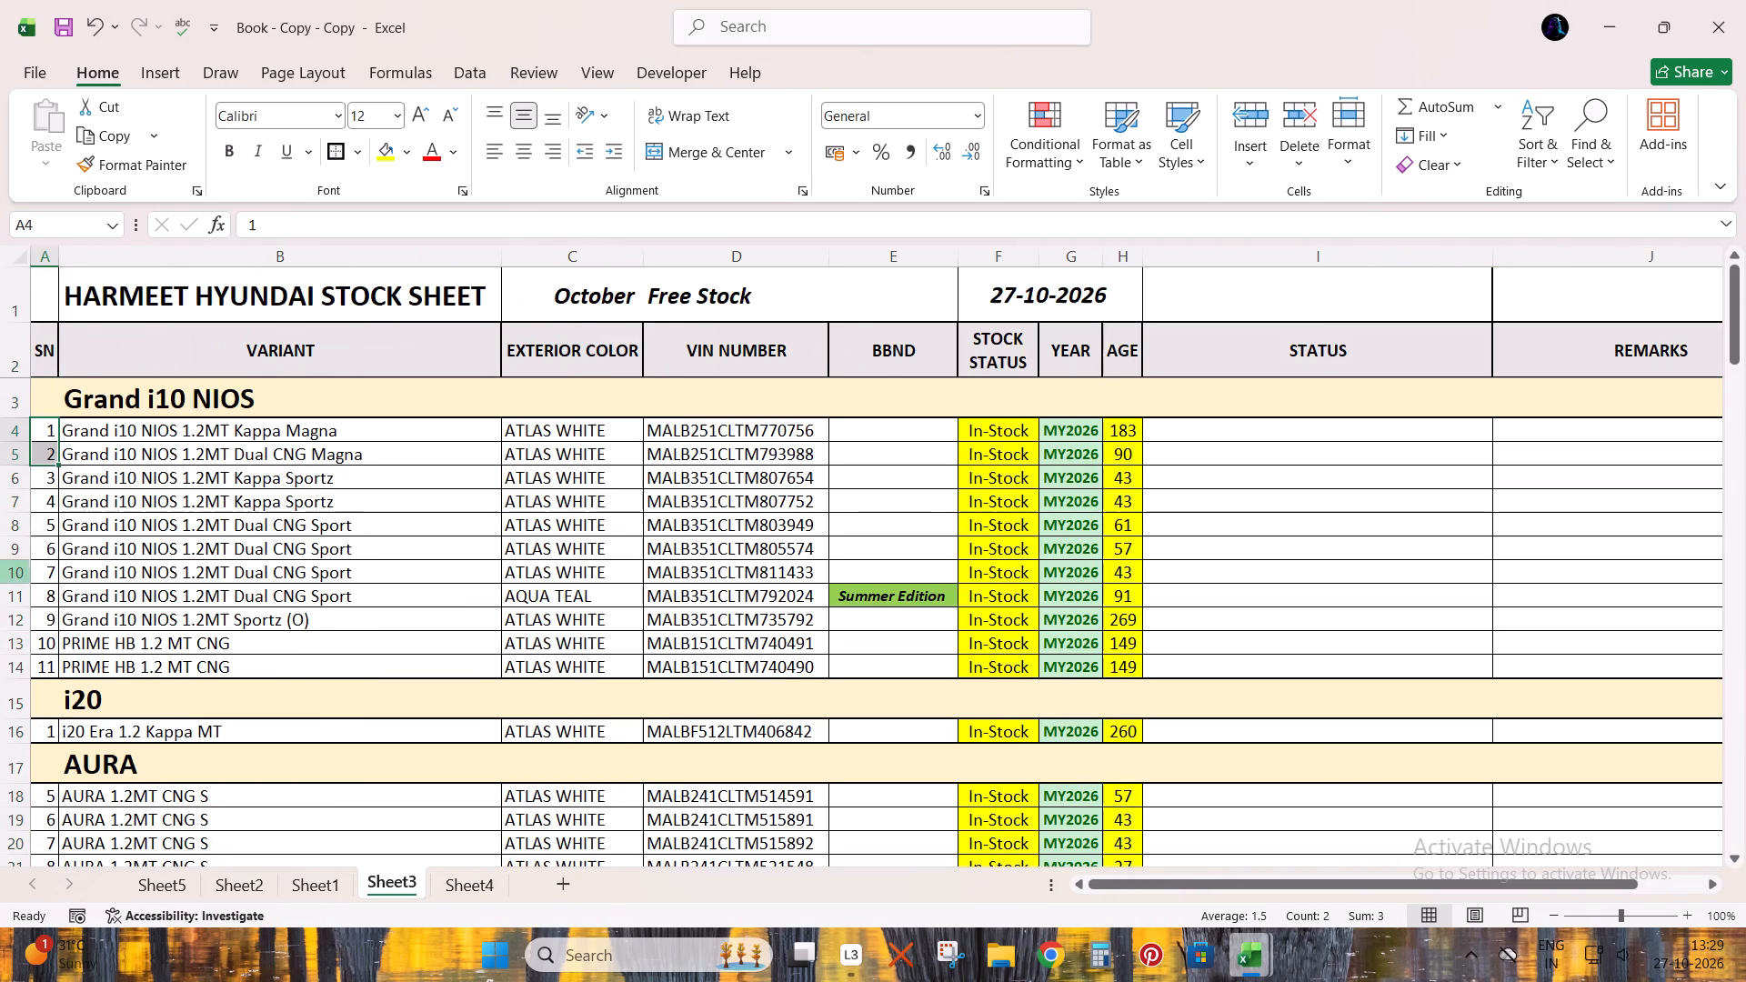
pyautogui.doubleClick(55, 461)
# Renumber the AURA section by entering 1 and 2 in A18 and A19 and filling the series down.
pyautogui.scroll(-4, 172, 498)
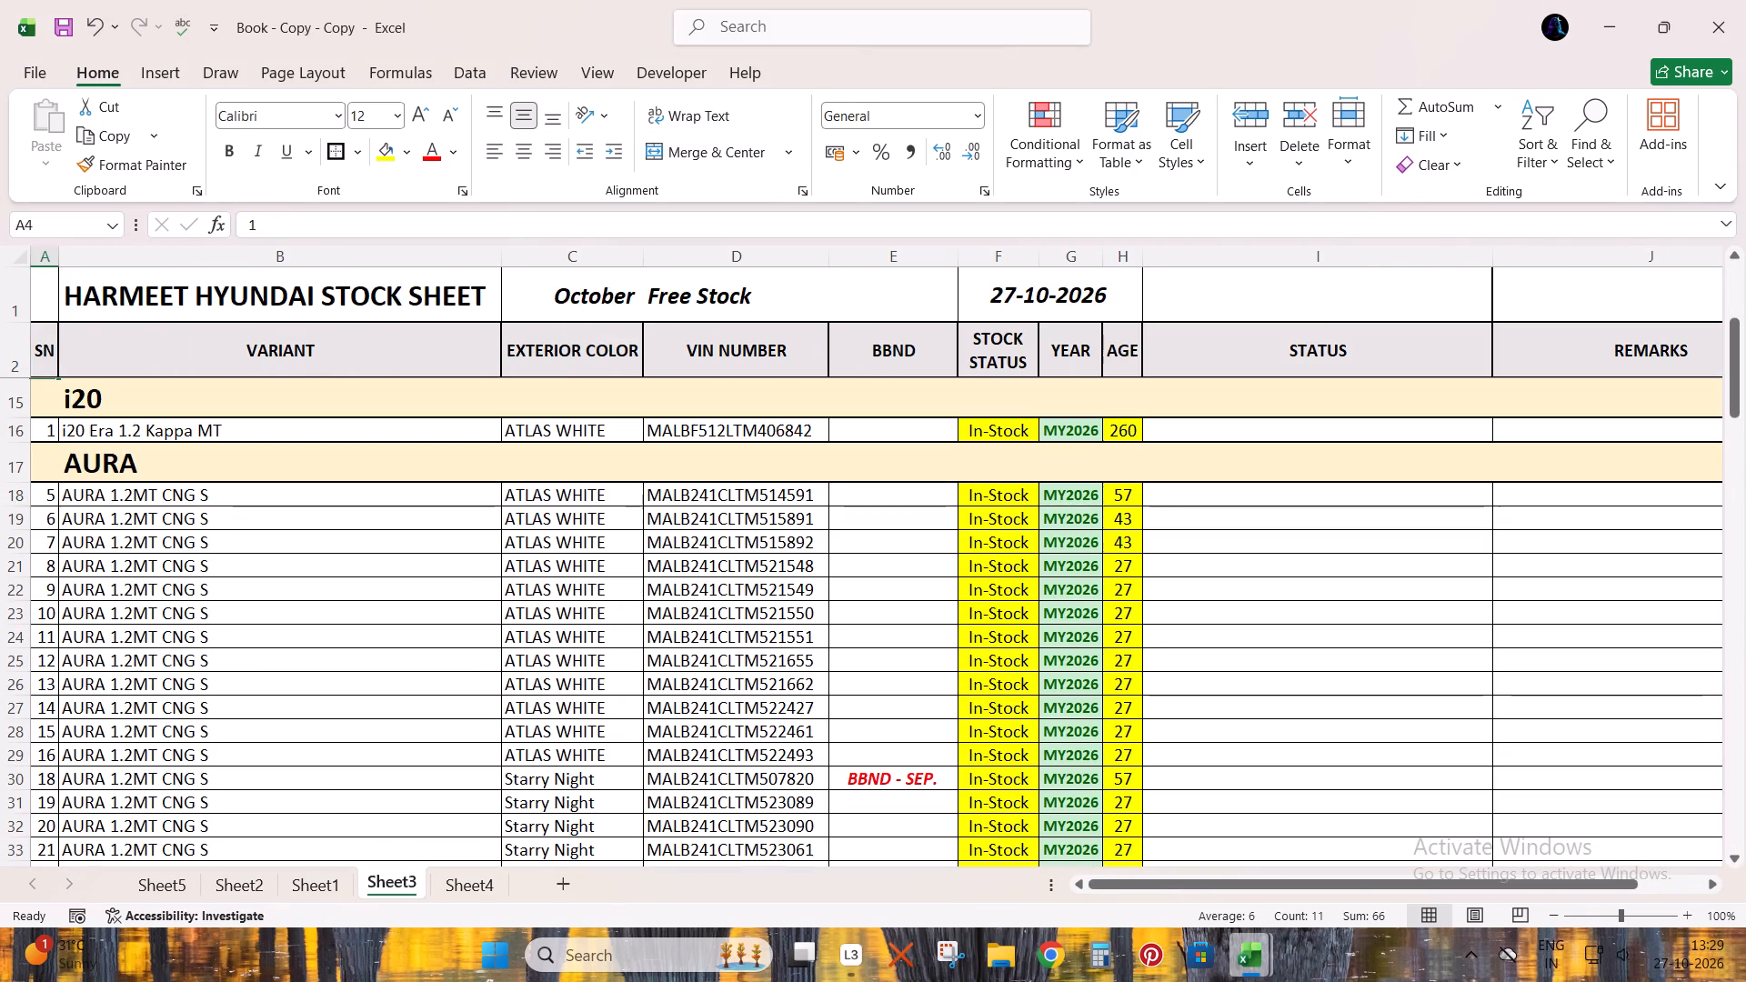
pyautogui.click(45, 494)
pyautogui.press('1')
pyautogui.press('Return')
pyautogui.press('2')
pyautogui.press('Up')
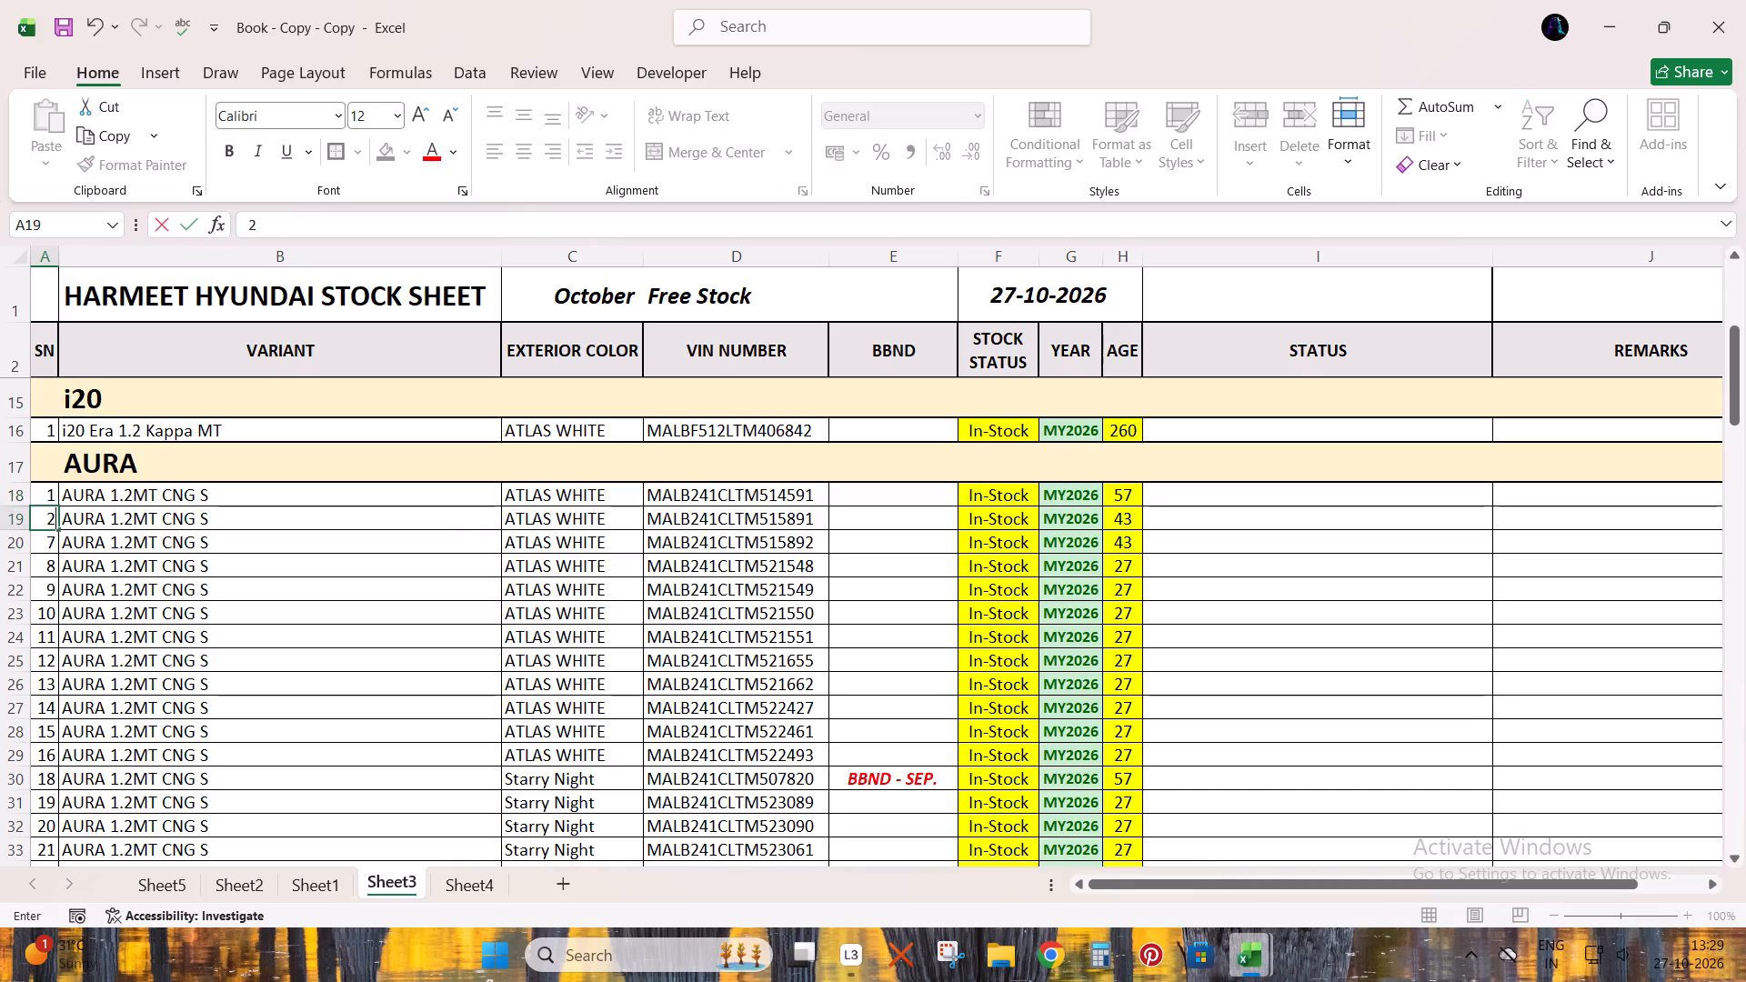
pyautogui.hotkey('shift', 'Down')
pyautogui.hotkey('shift', 'Right')
pyautogui.hotkey('shift', 'Left')
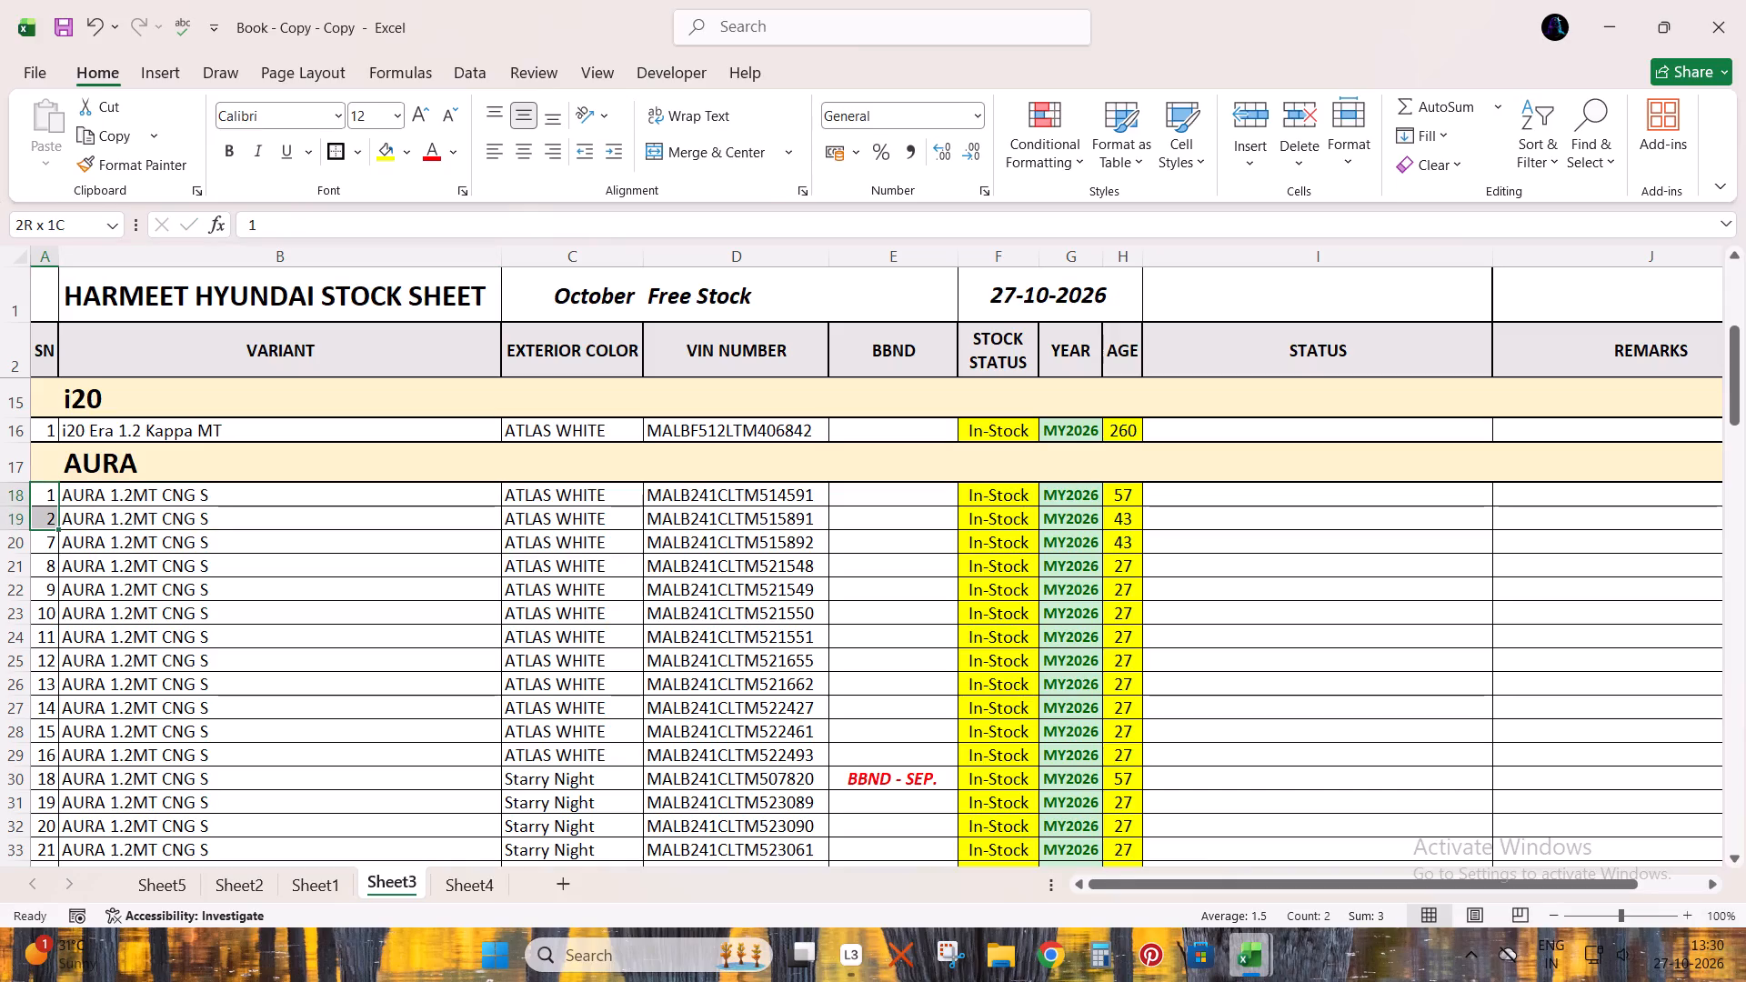
pyautogui.doubleClick(58, 529)
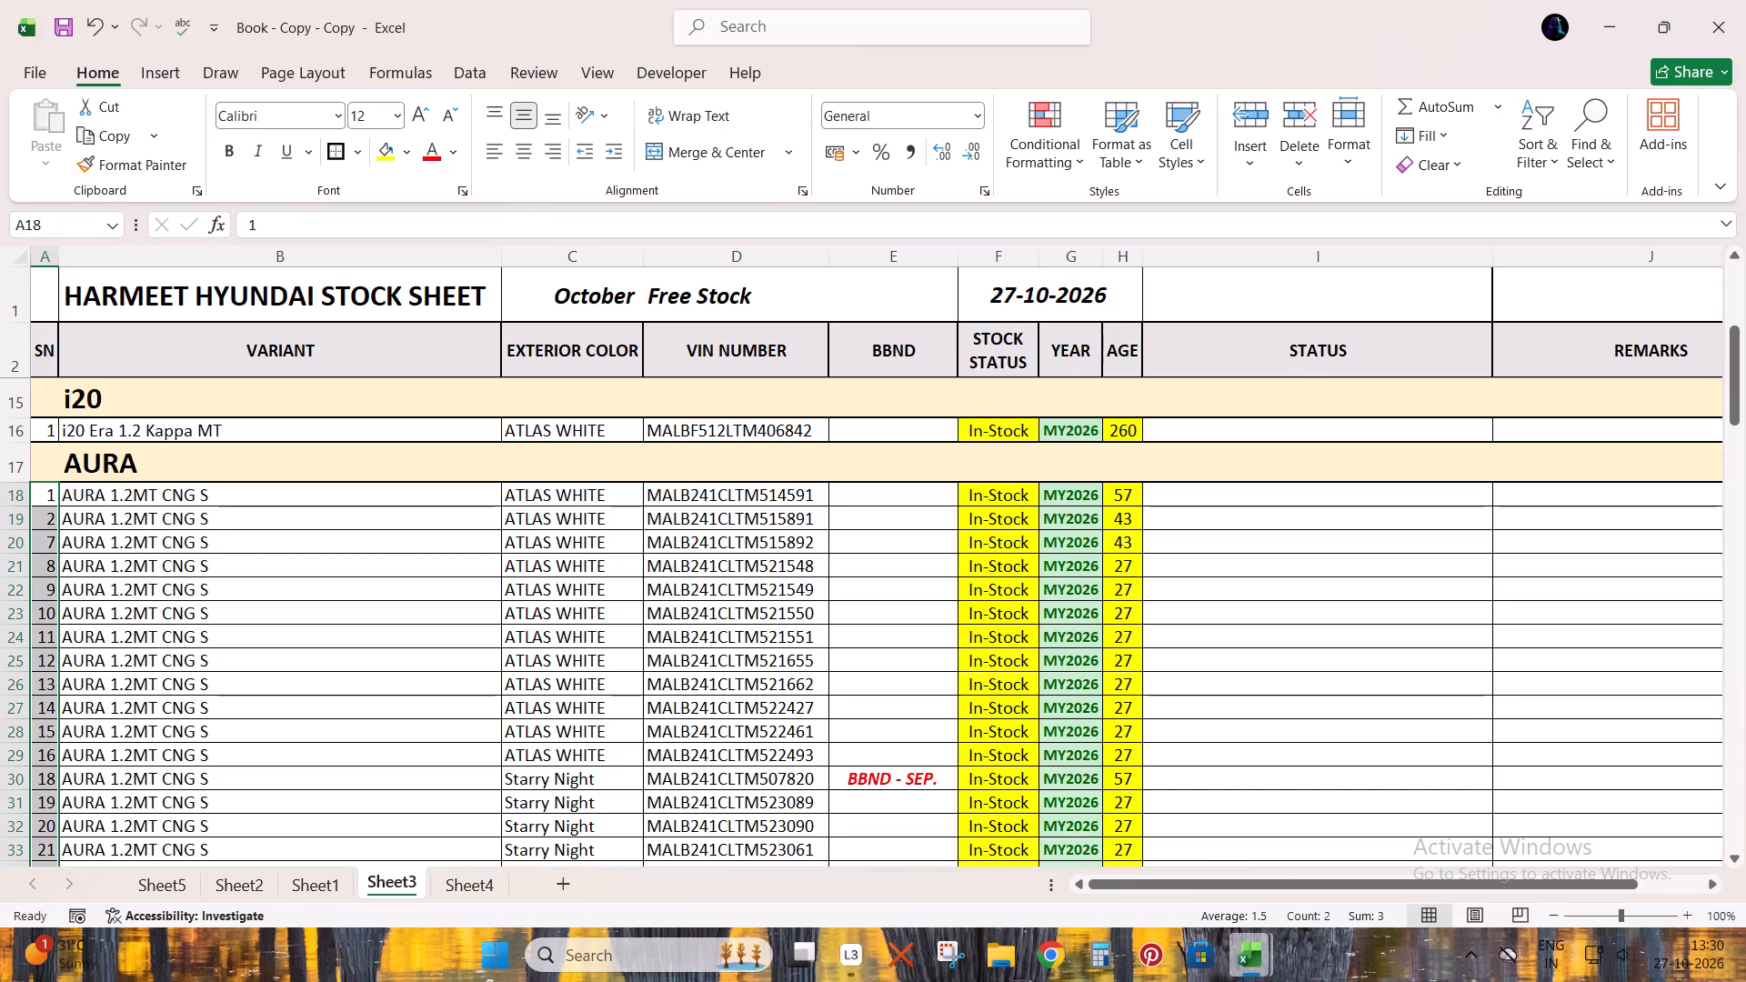
# Renumber the CRETA section by filling the series 1, 2 down from A60 and A61.
pyautogui.scroll(-4, 390, 610)
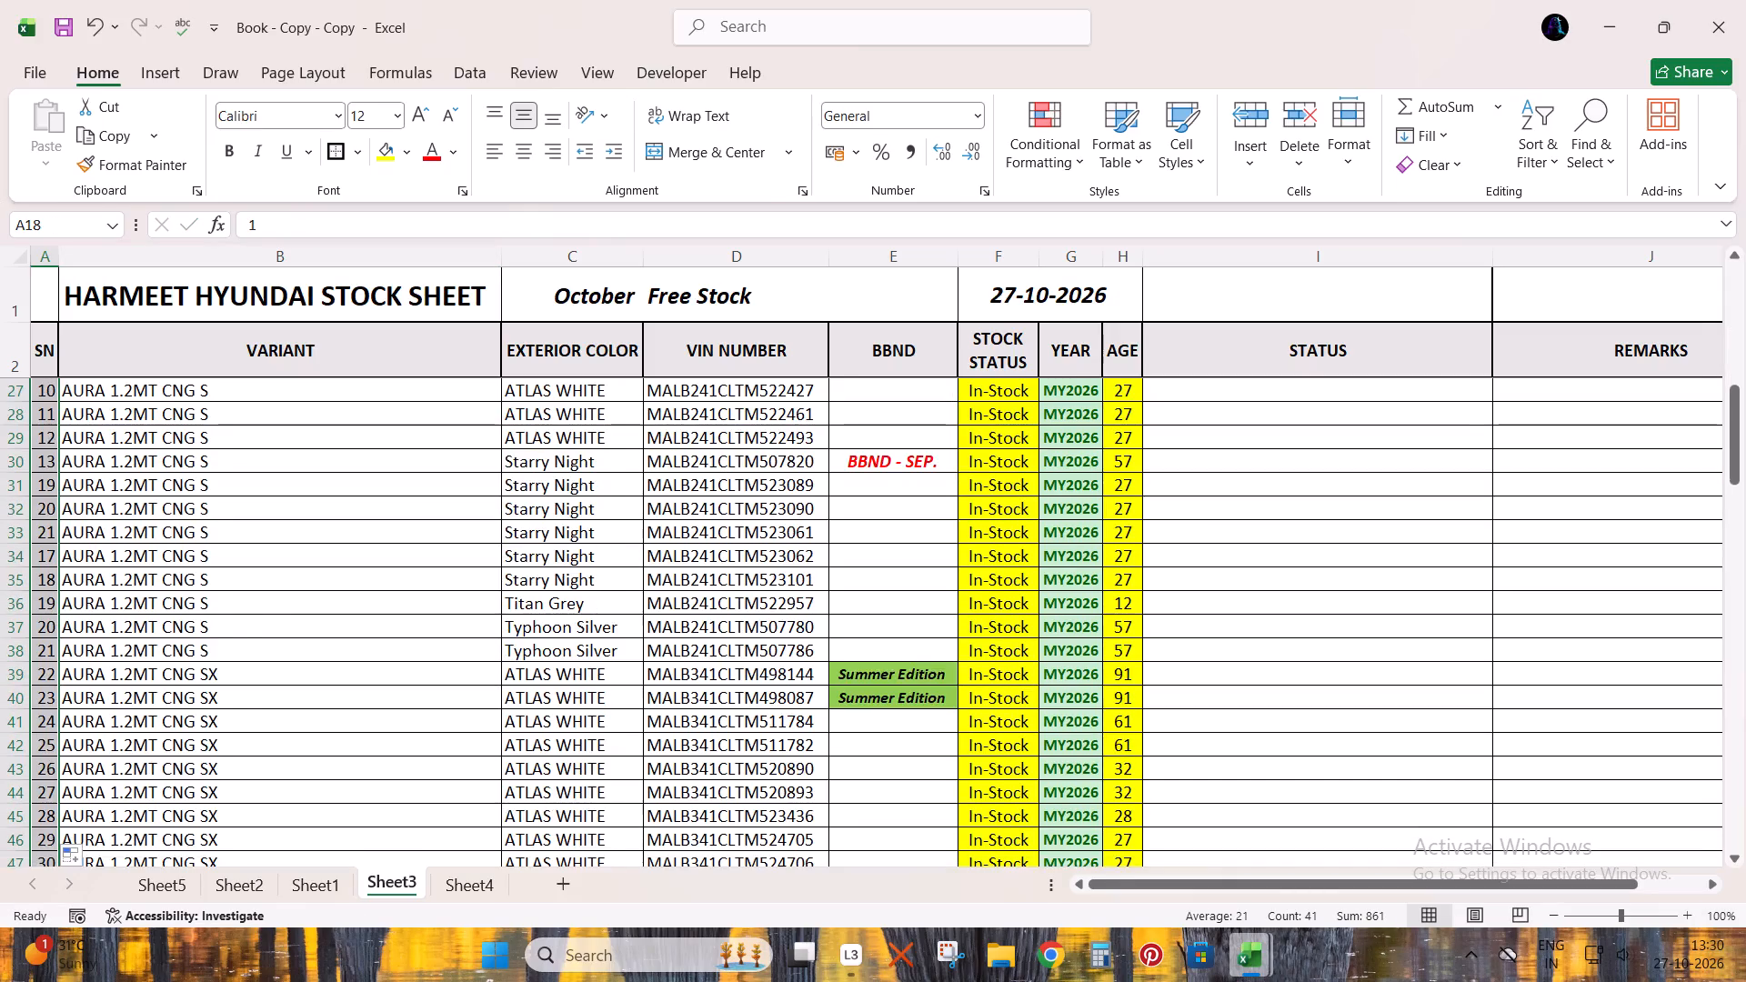
pyautogui.scroll(-7, 390, 610)
pyautogui.scroll(1, 390, 610)
pyautogui.scroll(-3, 390, 610)
pyautogui.moveTo(48, 547); pyautogui.dragTo(52, 574)
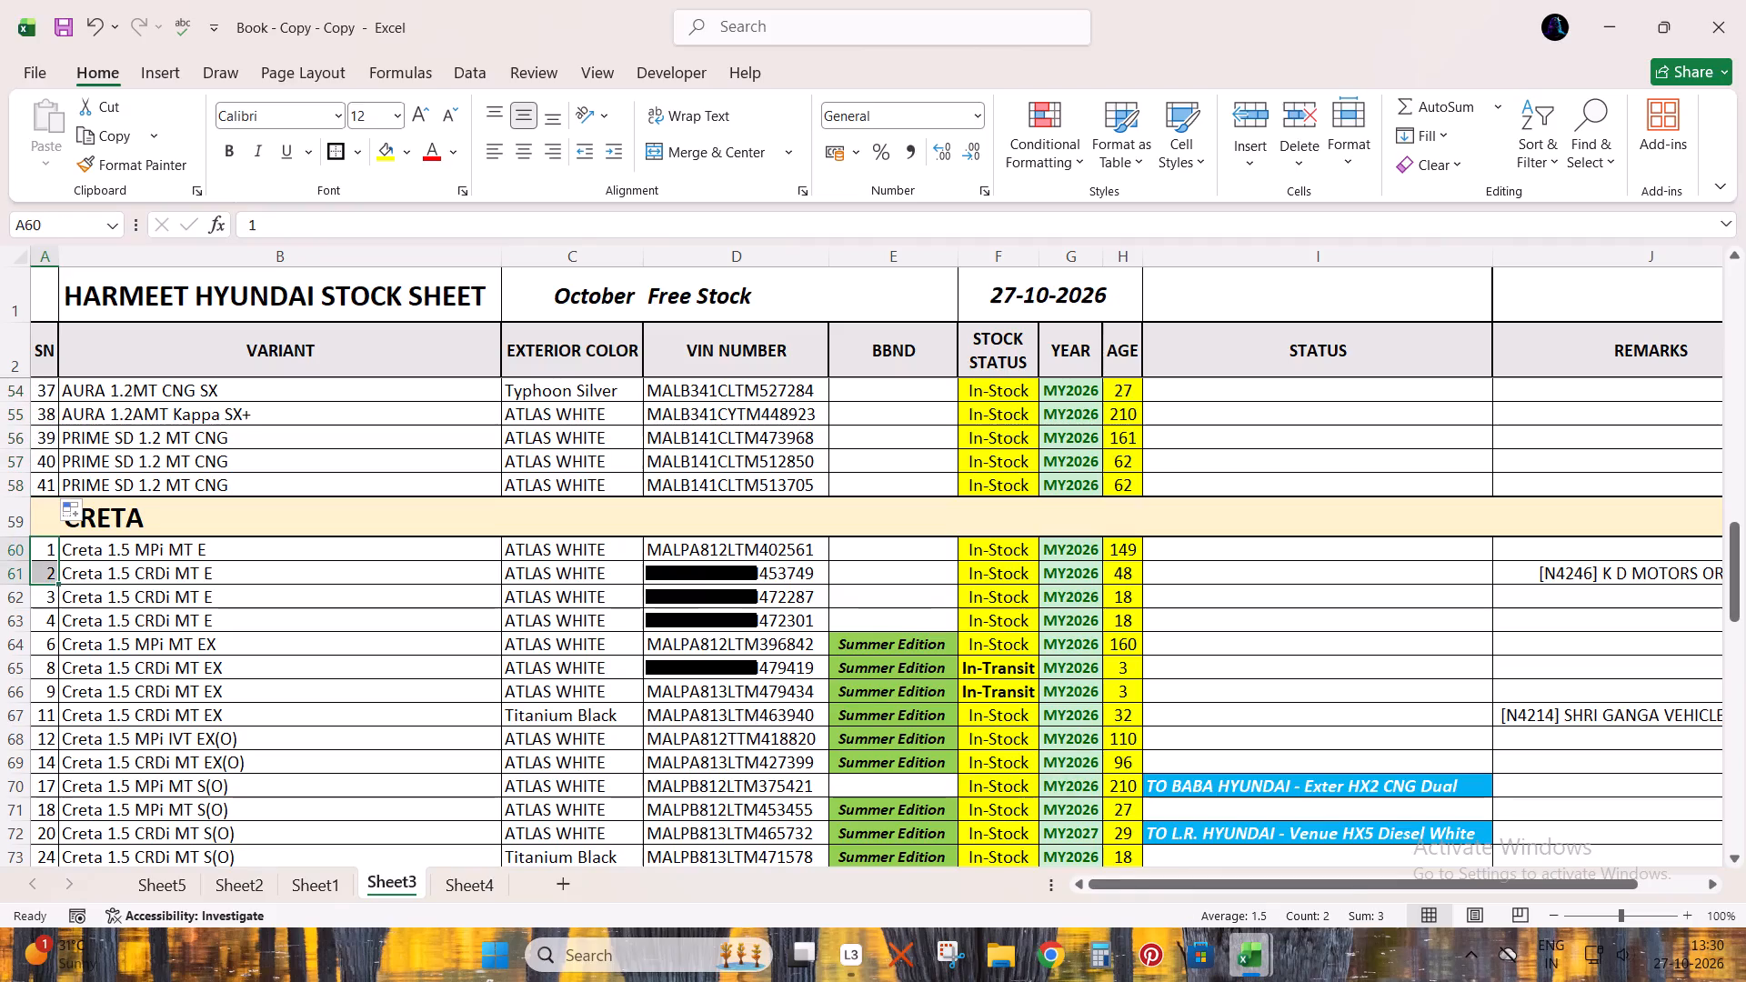
pyautogui.doubleClick(58, 583)
# Renumber the VENUE section by filling its serial number series down from A83.
pyautogui.scroll(-7, 182, 620)
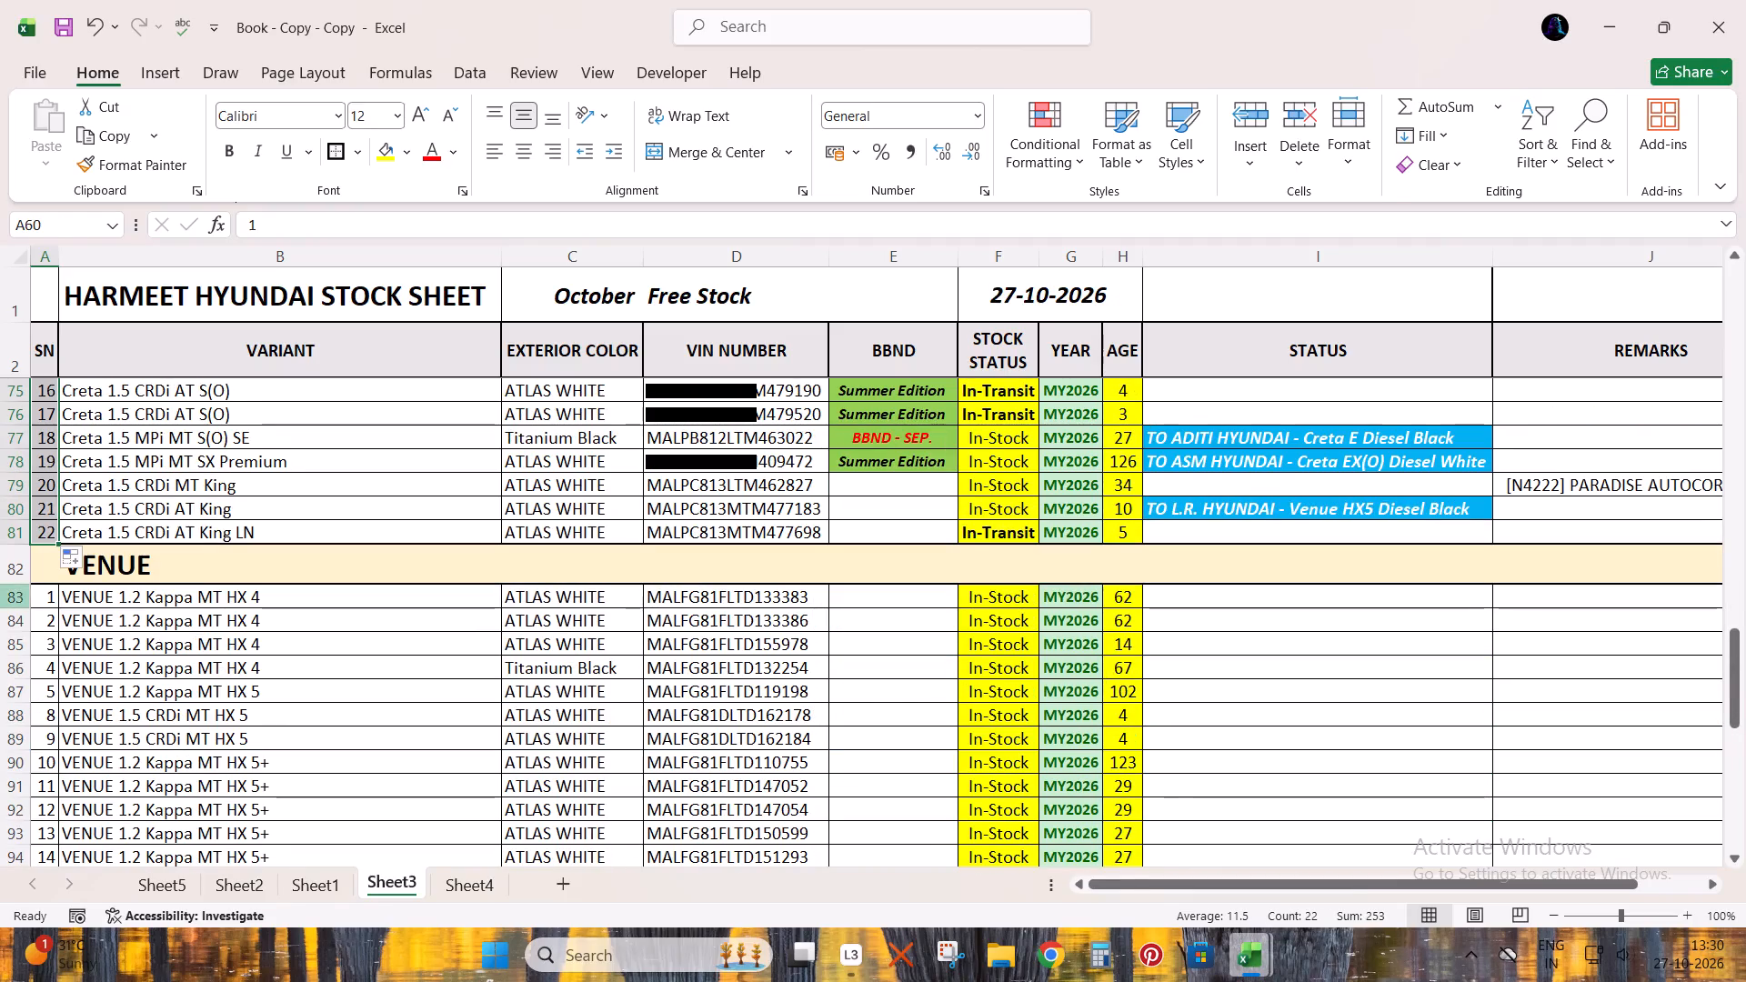
pyautogui.moveTo(43, 597); pyautogui.dragTo(50, 634)
pyautogui.doubleClick(60, 653)
# Renumber the EXTER section by filling the series 1, 2 down from A99 and A100.
pyautogui.scroll(-5, 215, 686)
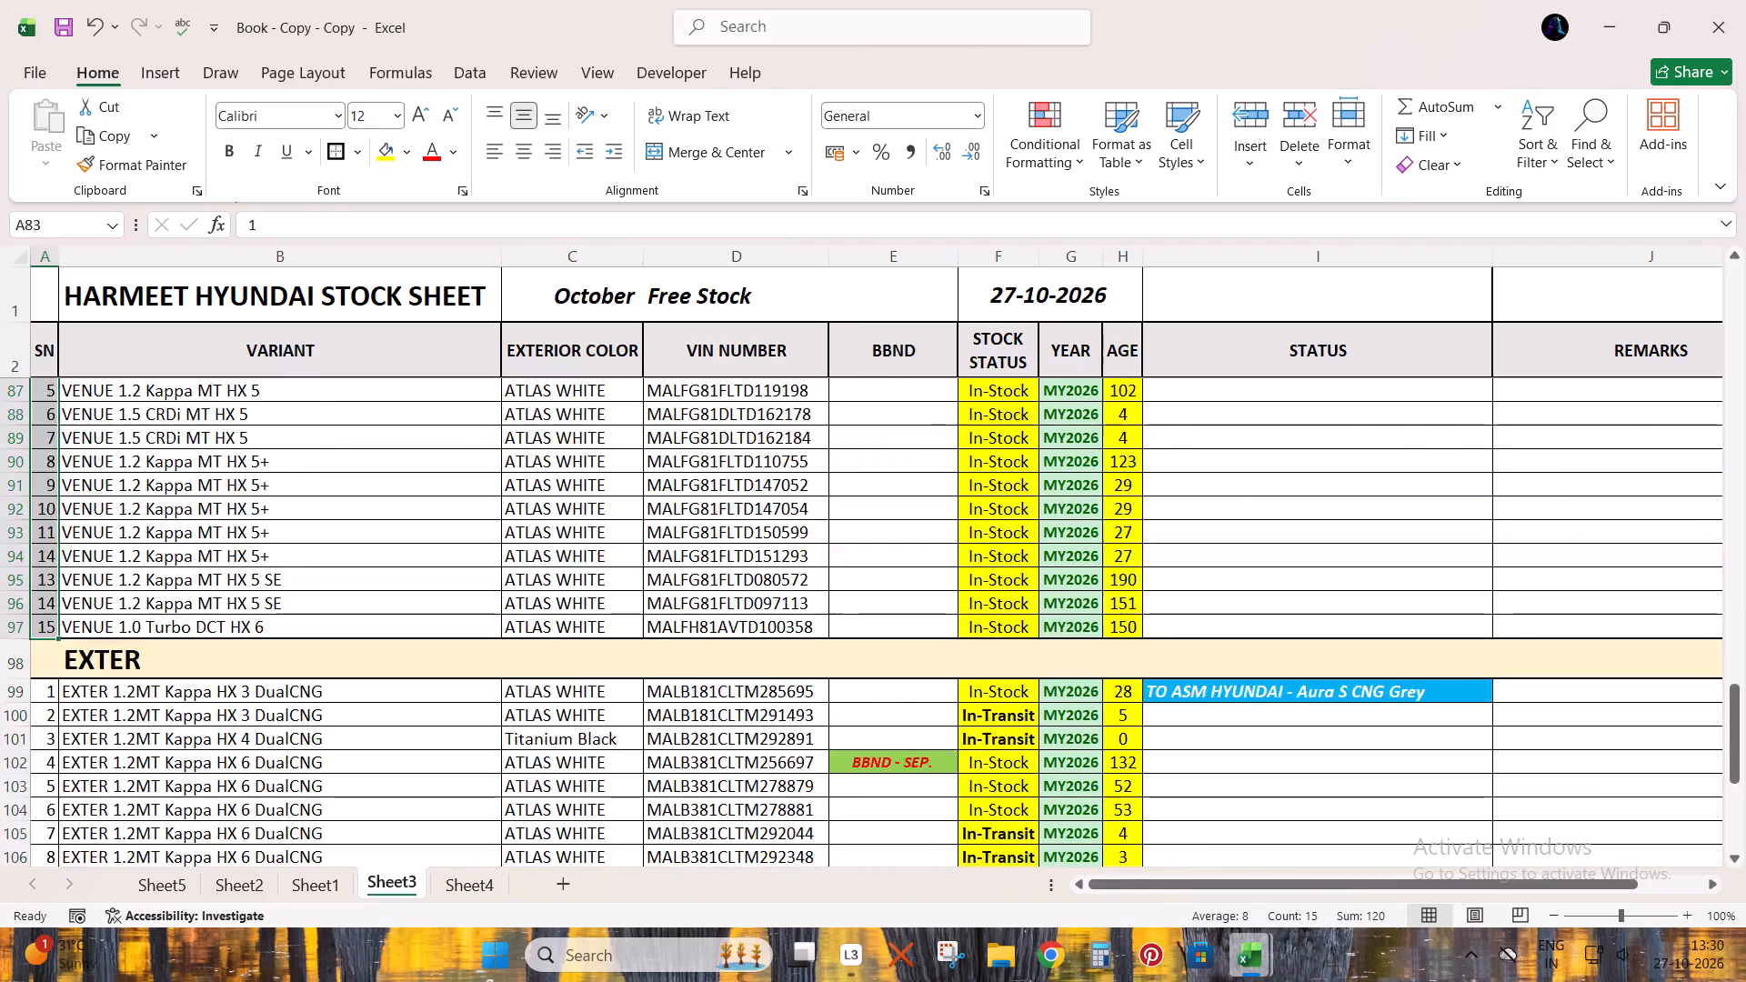
pyautogui.scroll(-4, 212, 691)
pyautogui.scroll(2, 66, 430)
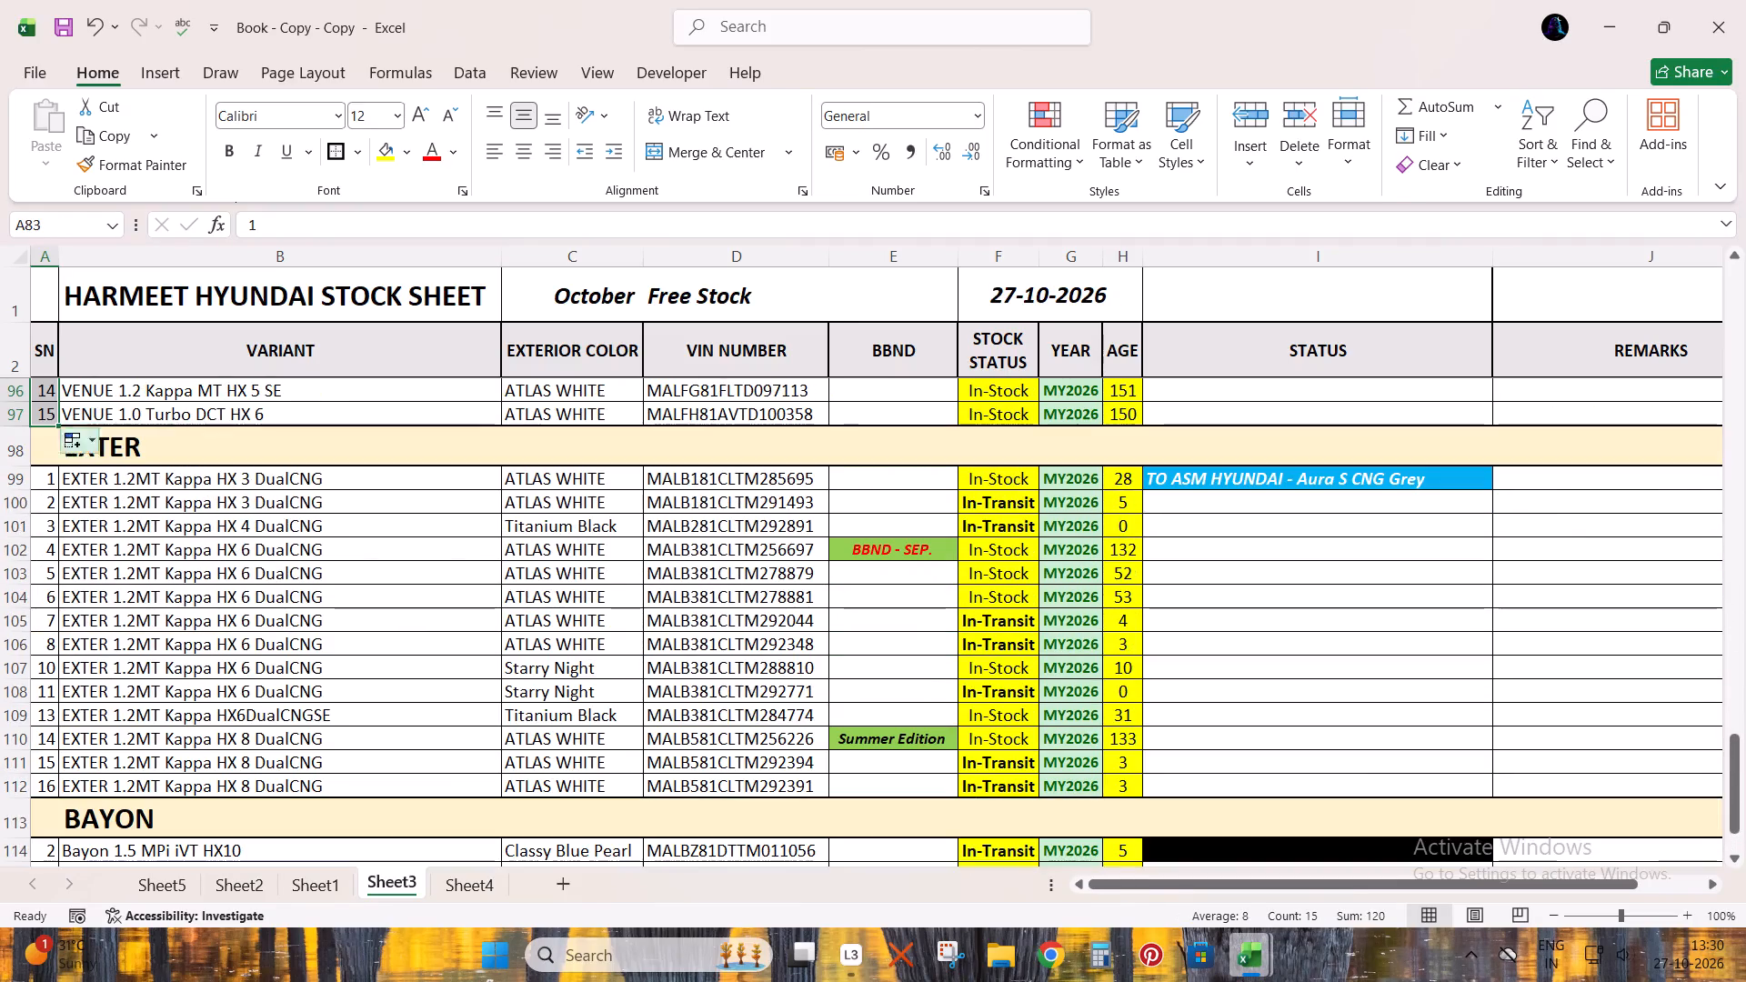
pyautogui.moveTo(47, 480); pyautogui.dragTo(44, 511)
pyautogui.doubleClick(57, 514)
# Number the two BAYON rows 1 and 2 in the SN column.
pyautogui.scroll(-1, 206, 597)
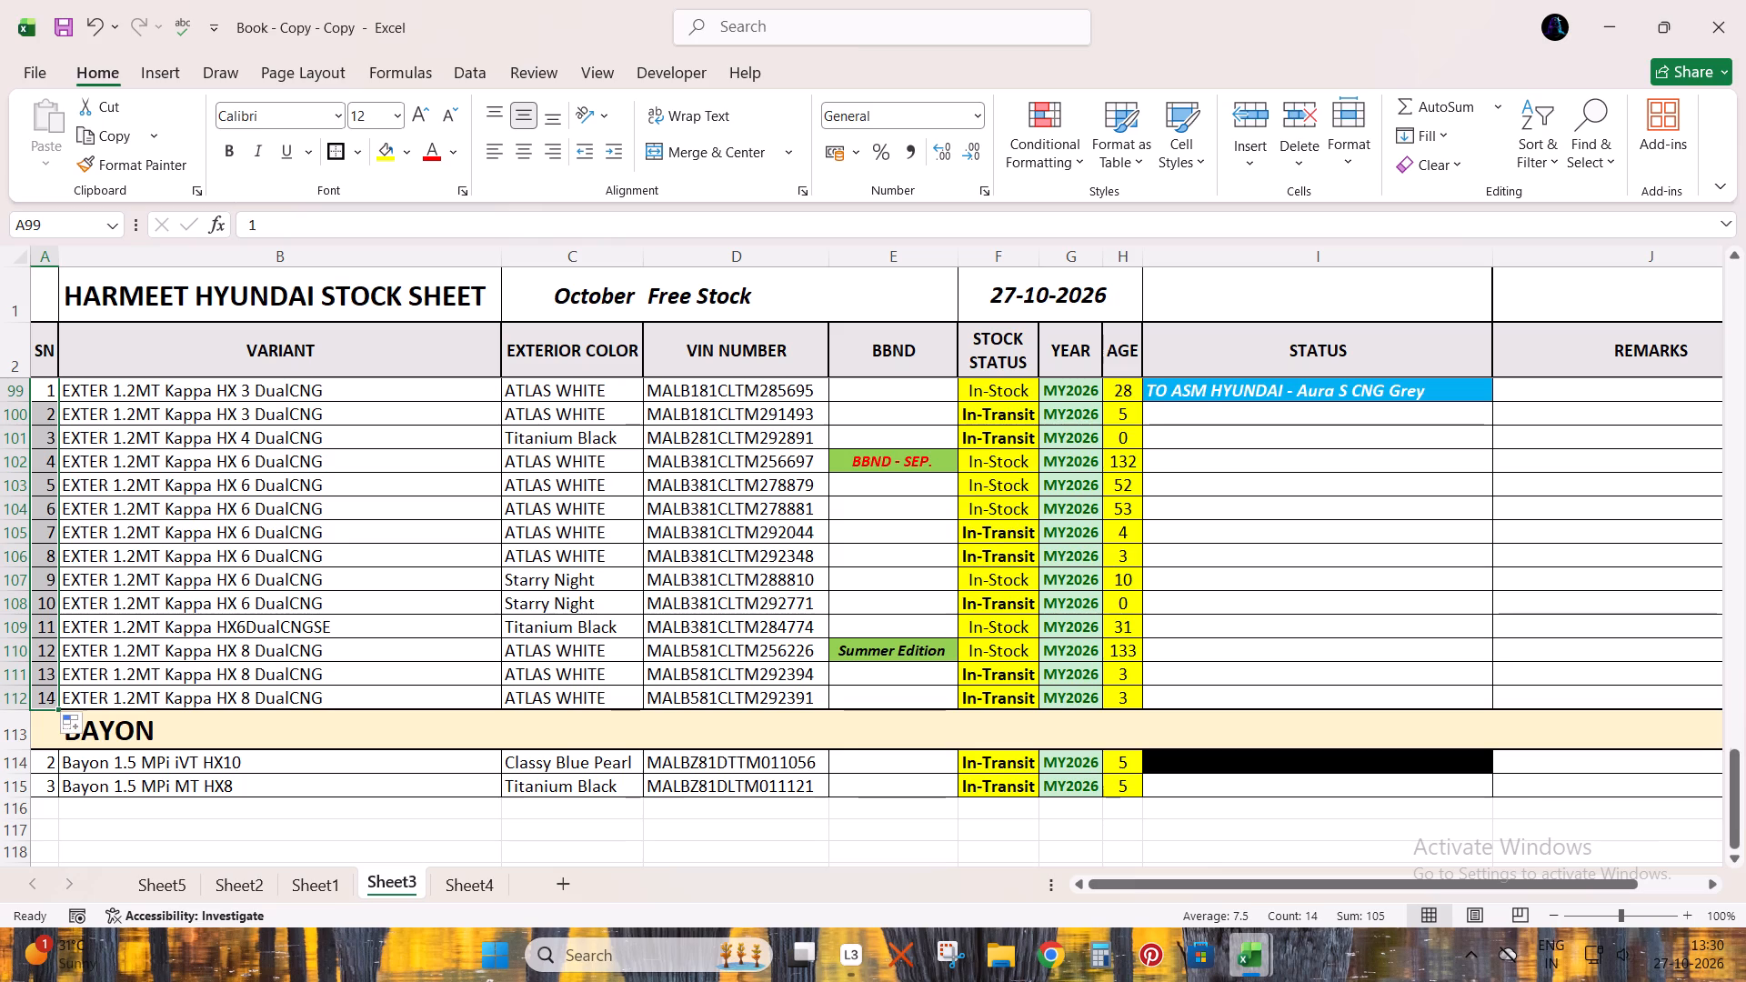
pyautogui.click(47, 767)
pyautogui.press('1')
pyautogui.press('Return')
pyautogui.press('2')
pyautogui.press('Up')
# Apply cell borders to the whole stock list in Sheet3.
pyautogui.hotkey('ctrl', 'a')
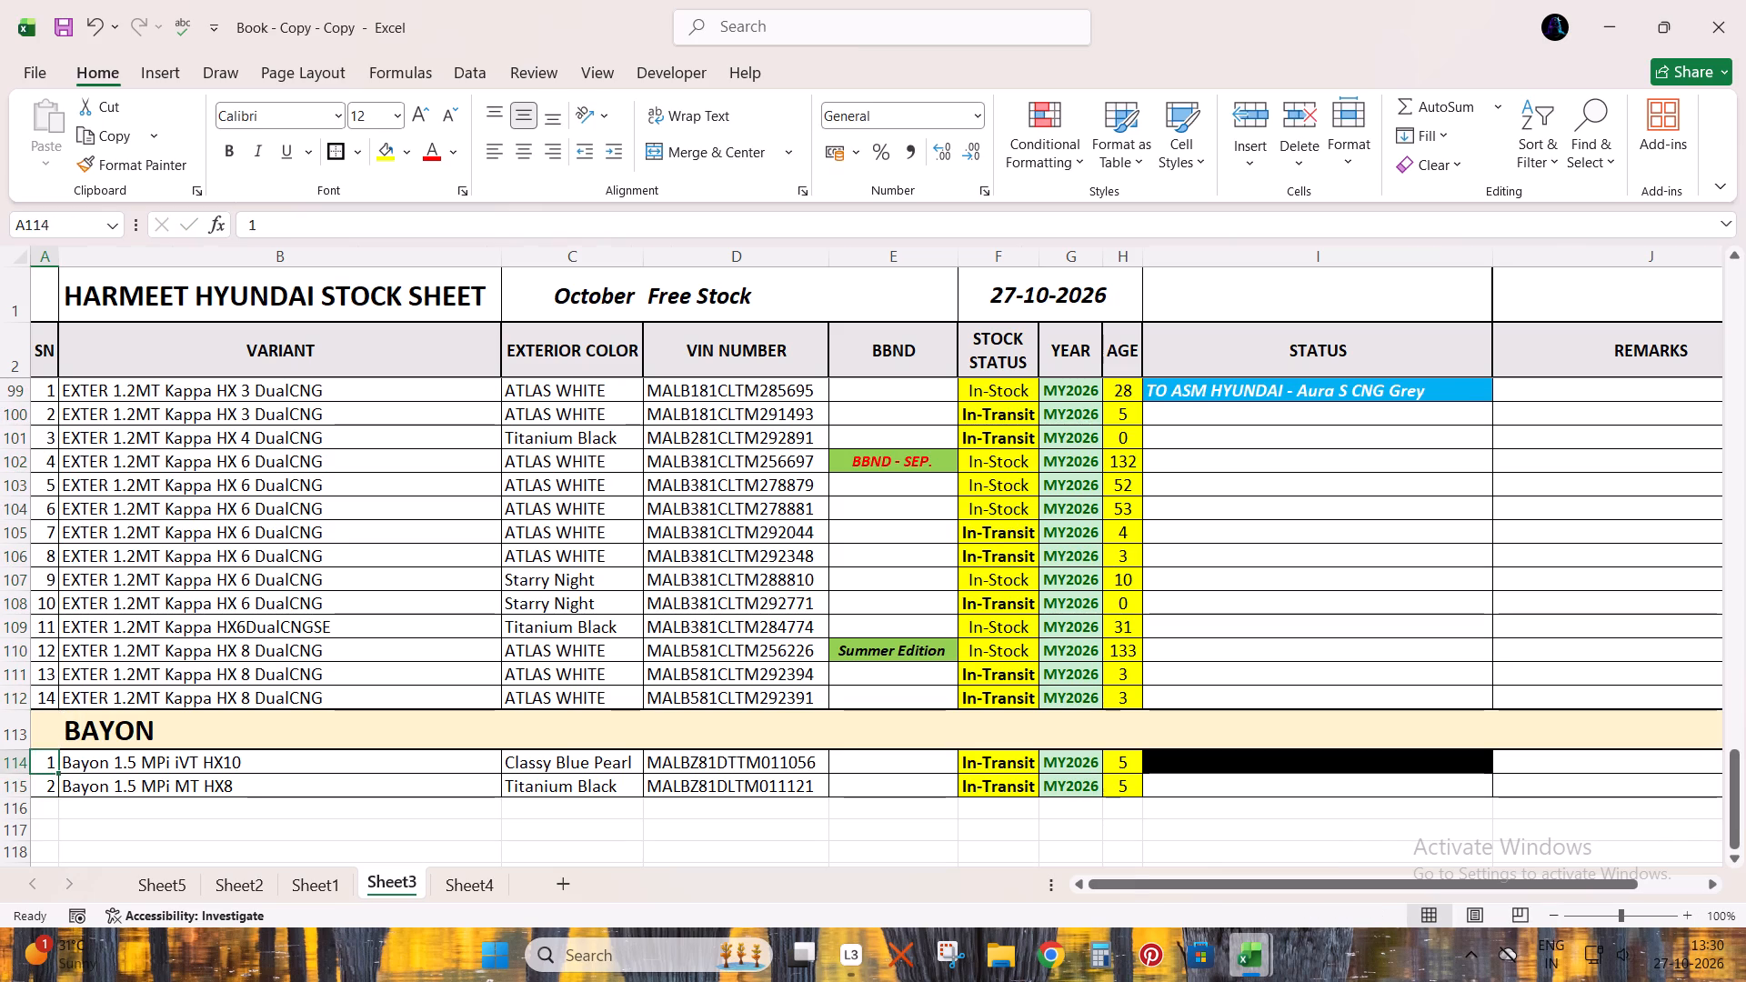
pyautogui.click(341, 147)
pyautogui.click(523, 510)
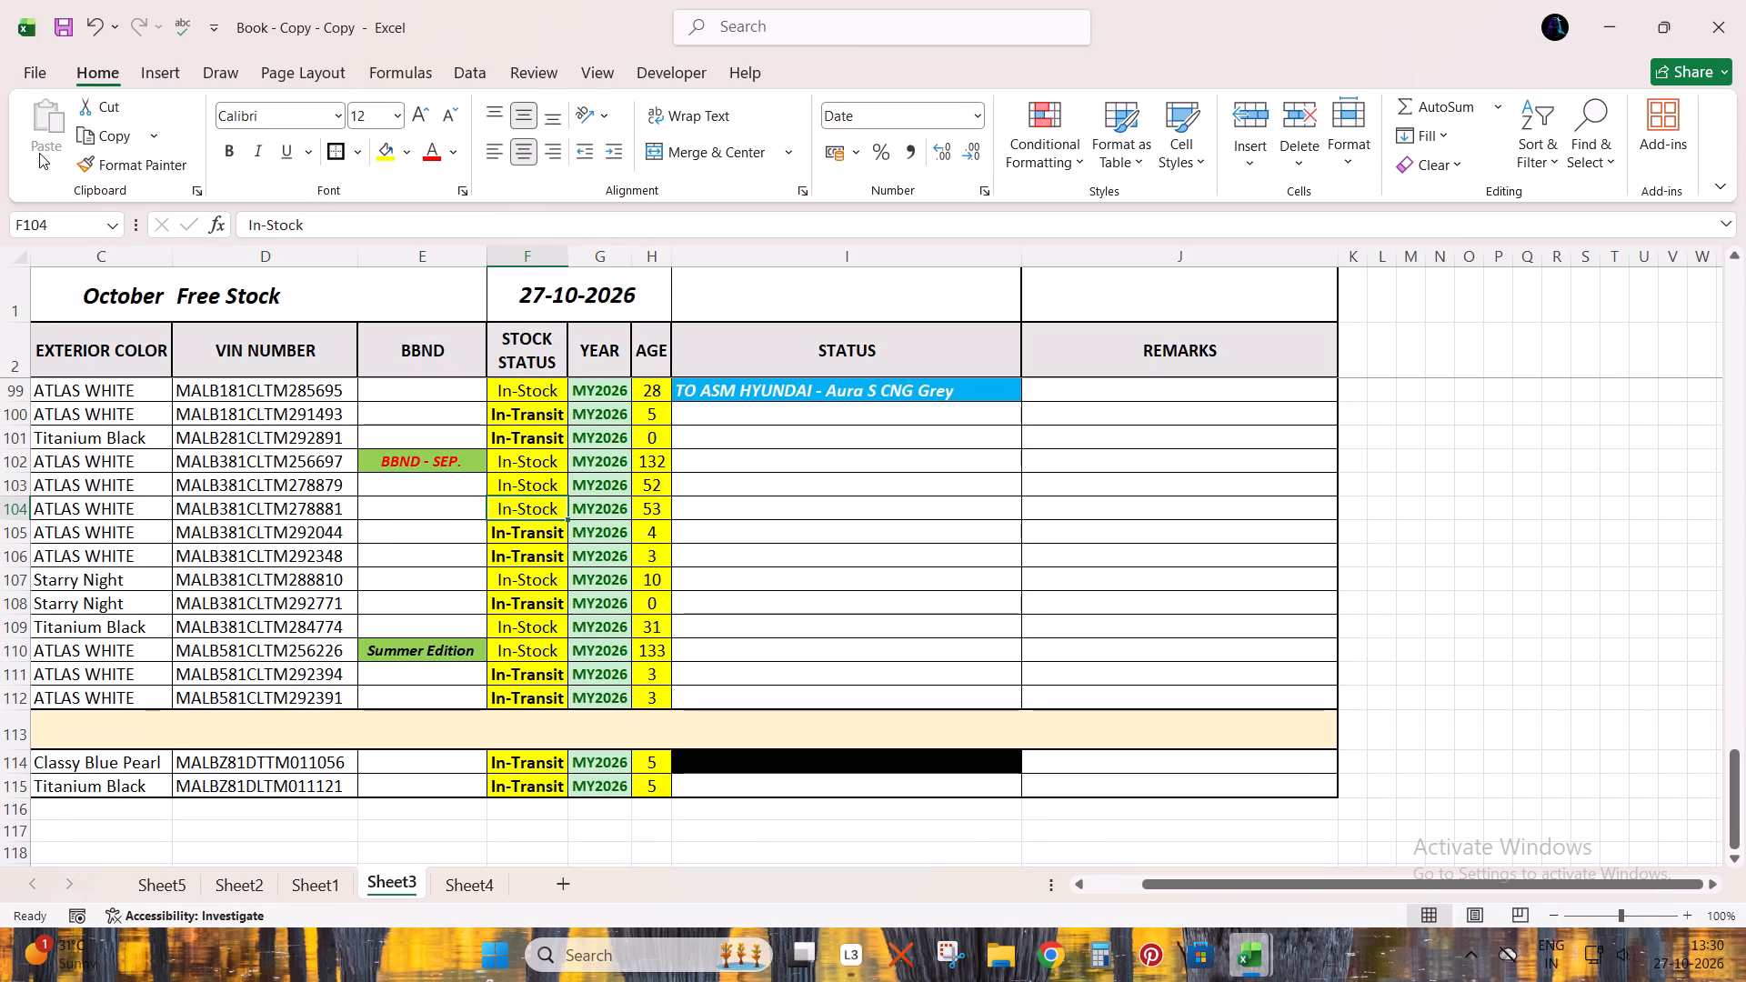
# Autofit the width of all columns in Sheet3.
pyautogui.click(8, 257)
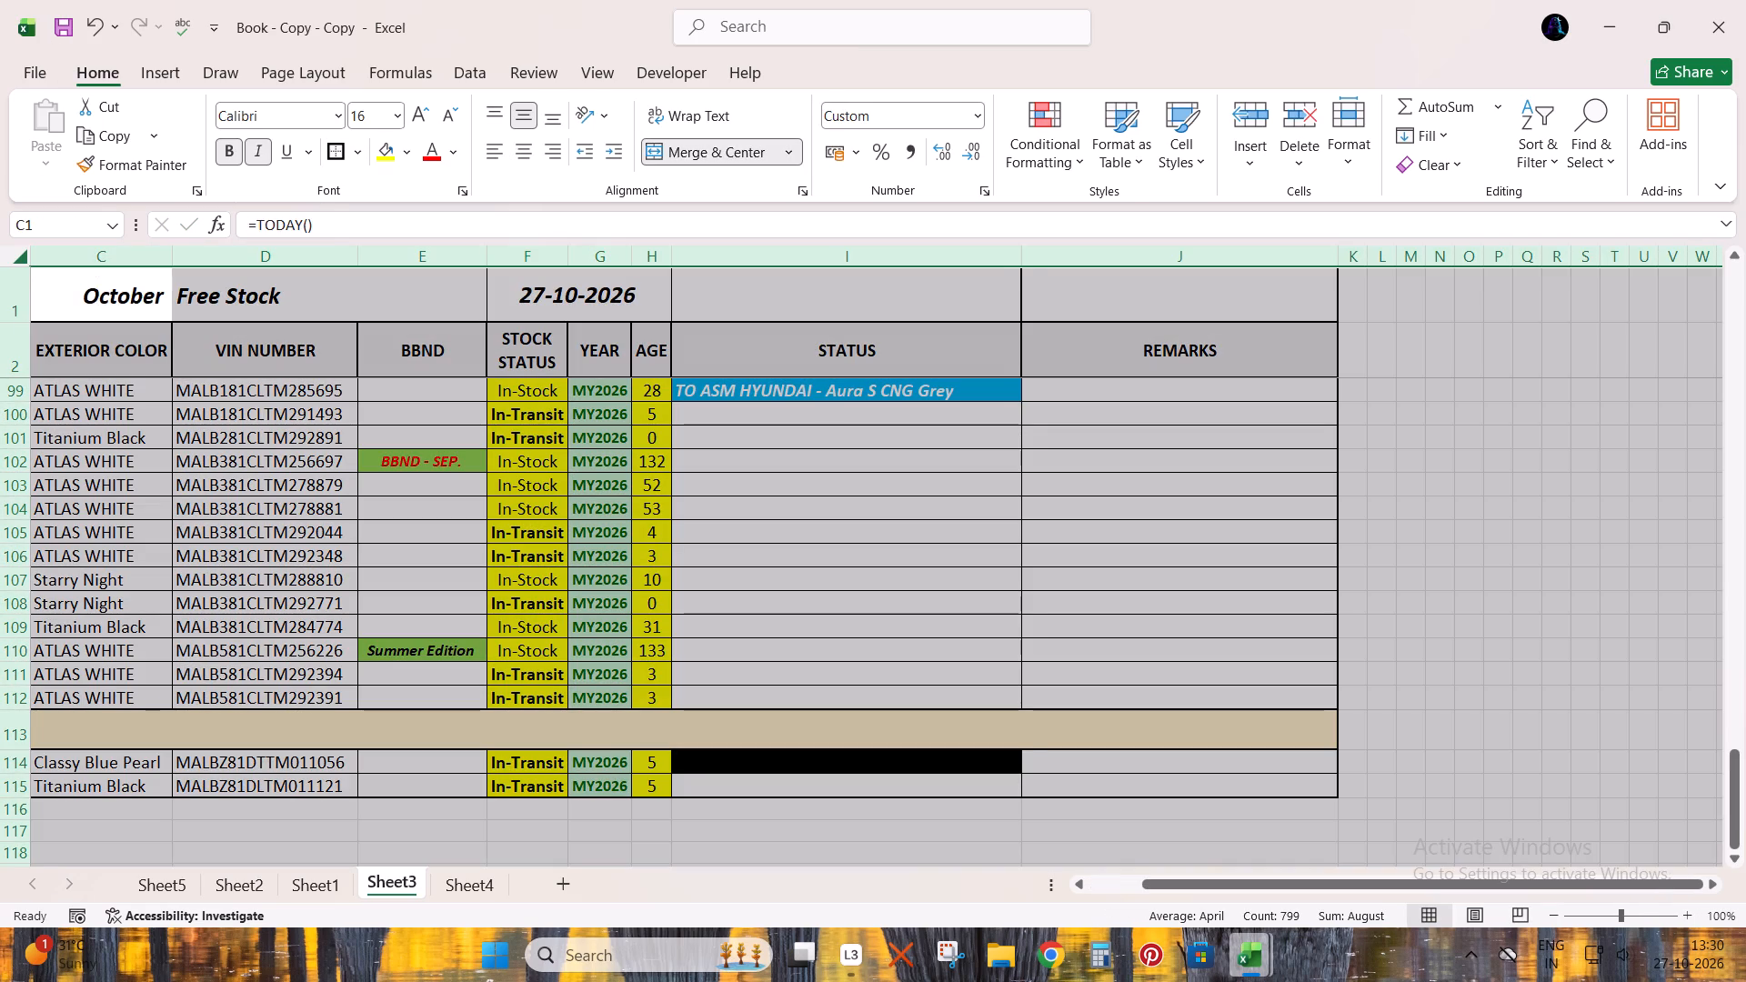
pyautogui.doubleClick(173, 248)
pyautogui.click(465, 427)
# Return to the top of Sheet3's list and save the workbook.
pyautogui.hotkey('ctrl', 'Up')
pyautogui.hotkey('ctrl', 'Left')
pyautogui.press('Down')
pyautogui.press('Up')
pyautogui.press('Up')
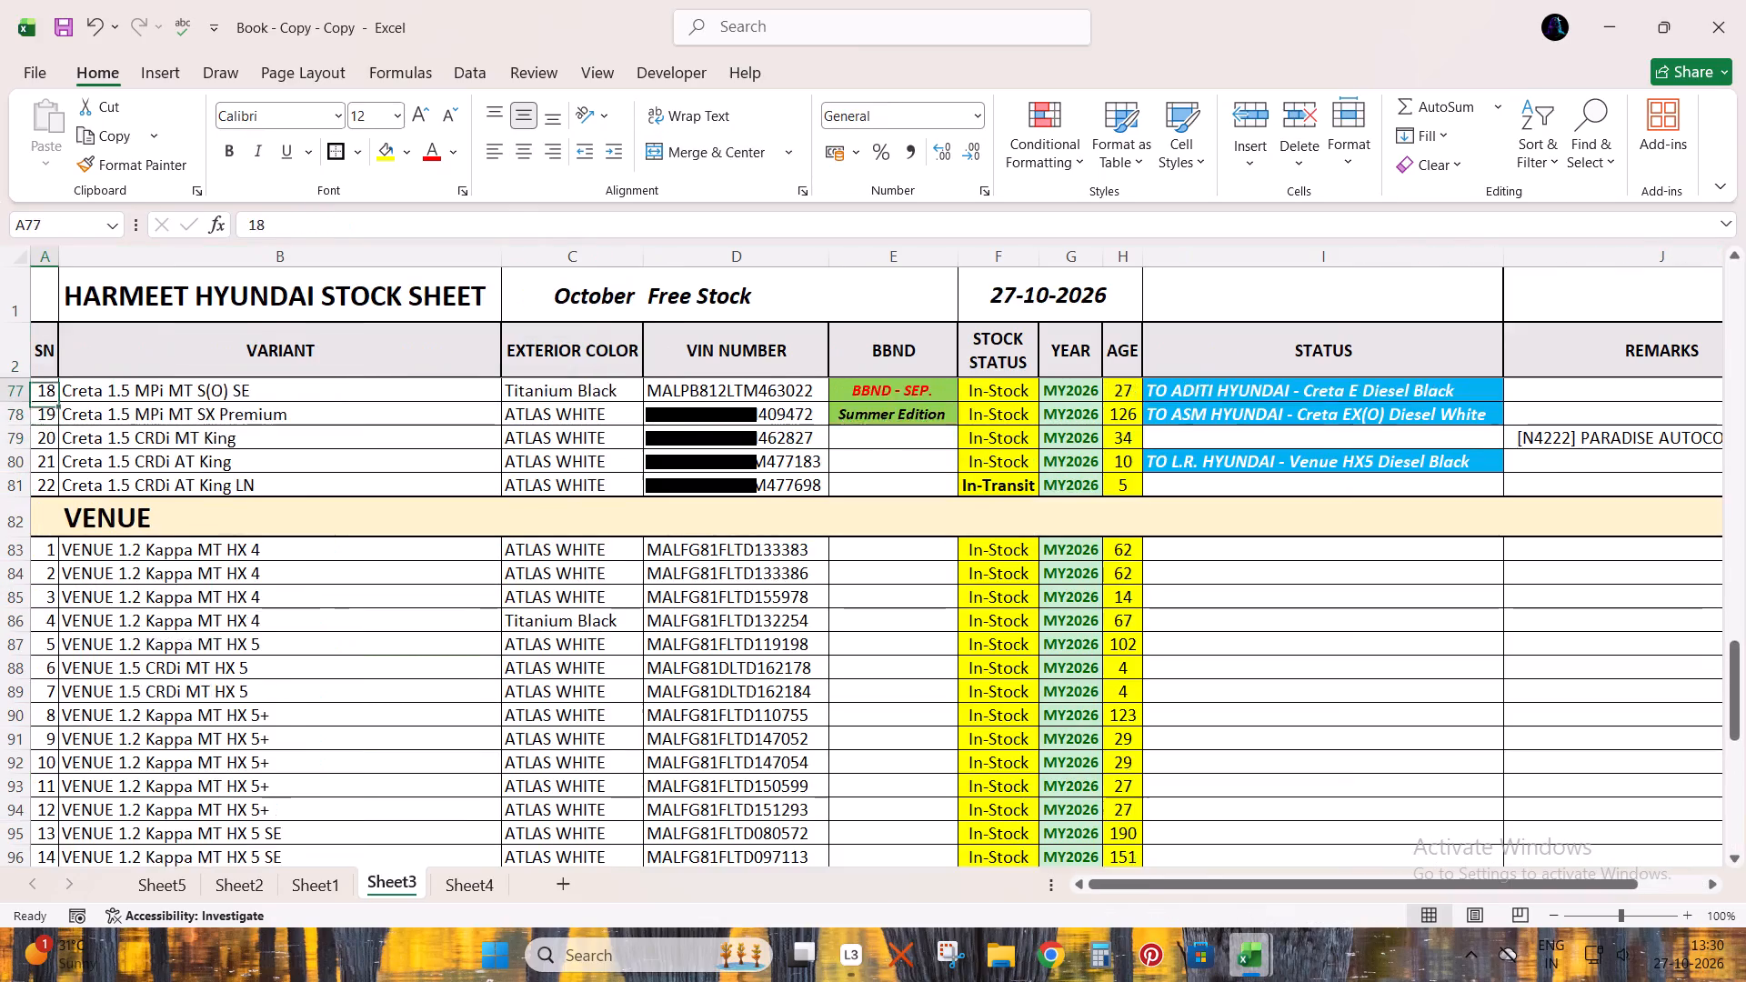
pyautogui.hotkey('ctrl', 'Up')
pyautogui.hotkey('ctrl', 'Up')
pyautogui.hotkey('ctrl', 'Up')
pyautogui.hotkey('ctrl', 'Up')
pyautogui.hotkey('ctrl', 'Up')
pyautogui.hotkey('ctrl', 'Up')
pyautogui.hotkey('ctrl', 'Up')
pyautogui.hotkey('ctrl', 'Up')
pyautogui.hotkey('ctrl', 'Up')
pyautogui.hotkey('ctrl', 'Up')
pyautogui.press('Down')
pyautogui.press('Down')
pyautogui.press('Up')
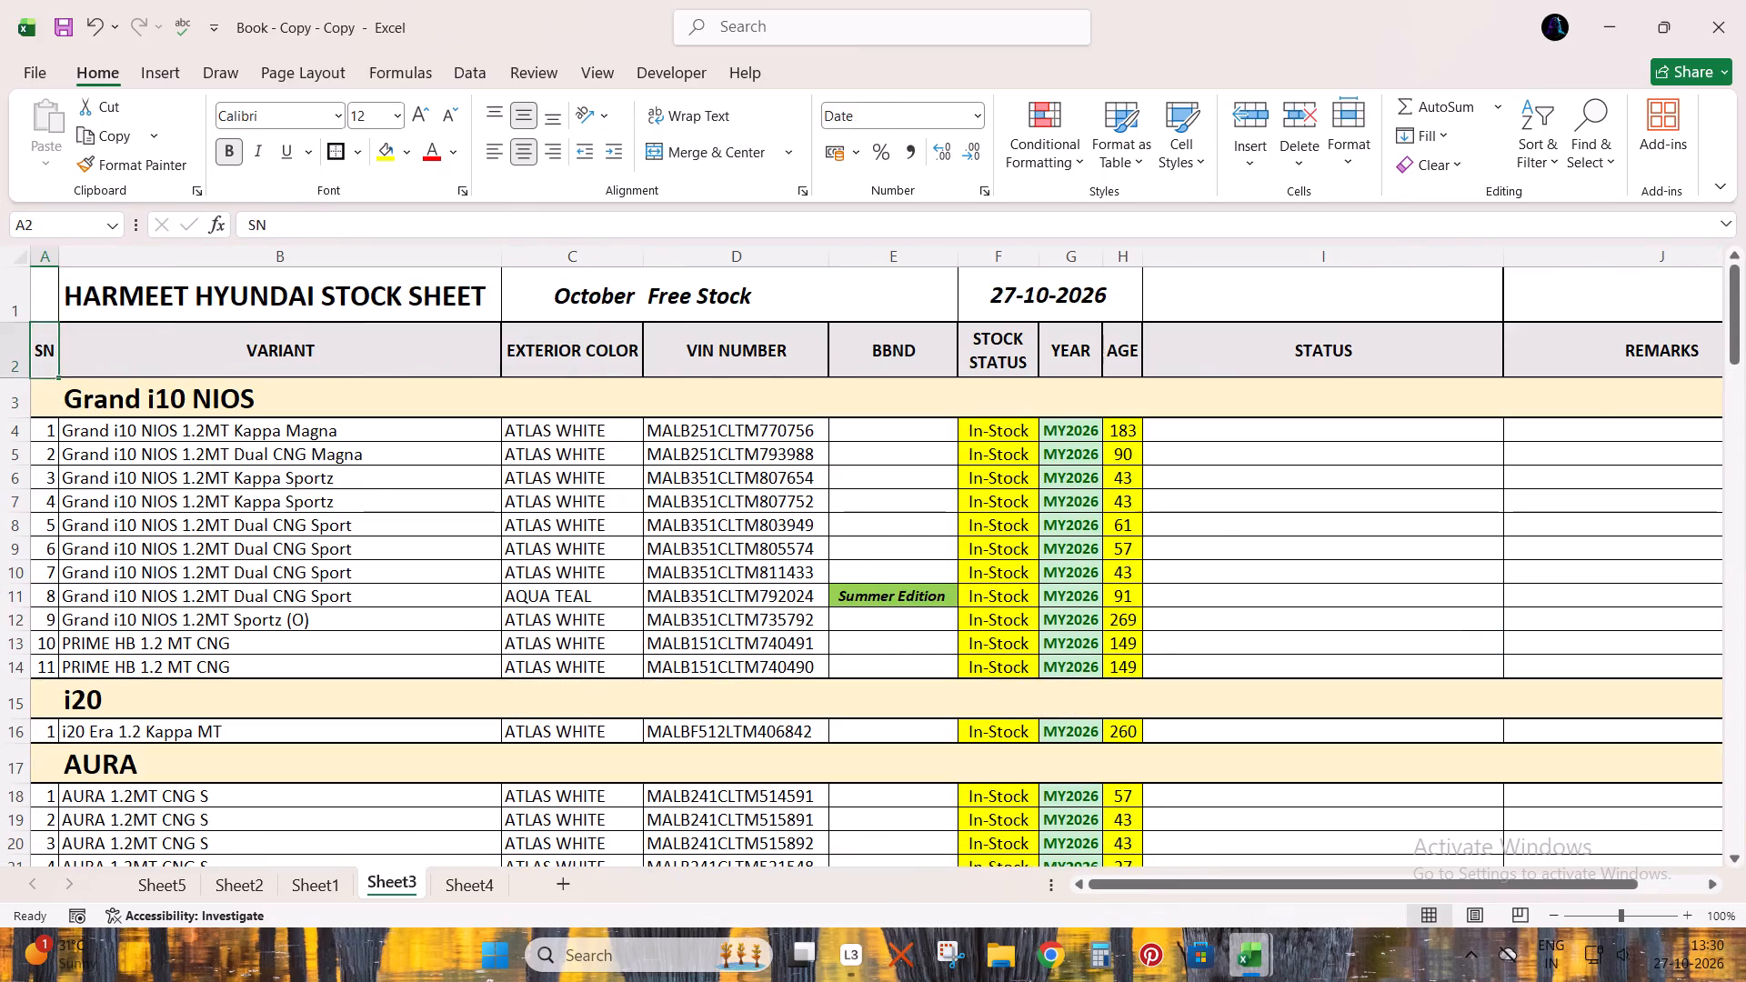
pyautogui.hotkey('ctrl', 's')
# Switch to the BOOKING LIST workbook and open the Allocation column's filter in TOTAL BOOKING, looking through its values.
pyautogui.hotkey('alt', 'Tab')
pyautogui.hotkey('alt', 'Tab')
pyautogui.hotkey('ctrl', 'Up')
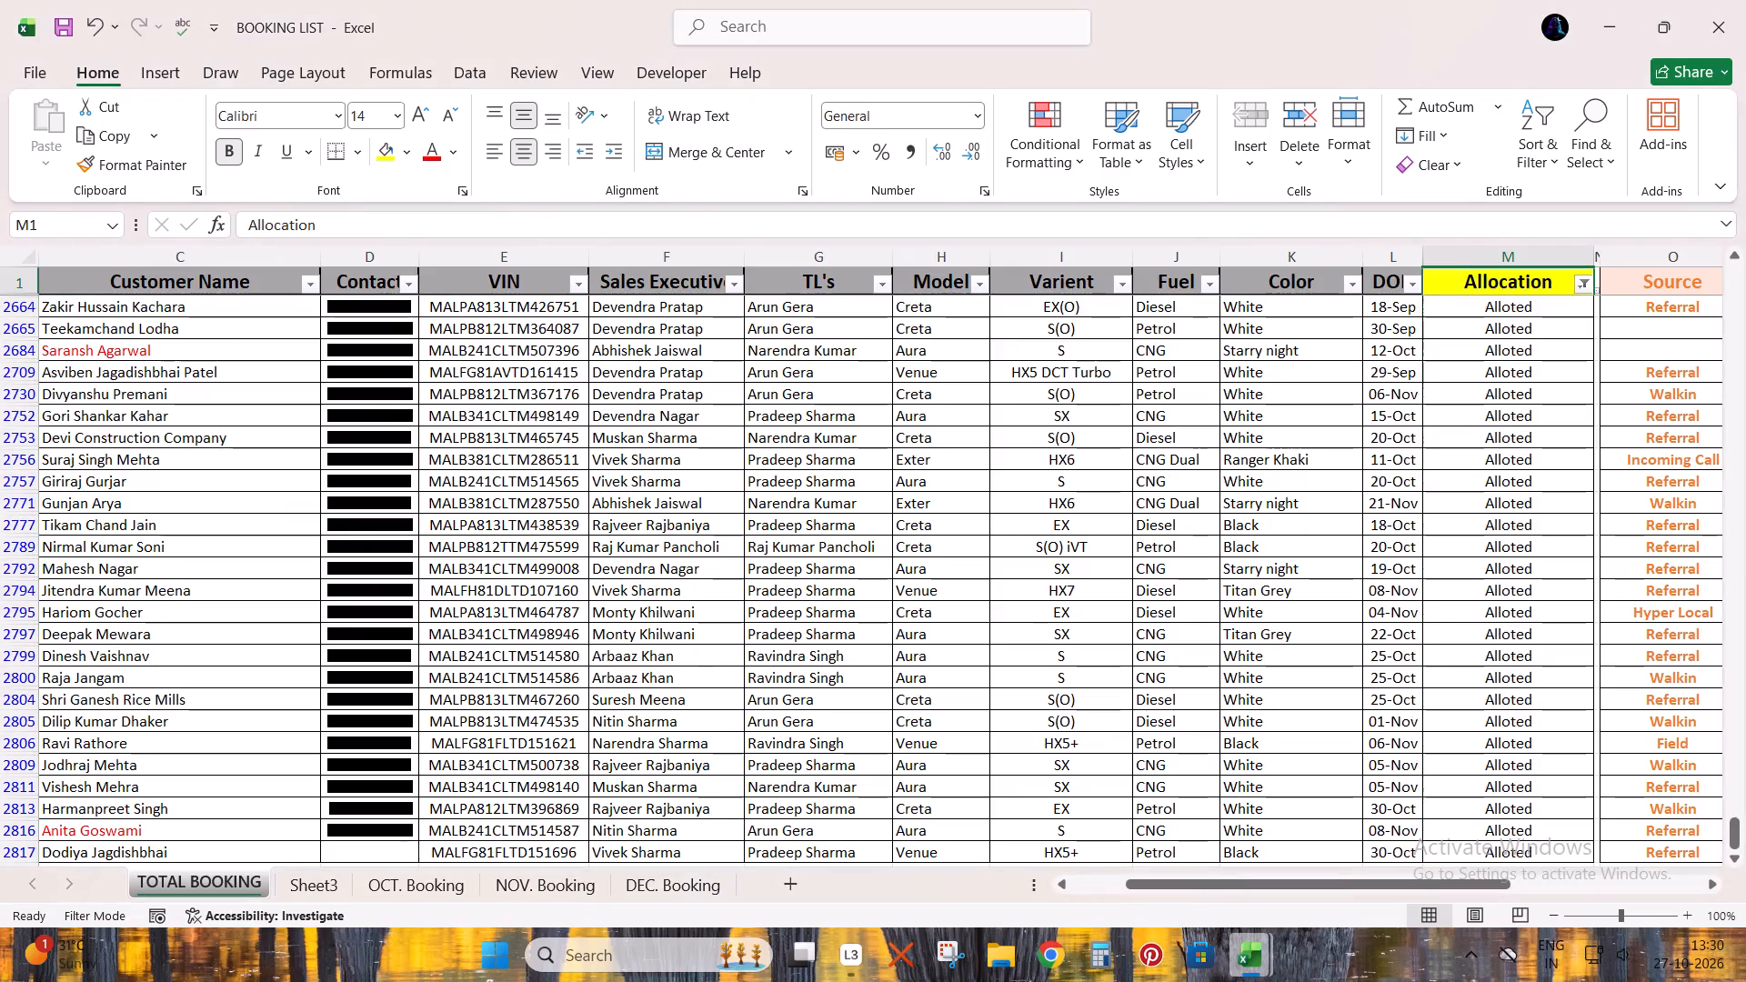
pyautogui.hotkey('alt', 'Down')
pyautogui.press('Down')
pyautogui.press('Down')
pyautogui.press('Down')
pyautogui.press('Down')
pyautogui.press('Down')
pyautogui.press('Down')
pyautogui.press('Down')
pyautogui.press('Down')
pyautogui.press('Down')
pyautogui.press('Down')
pyautogui.press('Down')
pyautogui.press('Up')
pyautogui.press('Up')
pyautogui.press('Up')
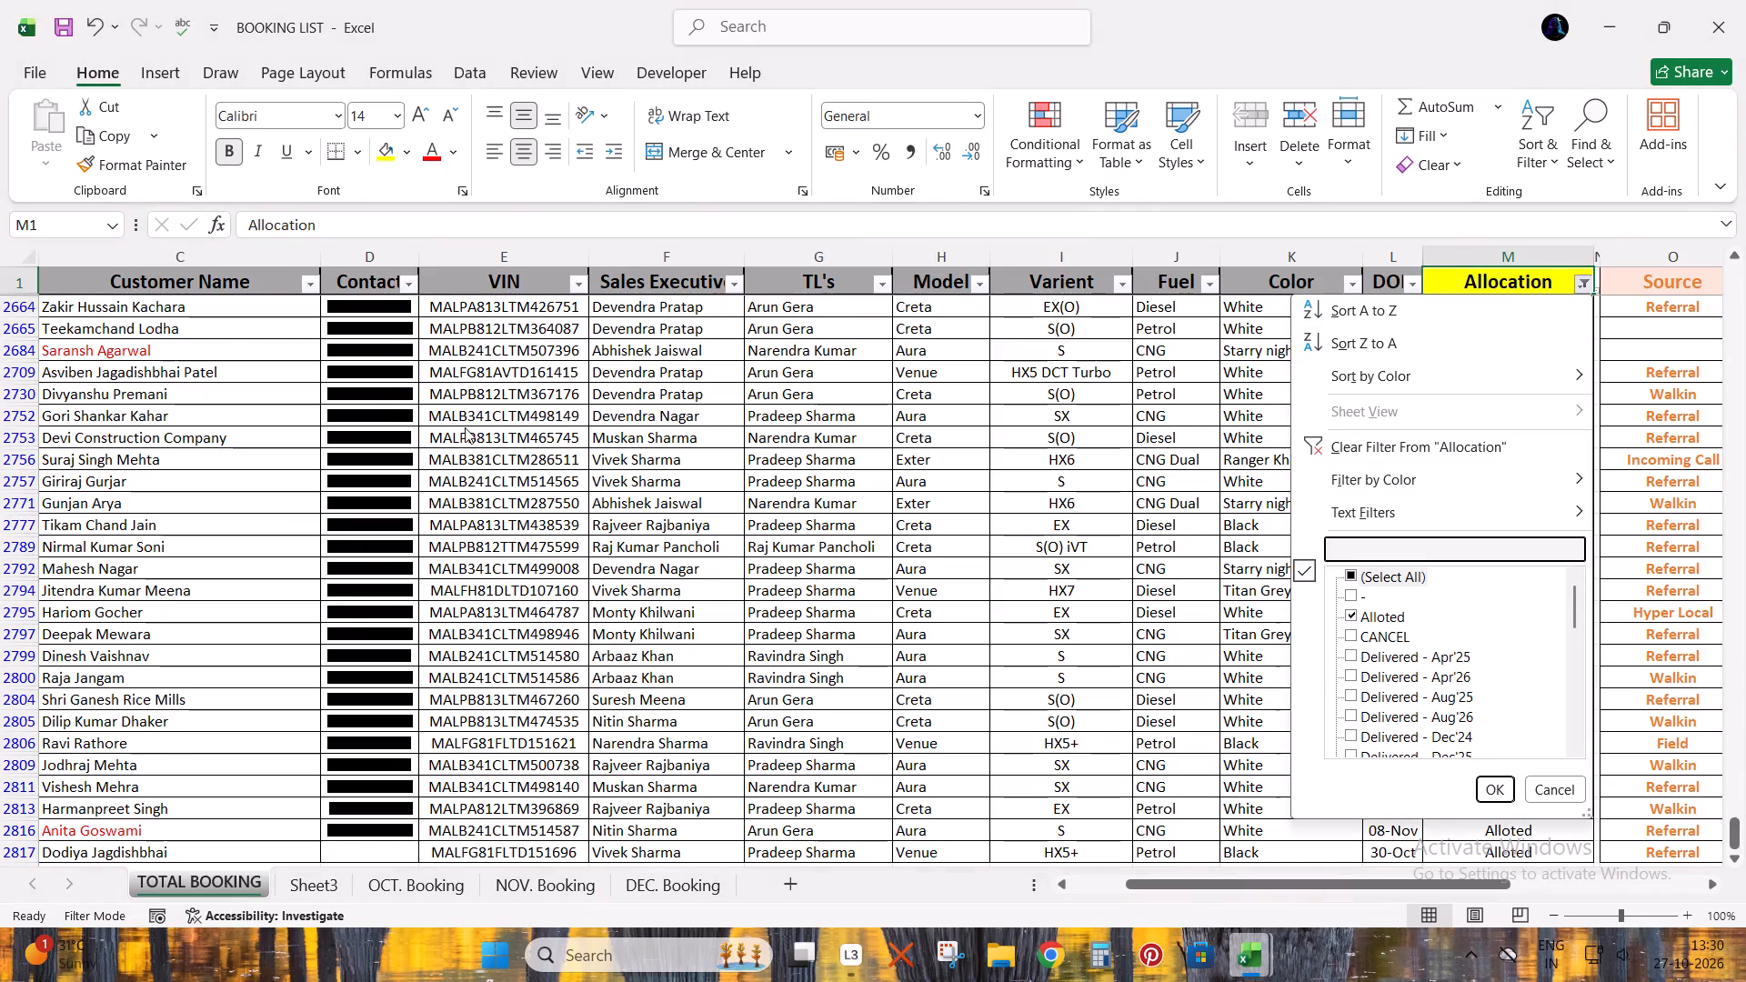
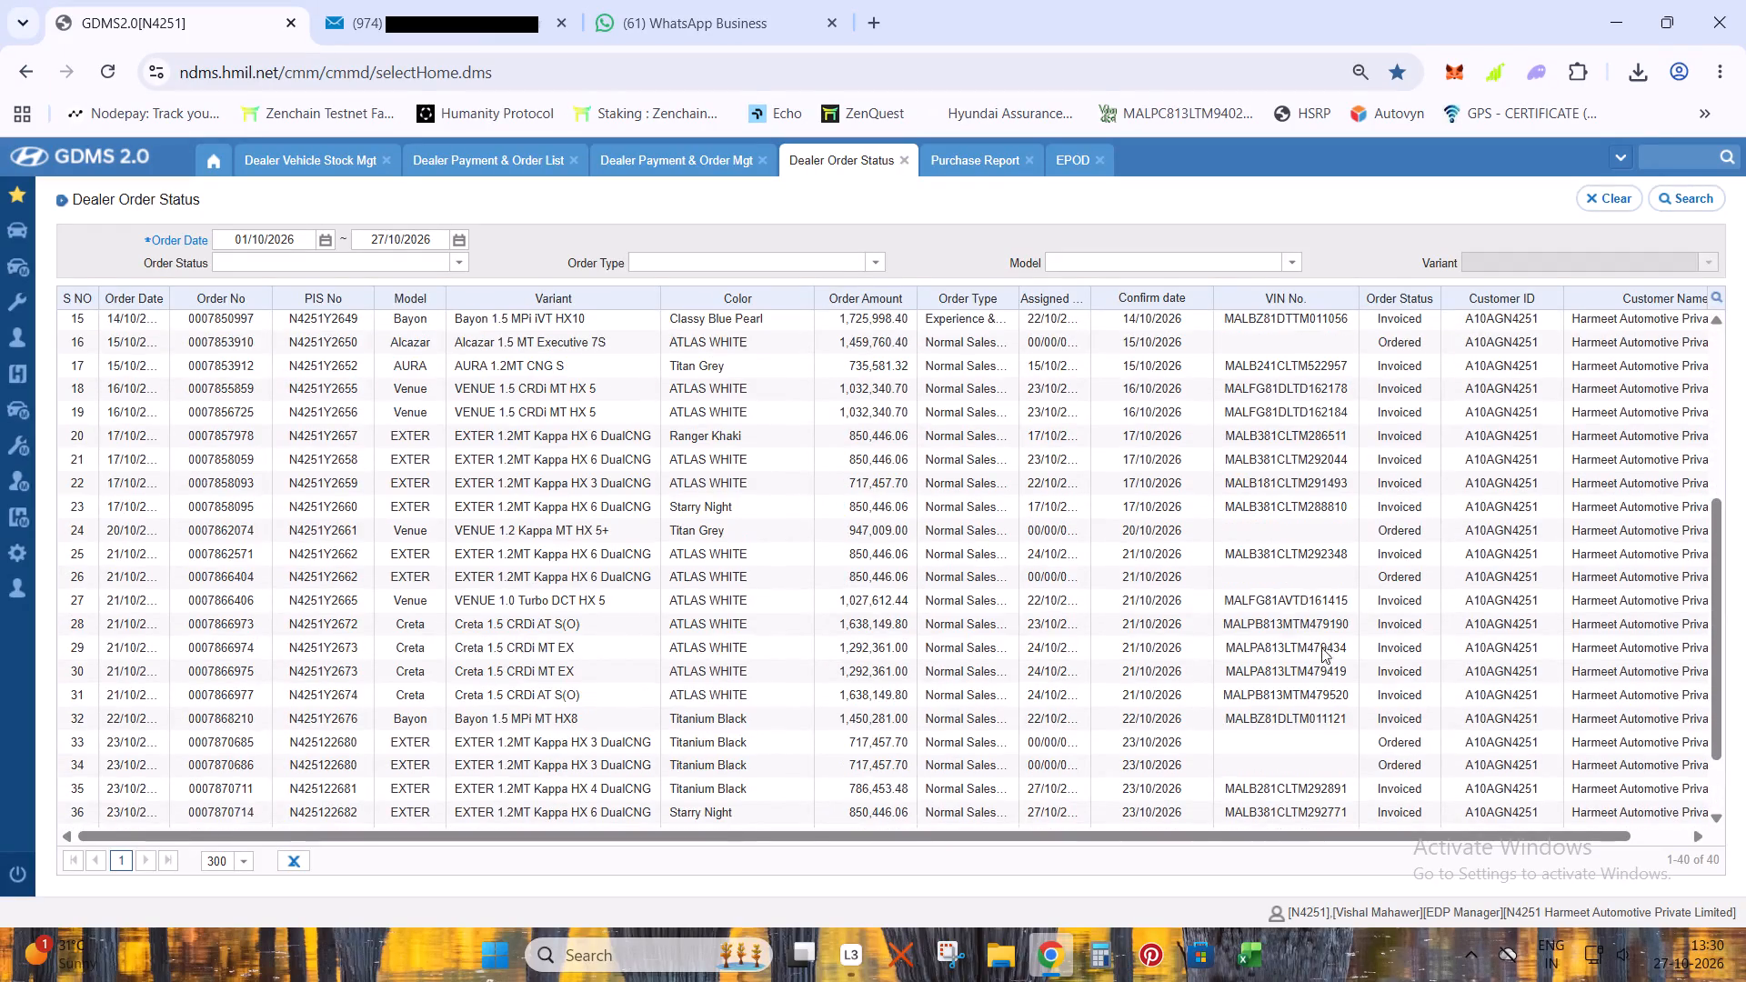
# Examine the October orders in Dealer Order Status, checking VIN numbers and which orders are still unassigned.
pyautogui.scroll(4, 1325, 413)
pyautogui.scroll(-1, 1327, 446)
pyautogui.click(1324, 567)
pyautogui.scroll(4, 1378, 492)
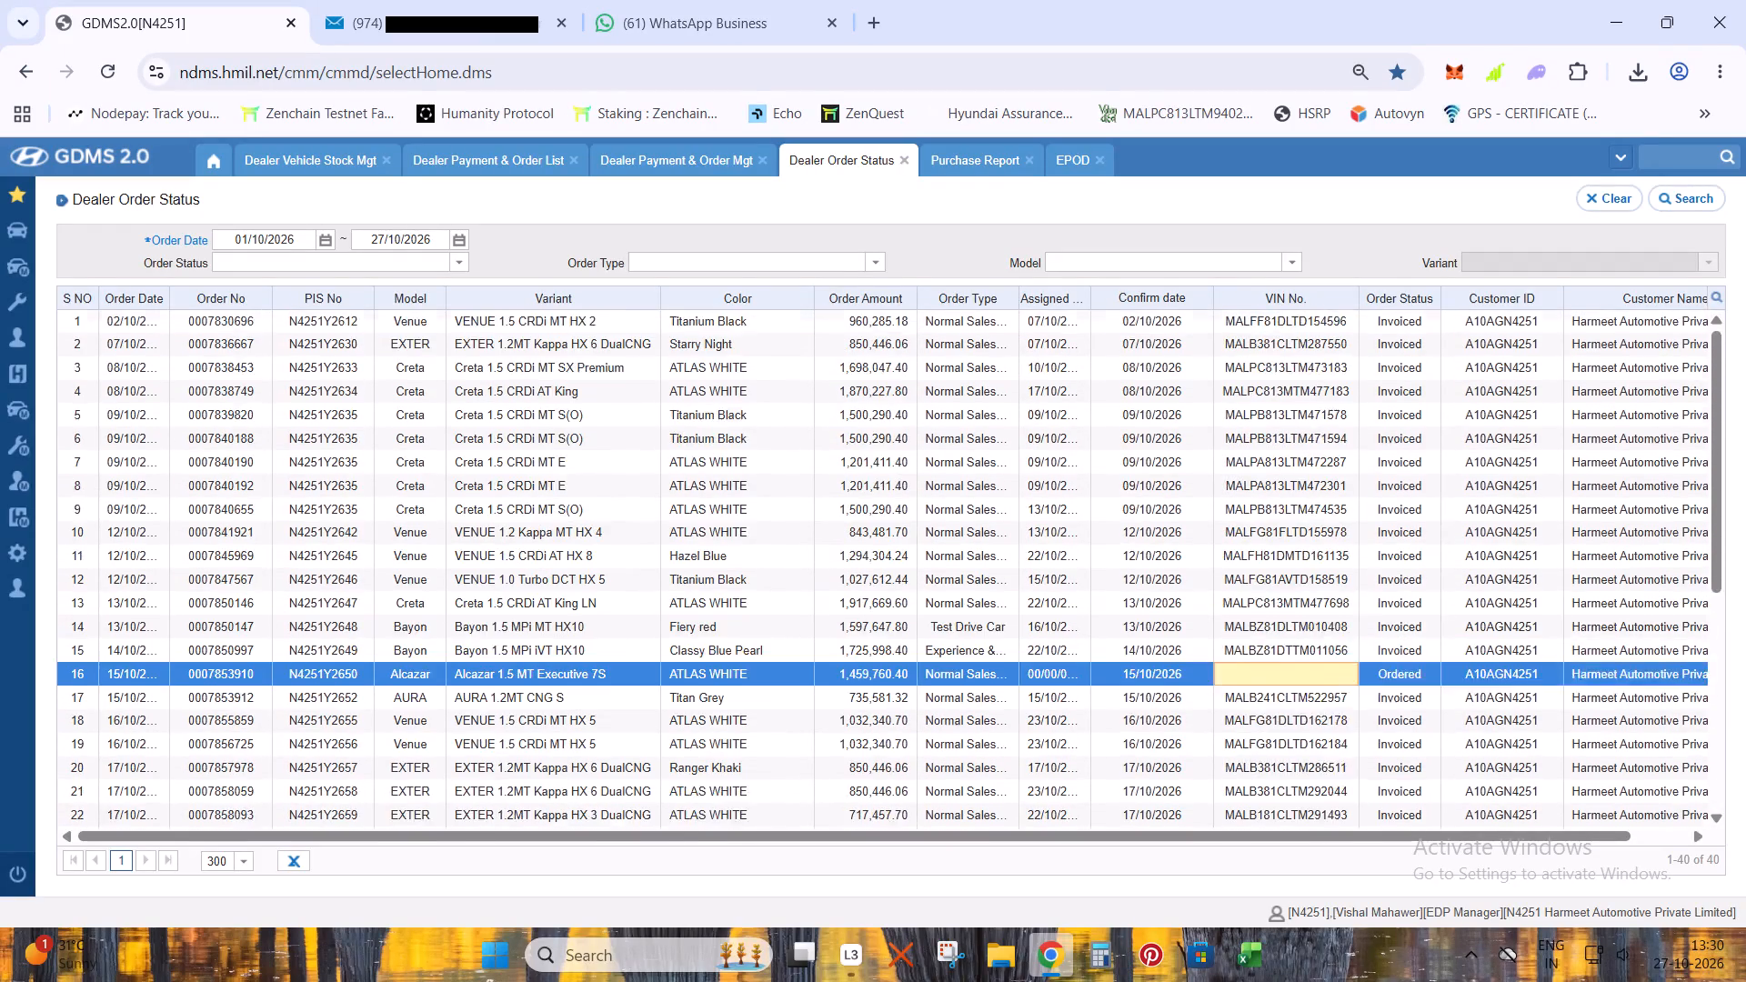
pyautogui.scroll(-2, 1379, 489)
pyautogui.scroll(1, 1373, 522)
pyautogui.scroll(-3, 1372, 531)
pyautogui.scroll(2, 1370, 542)
pyautogui.scroll(-5, 1370, 542)
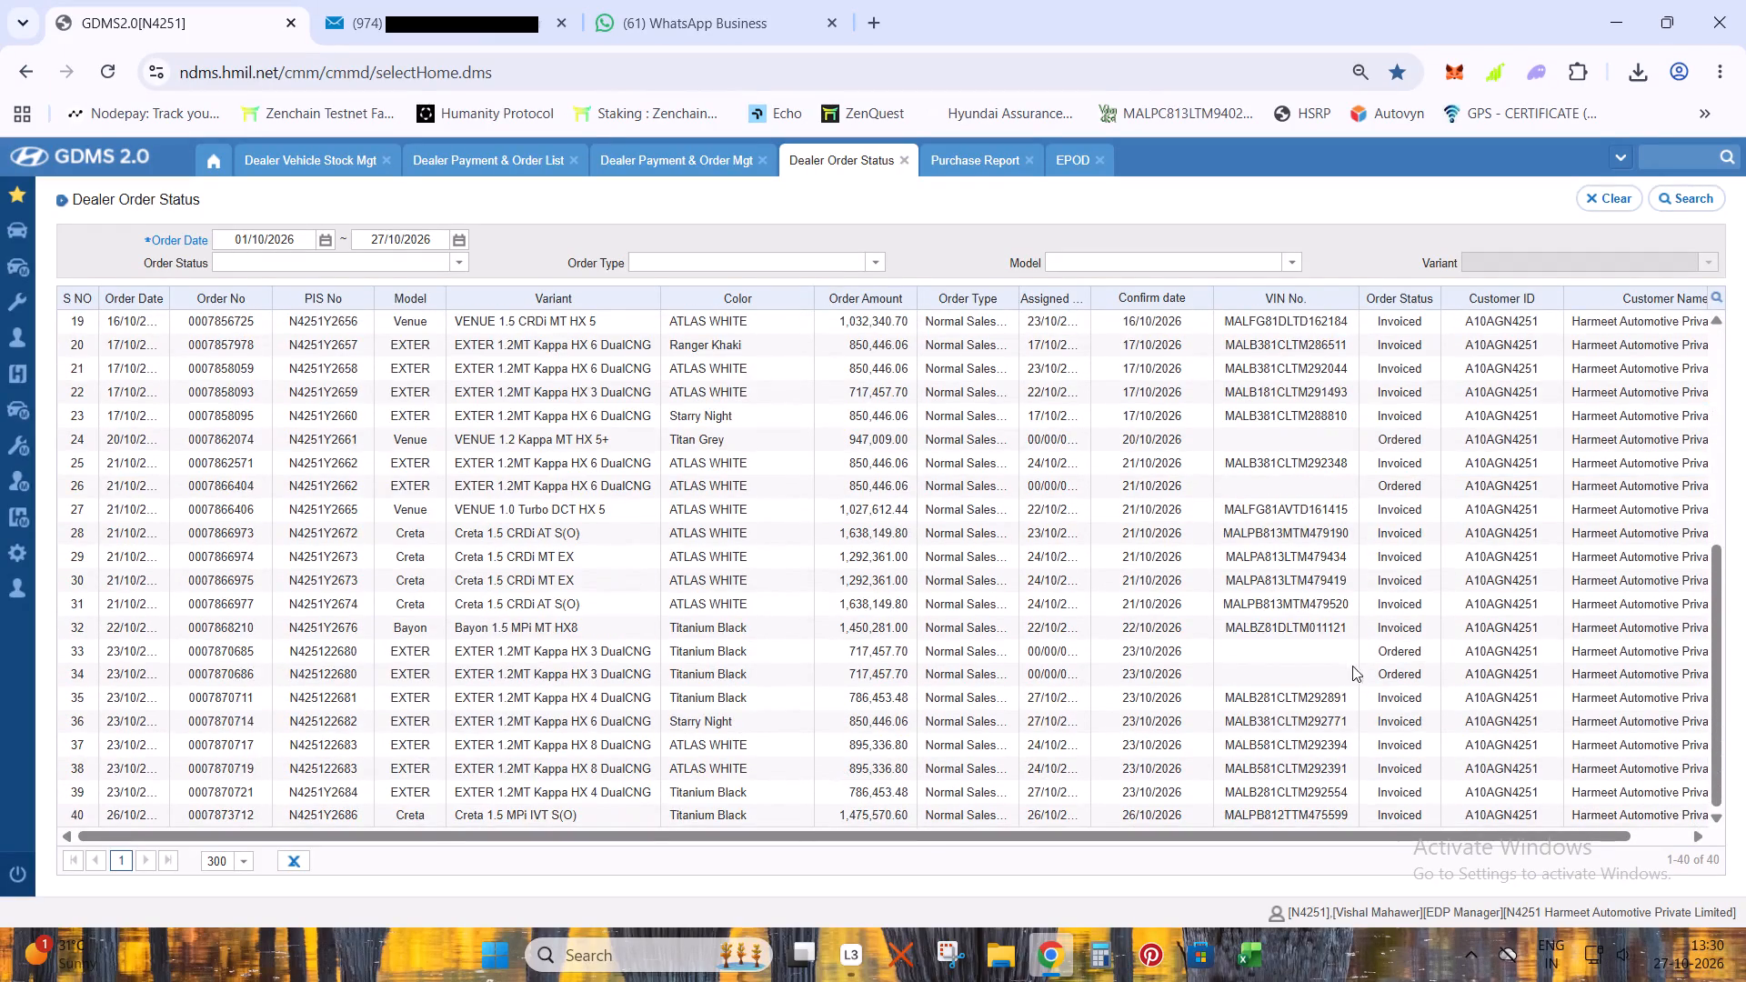
pyautogui.scroll(-4, 1349, 661)
# Open the Sales Report and list the October sales by Confirm Date with 300 rows per page.
pyautogui.click(13, 416)
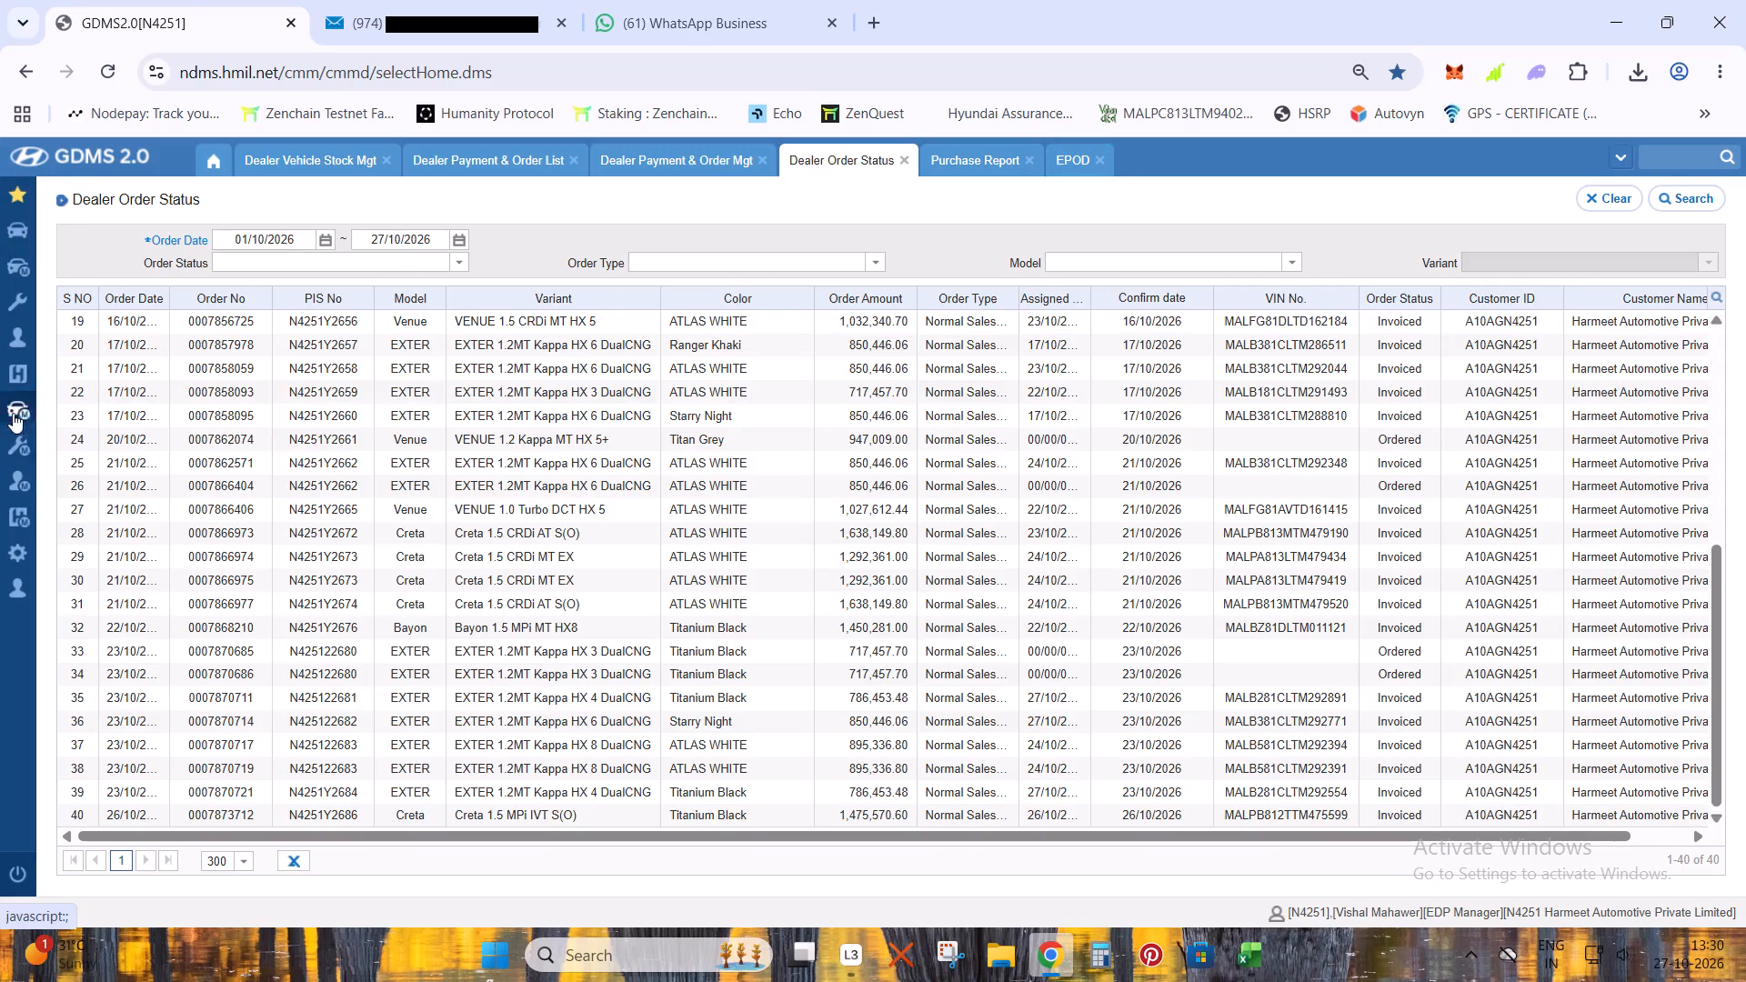
pyautogui.click(100, 284)
pyautogui.click(112, 516)
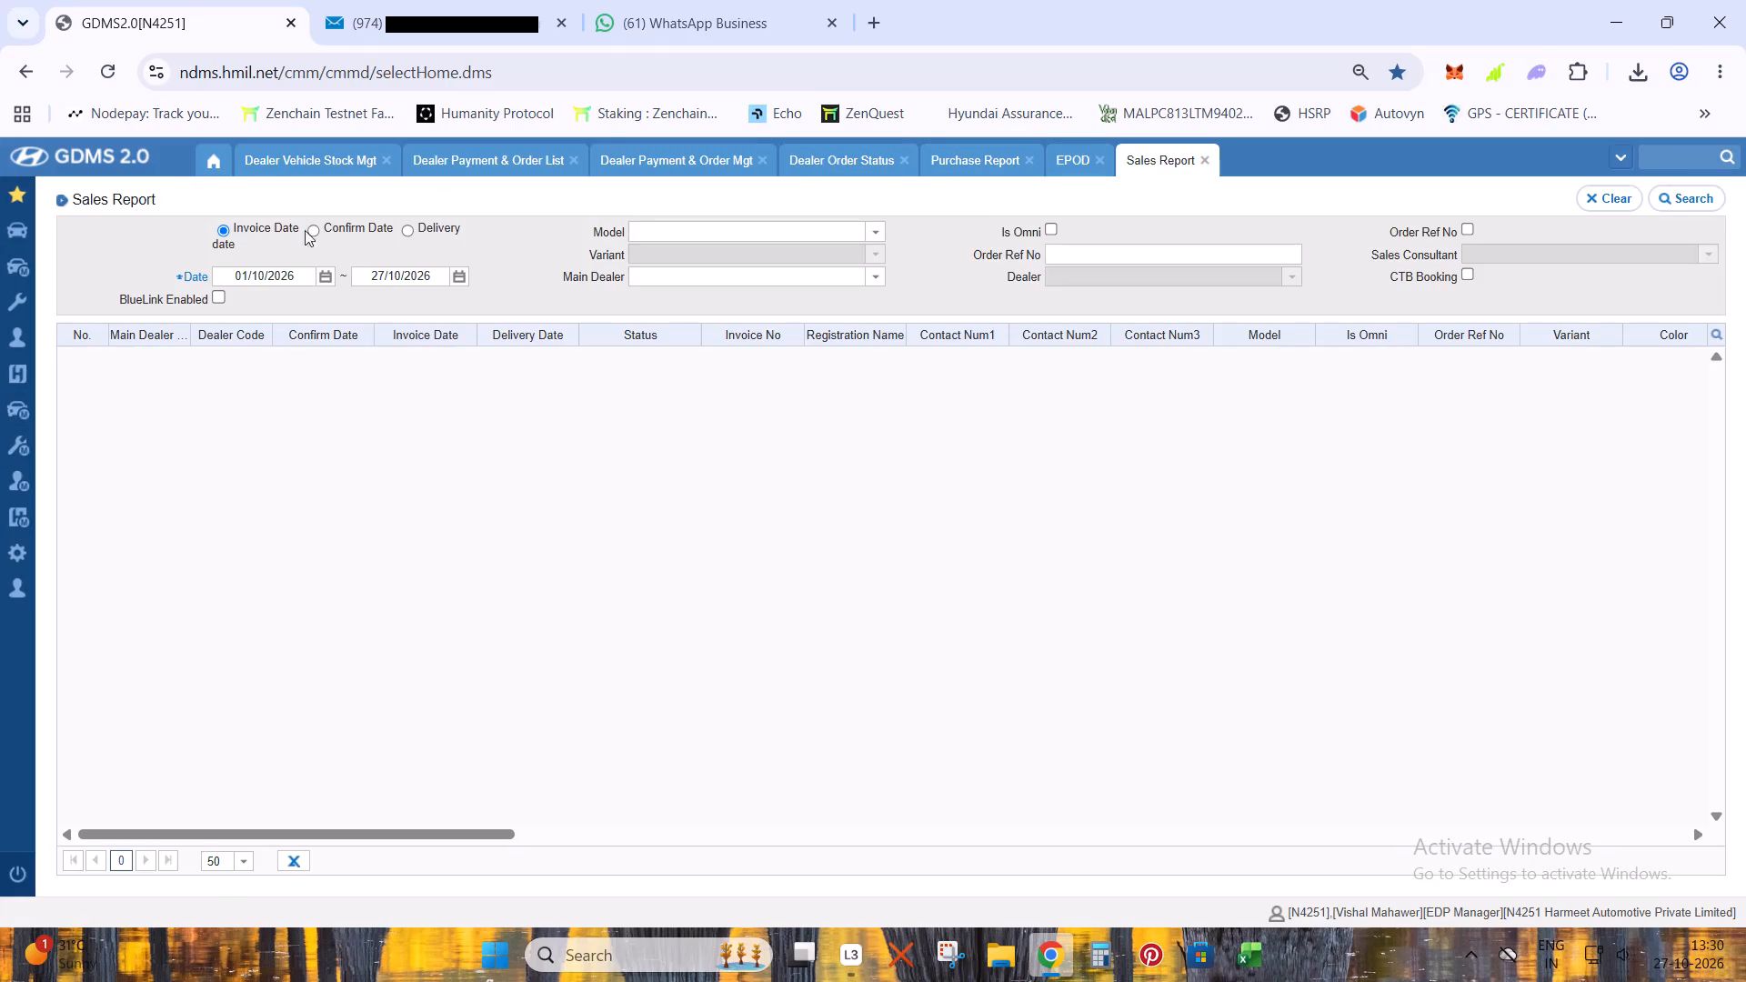
pyautogui.click(320, 230)
pyautogui.moveTo(226, 863); pyautogui.dragTo(226, 847)
pyautogui.click(226, 831)
pyautogui.click(233, 852)
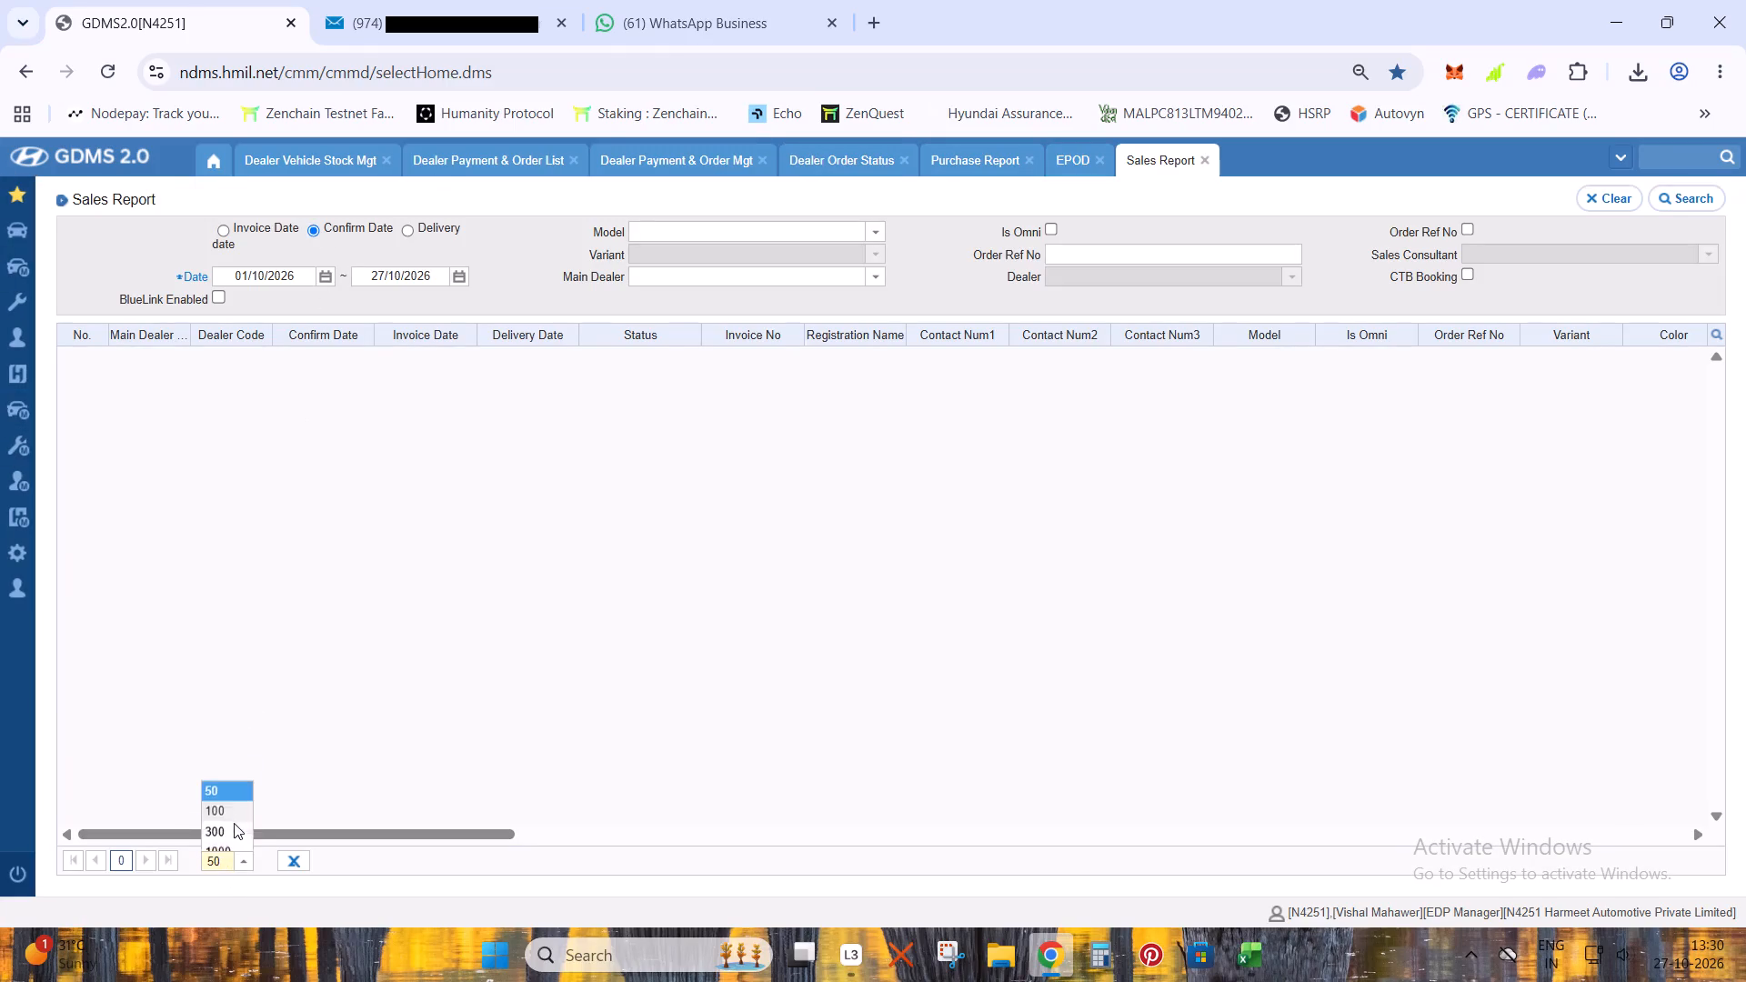
pyautogui.click(234, 823)
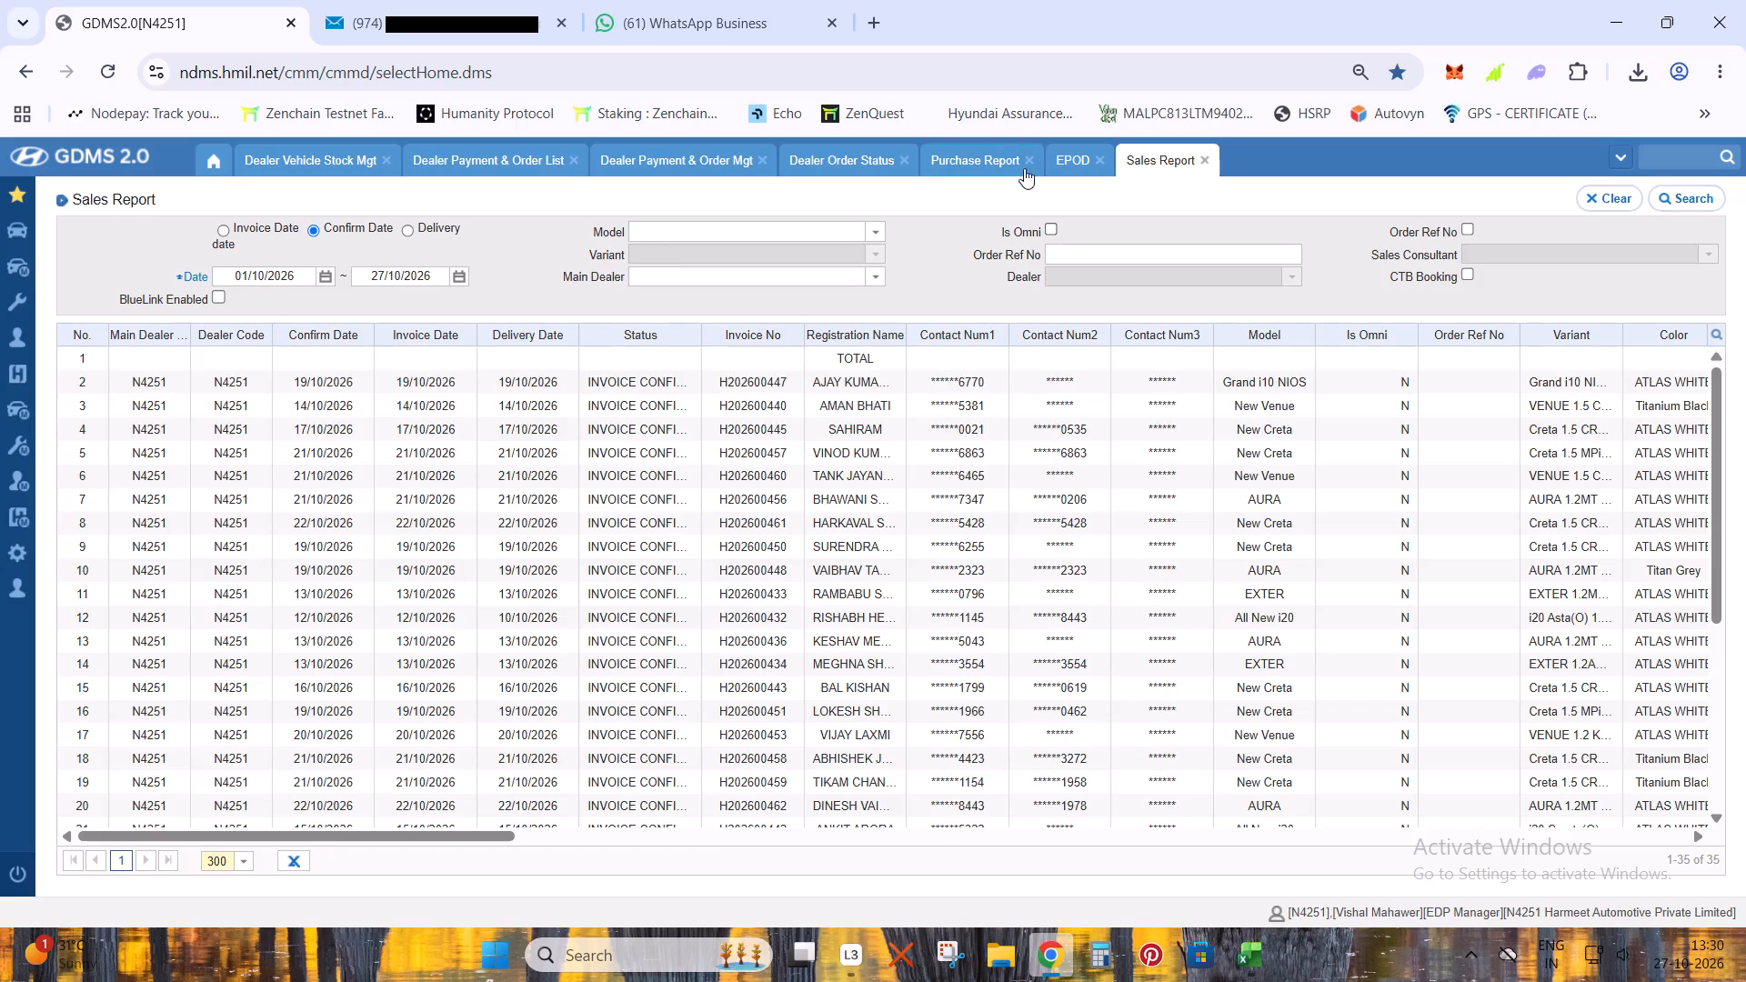
# Return to Dealer Order Status, and switch back to the BOOKING LIST workbook in Excel.
pyautogui.click(811, 158)
pyautogui.click(1745, 981)
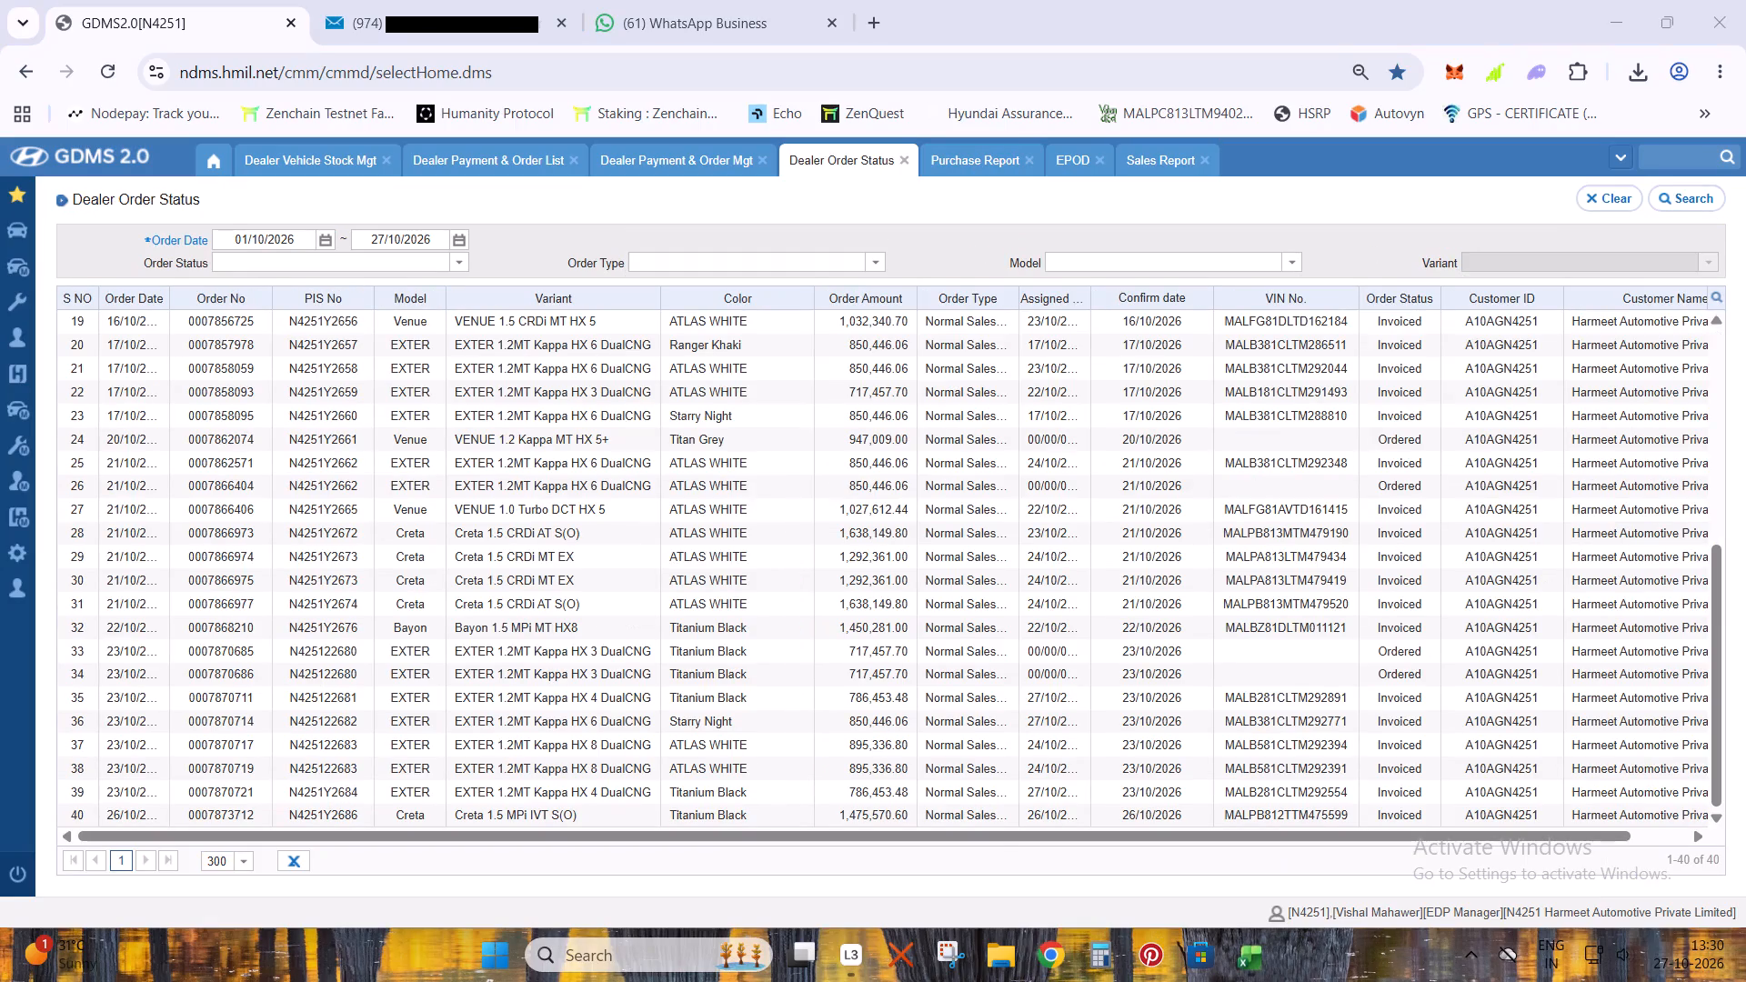
pyautogui.click(1745, 980)
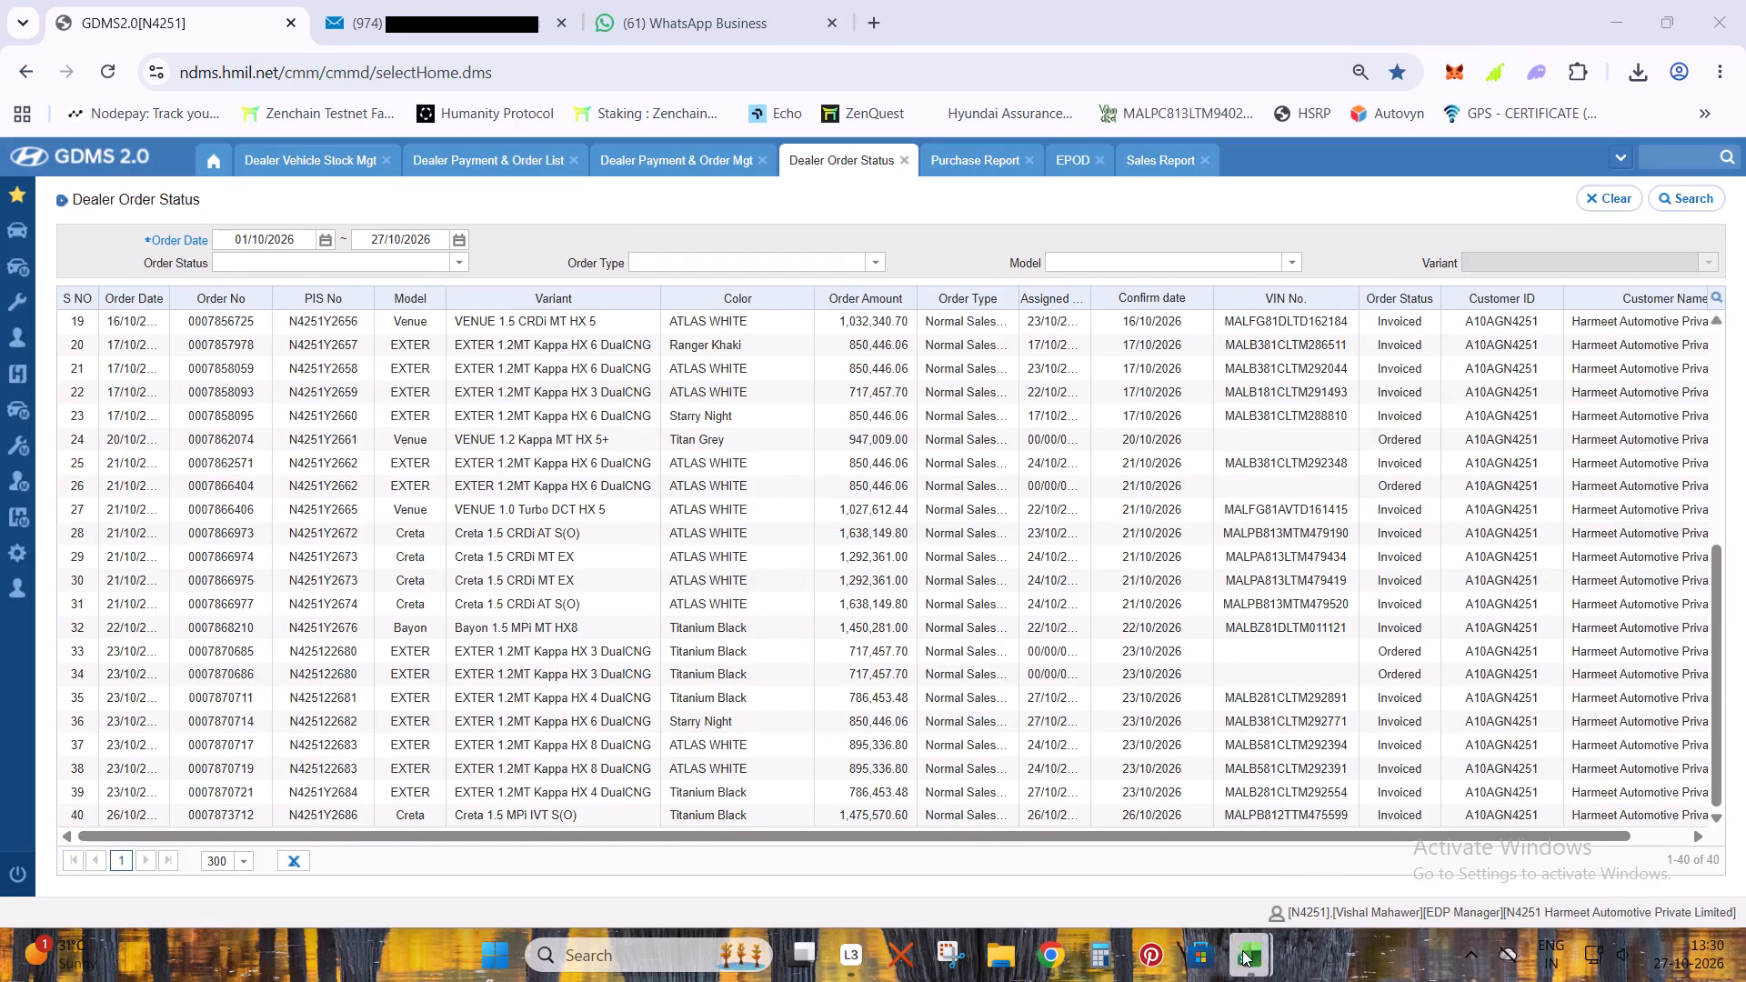
pyautogui.click(1249, 950)
pyautogui.click(984, 820)
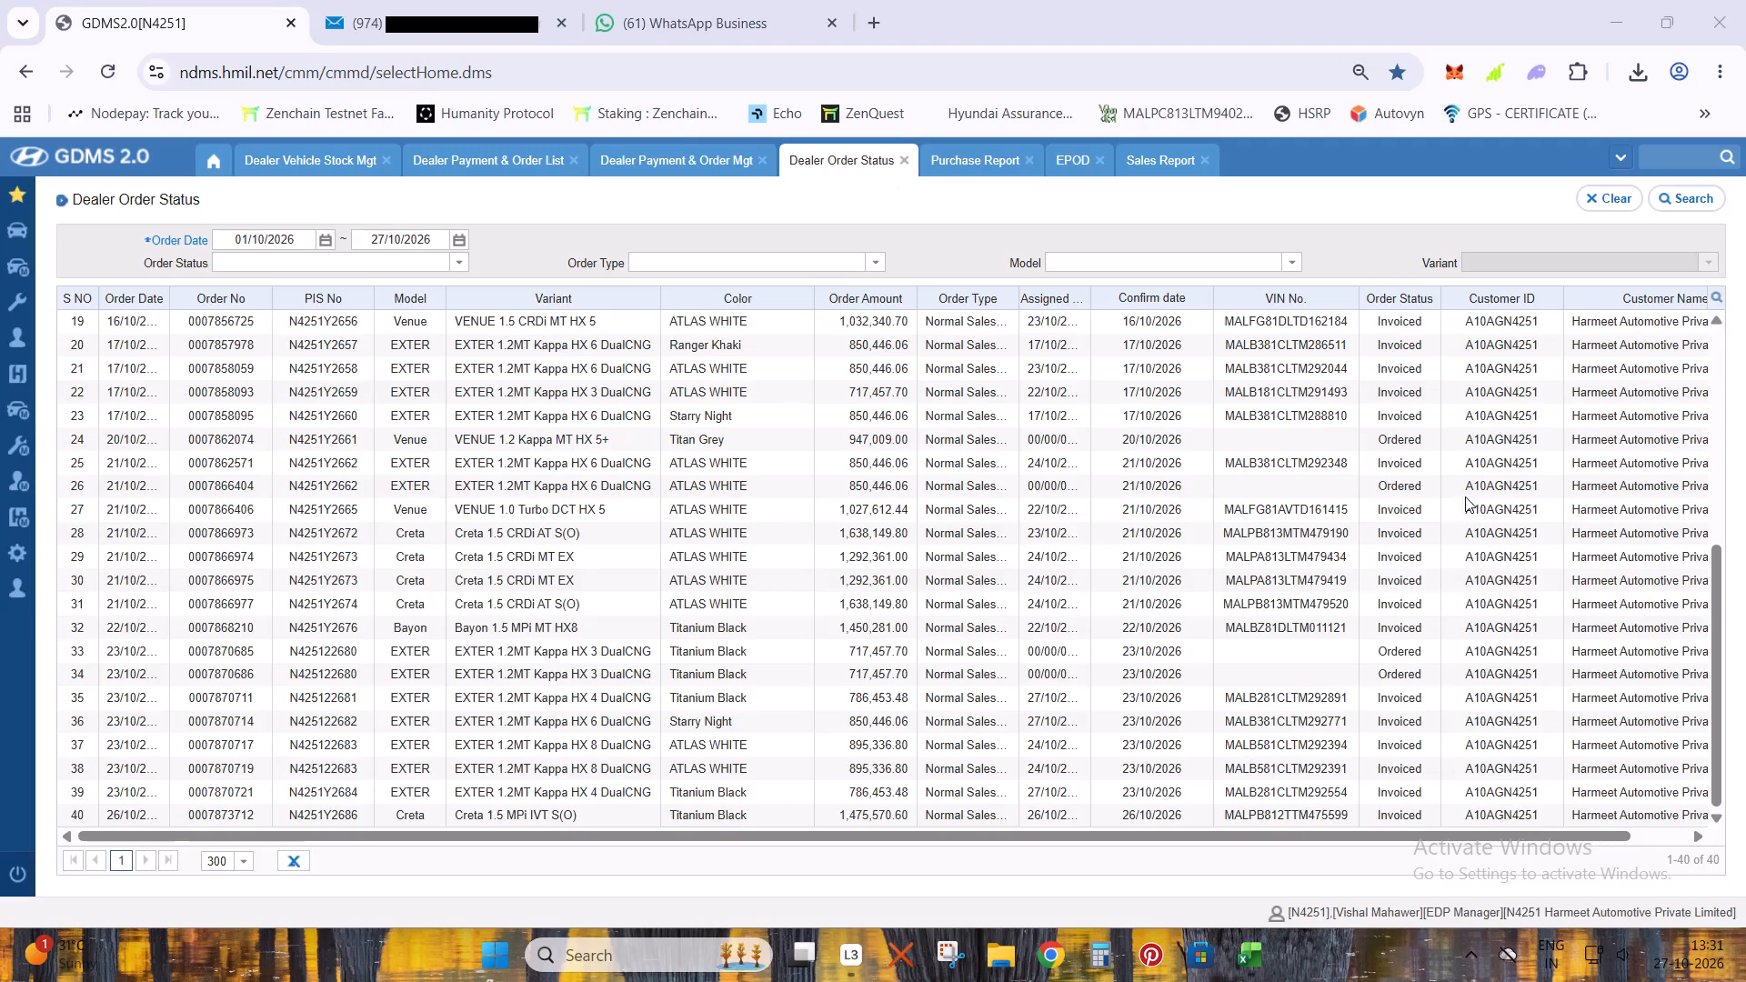
pyautogui.click(1621, 5)
pyautogui.click(1380, 497)
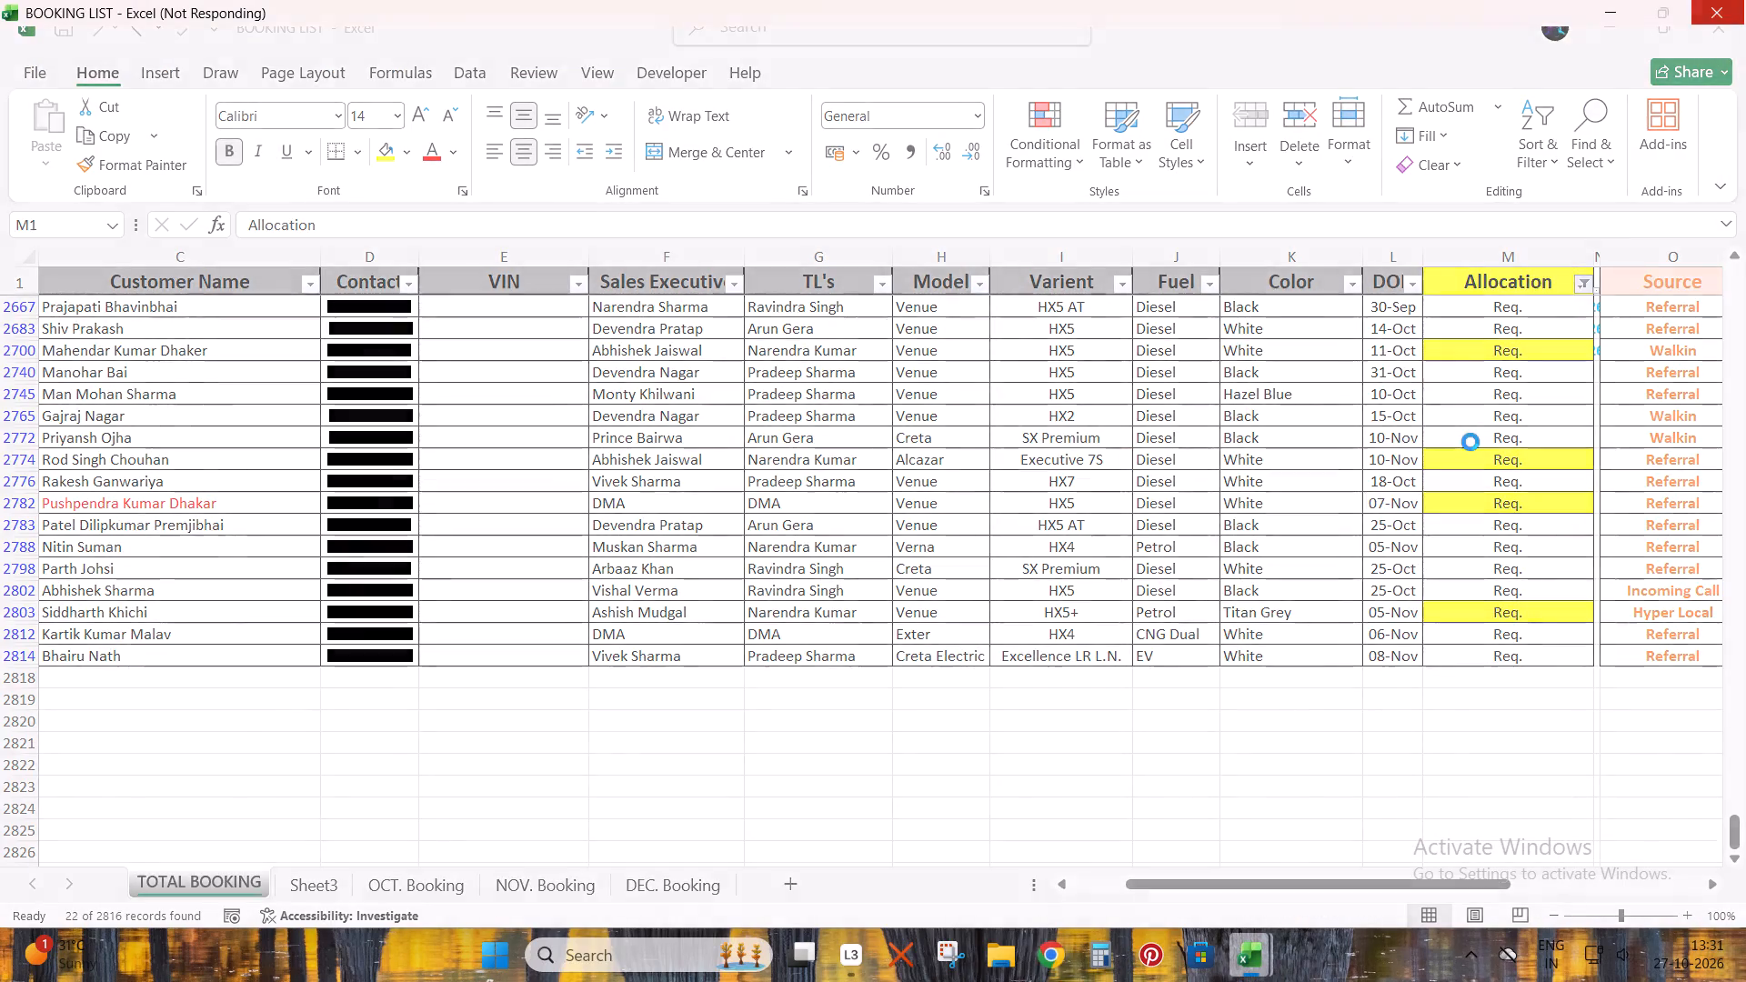
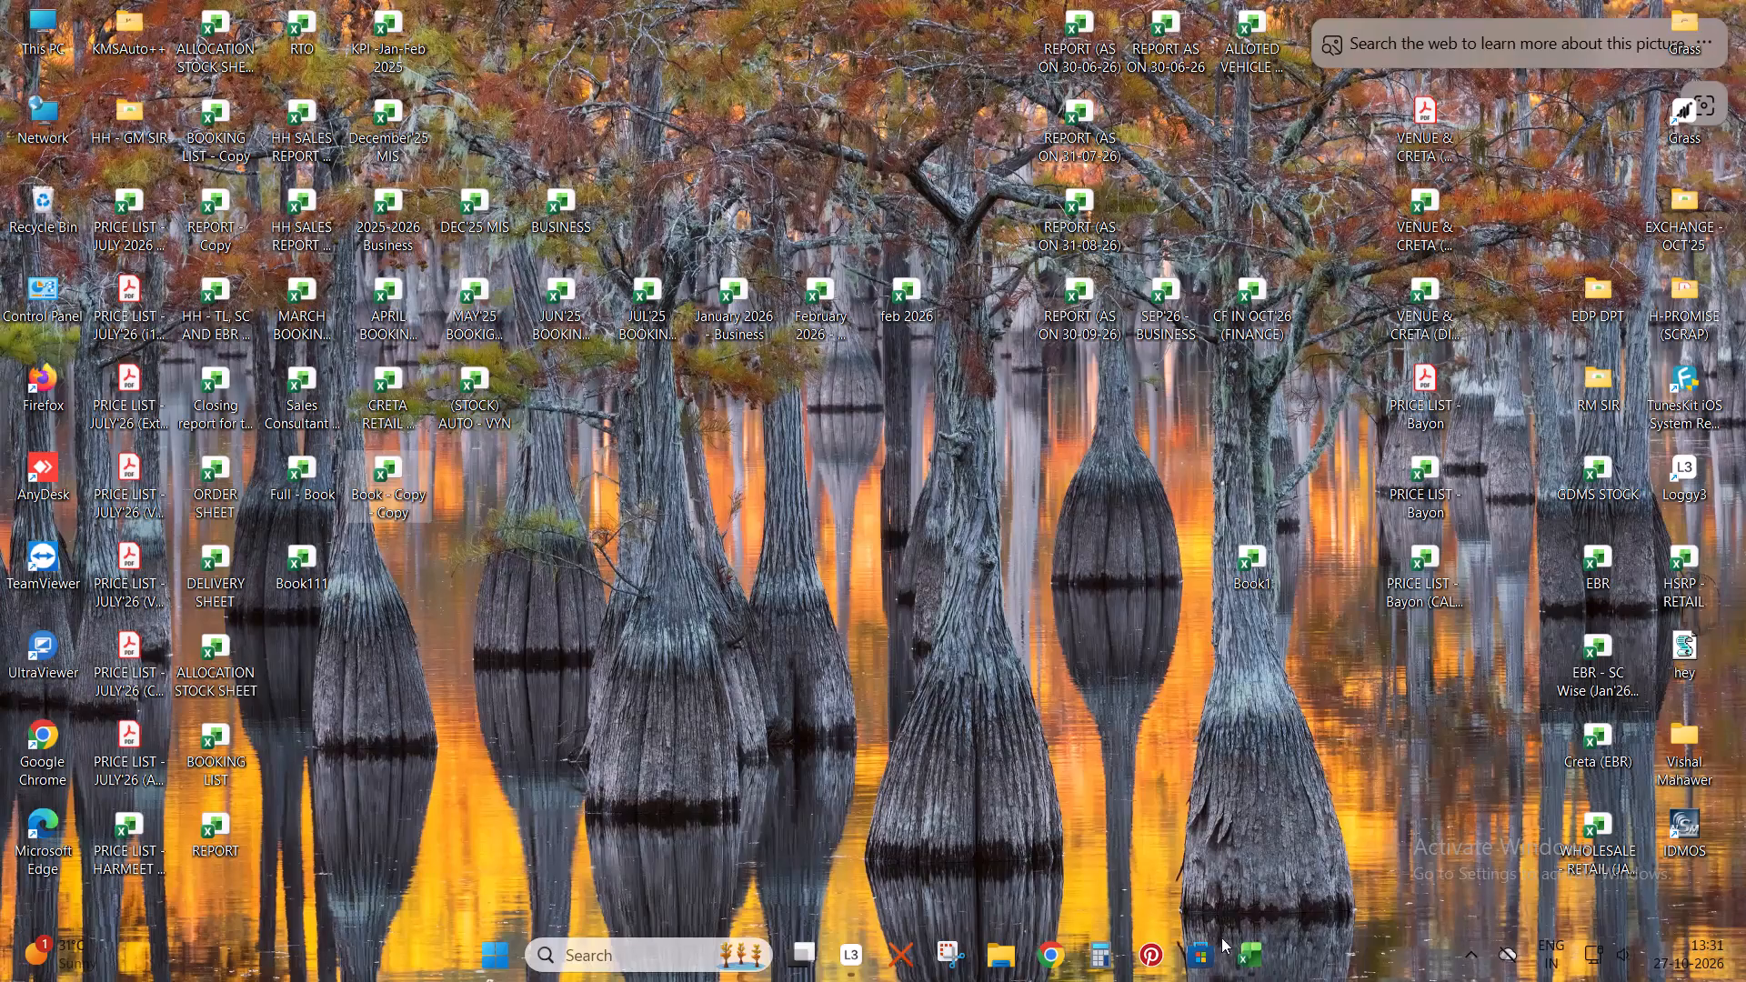
# Compare the filtered Req. bookings in BOOKING LIST with the Required list on Sheet4 of the Book - Copy - Copy workbook.
pyautogui.click(1249, 950)
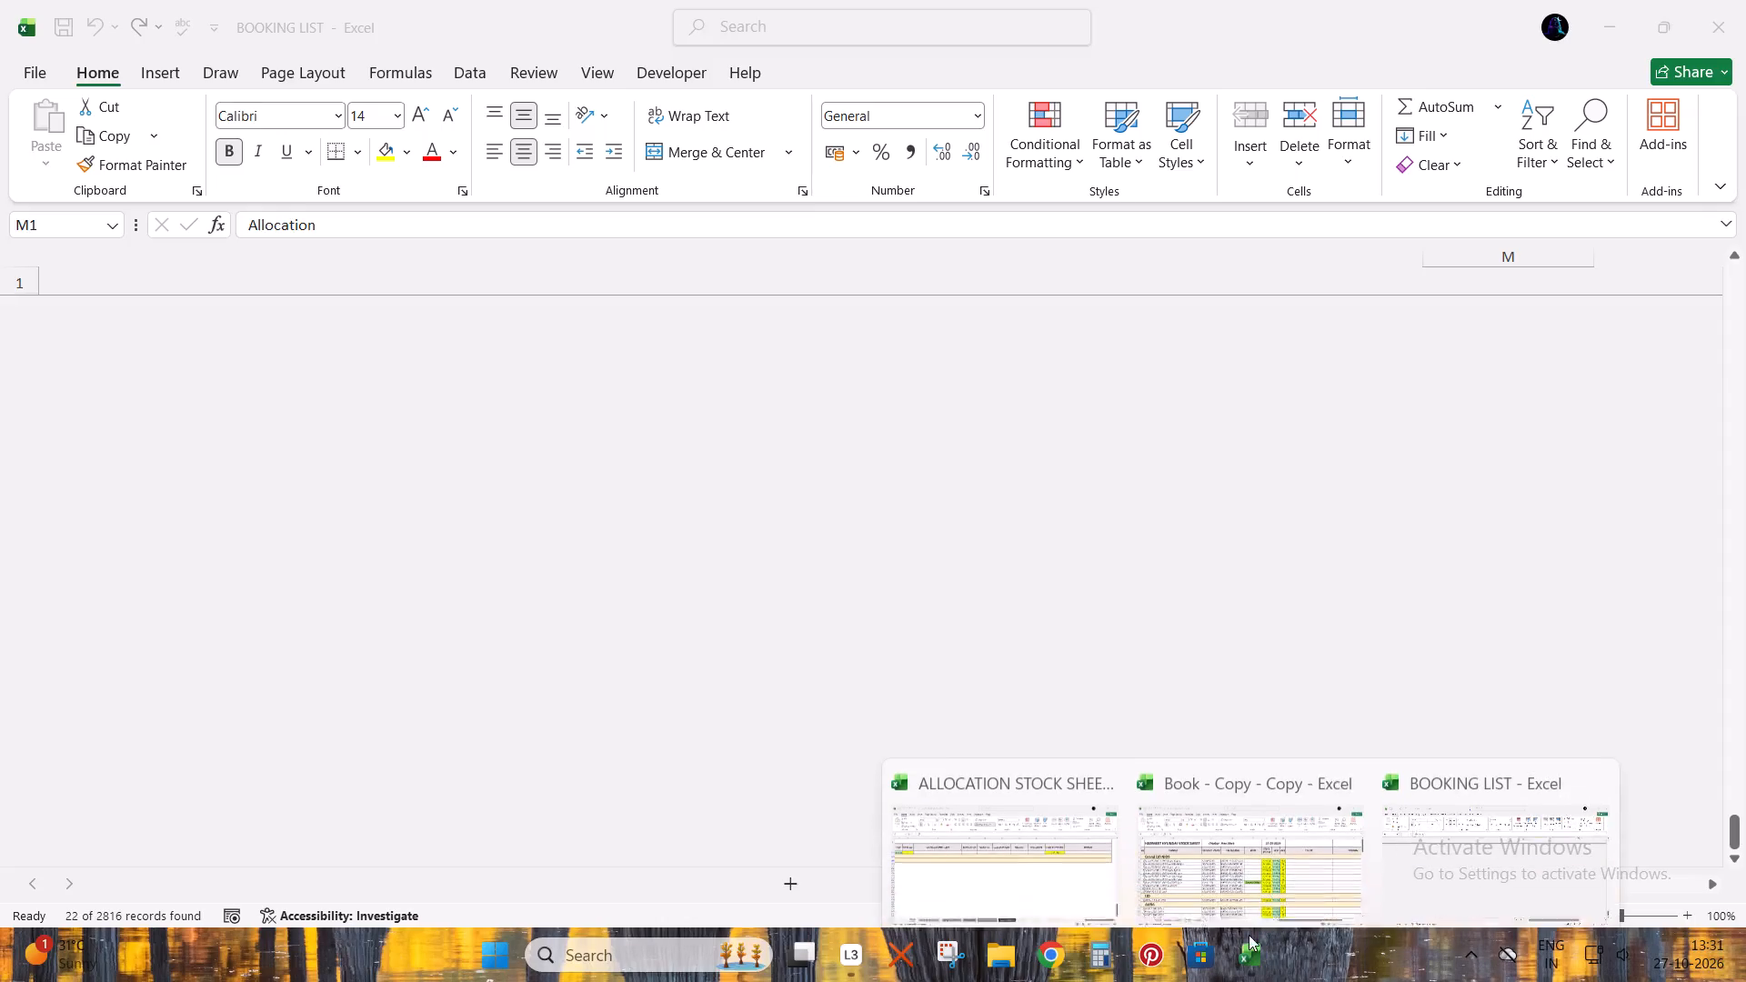
pyautogui.click(1255, 824)
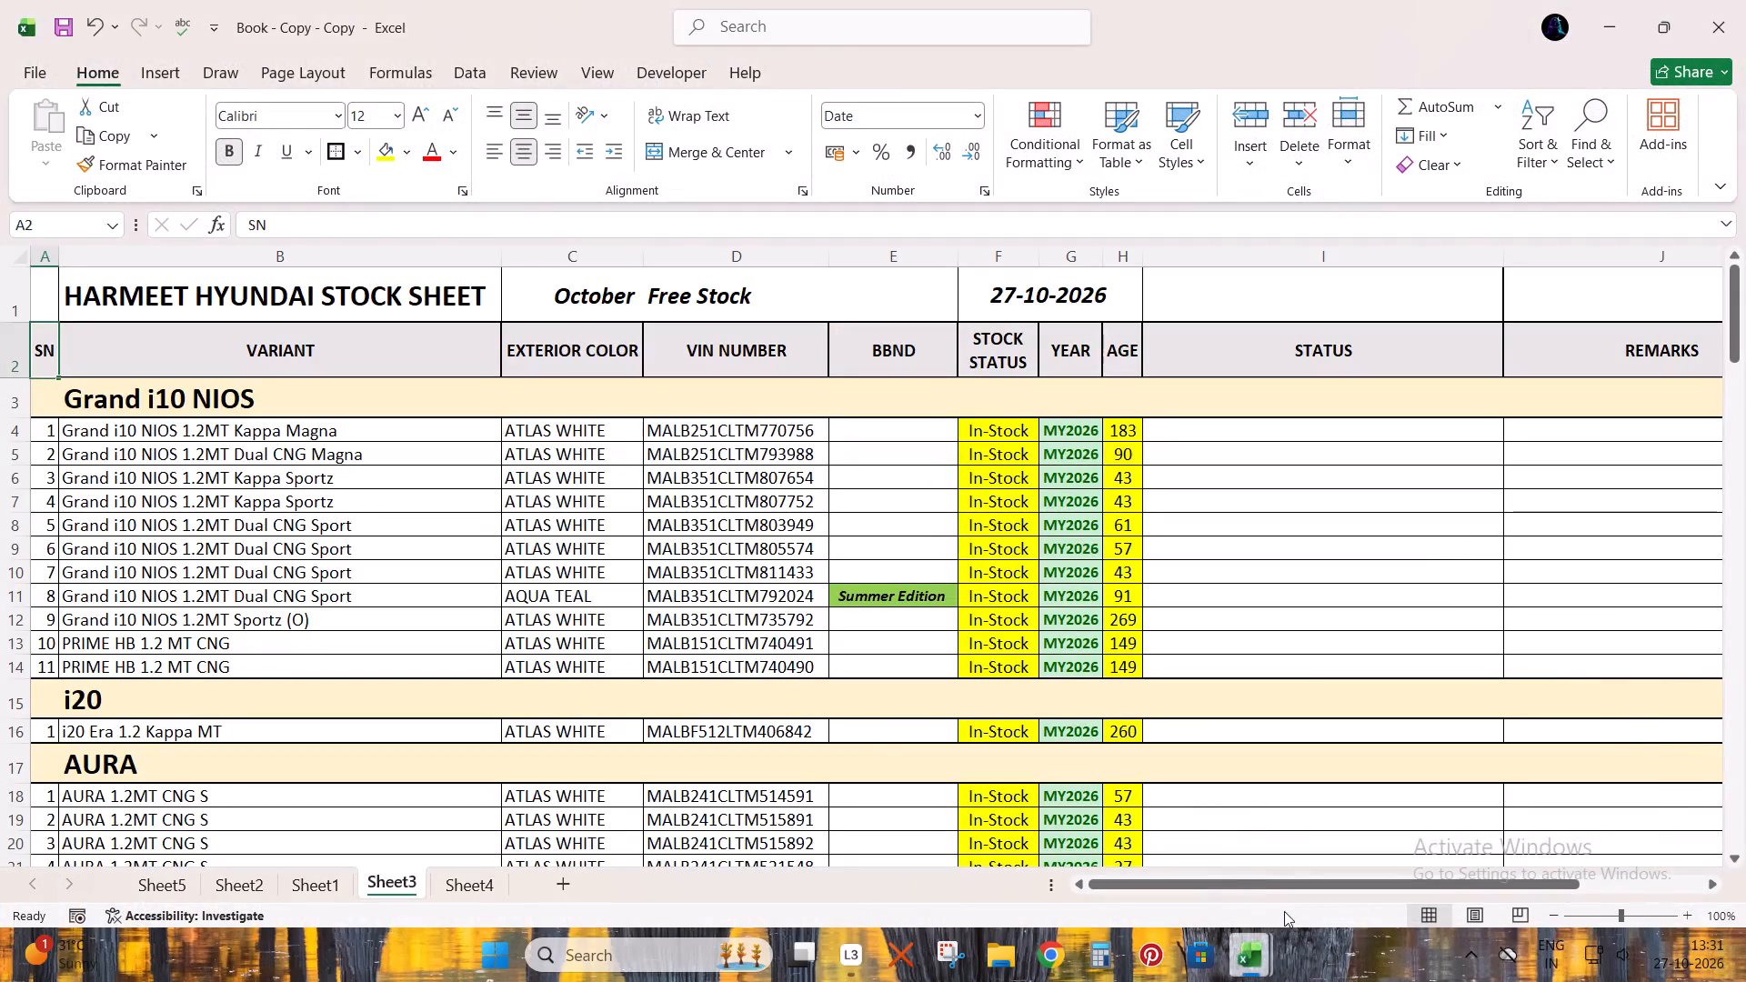
pyautogui.click(1250, 951)
pyautogui.click(1402, 873)
pyautogui.click(1393, 496)
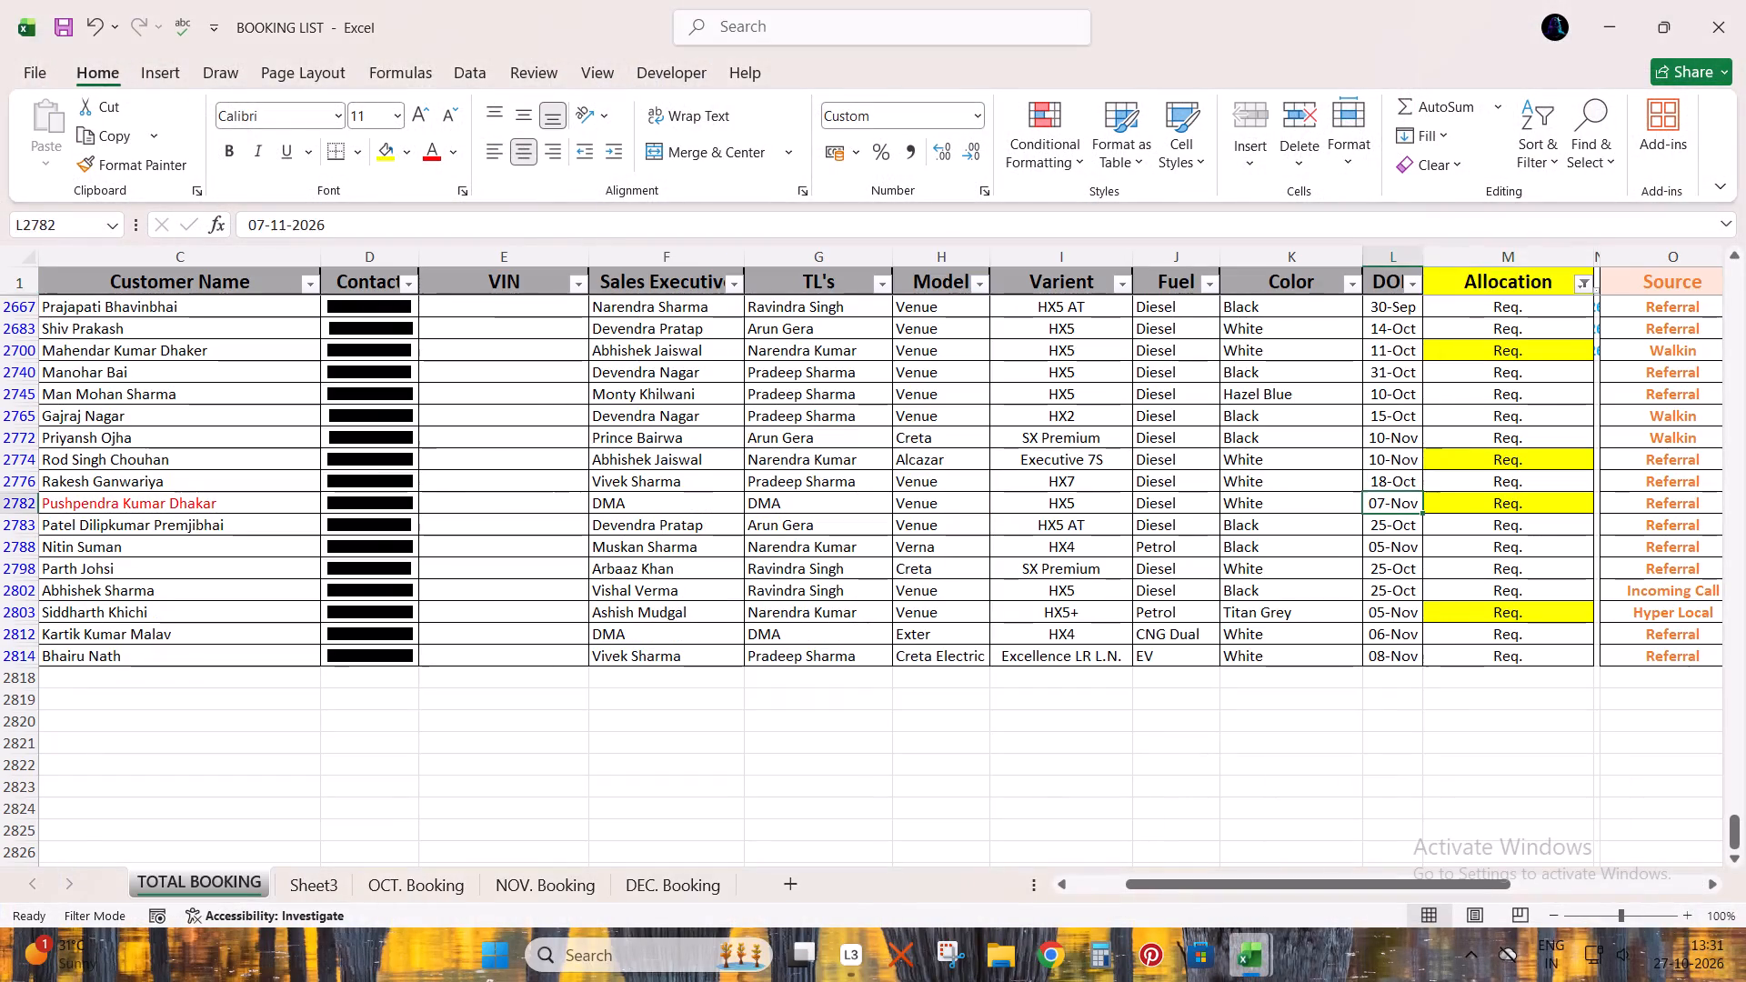
pyautogui.click(1502, 458)
pyautogui.hotkey('ctrl', 'Up')
pyautogui.press('Down')
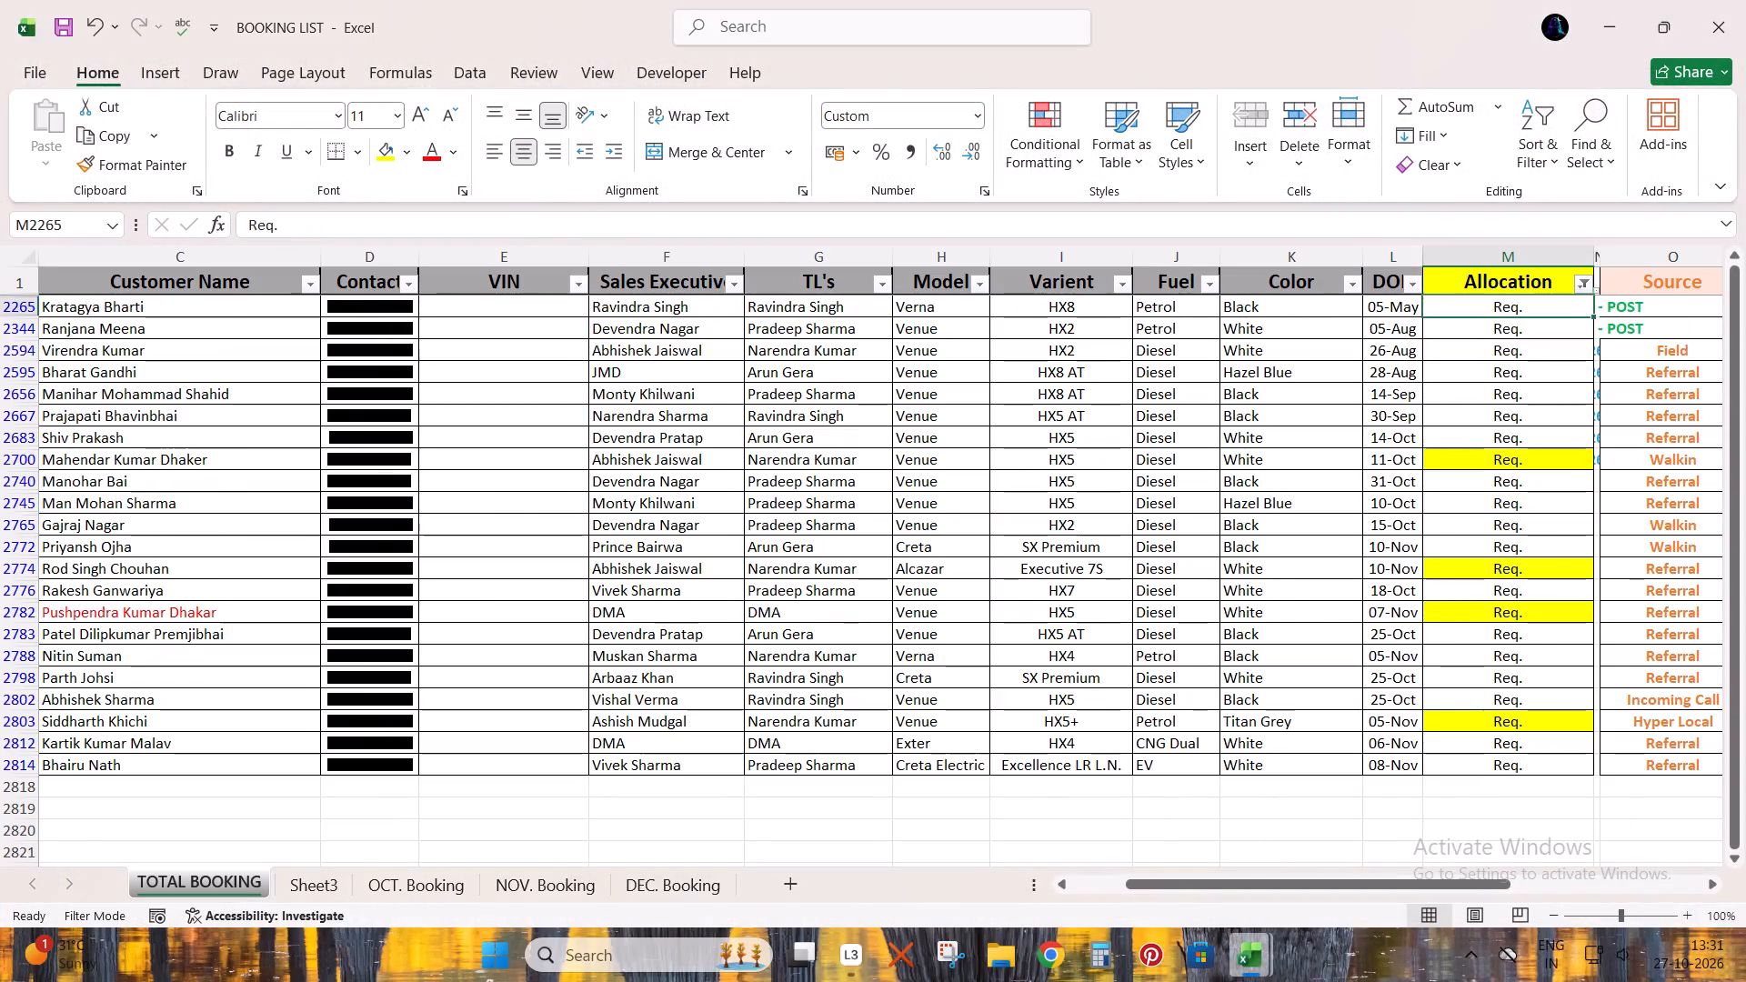
pyautogui.press('Up')
pyautogui.press('Up')
pyautogui.press('Down')
pyautogui.hotkey('ctrl', 'shift', 'Down')
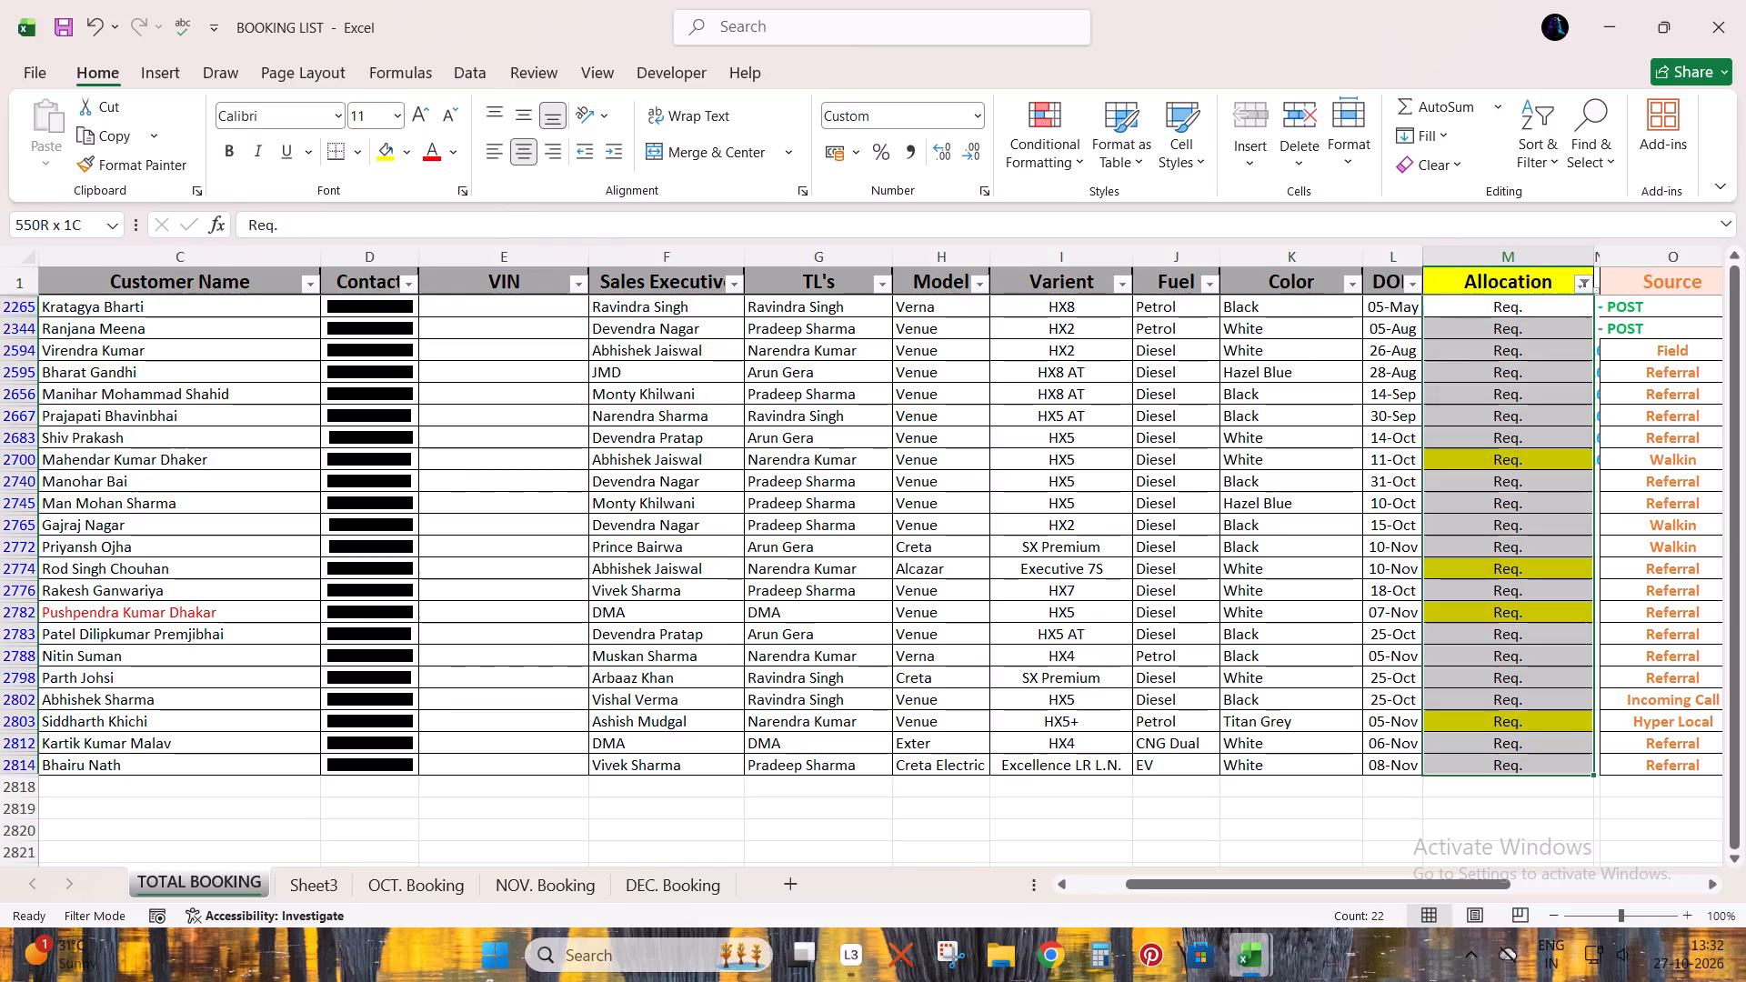
pyautogui.hotkey('alt', 'Tab')
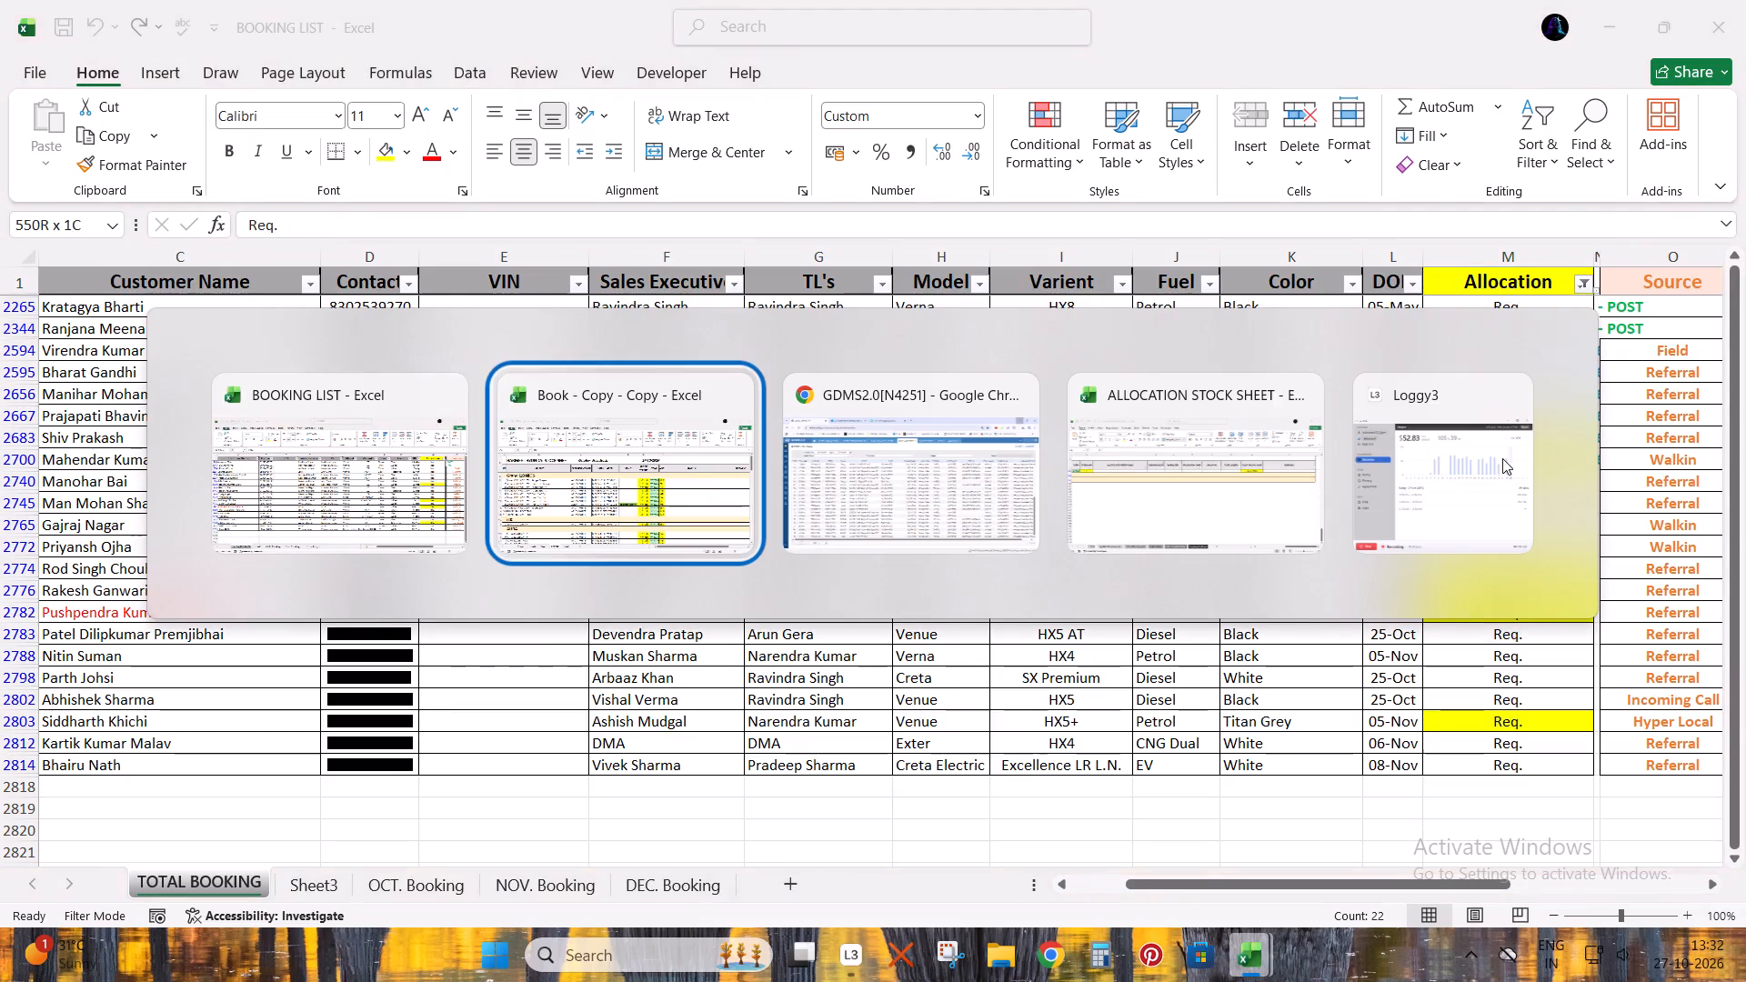
pyautogui.hotkey('ctrl', 'pagedown')
pyautogui.hotkey('ctrl', 'pagedown')
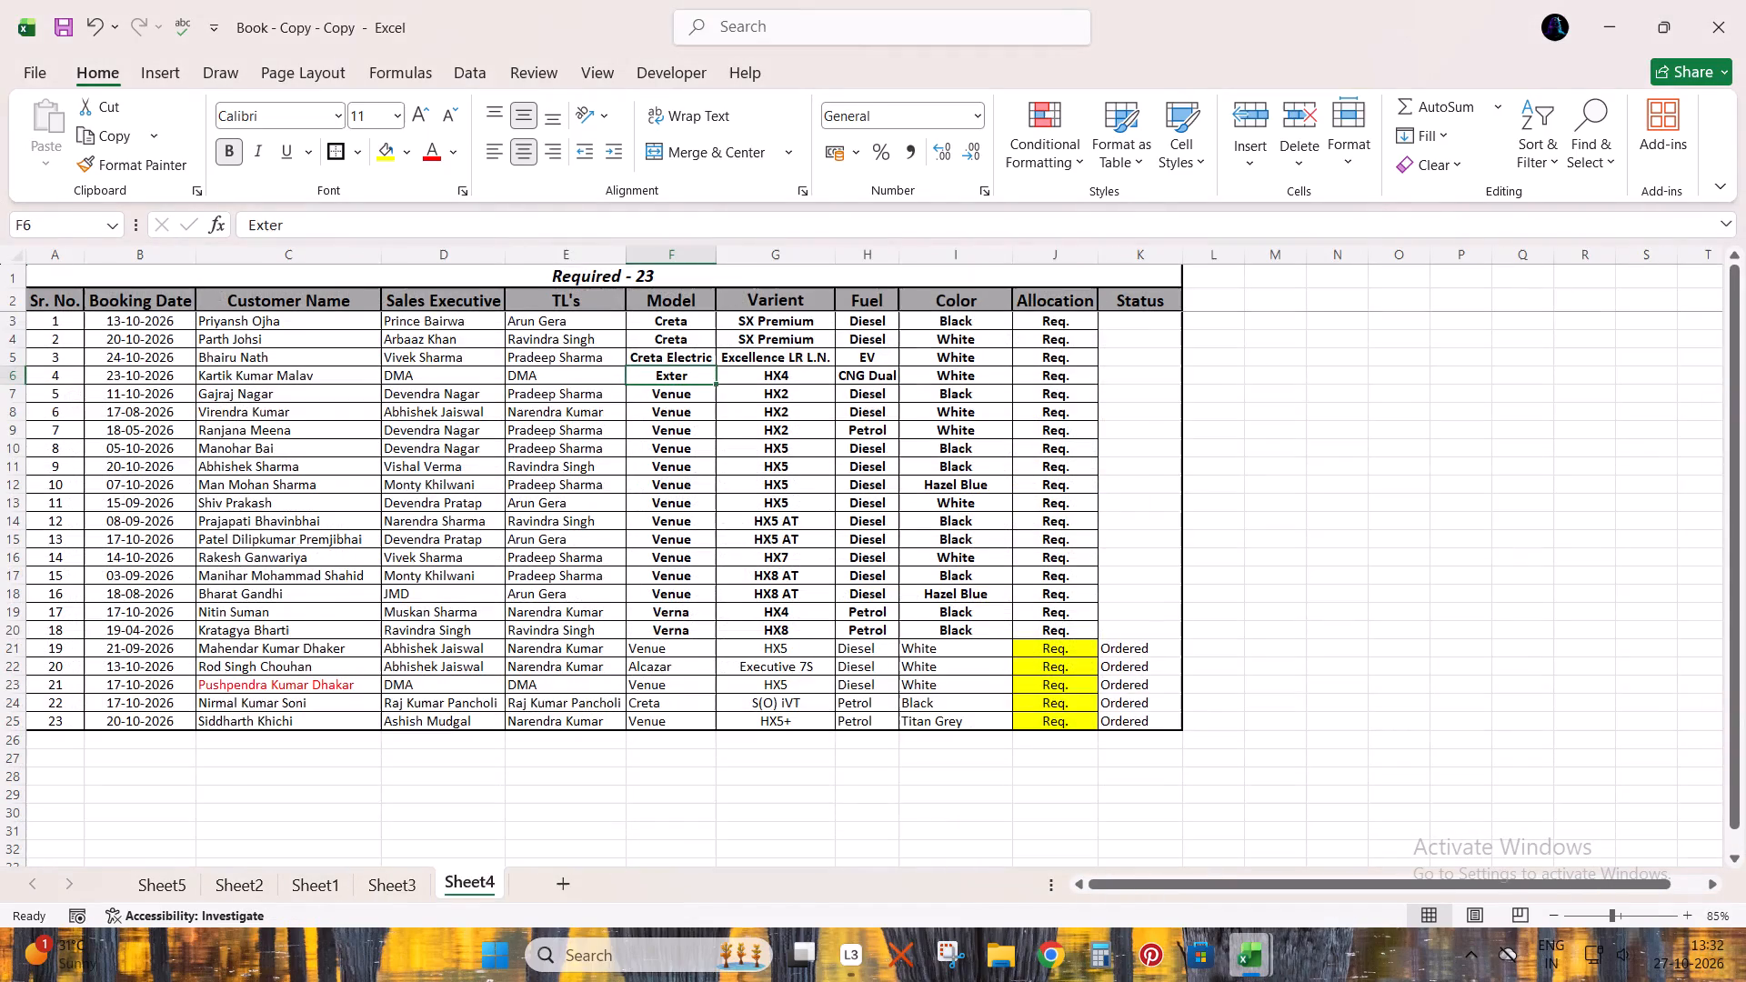
# In BOOKING LIST, copy all the filtered Req. booking rows from Sr. No. through Allocation.
pyautogui.hotkey('alt', 'Tab')
pyautogui.hotkey('ctrl', 'Up')
pyautogui.hotkey('ctrl', 'Left')
pyautogui.press('Down')
pyautogui.press('Up')
pyautogui.press('Down')
pyautogui.hotkey('ctrl', 'shift', 'Right')
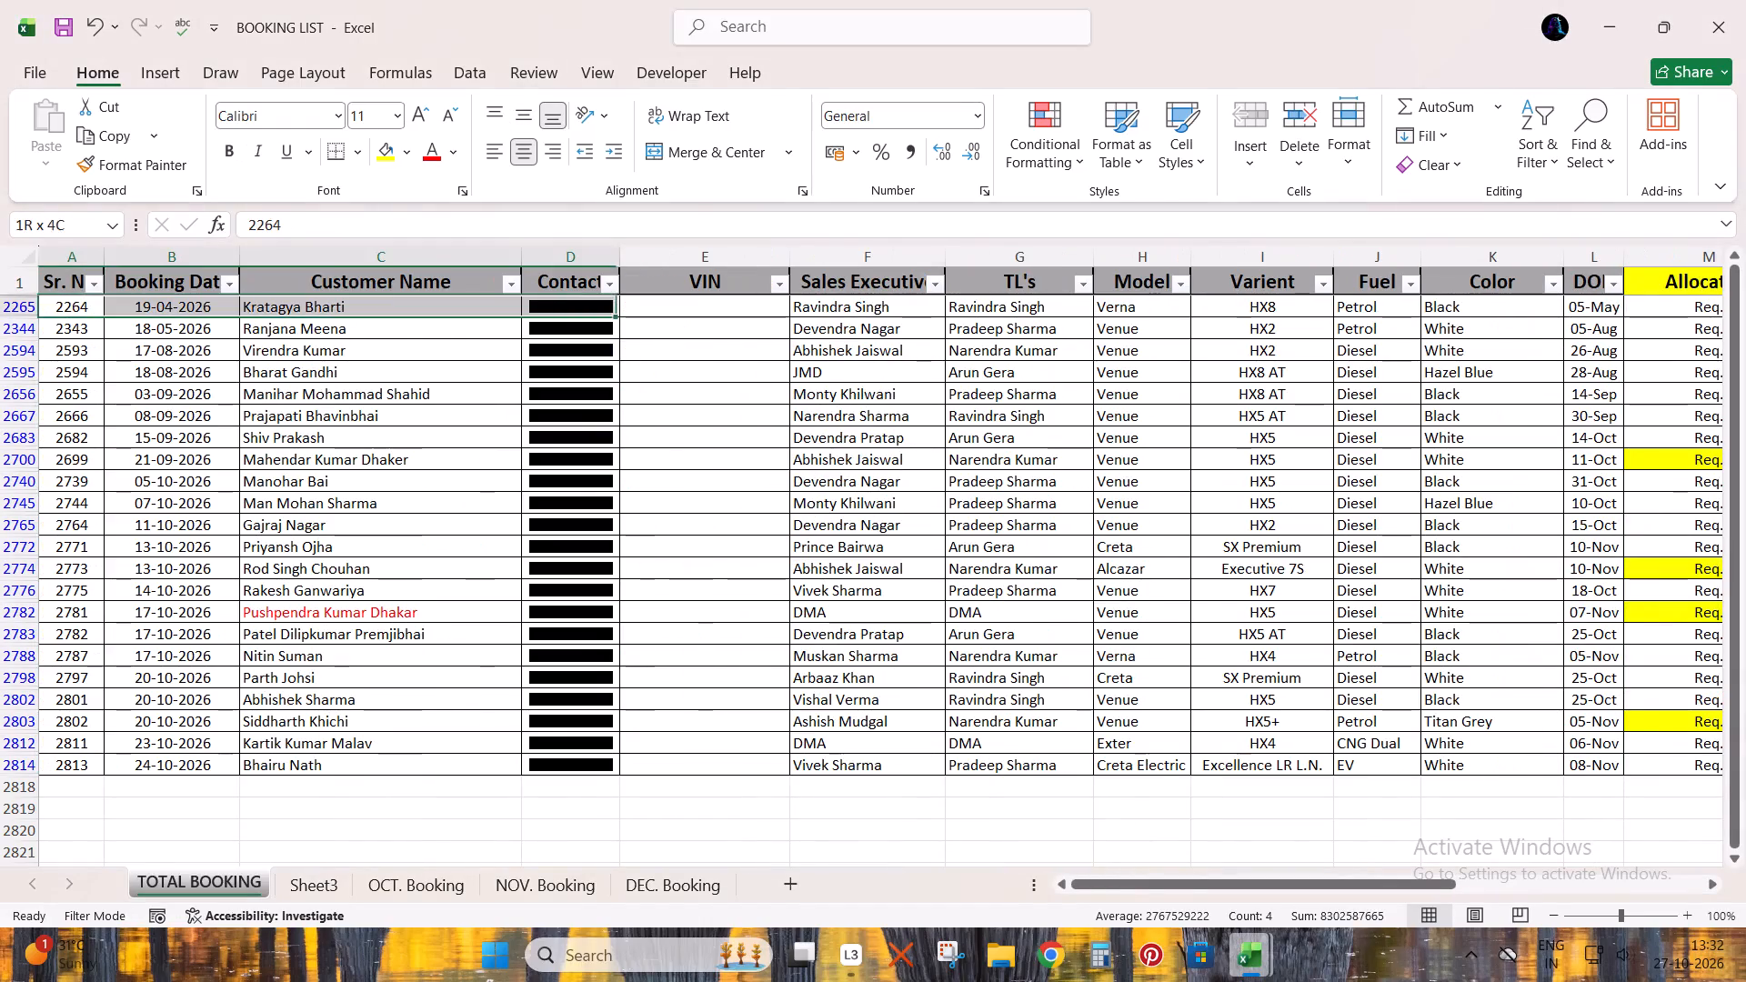
pyautogui.hotkey('ctrl', 'shift', 'Right')
pyautogui.hotkey('ctrl', 'shift', 'Right')
pyautogui.hotkey('shift', 'Left')
pyautogui.hotkey('ctrl', 'shift', 'Down')
pyautogui.hotkey('shift', 'Down')
pyautogui.hotkey('shift', 'Up')
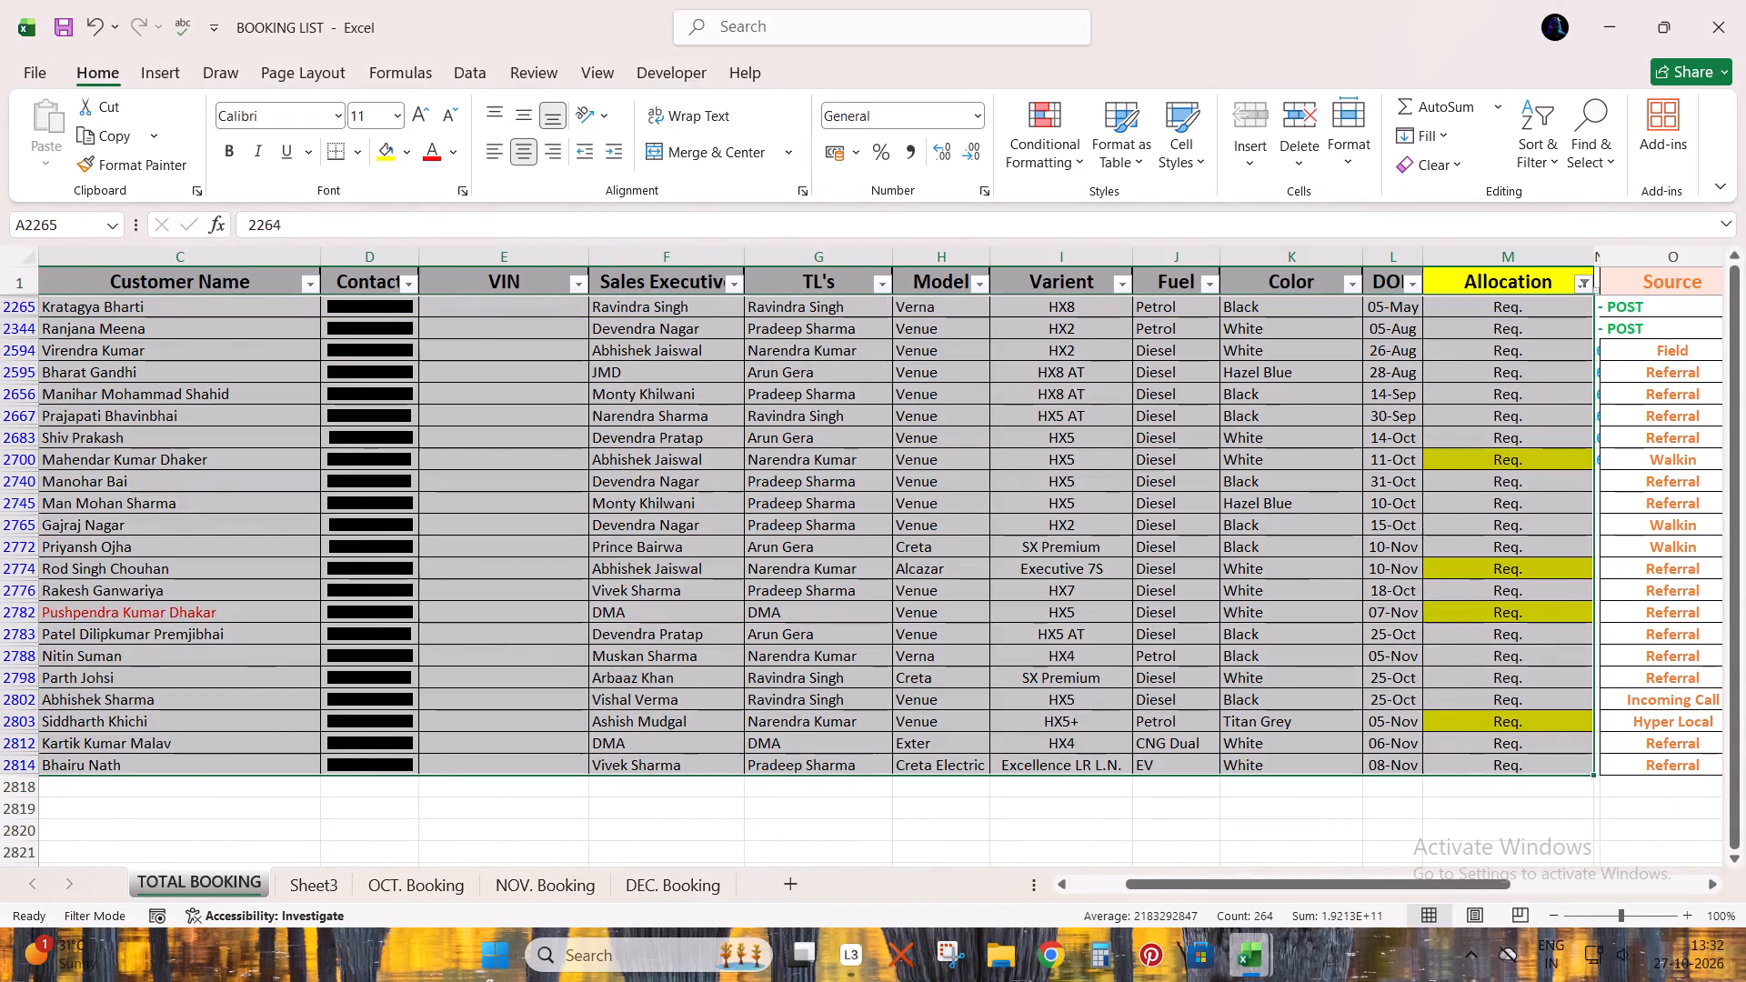
pyautogui.hotkey('ctrl', 'c')
# Paste the copied bookings over the Required list on Sheet4 of Book - Copy - Copy, starting at cell A3.
pyautogui.hotkey('alt', 'Tab')
pyautogui.hotkey('ctrl', 'Up')
pyautogui.hotkey('ctrl', 'Left')
pyautogui.press('Down')
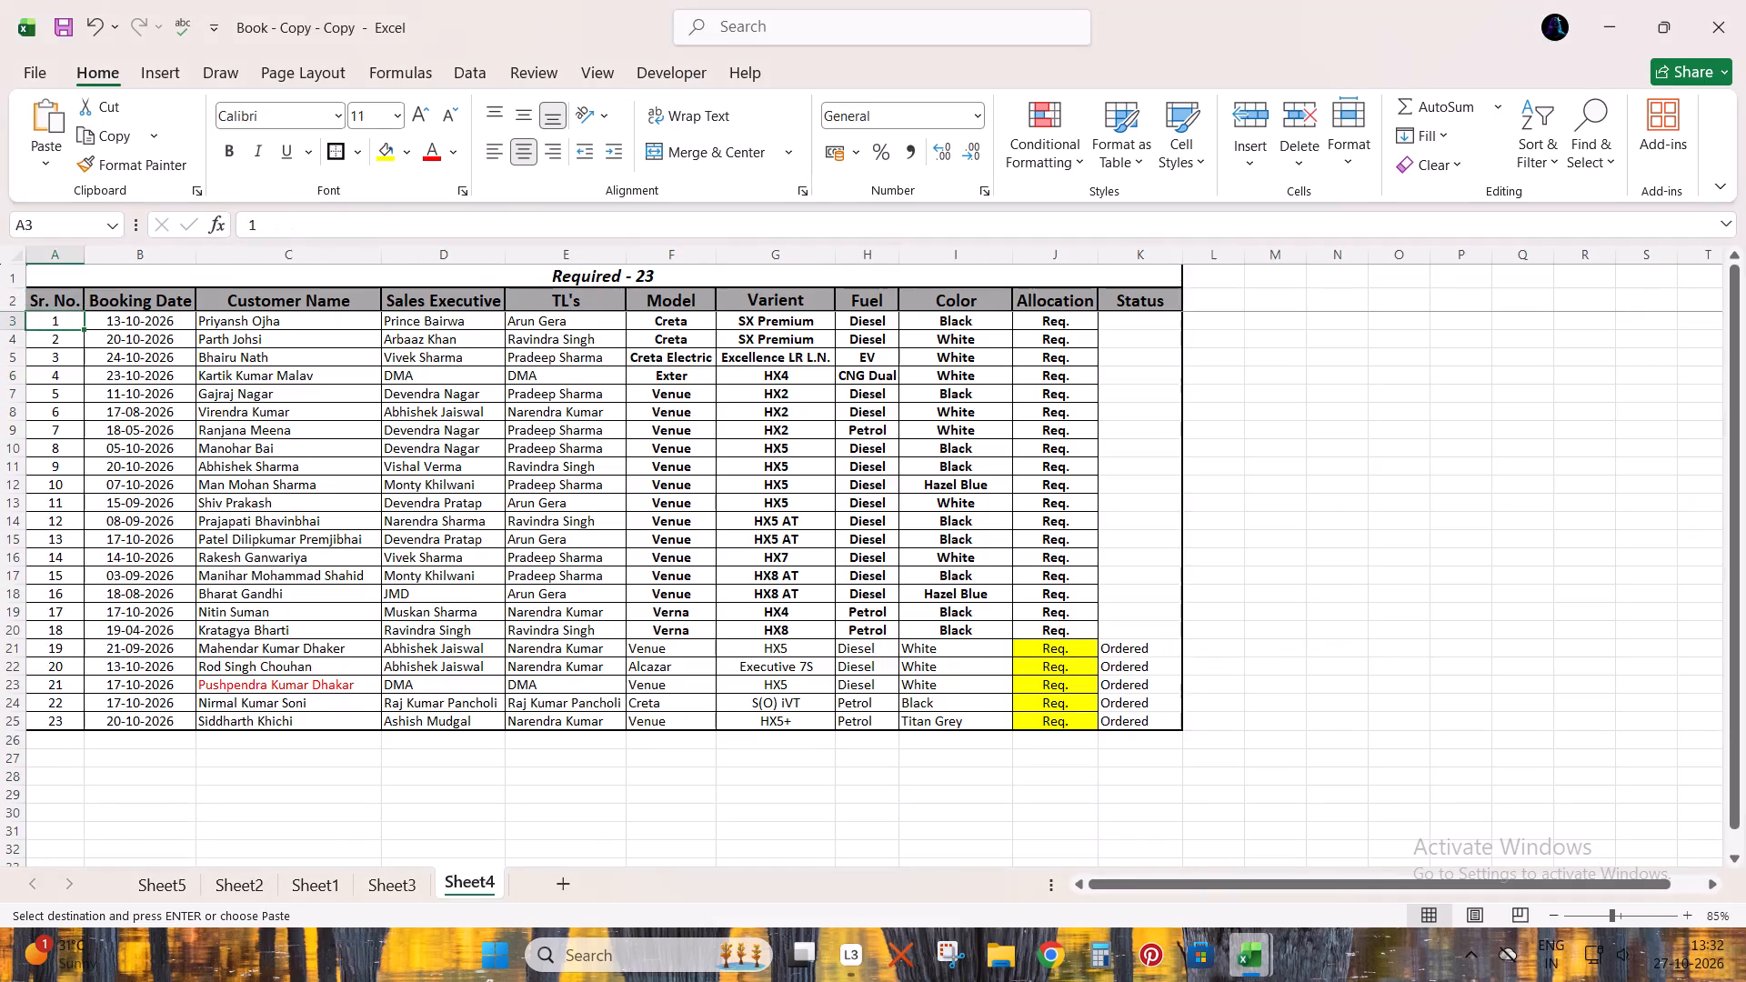
pyautogui.hotkey('ctrl', 'v')
# Delete the leftover old entry in row 25, just below the pasted bookings.
pyautogui.hotkey('ctrl', 'Down')
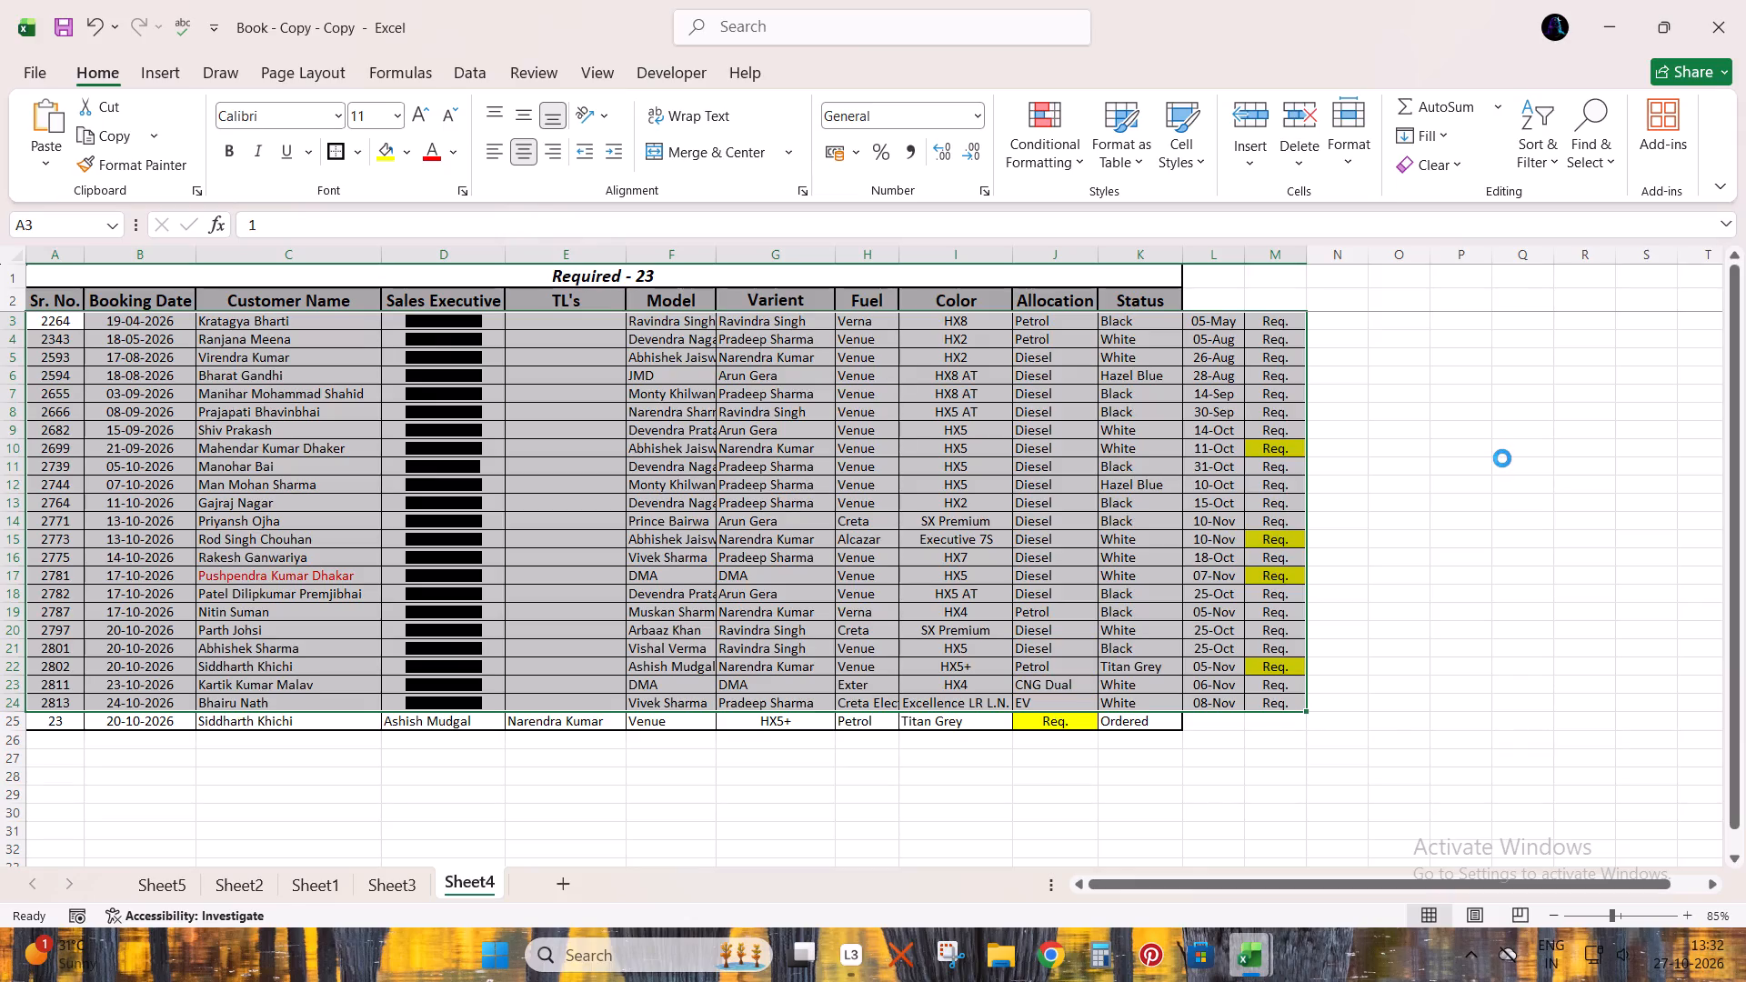
pyautogui.press('Down')
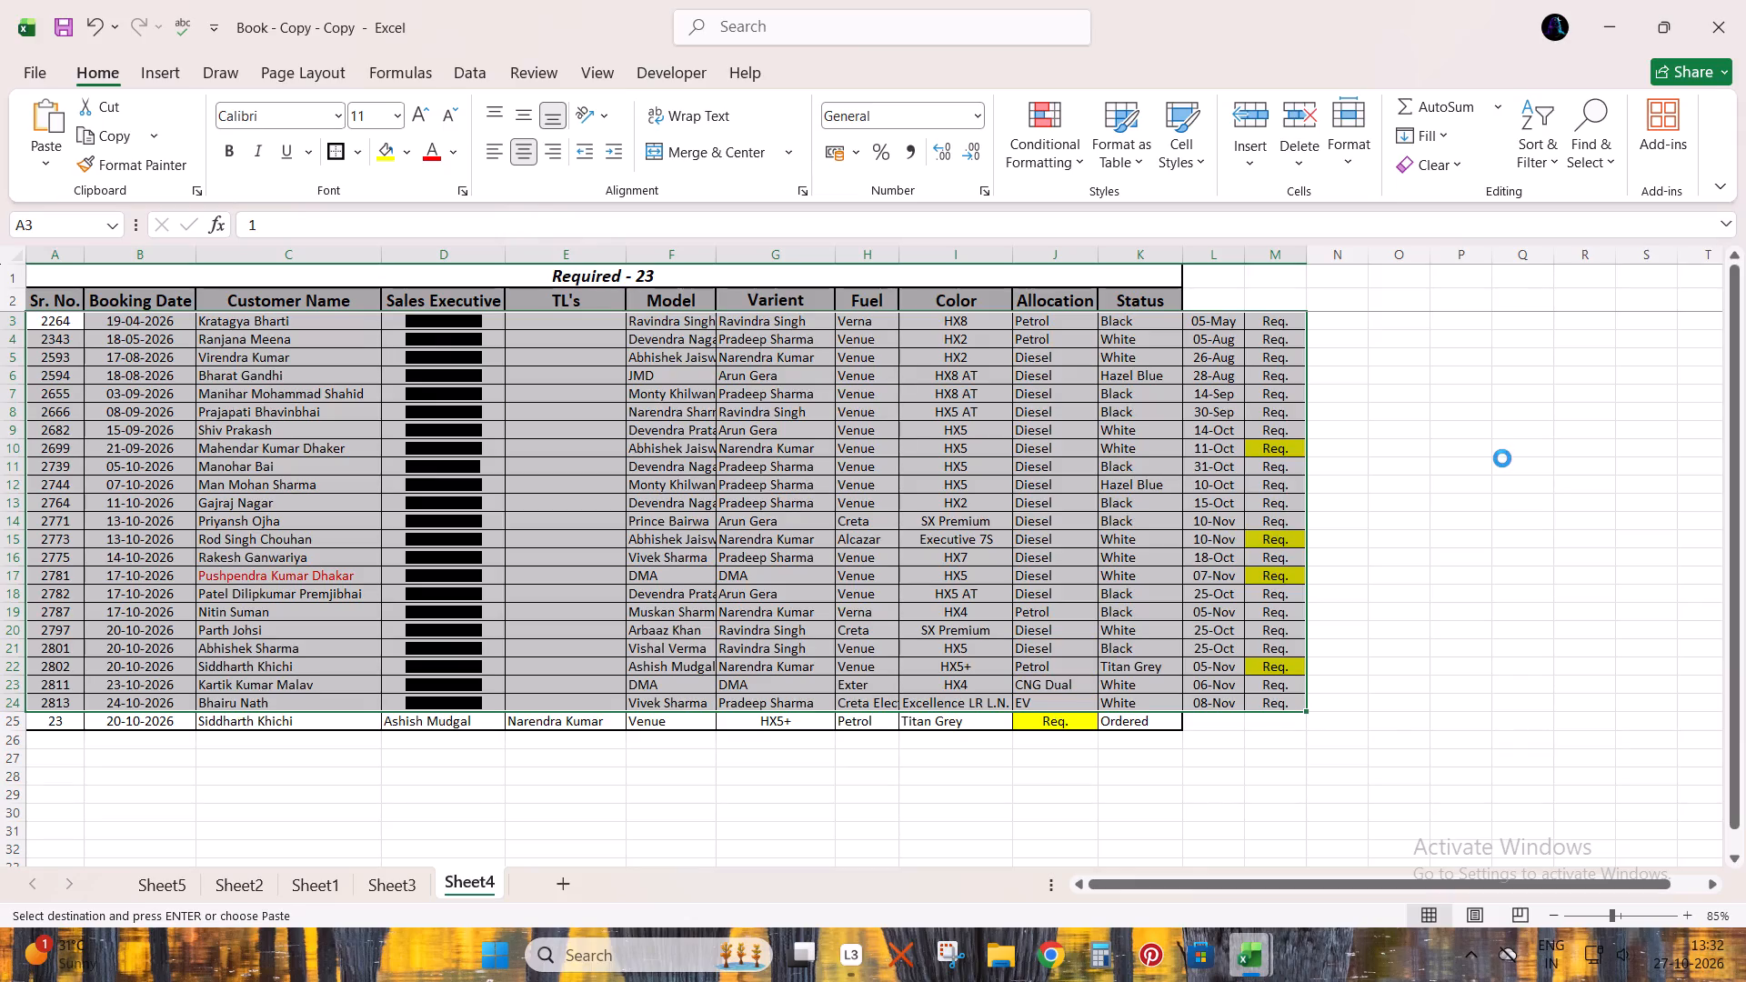
pyautogui.hotkey('shift', 'space')
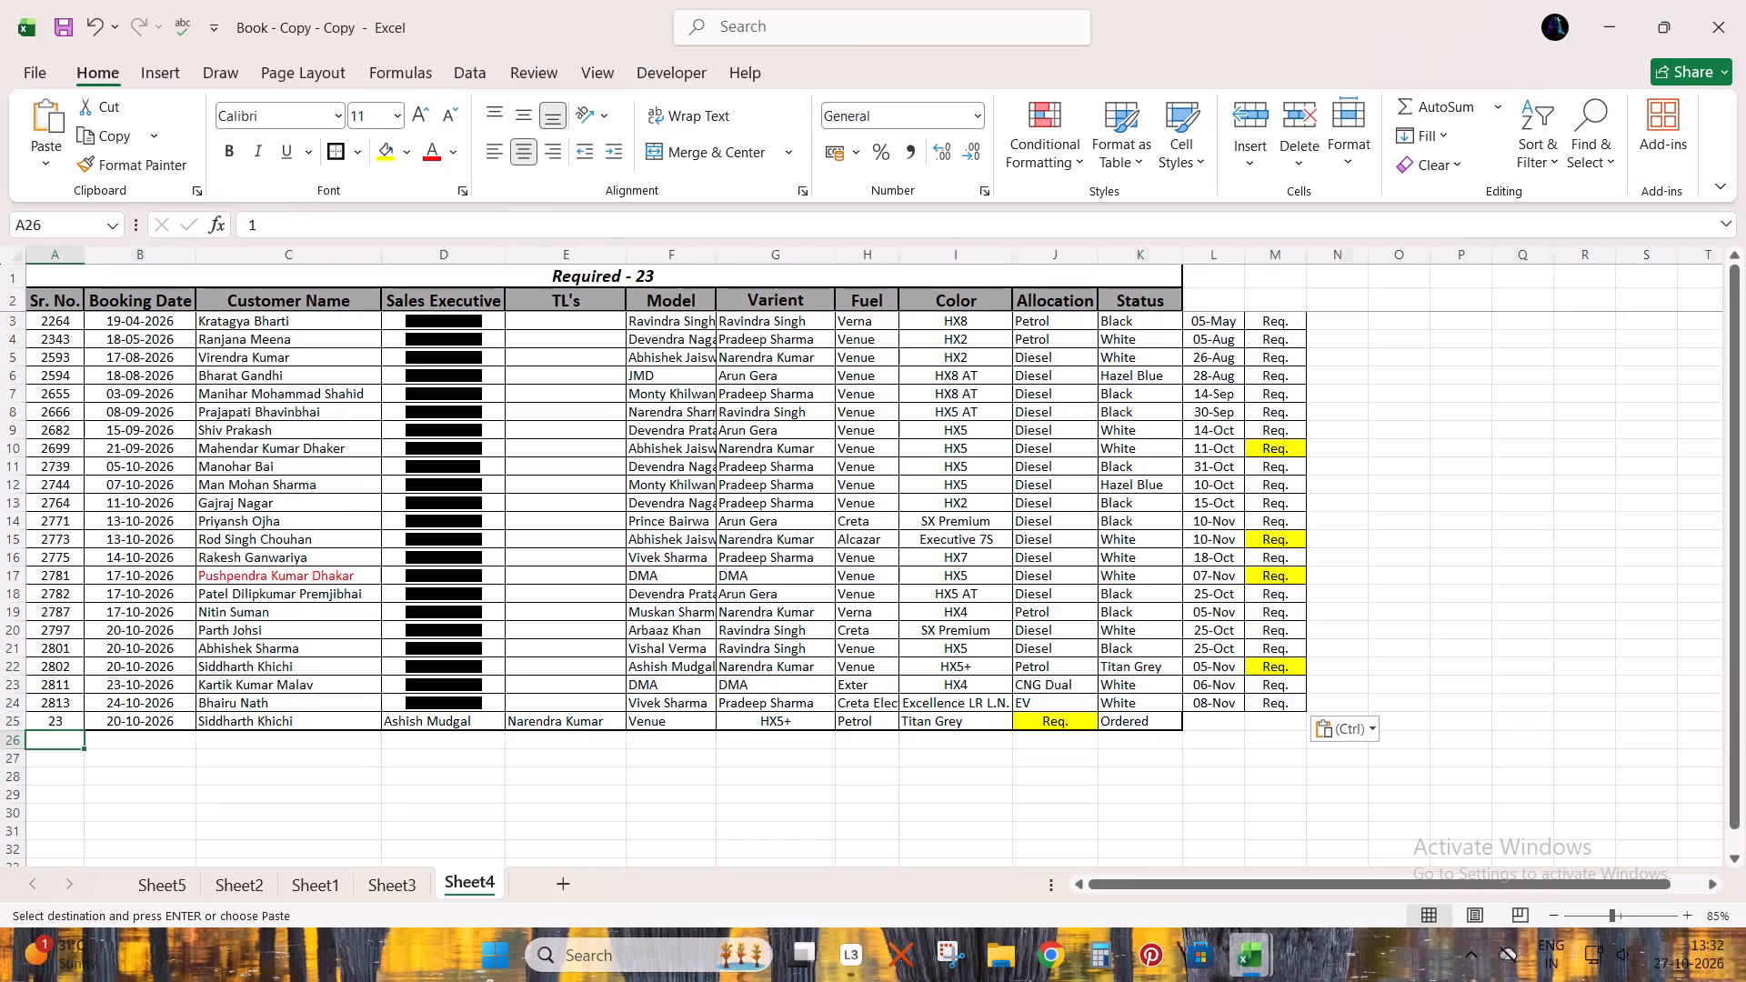
pyautogui.press('Up')
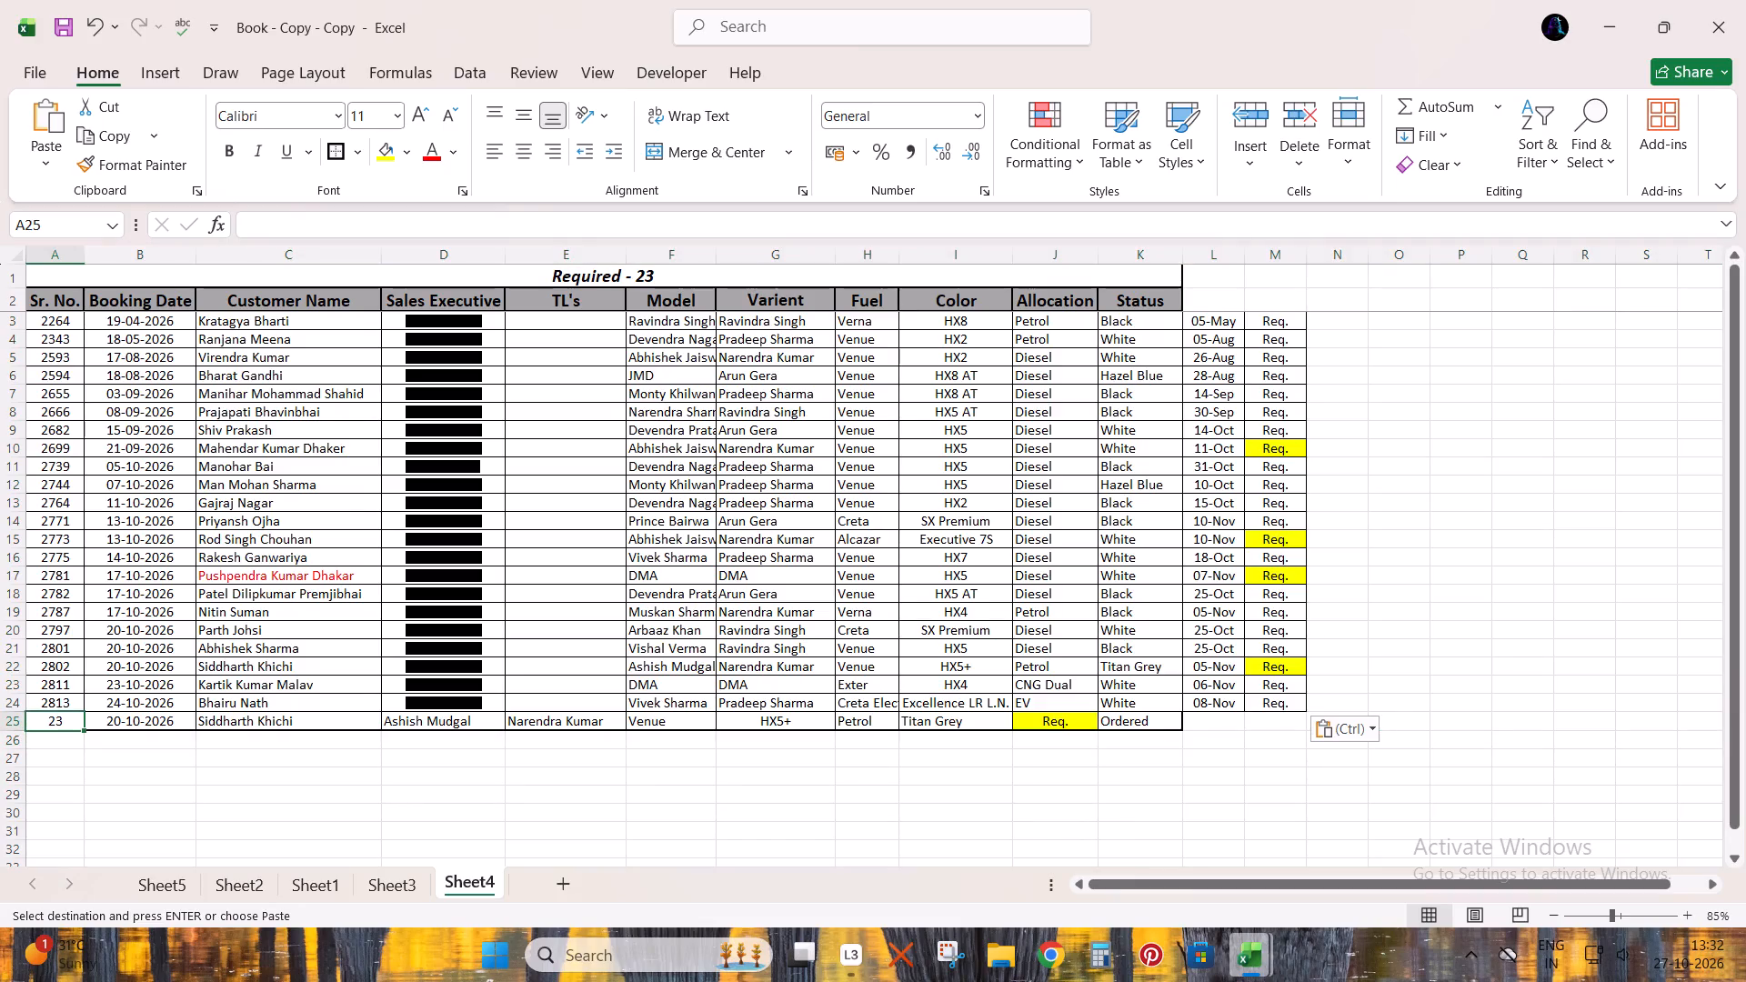
pyautogui.hotkey('shift', 'space')
pyautogui.hotkey('ctrl', '-')
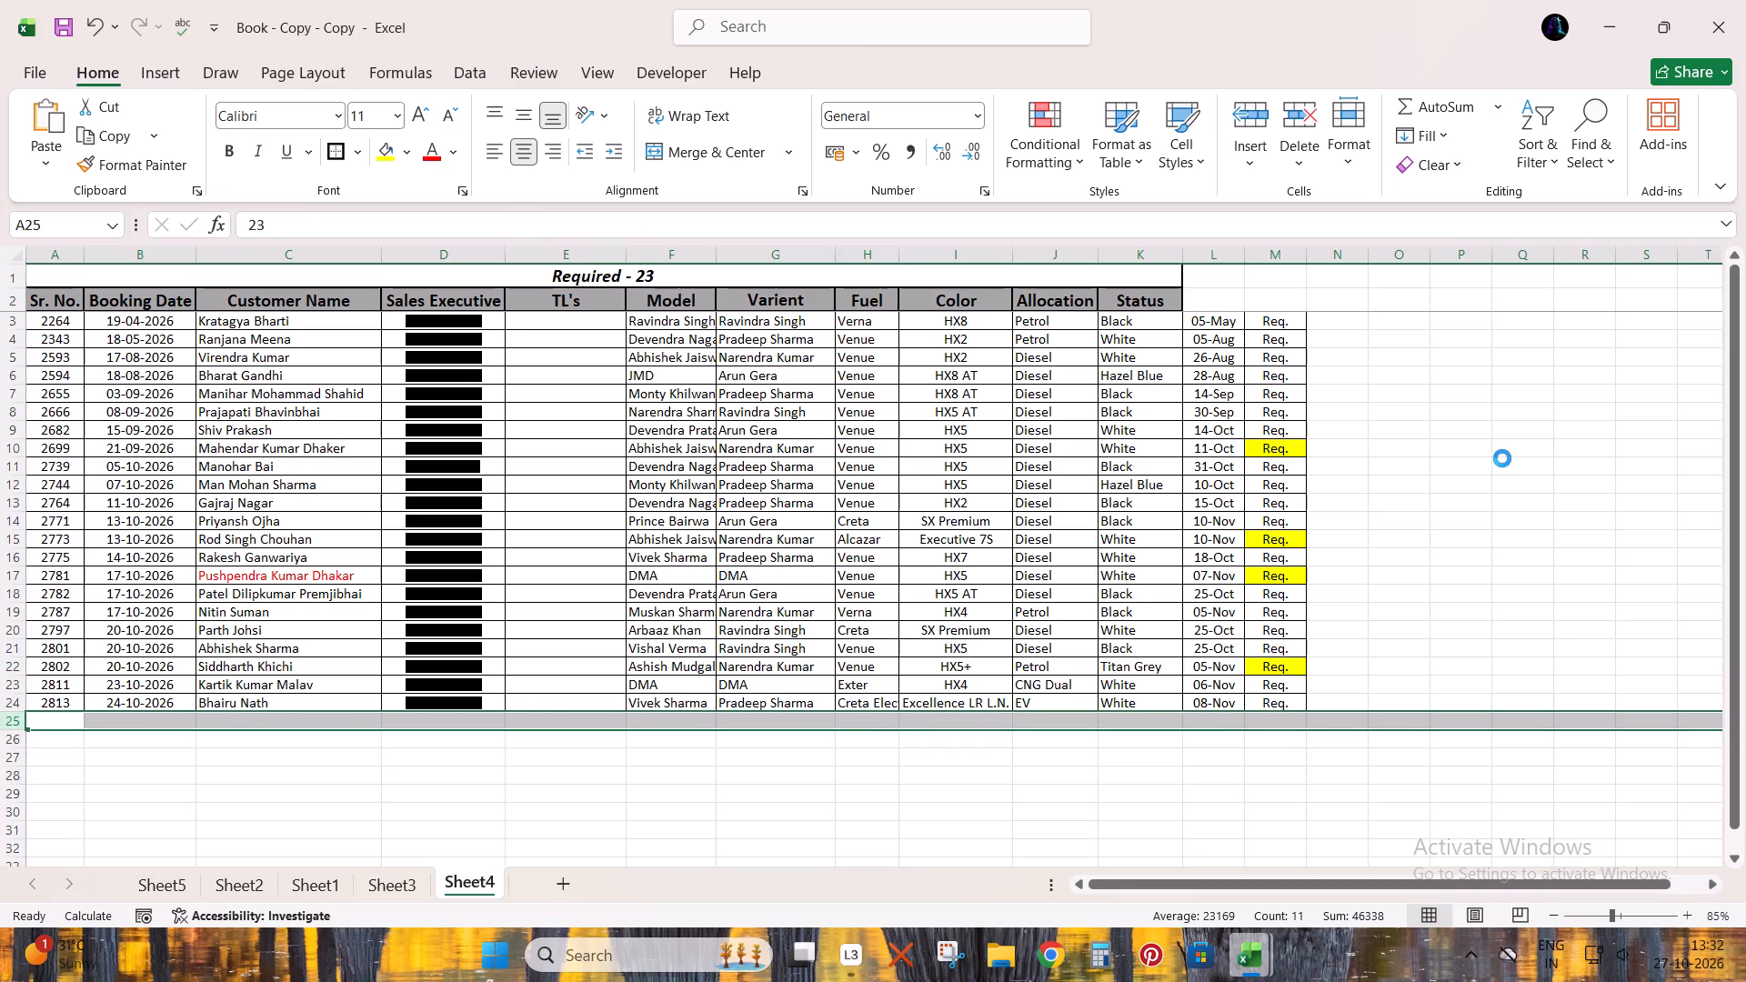
# Save and close the Book - Copy - Copy workbook, and show the desktop.
pyautogui.click(56, 24)
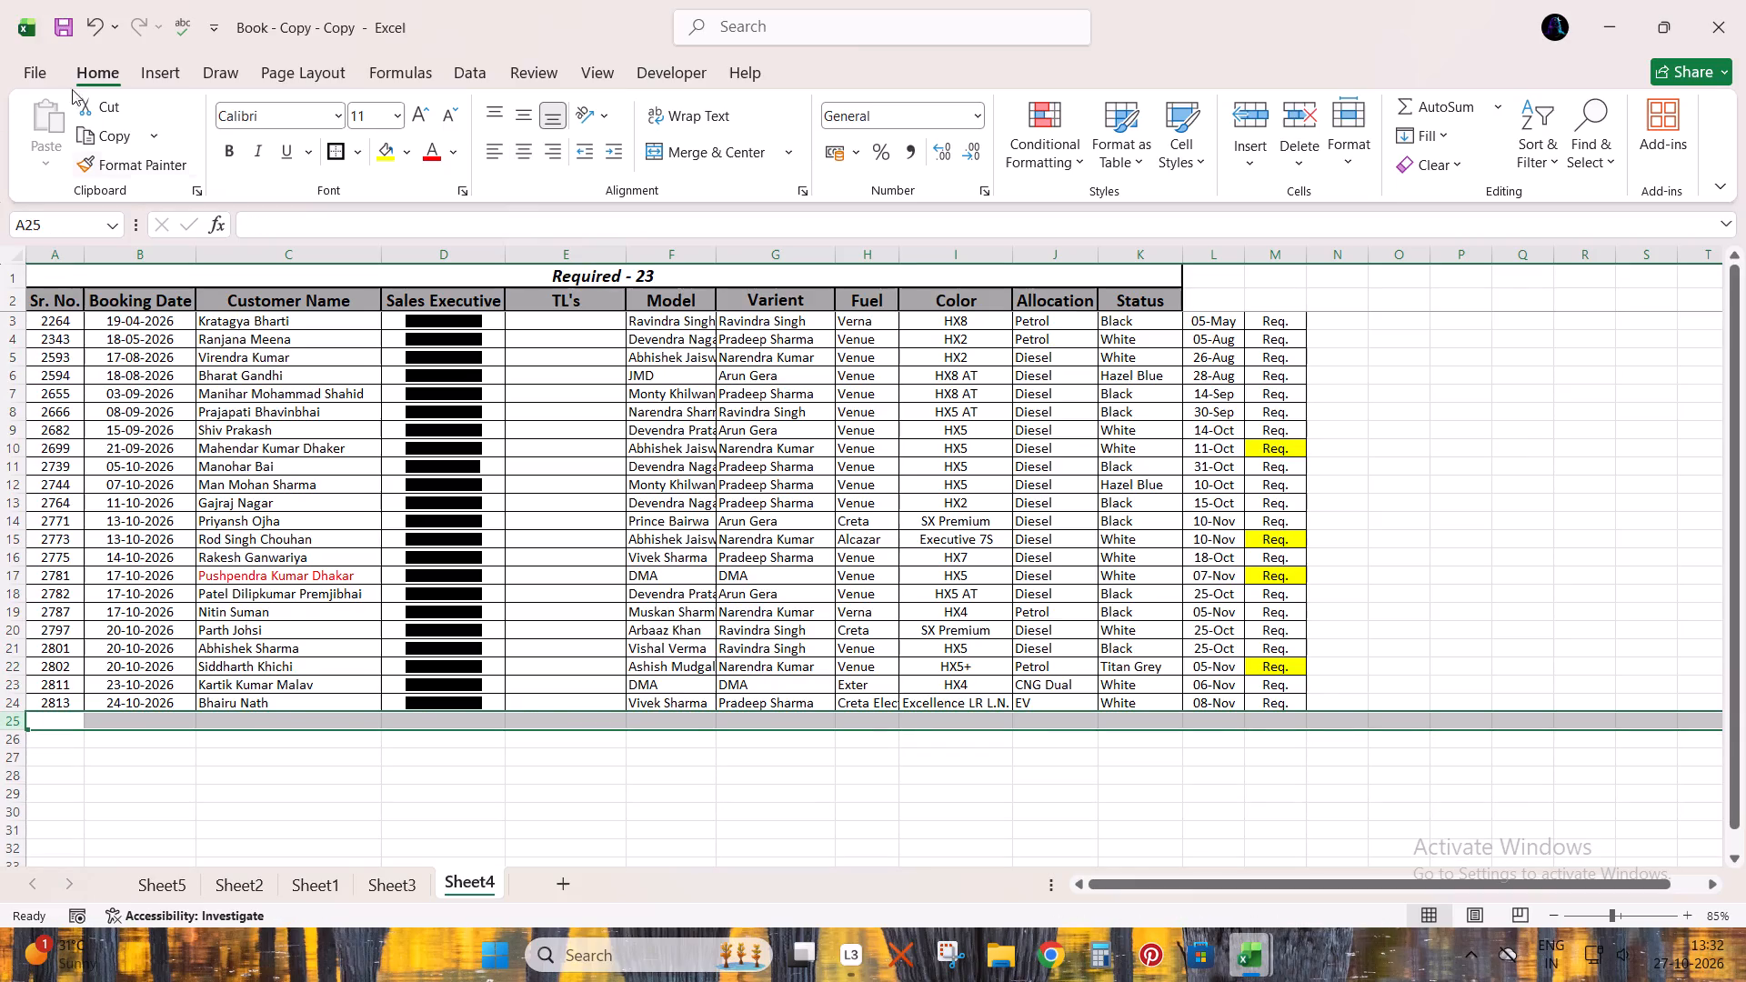
pyautogui.click(1745, 0)
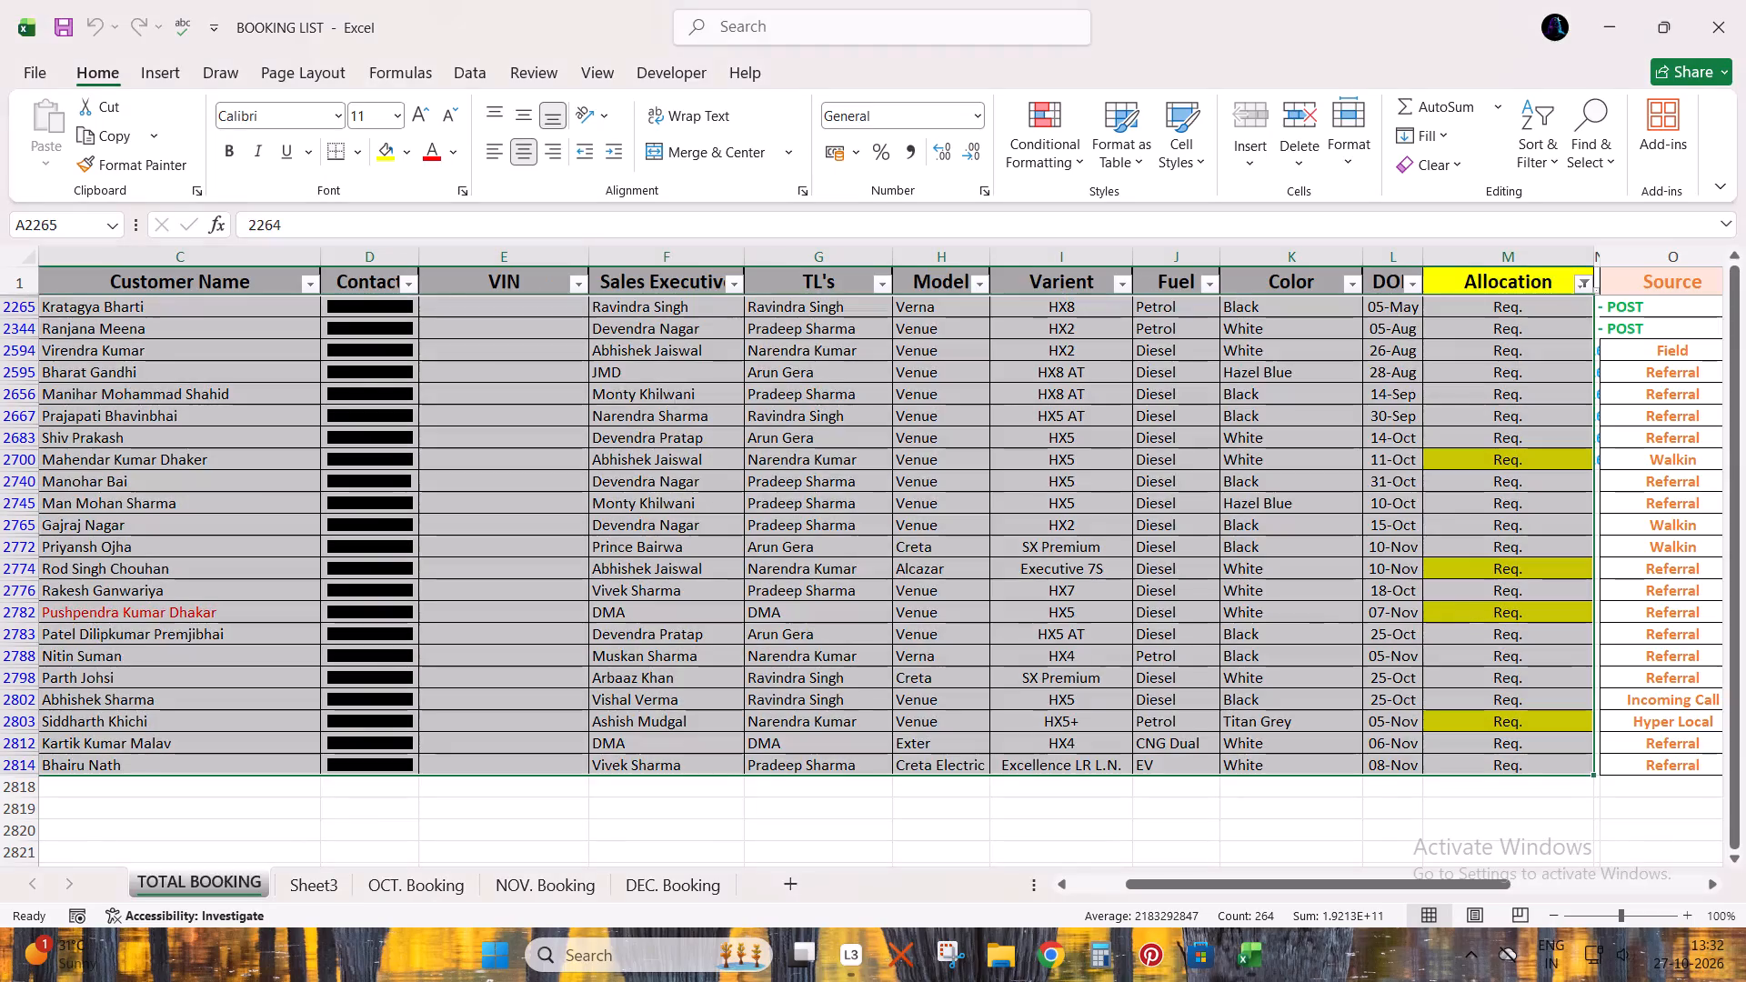
pyautogui.click(1745, 967)
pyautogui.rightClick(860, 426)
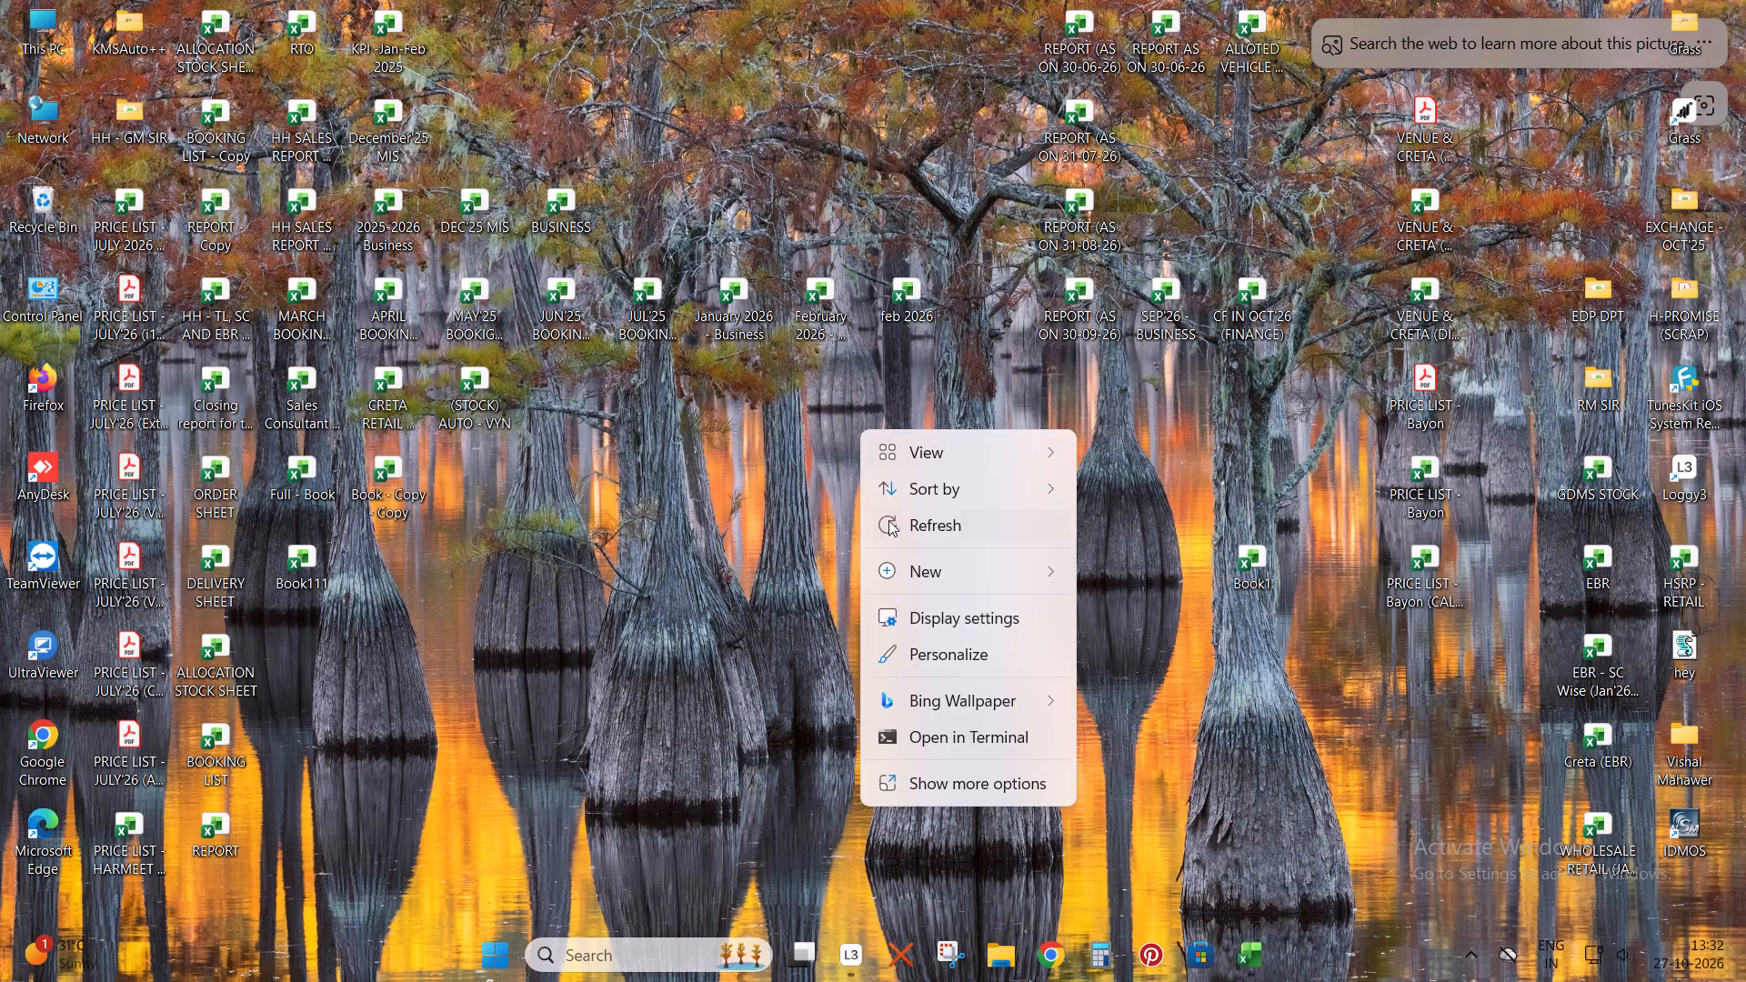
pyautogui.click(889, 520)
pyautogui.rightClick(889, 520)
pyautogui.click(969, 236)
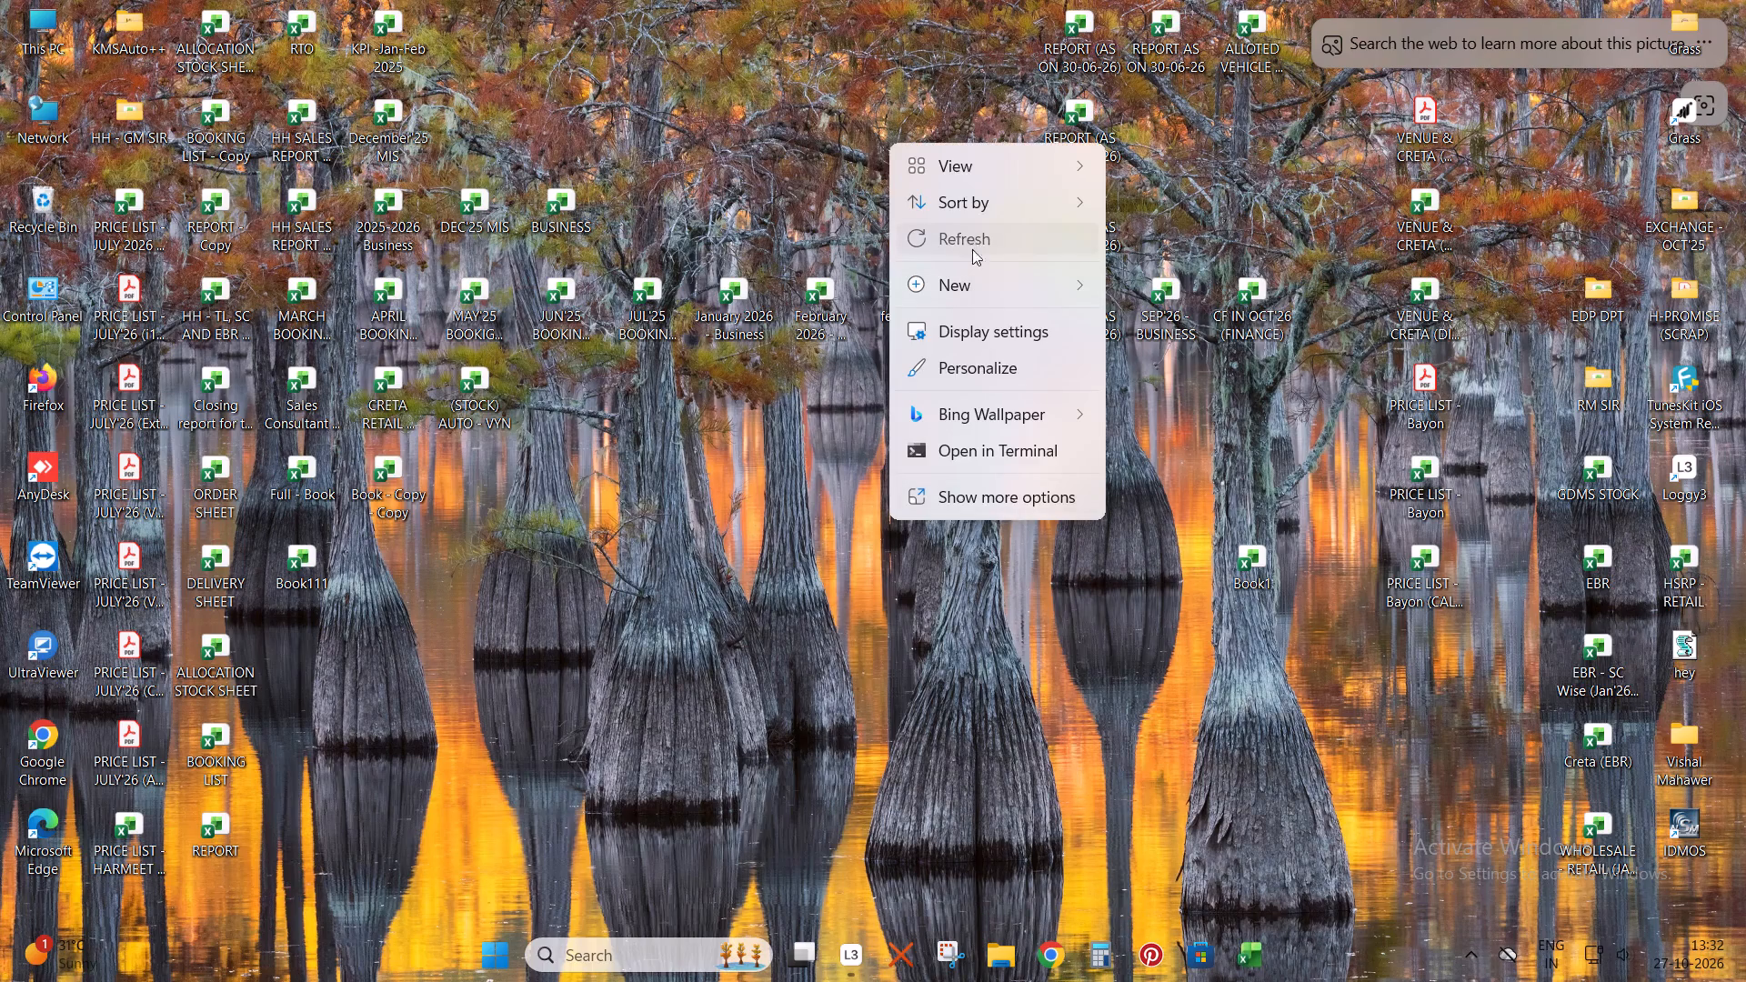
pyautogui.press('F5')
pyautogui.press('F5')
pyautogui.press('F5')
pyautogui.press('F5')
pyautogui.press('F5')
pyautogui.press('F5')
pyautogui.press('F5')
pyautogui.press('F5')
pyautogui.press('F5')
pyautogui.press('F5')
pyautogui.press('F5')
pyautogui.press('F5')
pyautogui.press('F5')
# Reopen the Book - Copy - Copy workbook from the desktop.
pyautogui.doubleClick(389, 505)
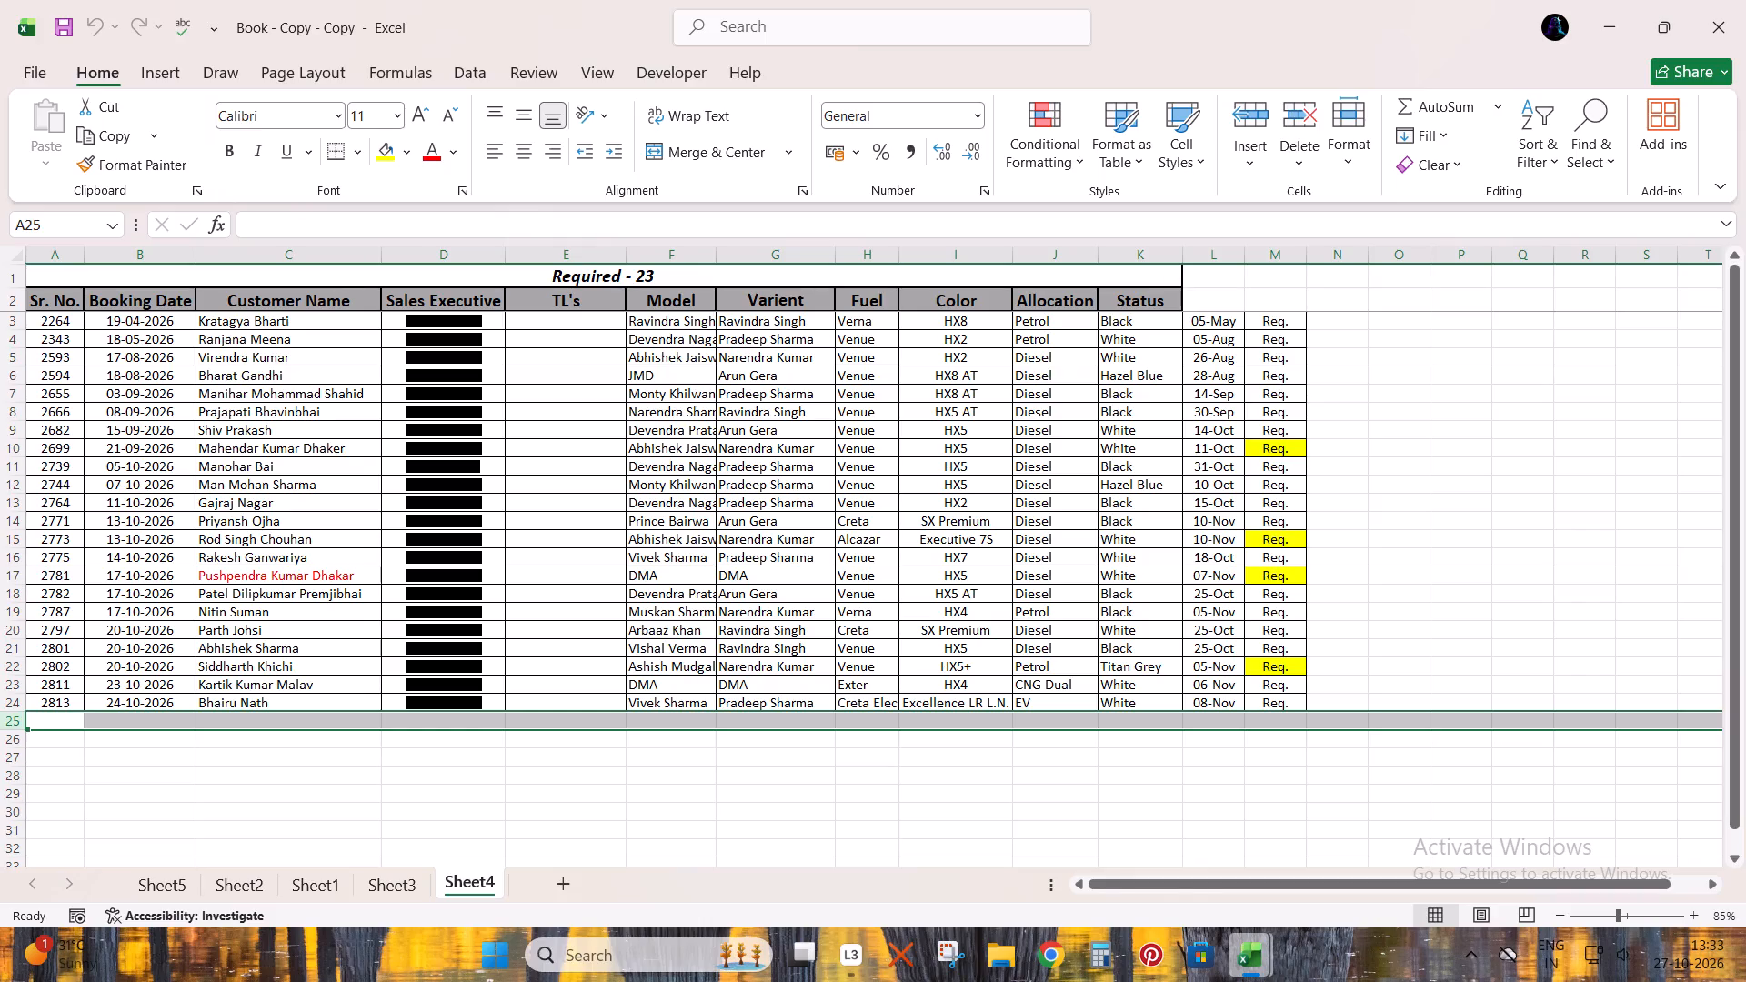
# Delete the pasted contact and VIN cells in D3:E24, shifting the remaining cells left under their headings.
pyautogui.press('Up')
pyautogui.press('Up')
pyautogui.press('Up')
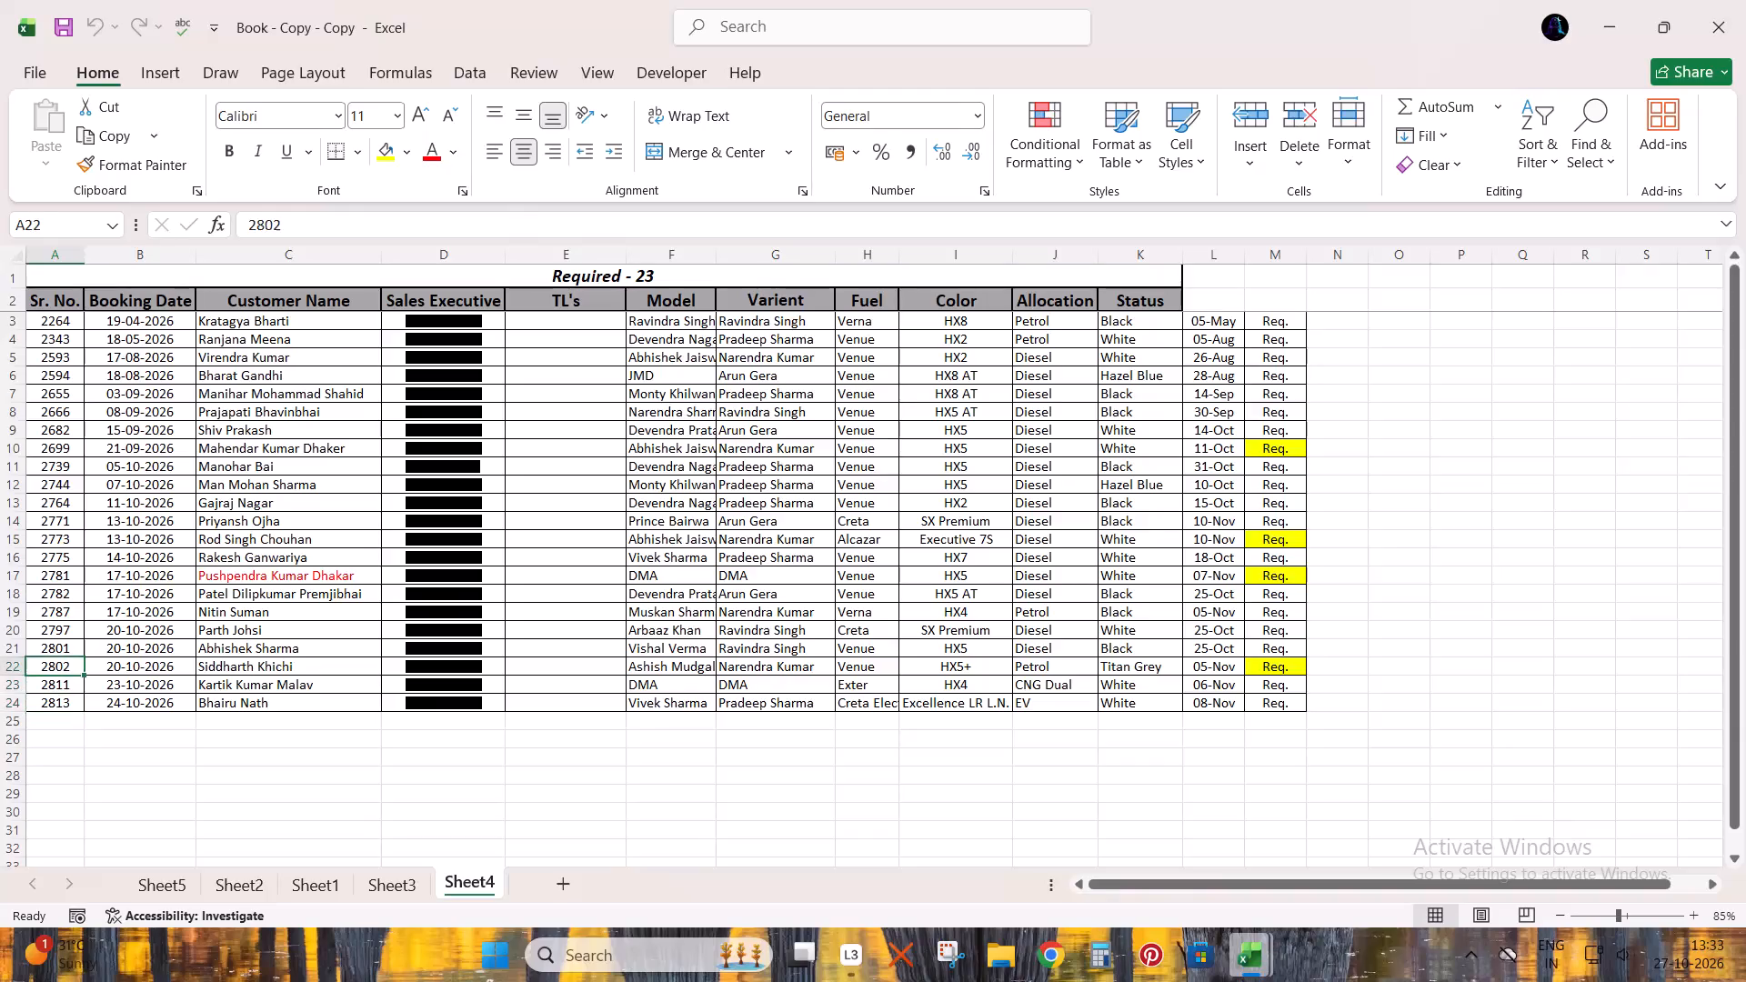
pyautogui.hotkey('ctrl', 'Up')
pyautogui.press('Right')
pyautogui.press('Down')
pyautogui.press('Up')
pyautogui.press('Left')
pyautogui.hotkey('ctrl', 'Left')
pyautogui.hotkey('ctrl', 'Down')
pyautogui.press('Up')
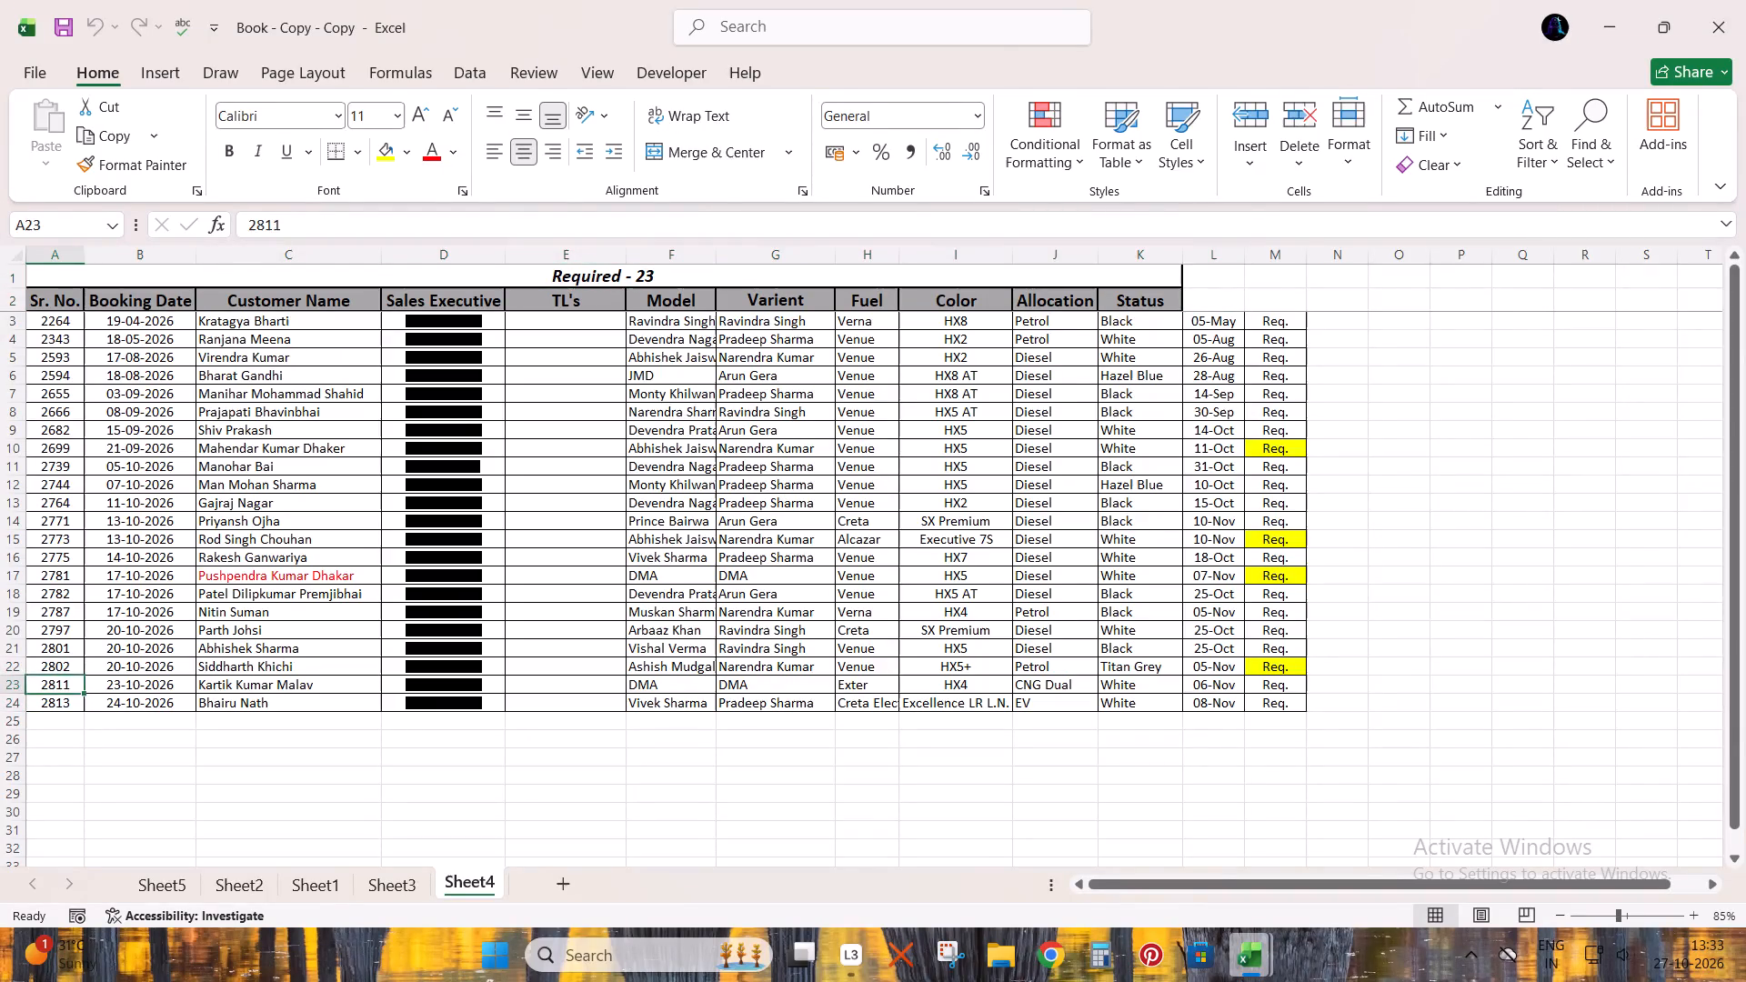
pyautogui.press('Right')
pyautogui.press('Up')
pyautogui.hotkey('ctrl', 'Up')
pyautogui.press('Right')
pyautogui.press('Down')
pyautogui.press('Right')
pyautogui.press('Up')
pyautogui.press('Down')
pyautogui.hotkey('shift', 'Right')
pyautogui.hotkey('ctrl', 'shift', 'Down')
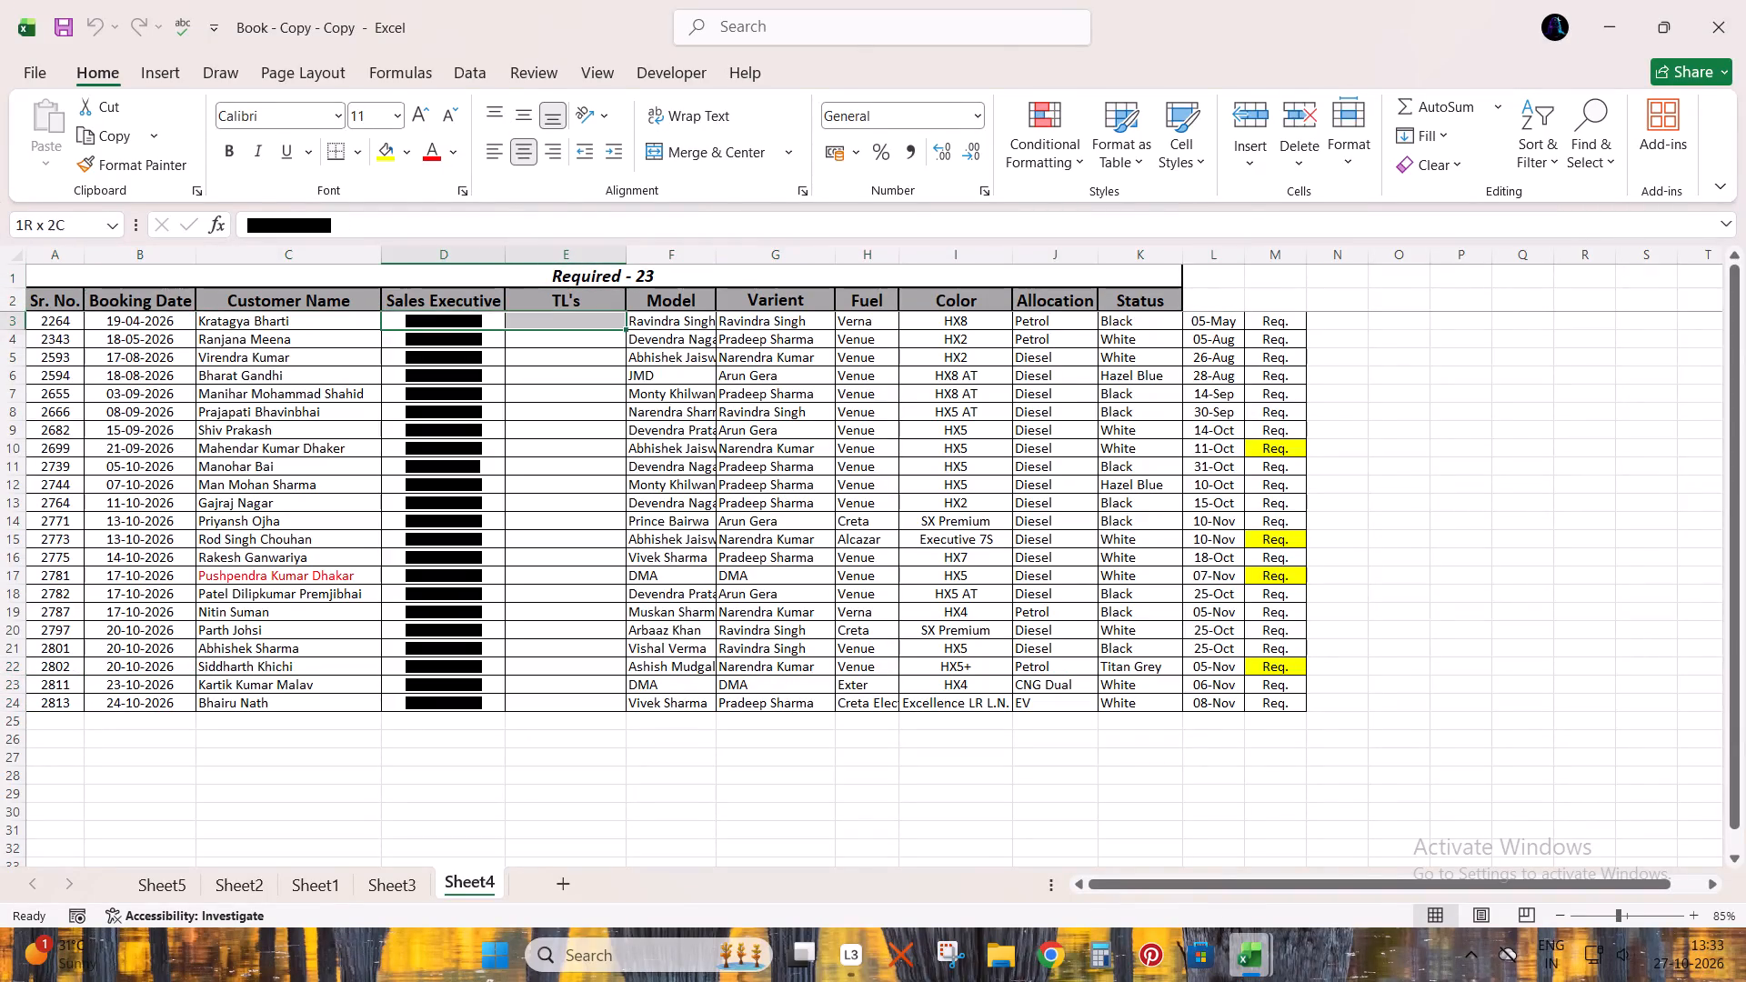
pyautogui.hotkey('ctrl', '-')
pyautogui.press('Return')
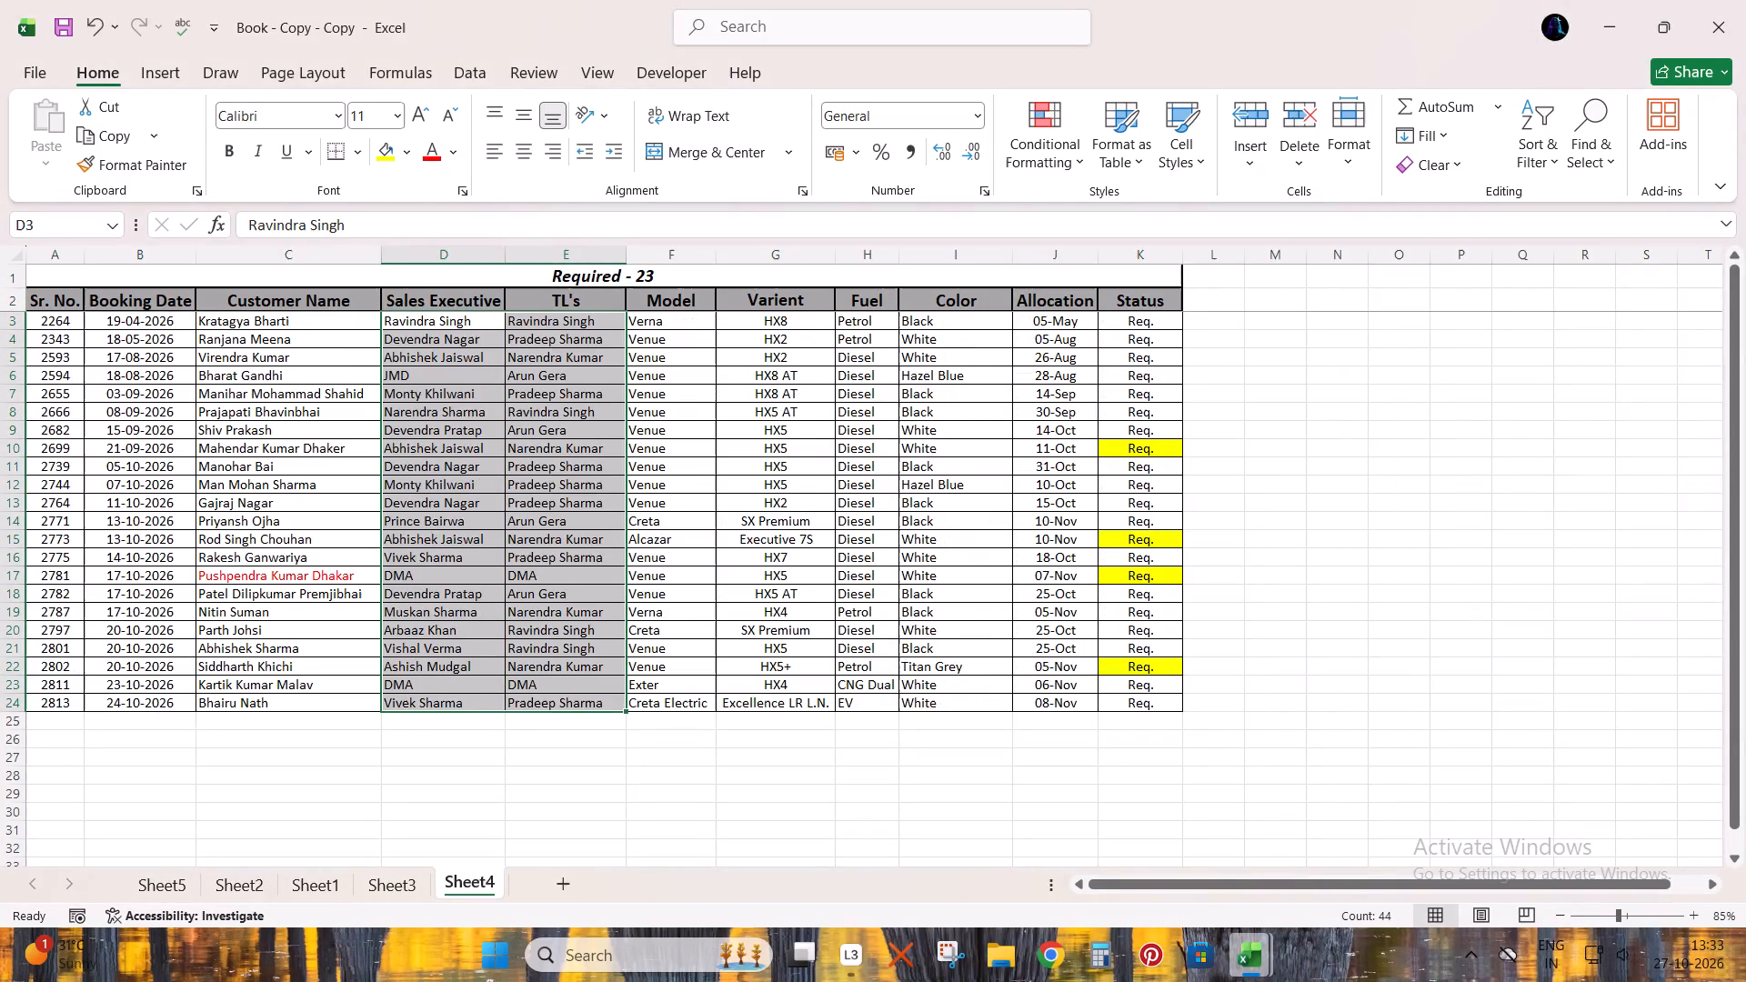
# Delete the date cells under the Allocation heading in J3:J24, shifting the Req. entries left.
pyautogui.press('Up')
pyautogui.hotkey('ctrl', 'Right')
pyautogui.press('Down')
pyautogui.press('Left')
pyautogui.hotkey('ctrl', 'shift', 'Down')
pyautogui.hotkey('ctrl', '-')
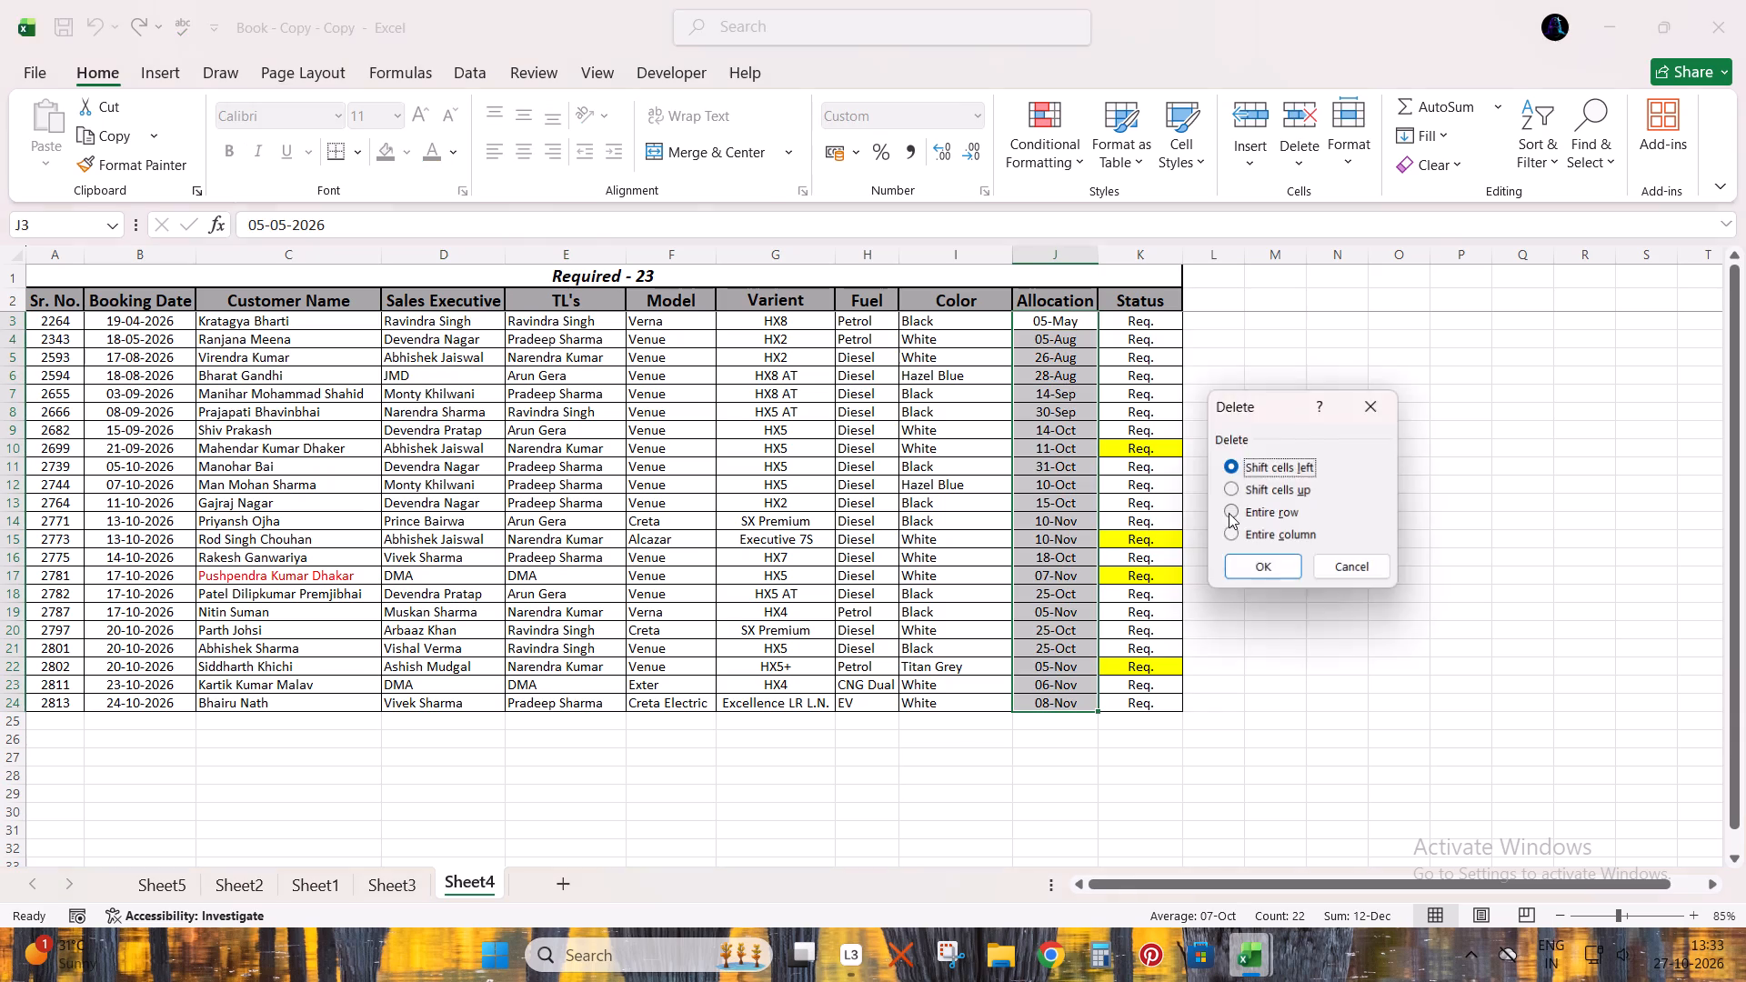
pyautogui.press('Return')
# Enter Ordered as the Status of the first yellow-highlighted request, the Venue HX5 in row 10.
pyautogui.press('Right')
pyautogui.press('Down')
pyautogui.press('Down')
pyautogui.press('Down')
pyautogui.press('Down')
pyautogui.press('Down')
pyautogui.press('Down')
pyautogui.press('Down')
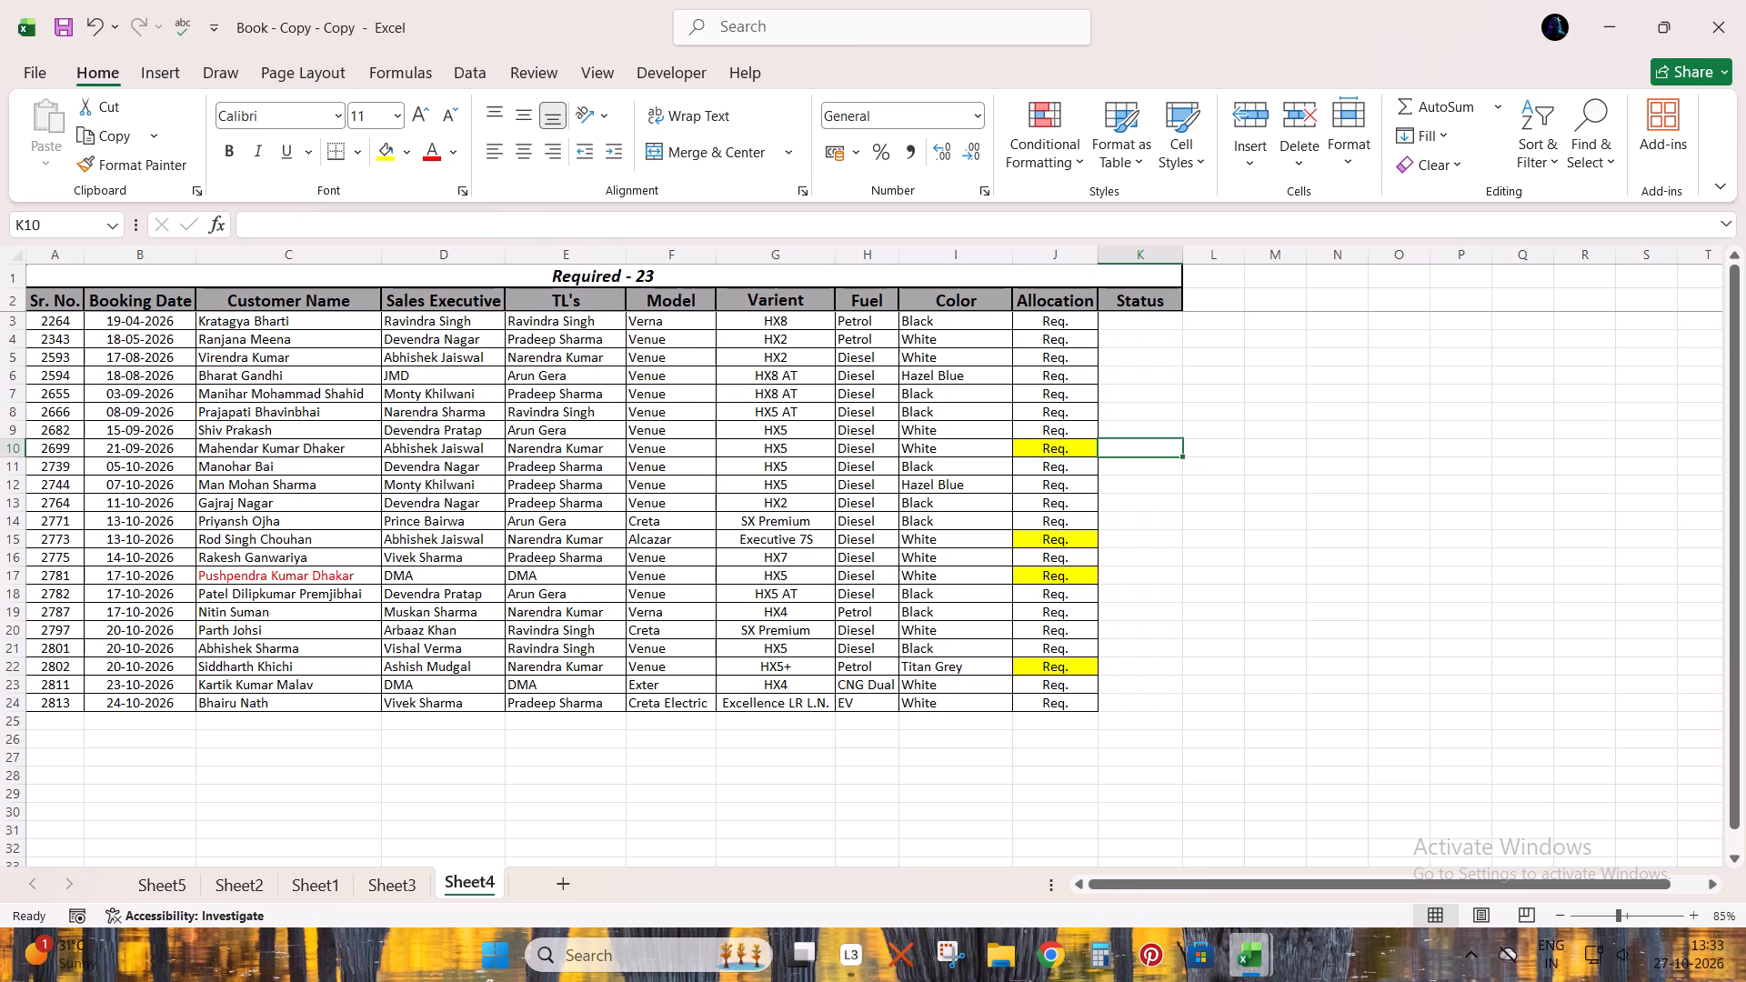
pyautogui.hotkey('shift', 'o')
pyautogui.write('rdered')
pyautogui.press('Return')
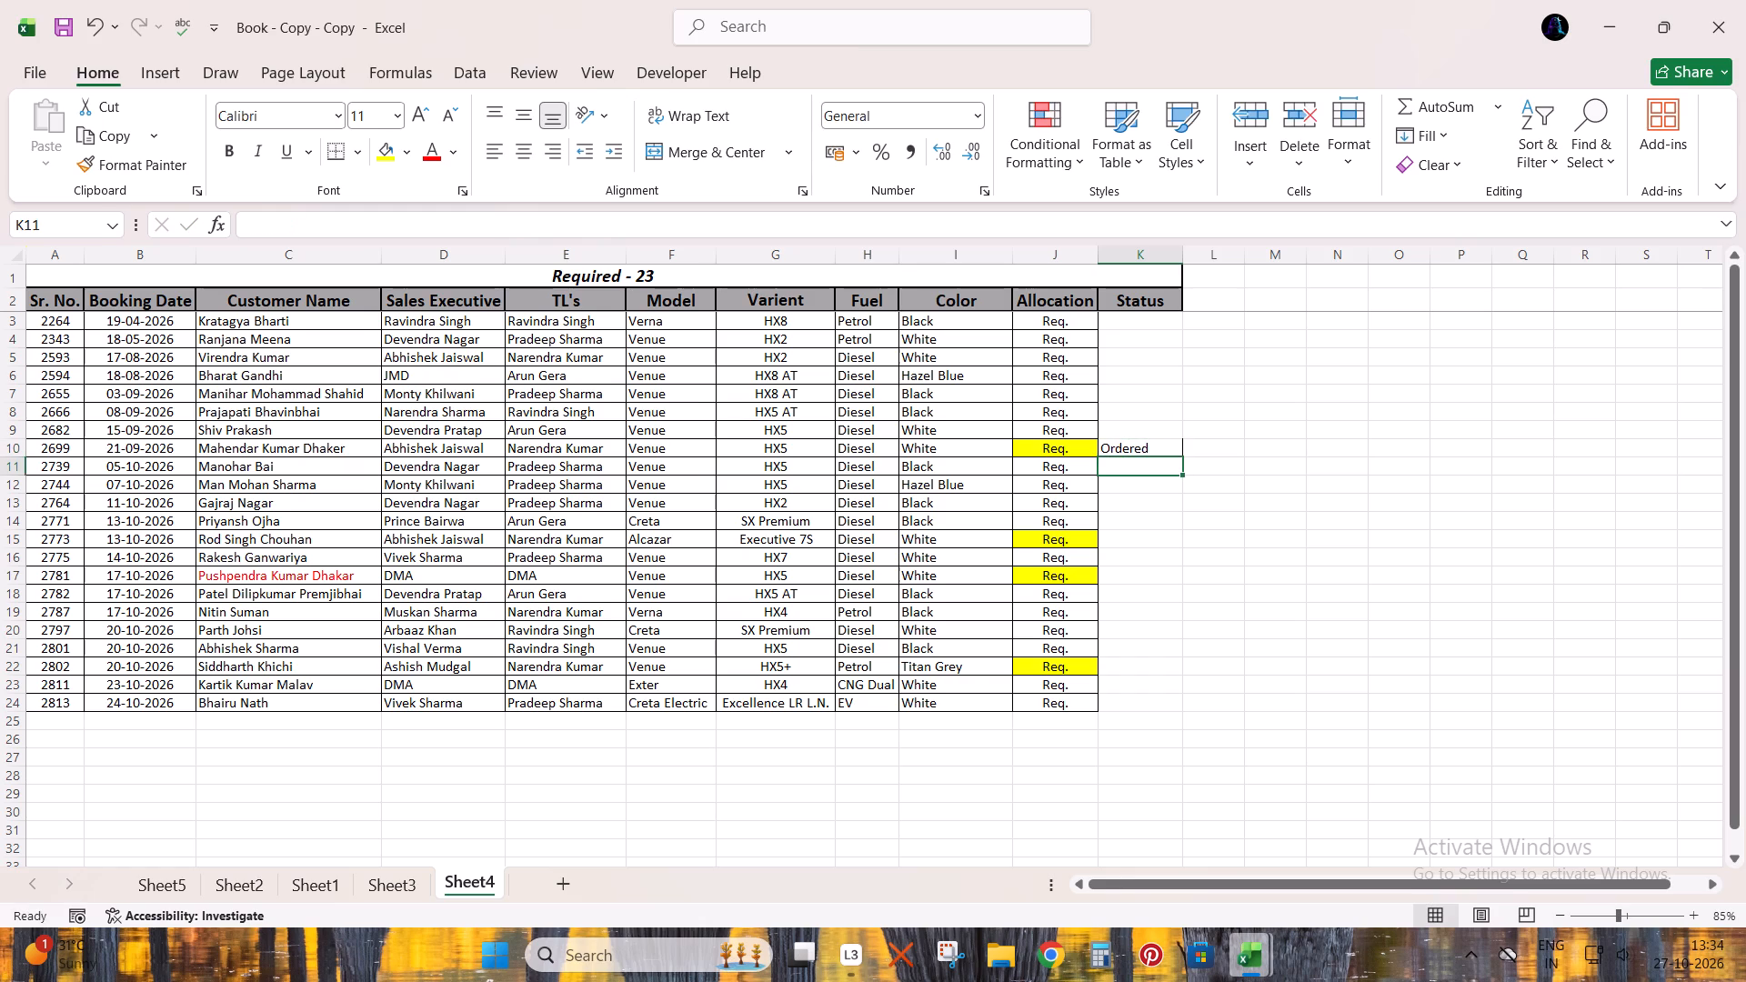
# Enter Ordered as the Status of the other three yellow-highlighted requests in rows 15, 17 and 22.
pyautogui.press('Return')
pyautogui.press('Return')
pyautogui.press('Return')
pyautogui.press('Return')
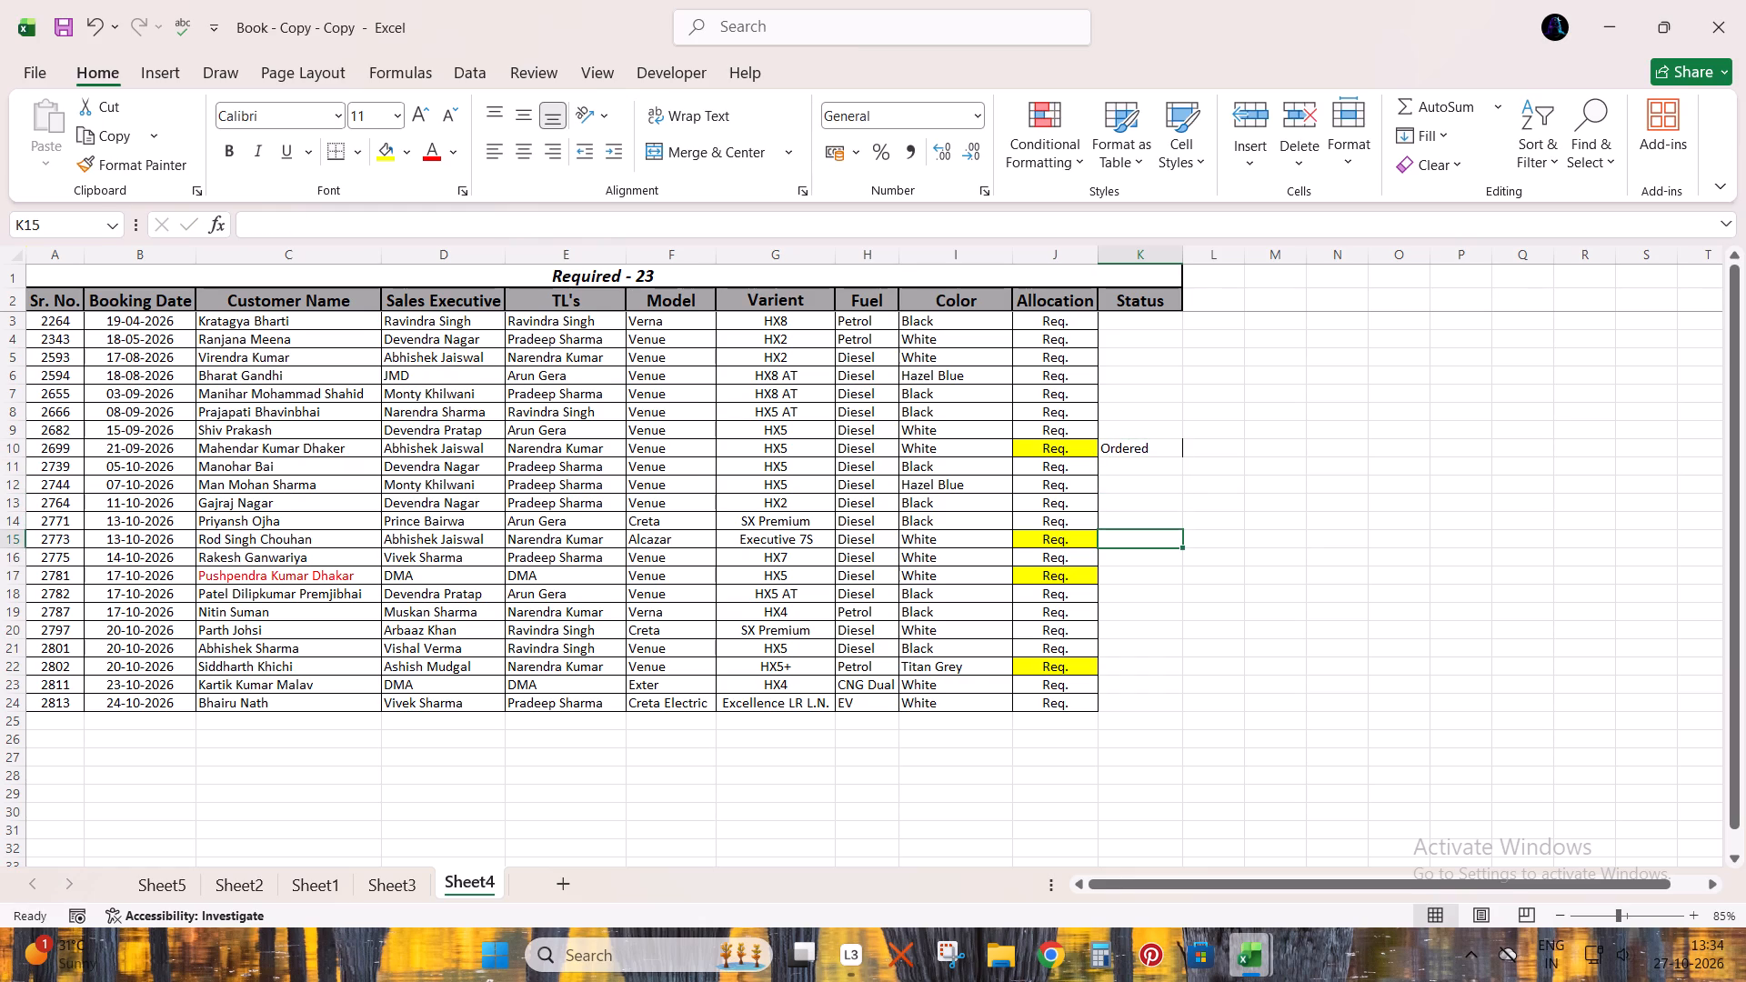
pyautogui.press('o')
pyautogui.press('Return')
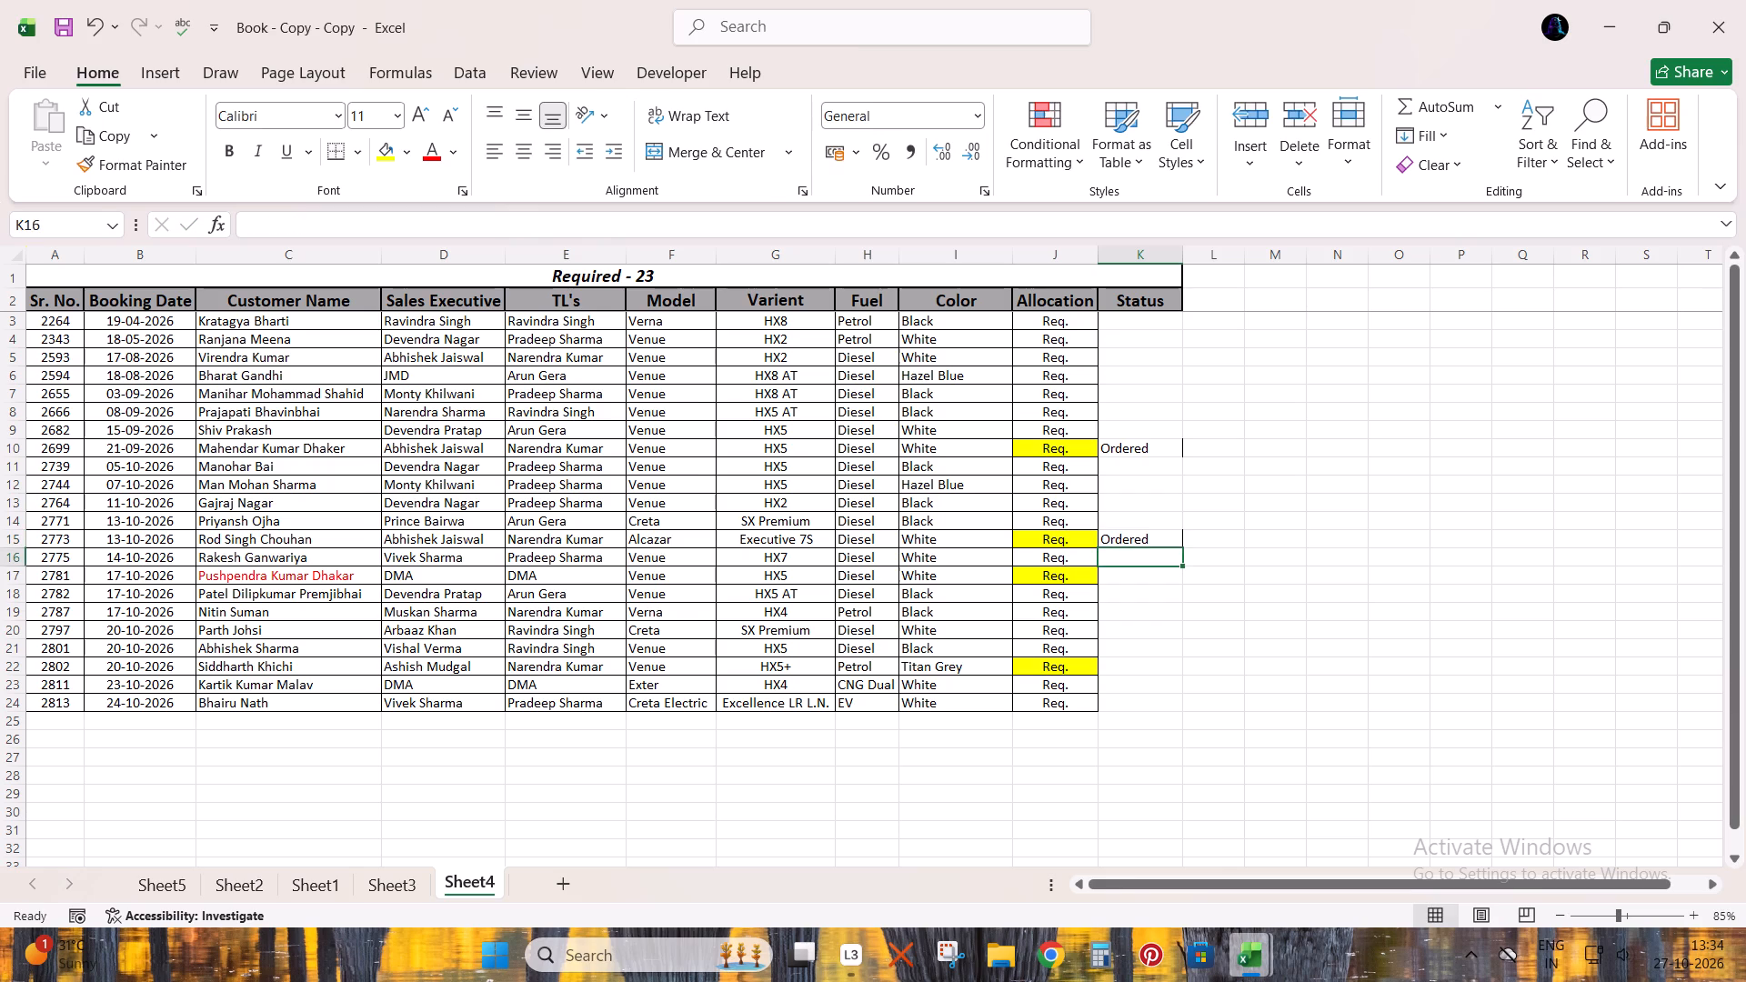
pyautogui.press('Return')
pyautogui.press('o')
pyautogui.press('Return')
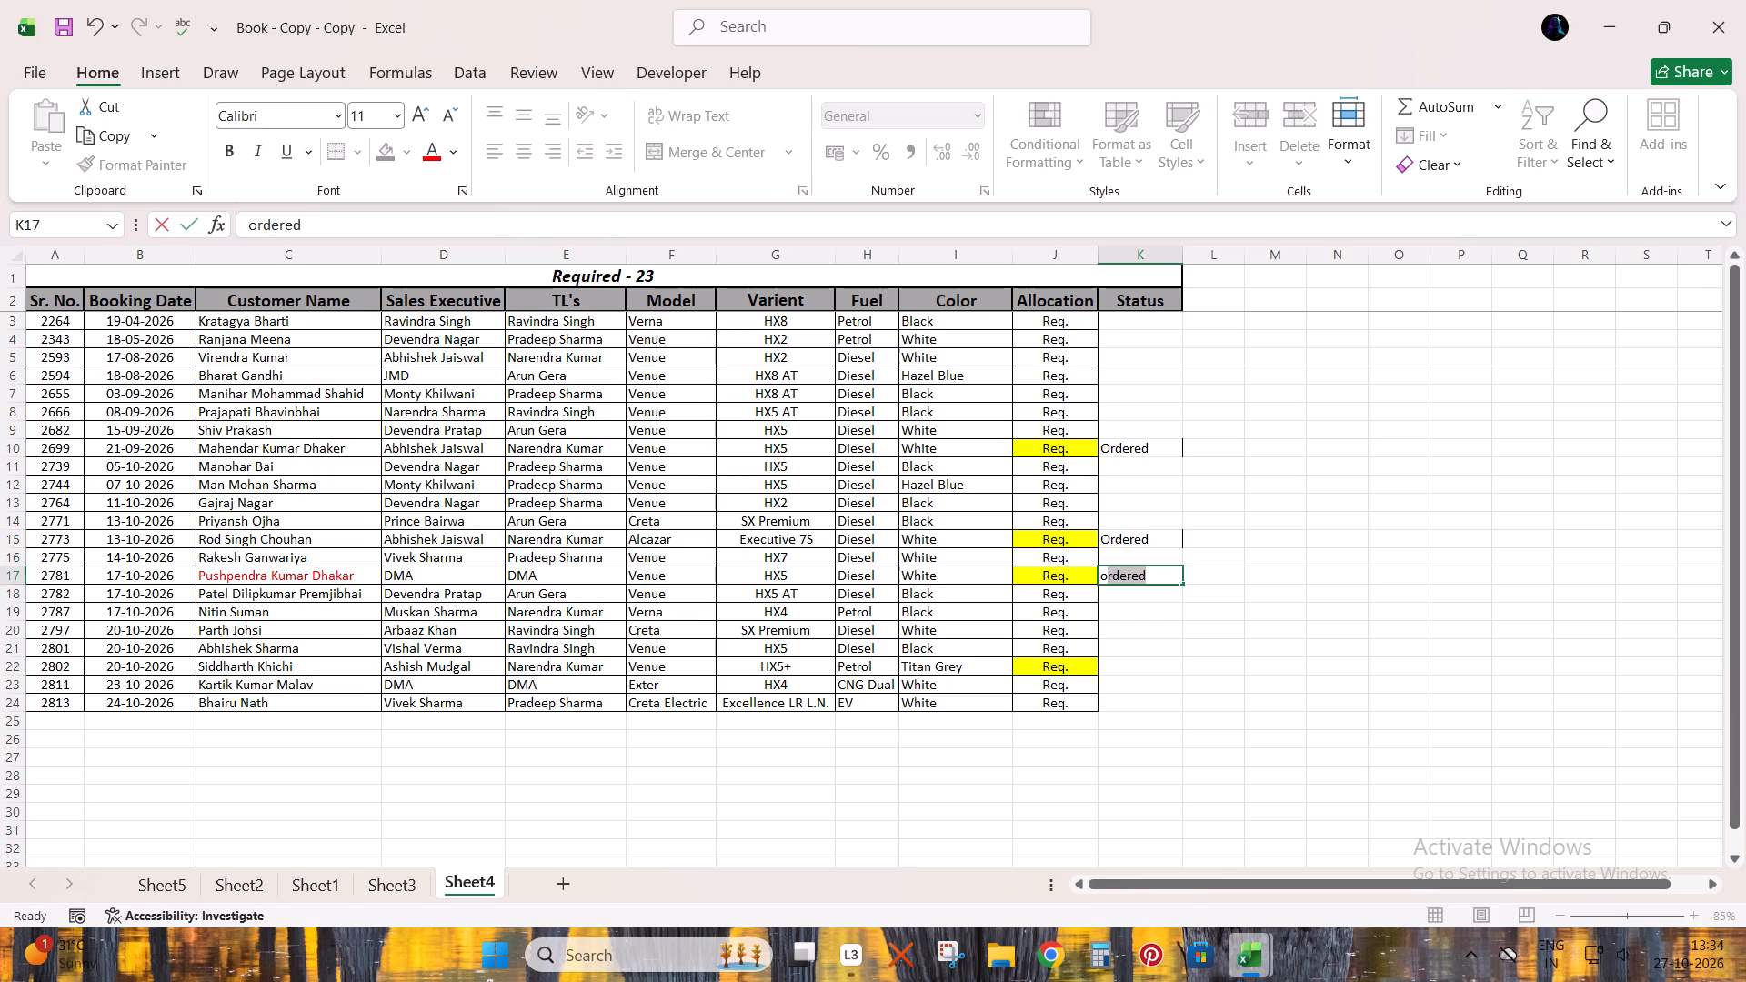
pyautogui.press('Return')
pyautogui.press('Return')
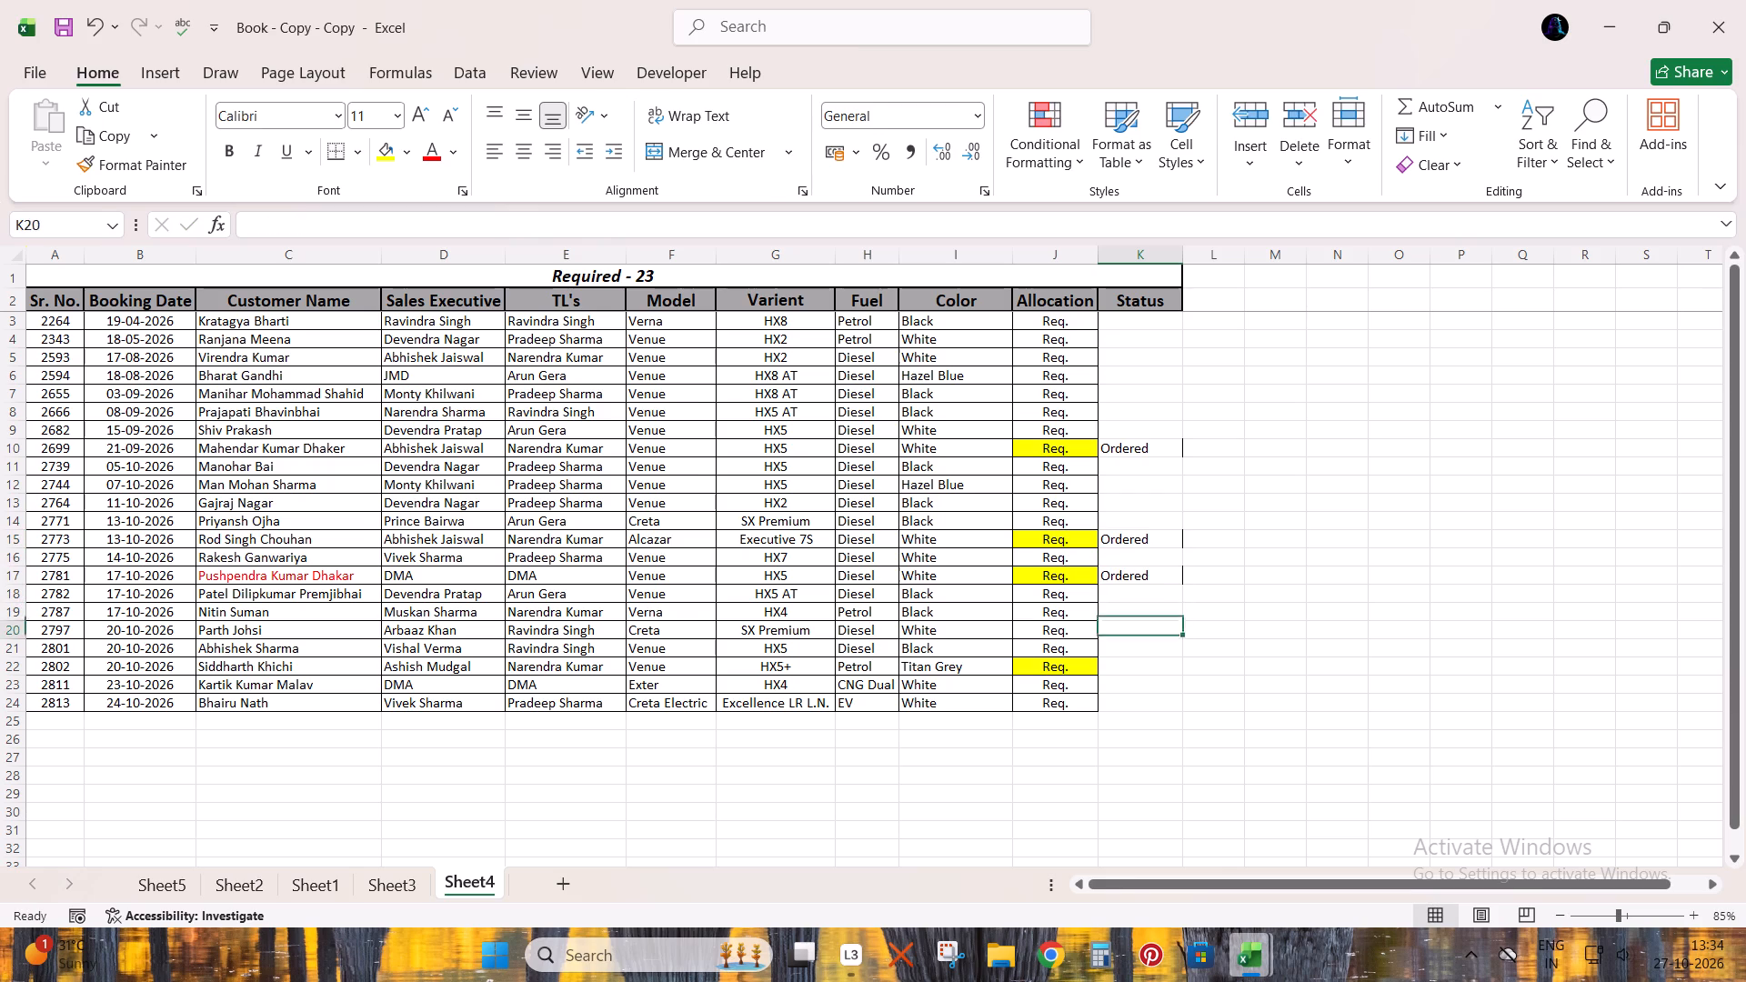
pyautogui.press('Return')
pyautogui.press('Return')
pyautogui.press('o')
pyautogui.press('Return')
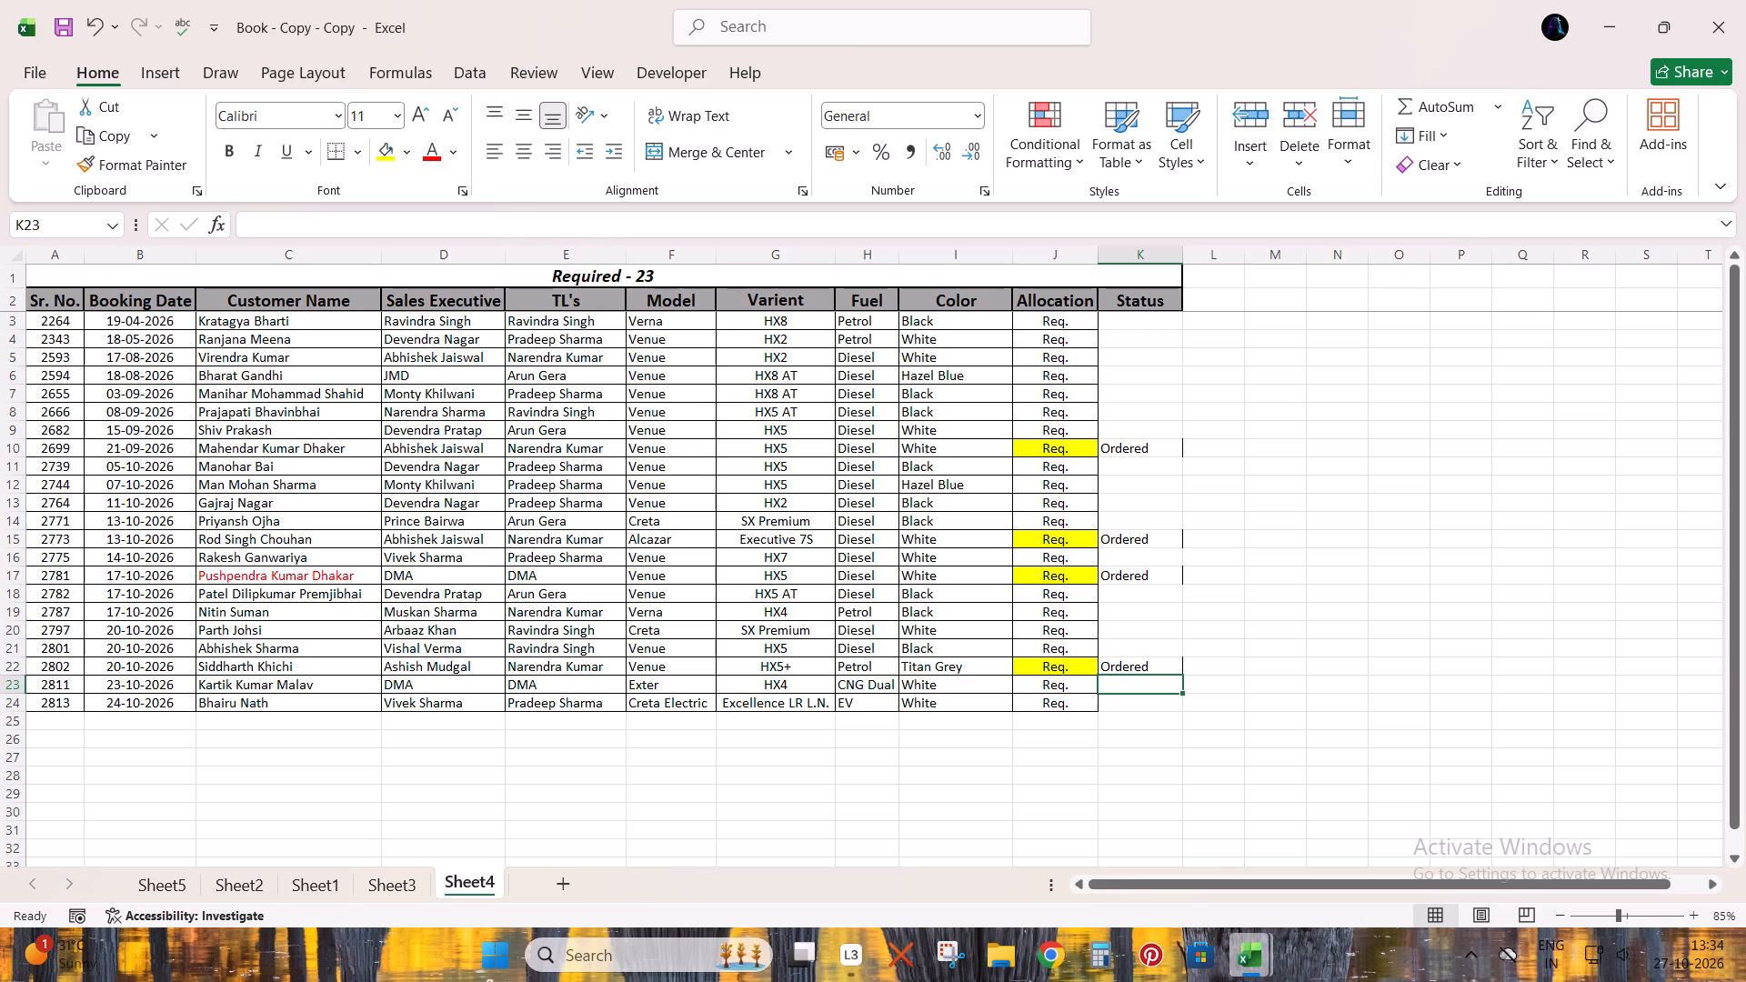
# Sort the Required list A to Z by Status, expanding the selection so that whole booking rows move together.
pyautogui.press('Up')
pyautogui.hotkey('ctrl', 'shift', 'Up')
pyautogui.hotkey('ctrl', 'shift', 'Up')
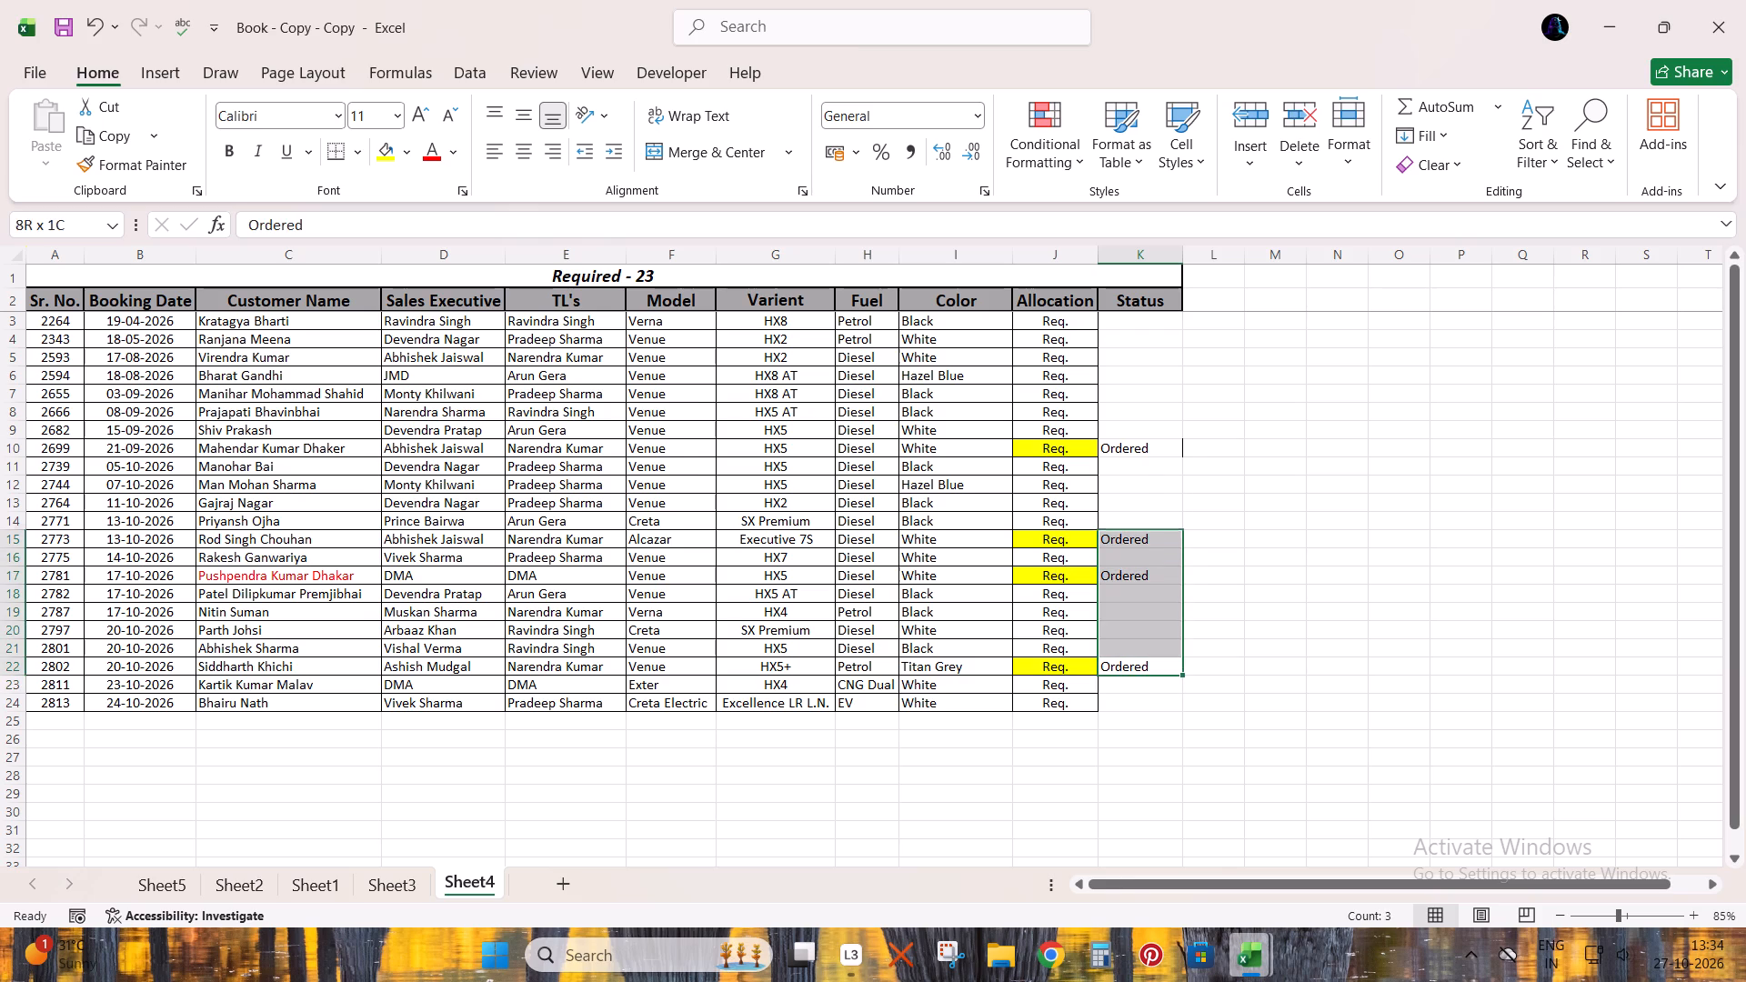
pyautogui.hotkey('ctrl', 'shift', 'Up')
pyautogui.click(1533, 162)
pyautogui.click(1548, 180)
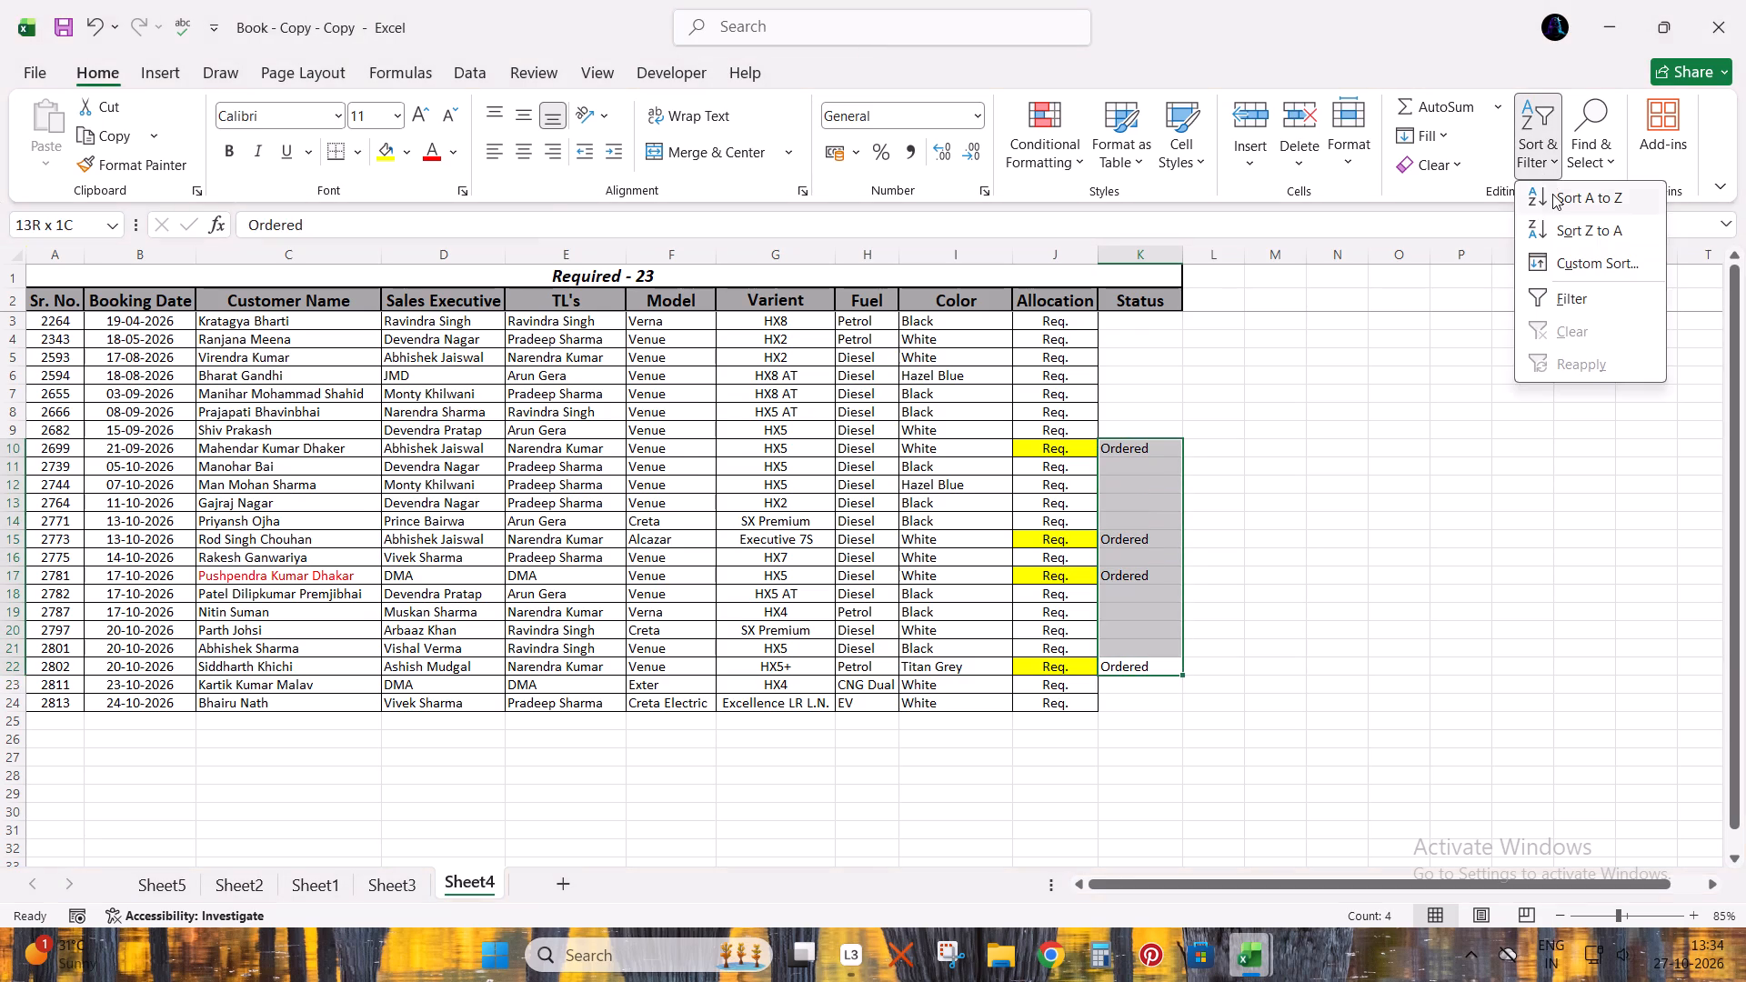
pyautogui.click(1552, 194)
pyautogui.press('Return')
pyautogui.hotkey('ctrl', 'Up')
pyautogui.press('Up')
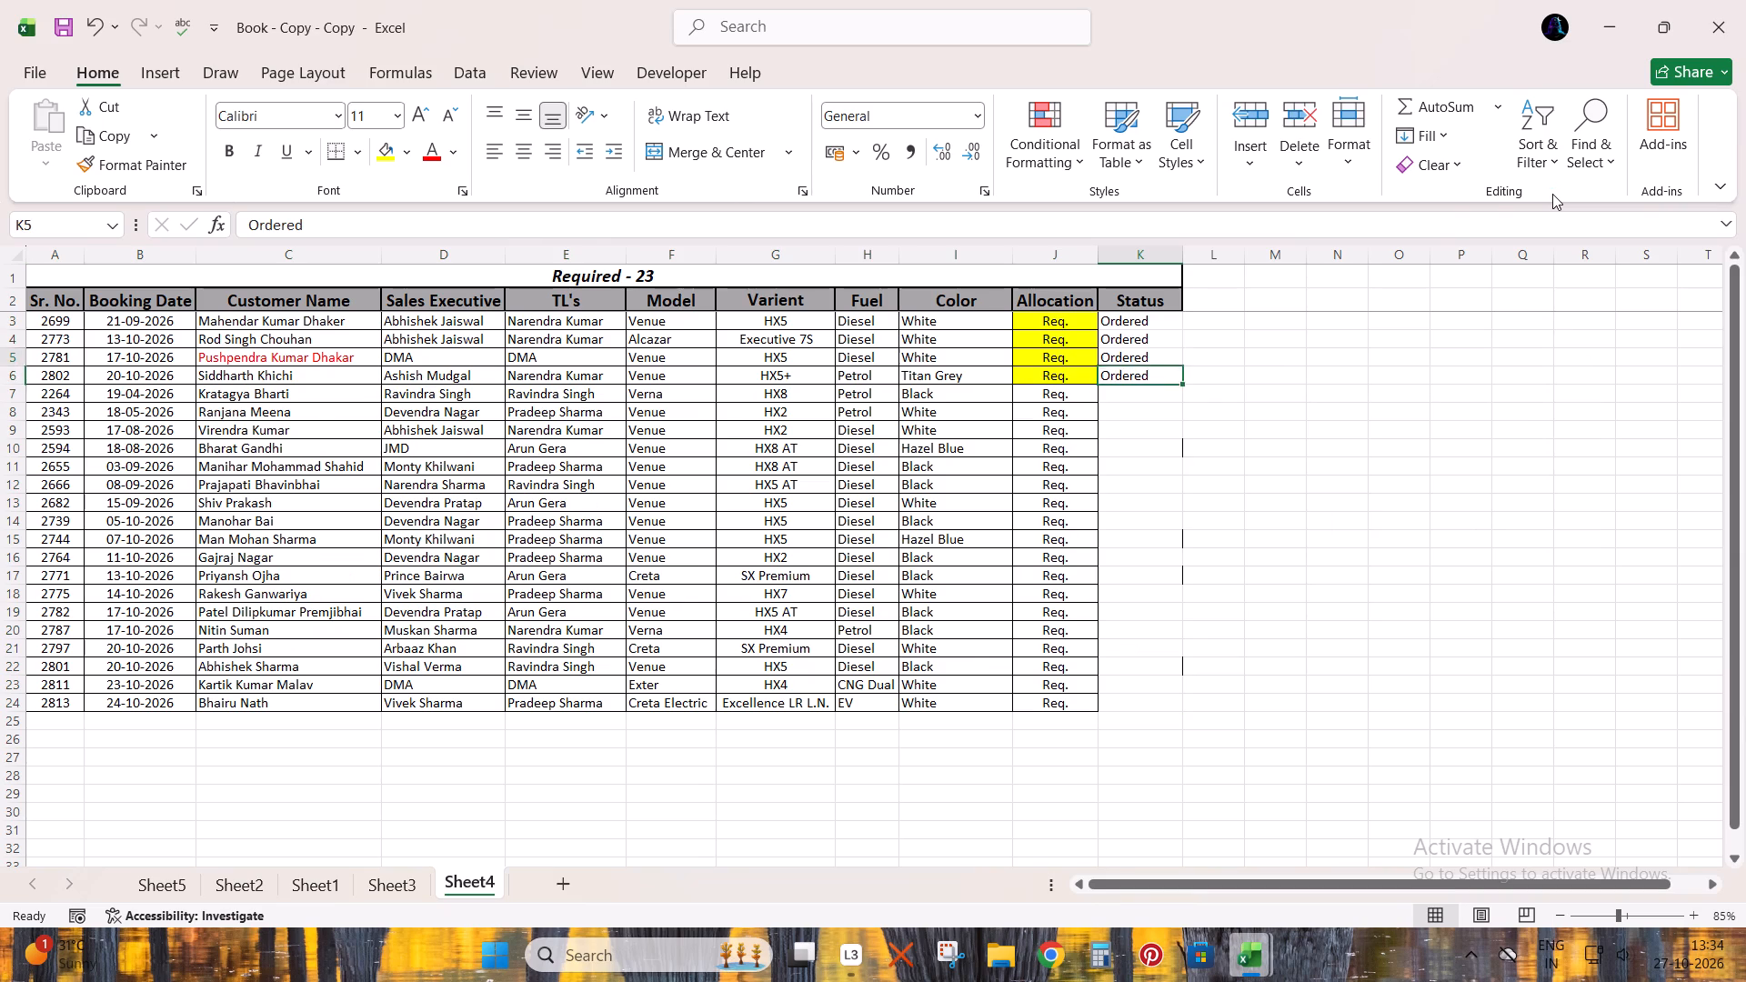
# Move the four Ordered rows, 3 to 6, to the bottom of the Required list by cutting and inserting them below row 24.
pyautogui.hotkey('ctrl', 'Up')
pyautogui.press('Down')
pyautogui.press('Down')
pyautogui.hotkey('shift', 'space')
pyautogui.hotkey('shift', 'Up')
pyautogui.hotkey('shift', 'space')
pyautogui.press('Up')
pyautogui.hotkey('shift', 'space')
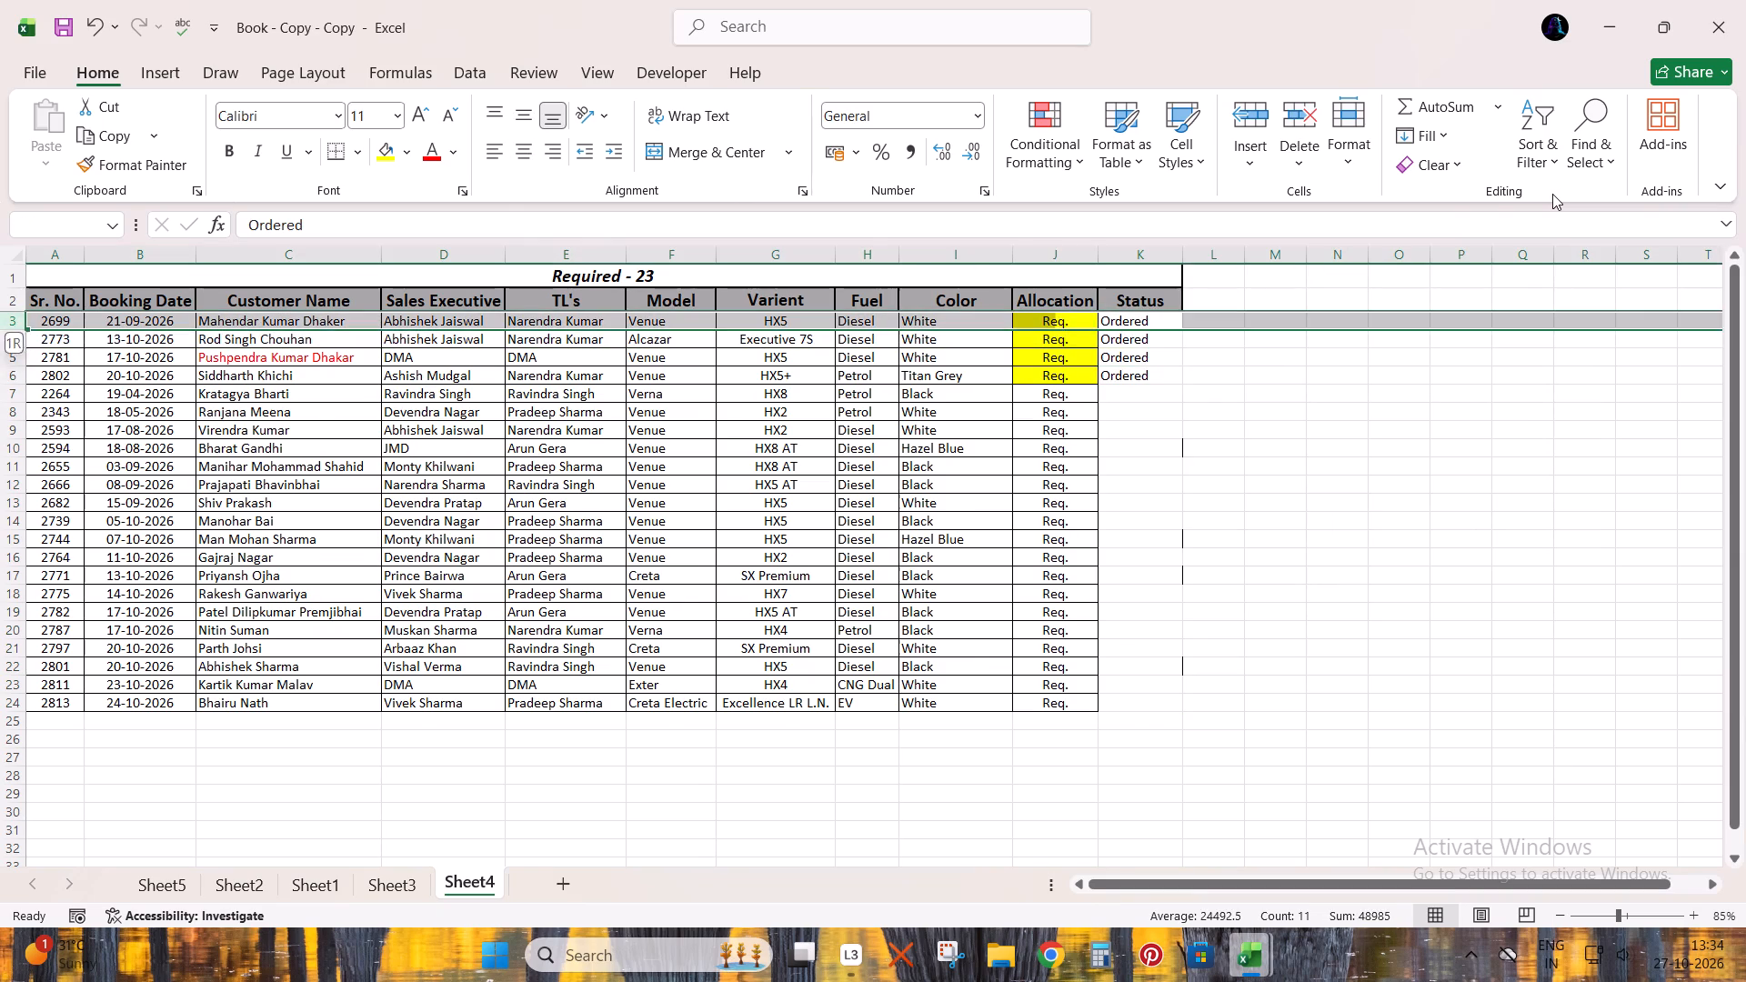
pyautogui.hotkey('ctrl', 'shift', 'Down')
pyautogui.hotkey('ctrl', 'x')
pyautogui.press('Left')
pyautogui.hotkey('ctrl', 'Down')
pyautogui.press('Down')
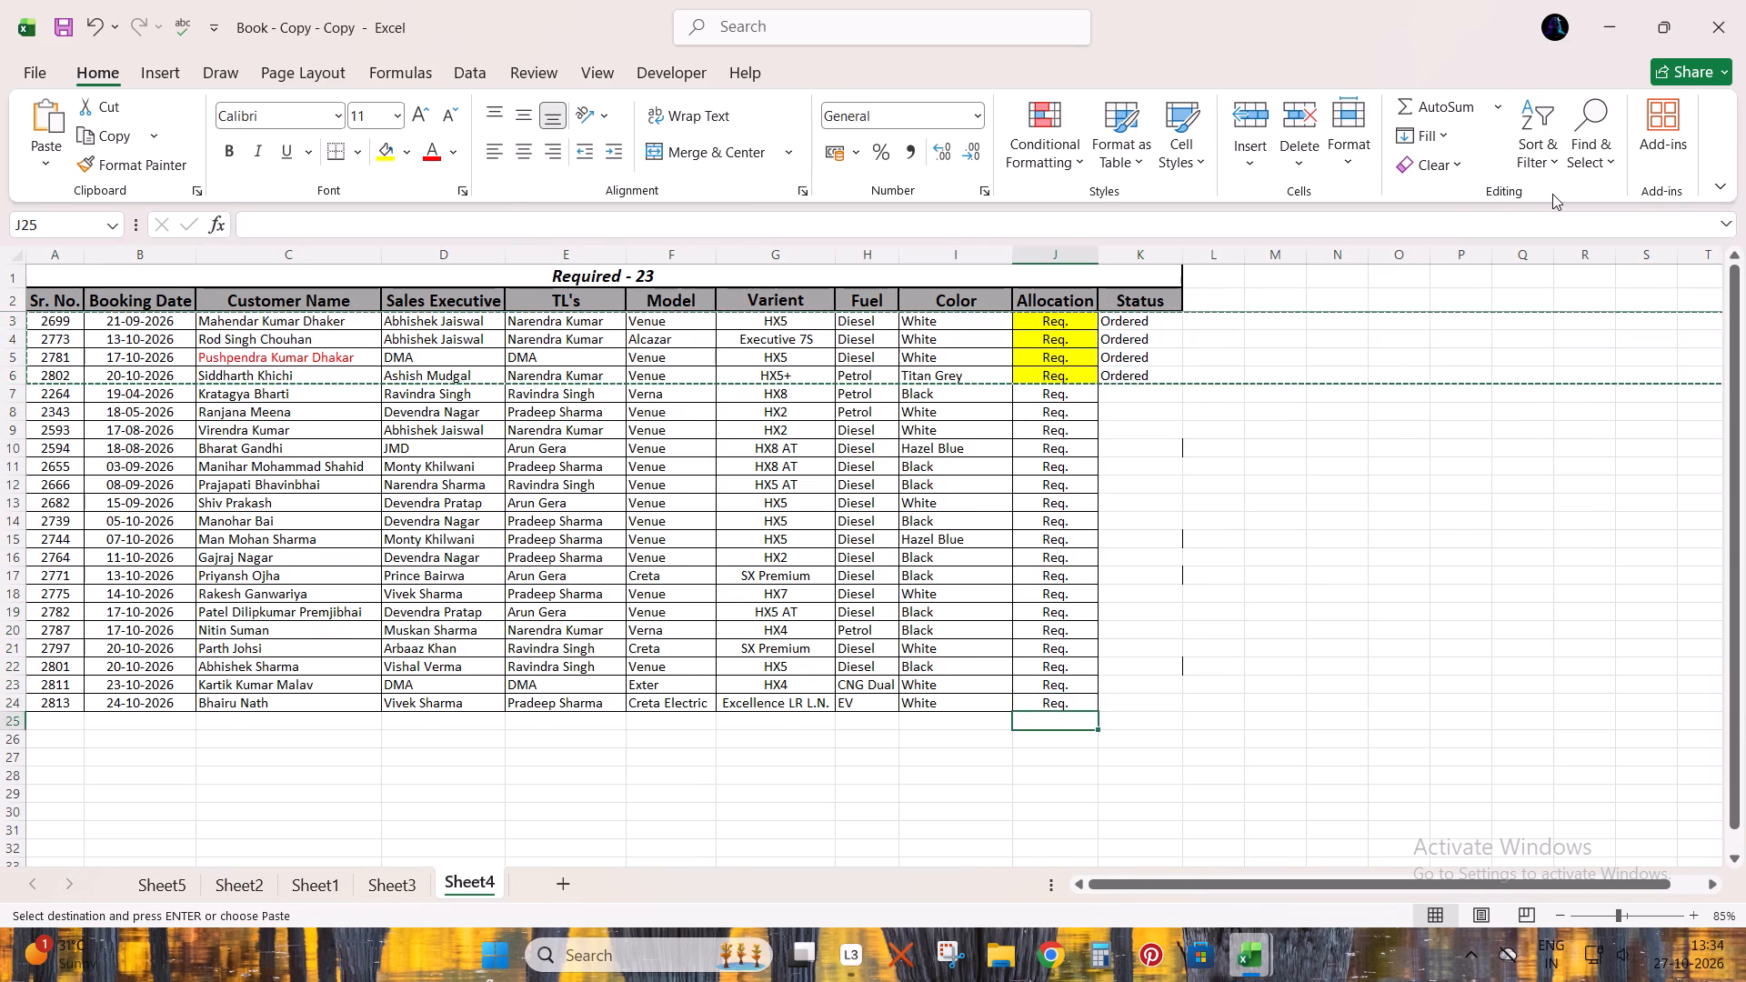
pyautogui.press('Up')
pyautogui.press('Down')
pyautogui.hotkey('shift', 'space')
pyautogui.hotkey('ctrl', '+')
# Insert a blank row 21 to separate the unordered requests from the four Ordered rows.
pyautogui.press('Up')
pyautogui.press('Down')
pyautogui.hotkey('shift', 'space')
pyautogui.hotkey('ctrl', '+')
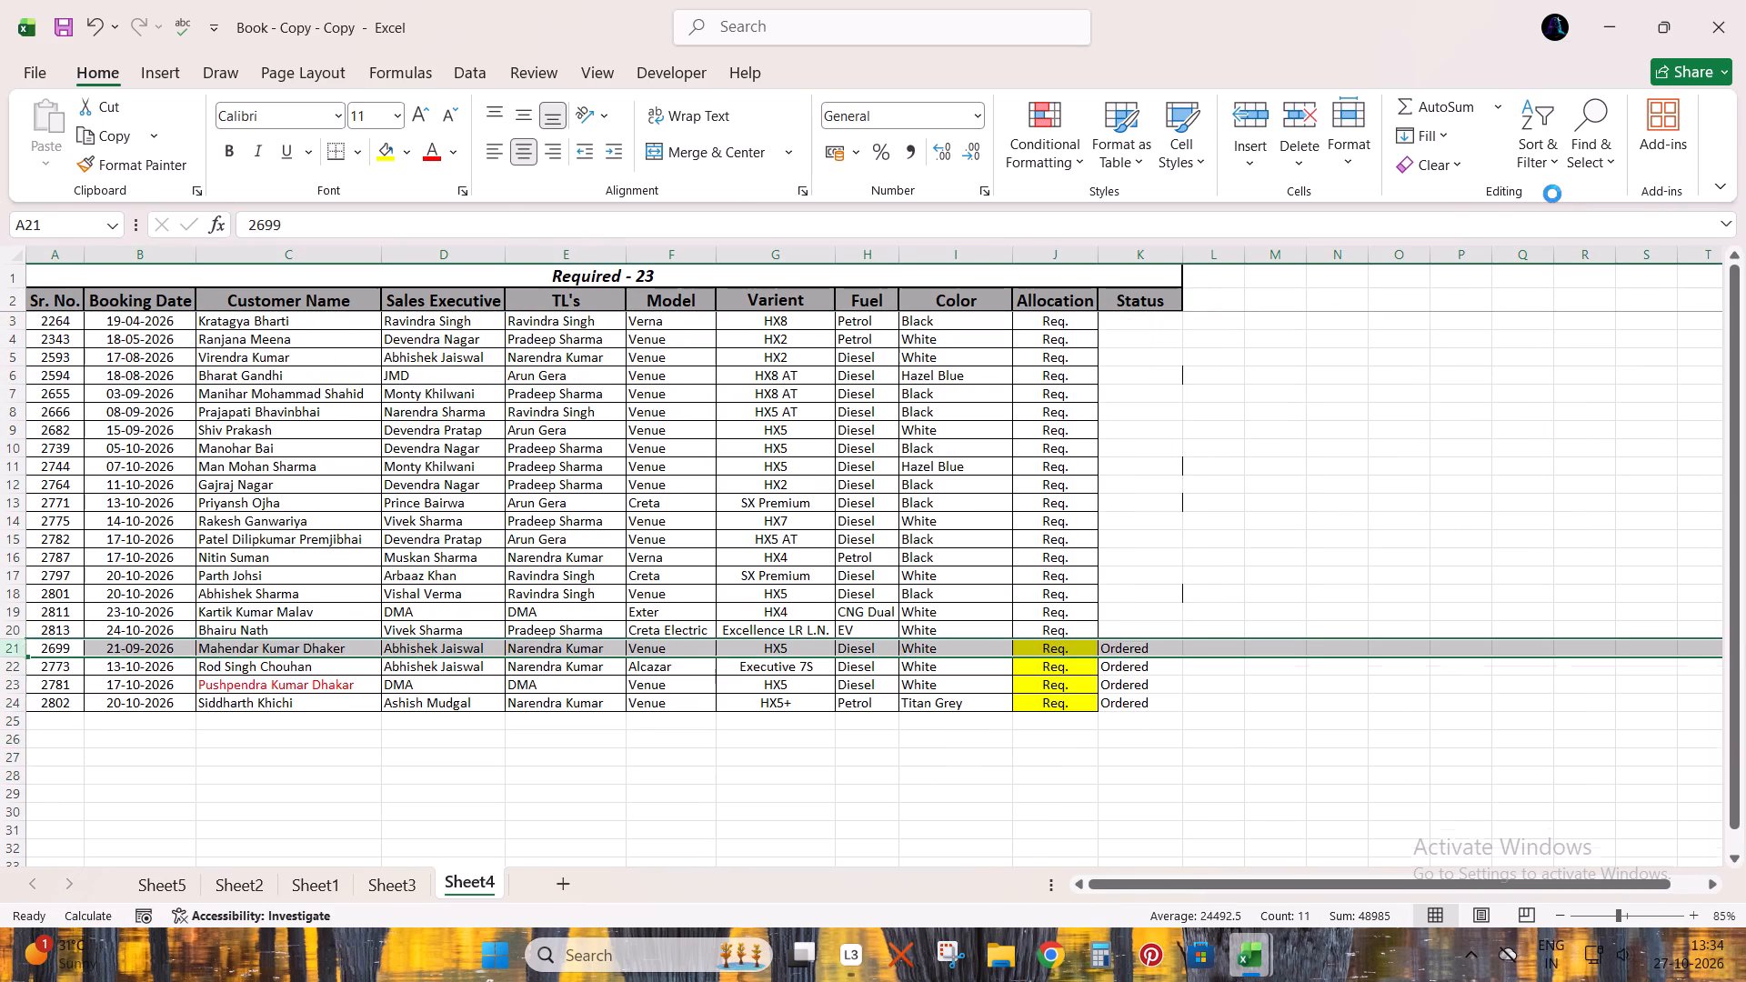
pyautogui.rightClick(1552, 194)
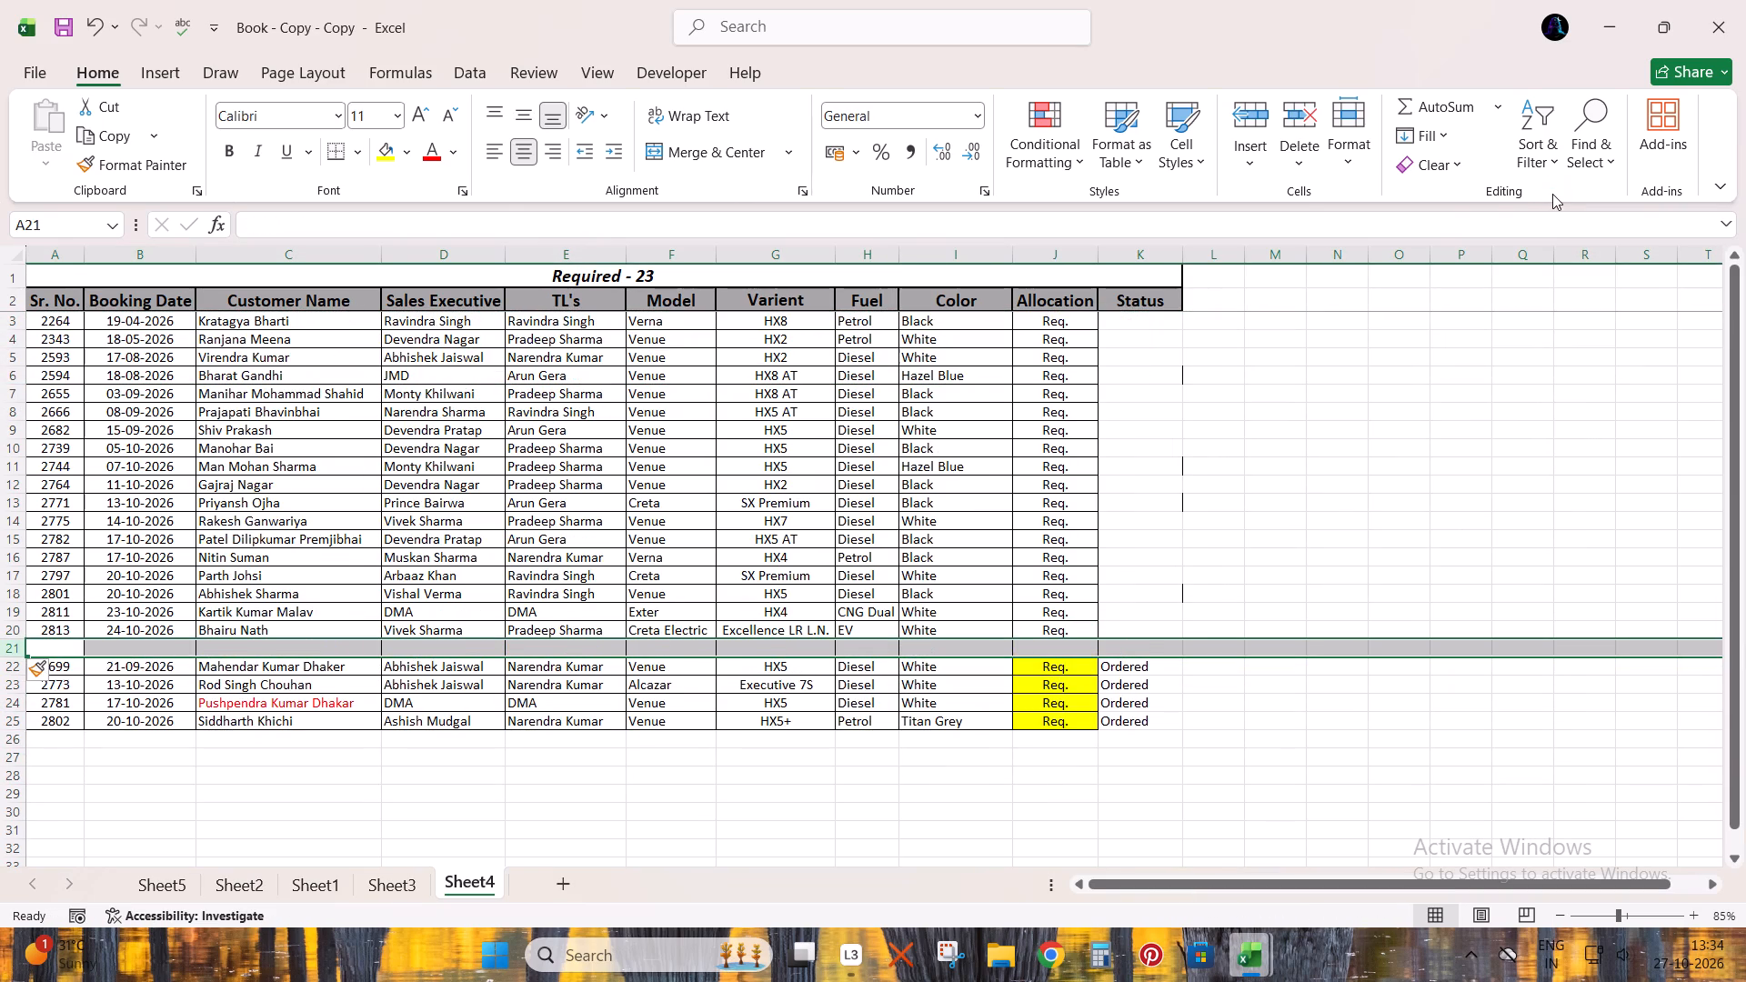
pyautogui.click(1208, 480)
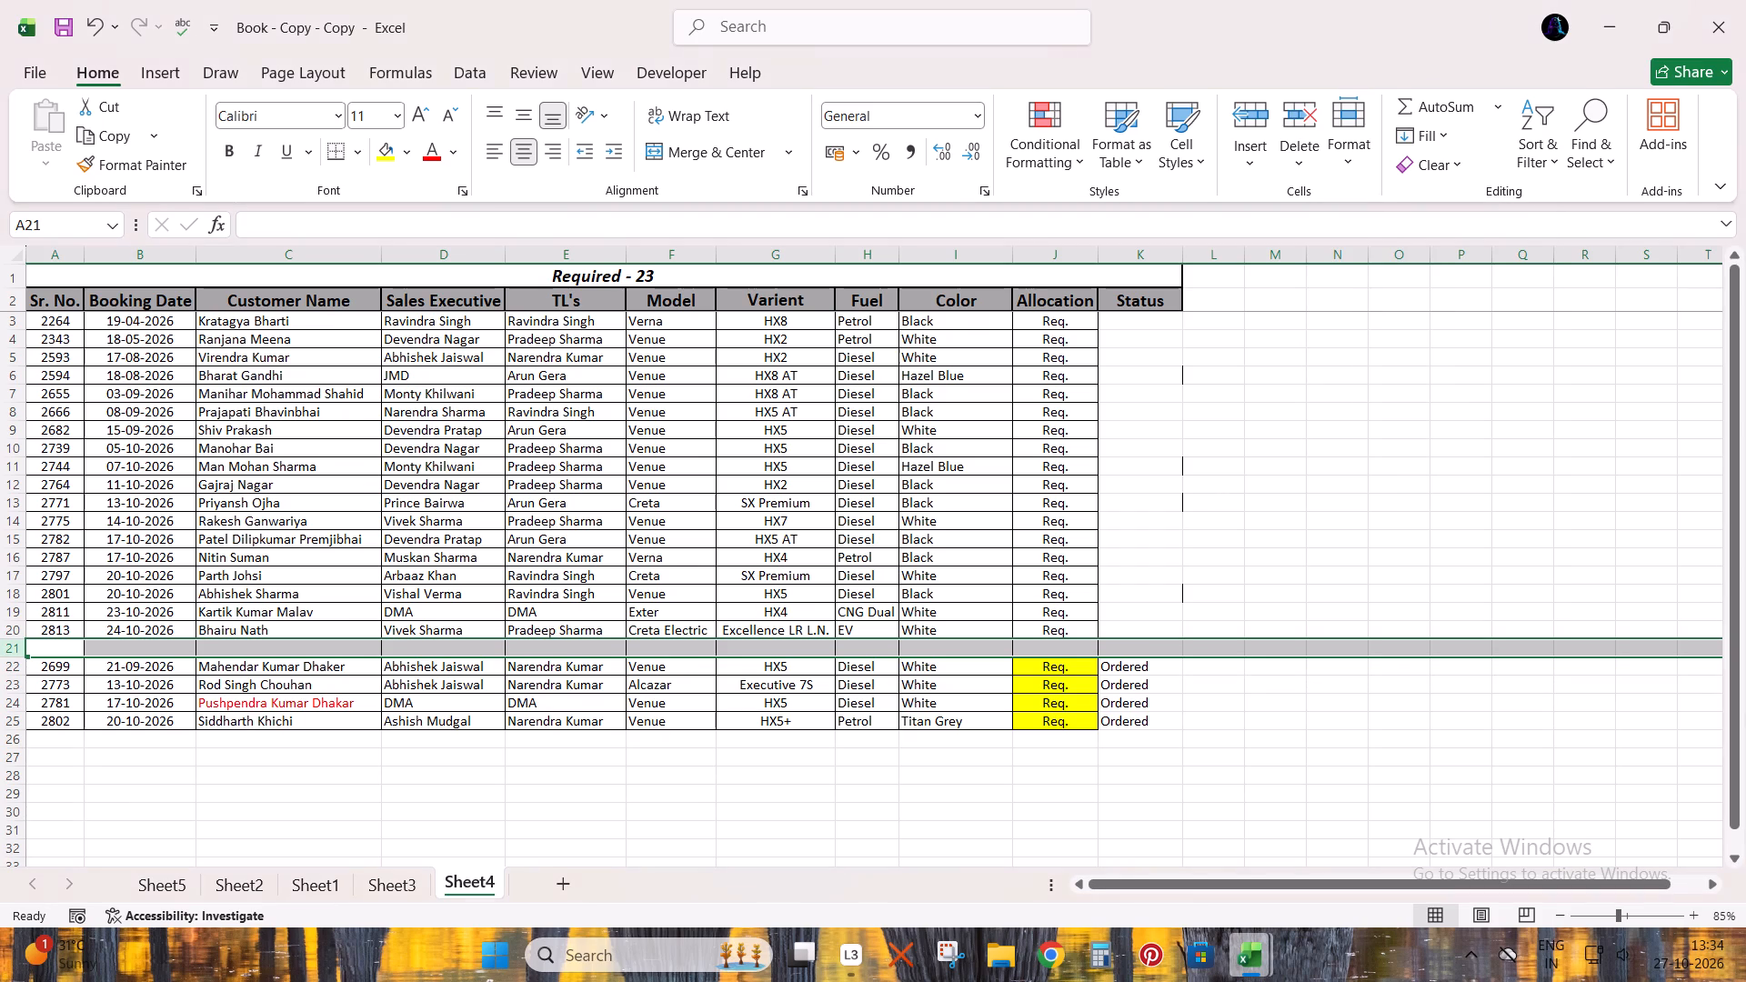
# Sort the unordered requests in rows 3 to 20 A to Z by Color, expanding the selection to whole booking rows.
pyautogui.press('Up')
pyautogui.hotkey('ctrl', 'Right')
pyautogui.press('Left')
pyautogui.press('Up')
pyautogui.hotkey('ctrl', 'shift', 'Down')
pyautogui.hotkey('shift', 'Down')
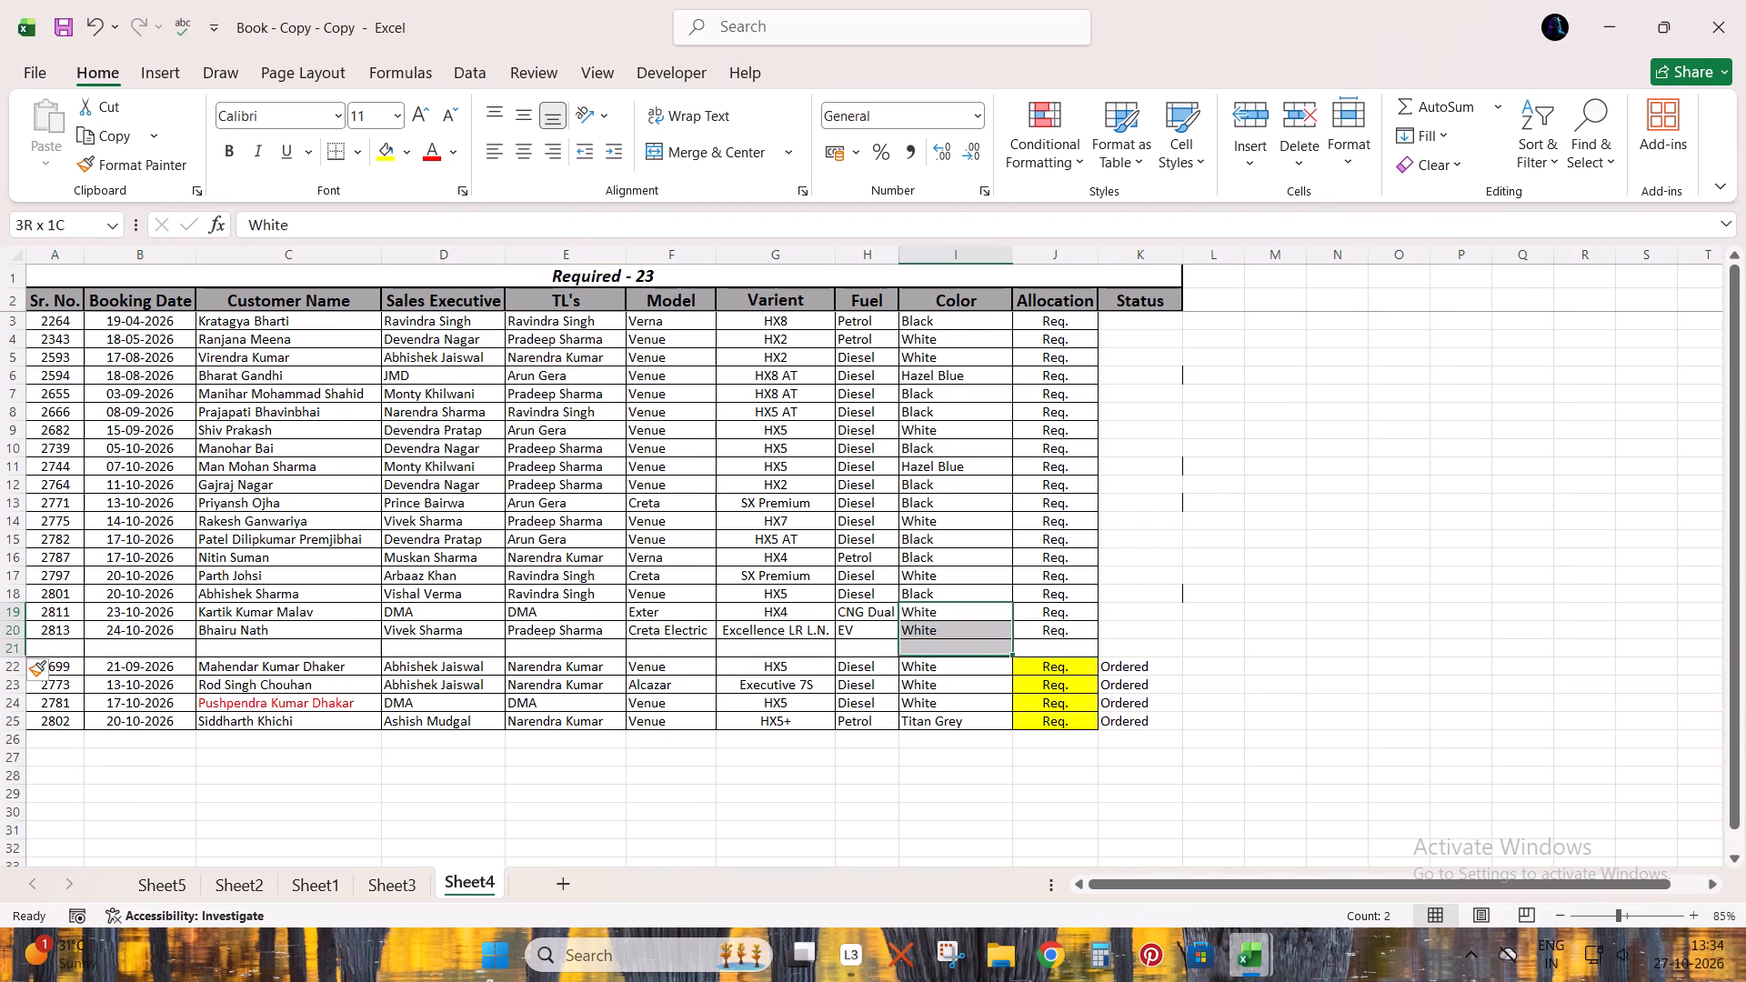
pyautogui.press('Down')
pyautogui.press('Up')
pyautogui.press('Down')
pyautogui.hotkey('ctrl', 'shift', 'Up')
pyautogui.hotkey('shift', 'Down')
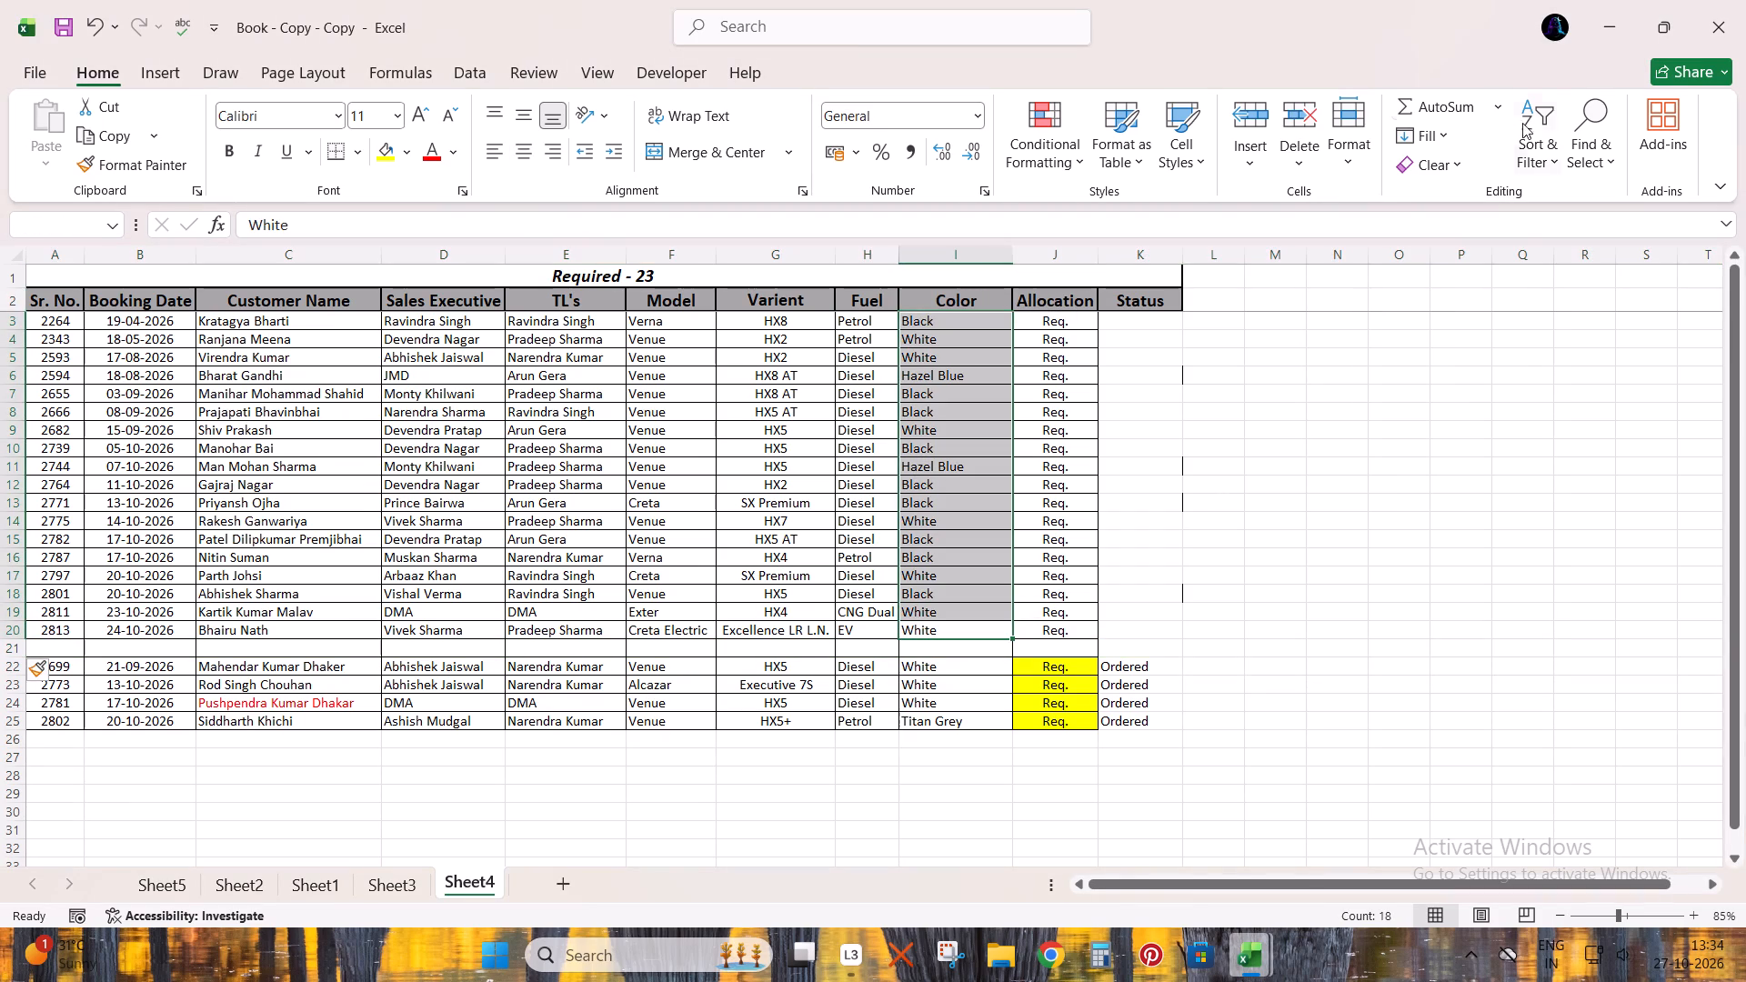
pyautogui.click(1545, 135)
pyautogui.click(1564, 195)
pyautogui.press('Return')
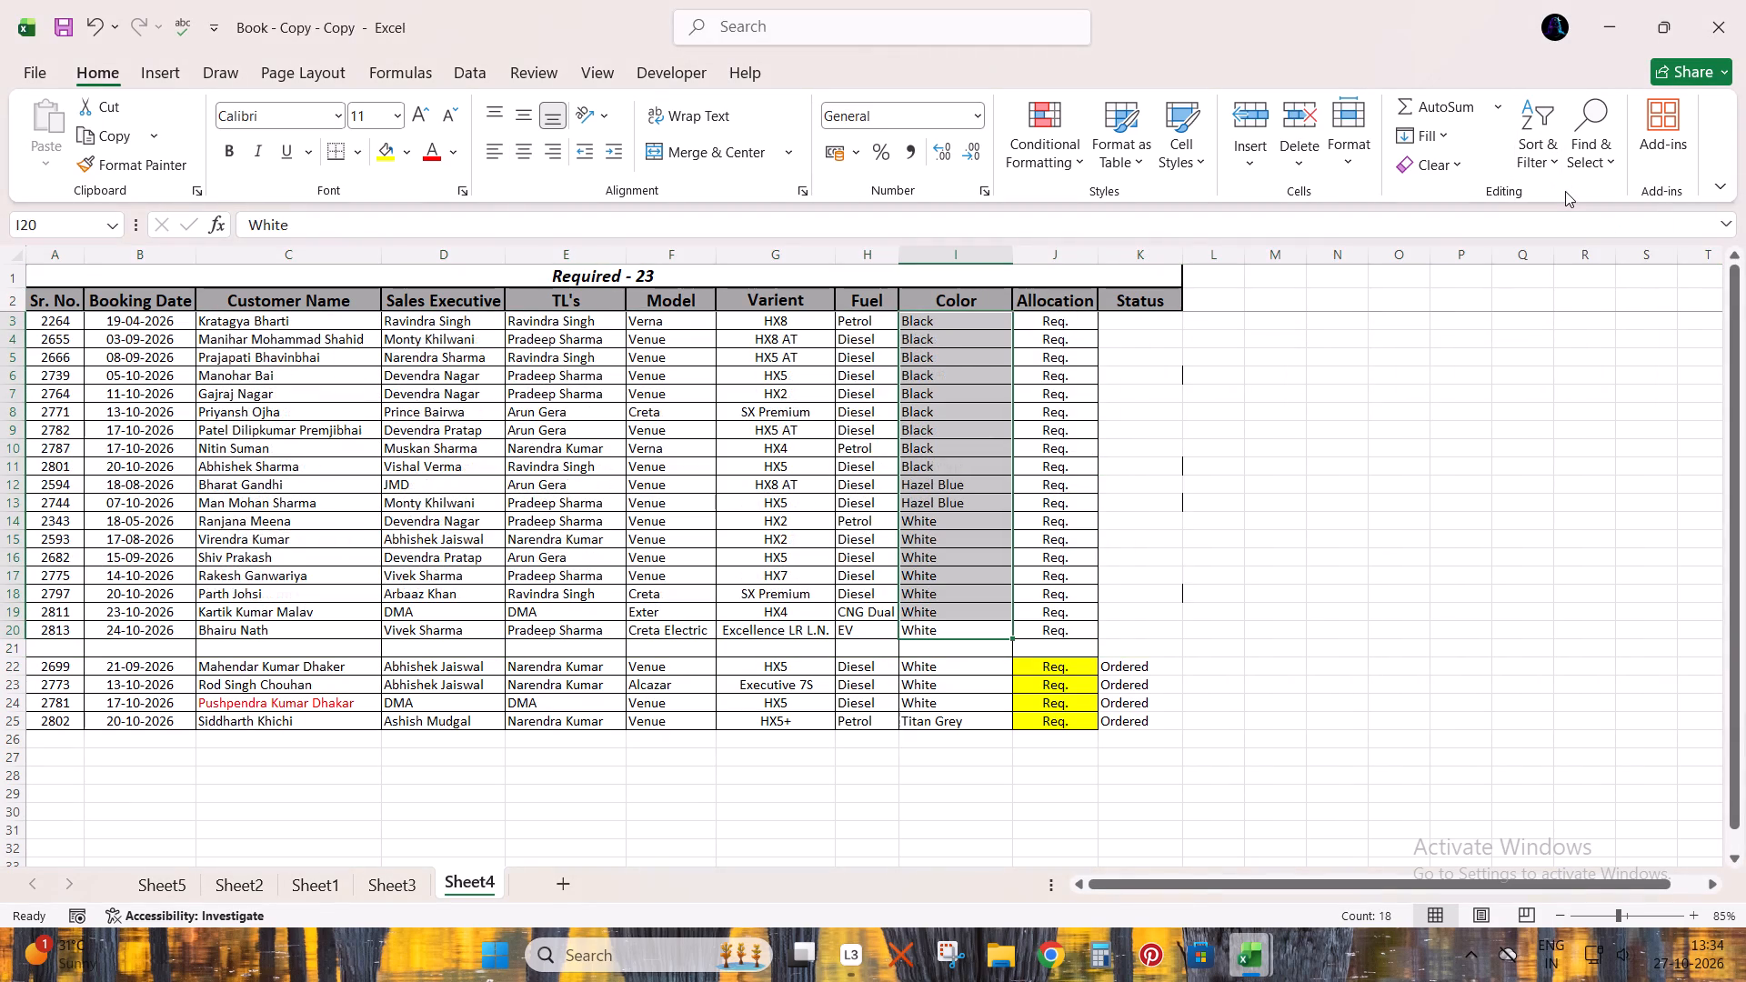
# Sort the same unordered block A to Z by Fuel, expanding the selection to whole rows.
pyautogui.press('Left')
pyautogui.hotkey('ctrl', 'shift', 'Up')
pyautogui.hotkey('shift', 'Down')
pyautogui.click(1546, 175)
pyautogui.click(1565, 205)
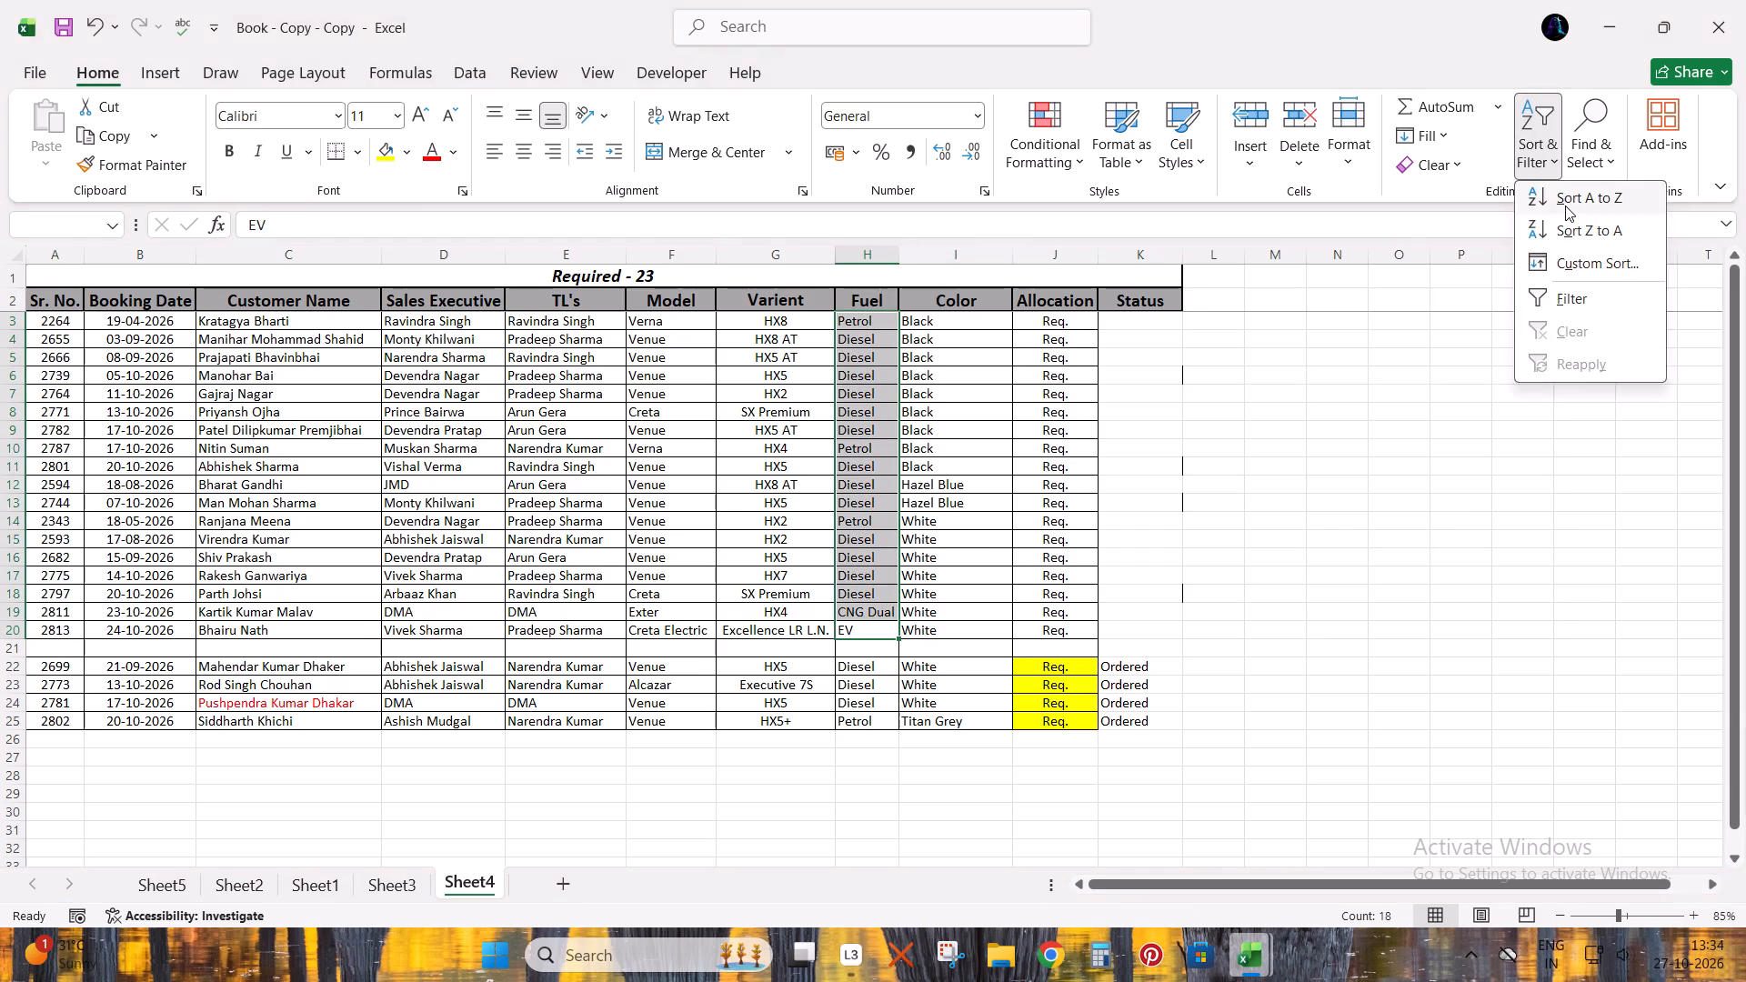
pyautogui.press('Return')
# Sort the unordered block A to Z by Varient, expanding the selection to whole rows.
pyautogui.press('Left')
pyautogui.hotkey('ctrl', 'shift', 'Up')
pyautogui.hotkey('shift', 'Down')
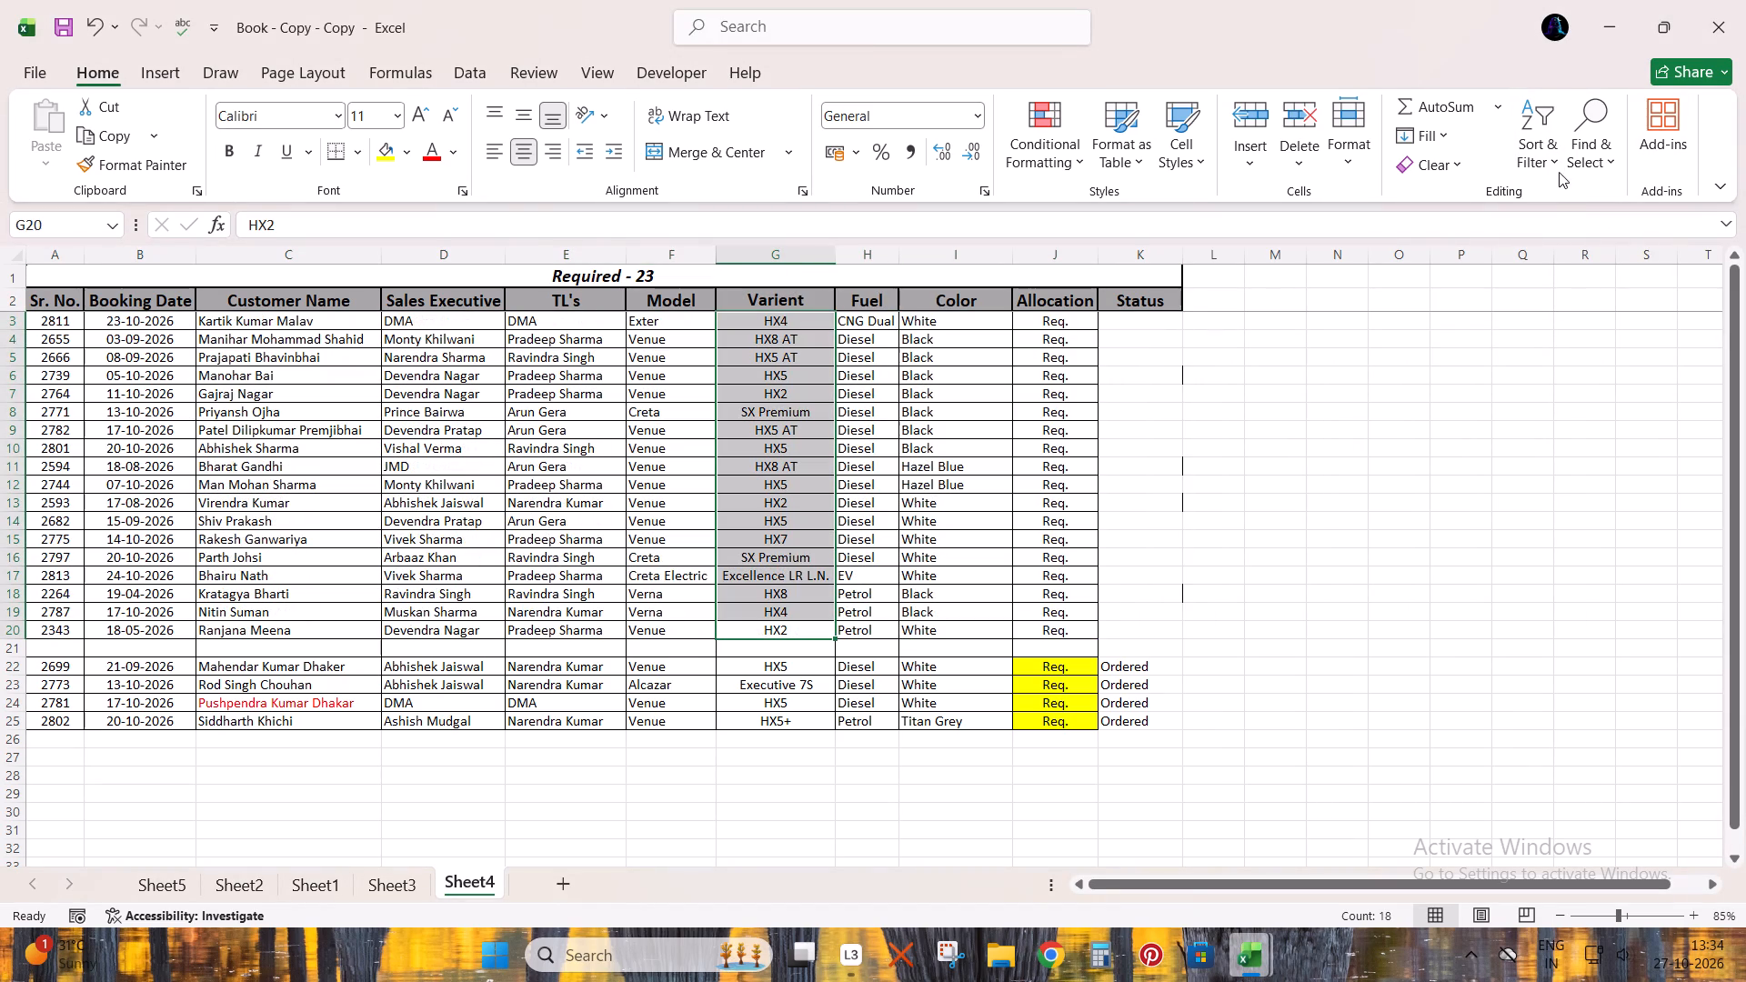
pyautogui.click(1553, 172)
pyautogui.click(1559, 190)
pyautogui.press('Return')
# Sort the unordered block A to Z by Model, expanding the selection to whole rows.
pyautogui.press('Left')
pyautogui.hotkey('ctrl', 'shift', 'Up')
pyautogui.hotkey('shift', 'Down')
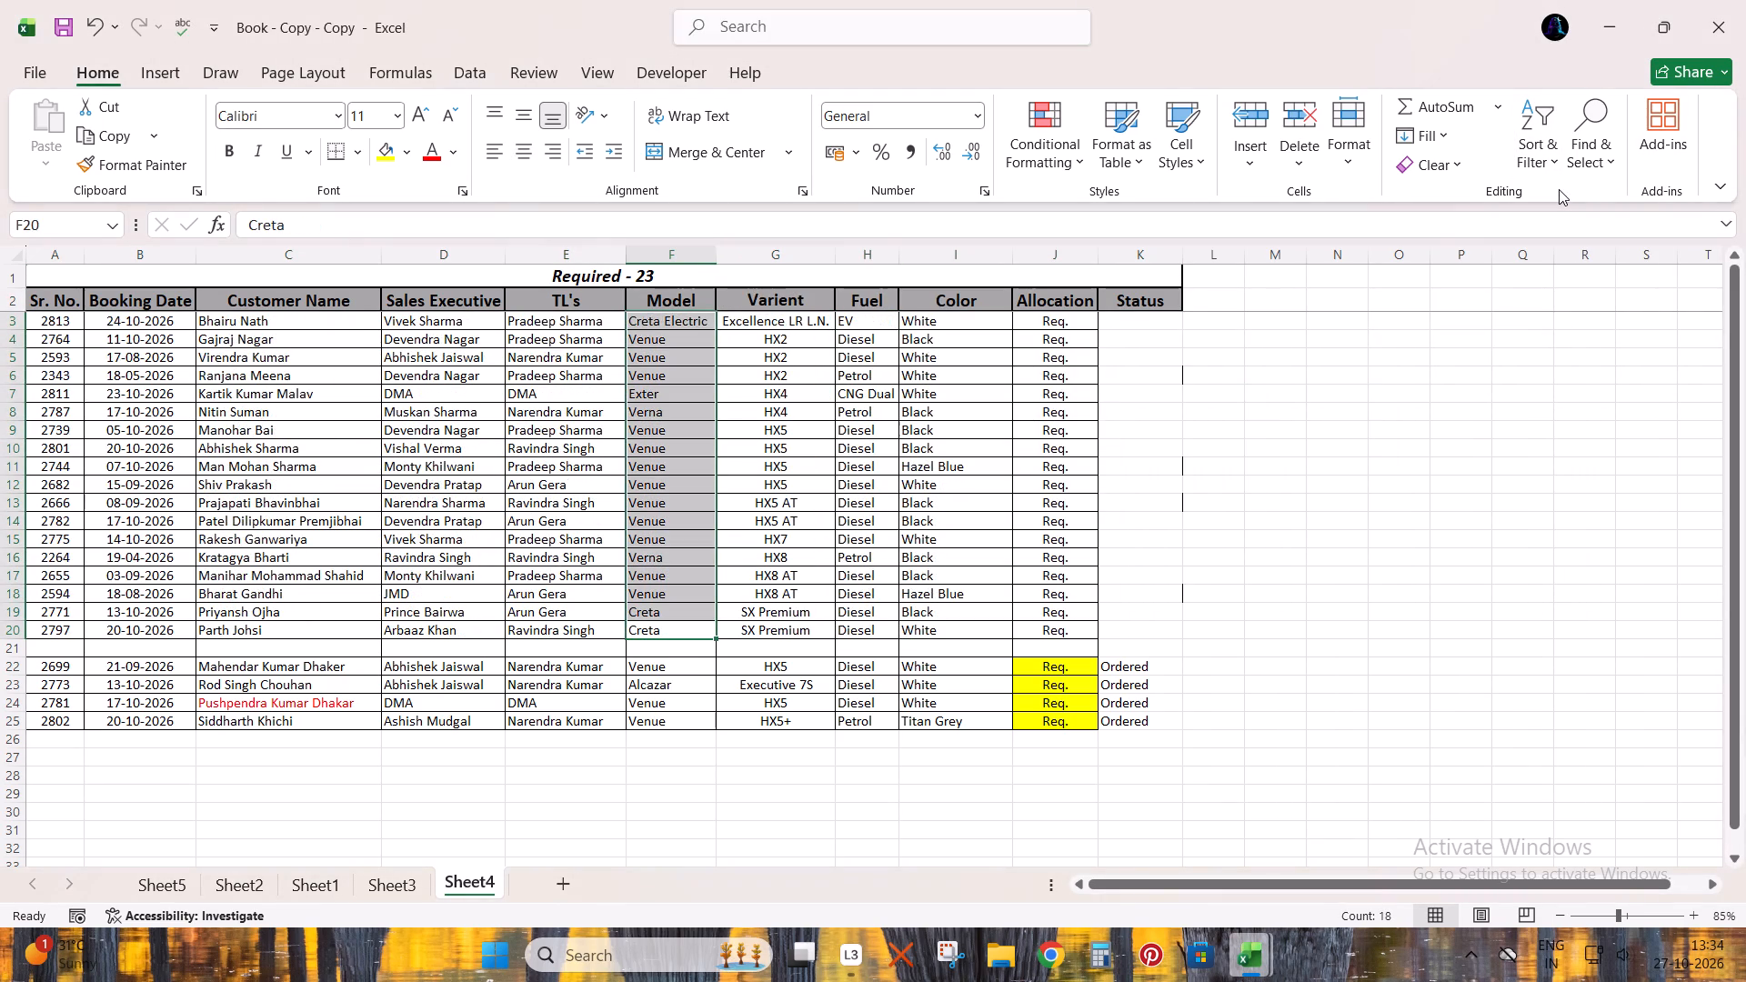
pyautogui.click(1536, 146)
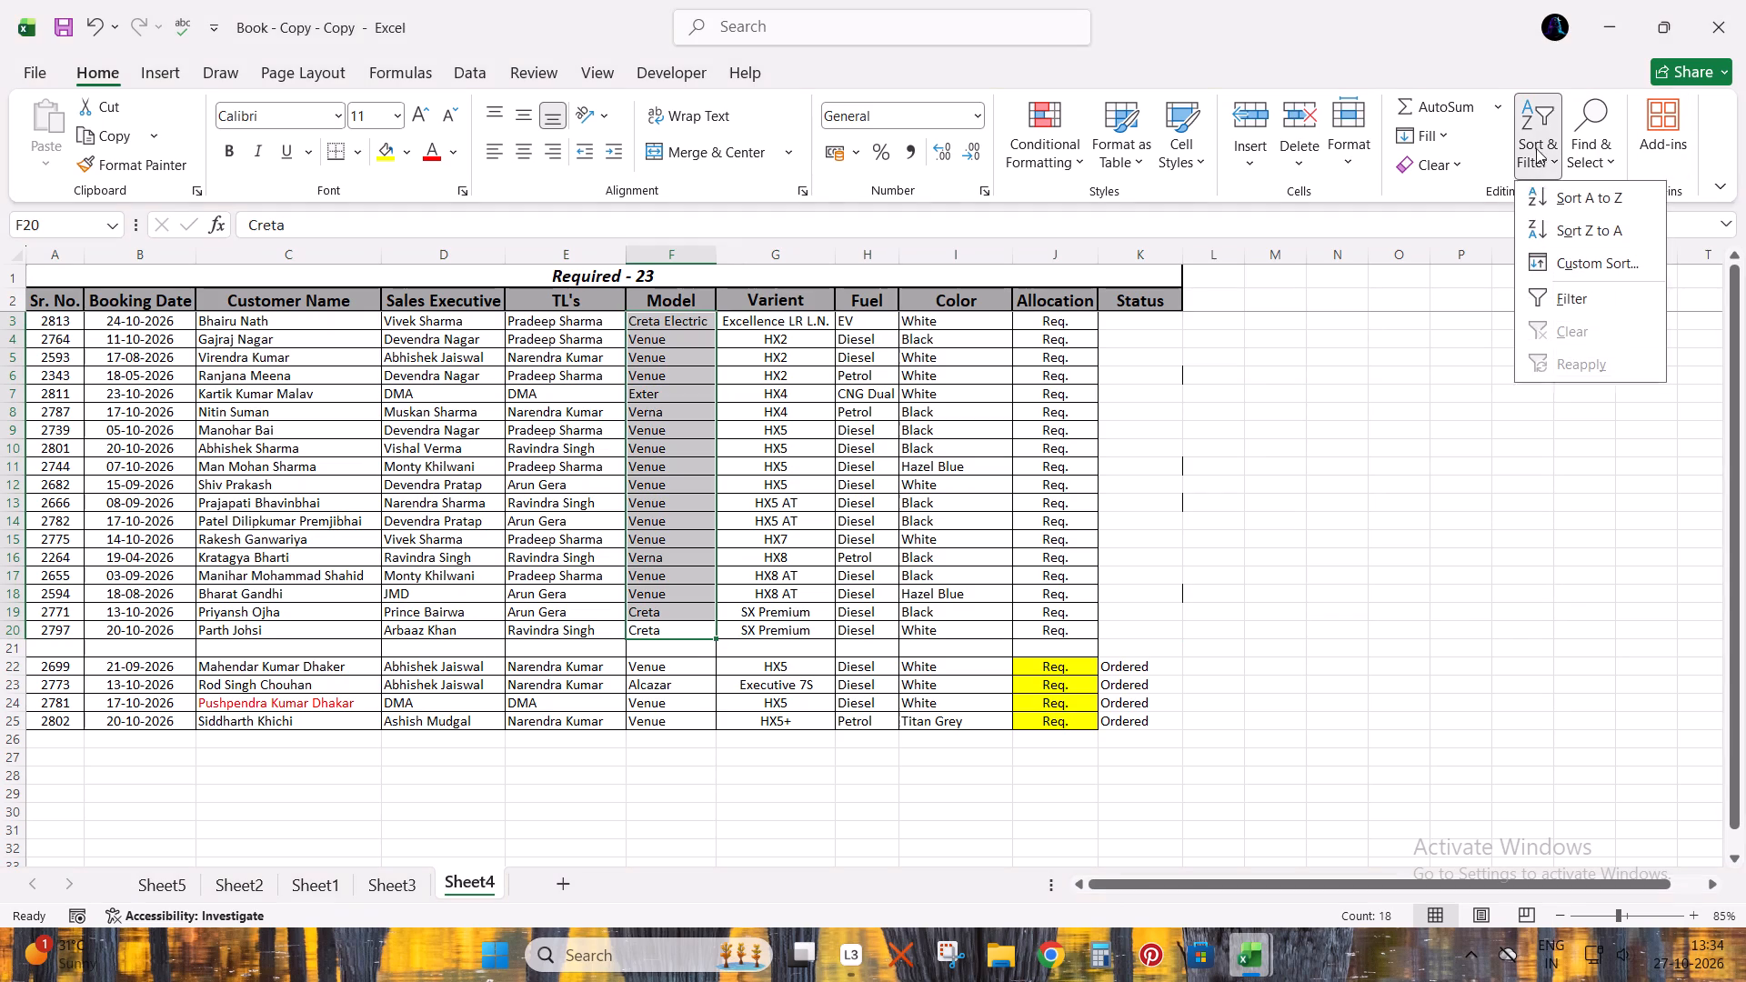
pyautogui.click(1551, 198)
pyautogui.press('Return')
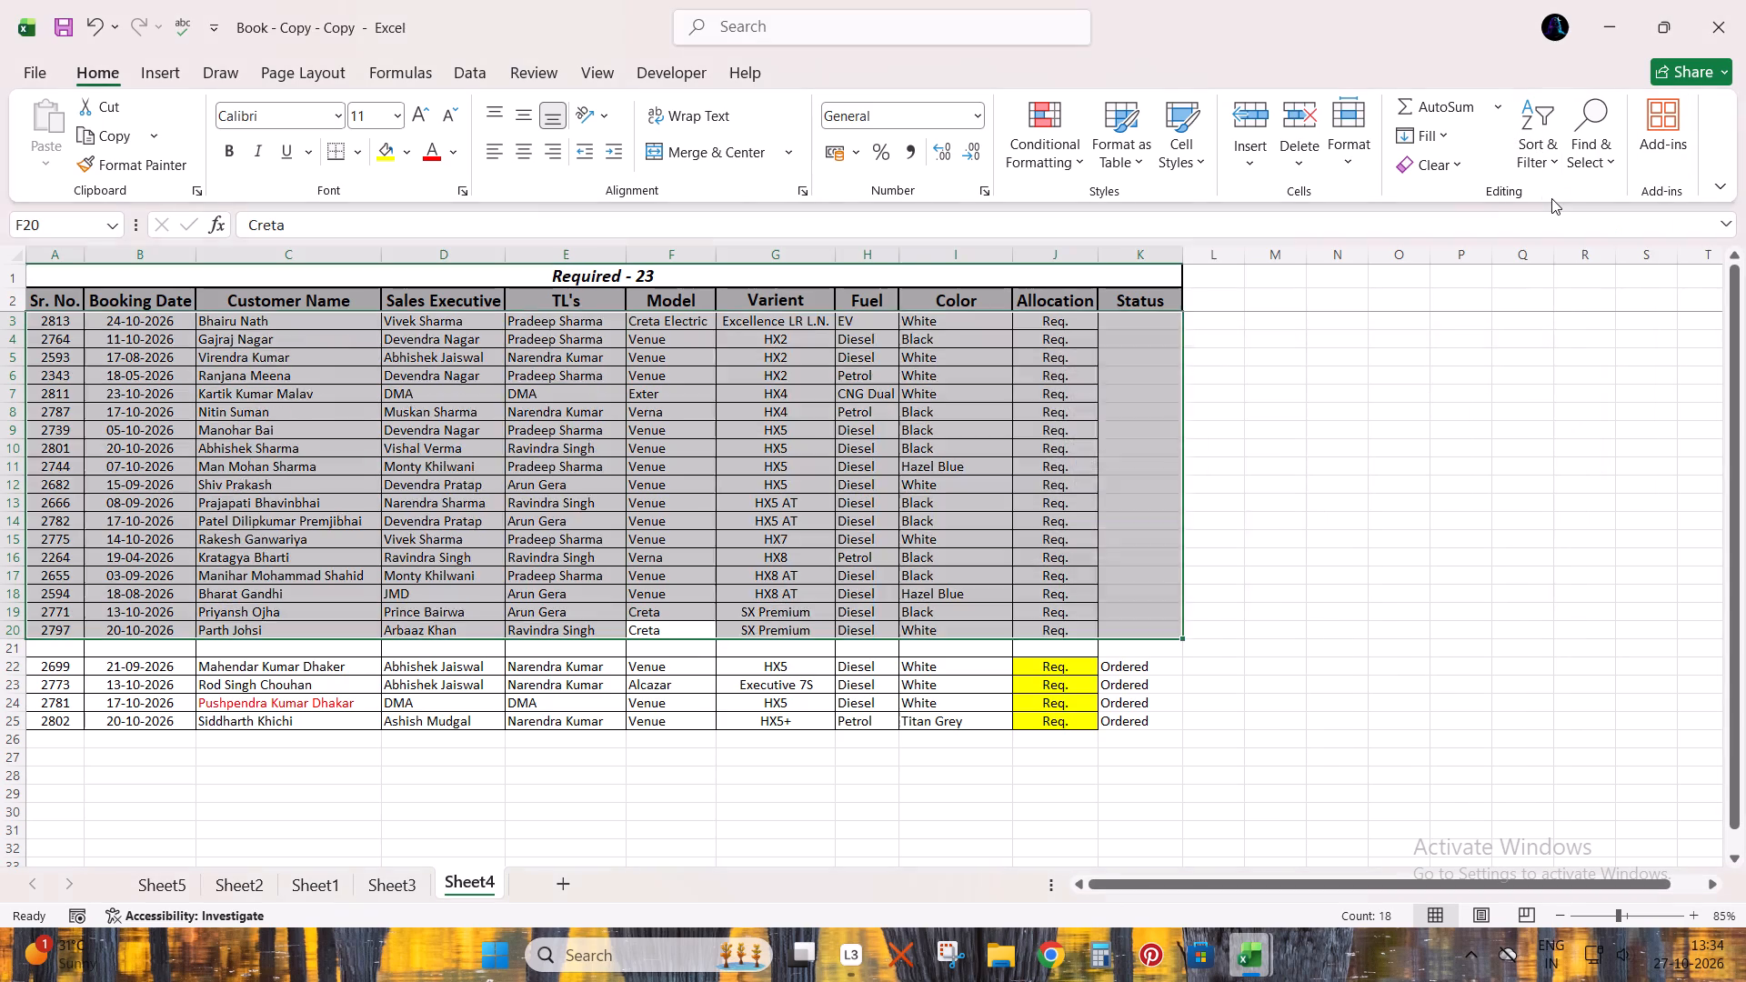
# Make the Model through Allocation cells in F3:J20 bold and centre them horizontally and vertically.
pyautogui.hotkey('ctrl', 'shift', 'Right')
pyautogui.hotkey('ctrl', 'b')
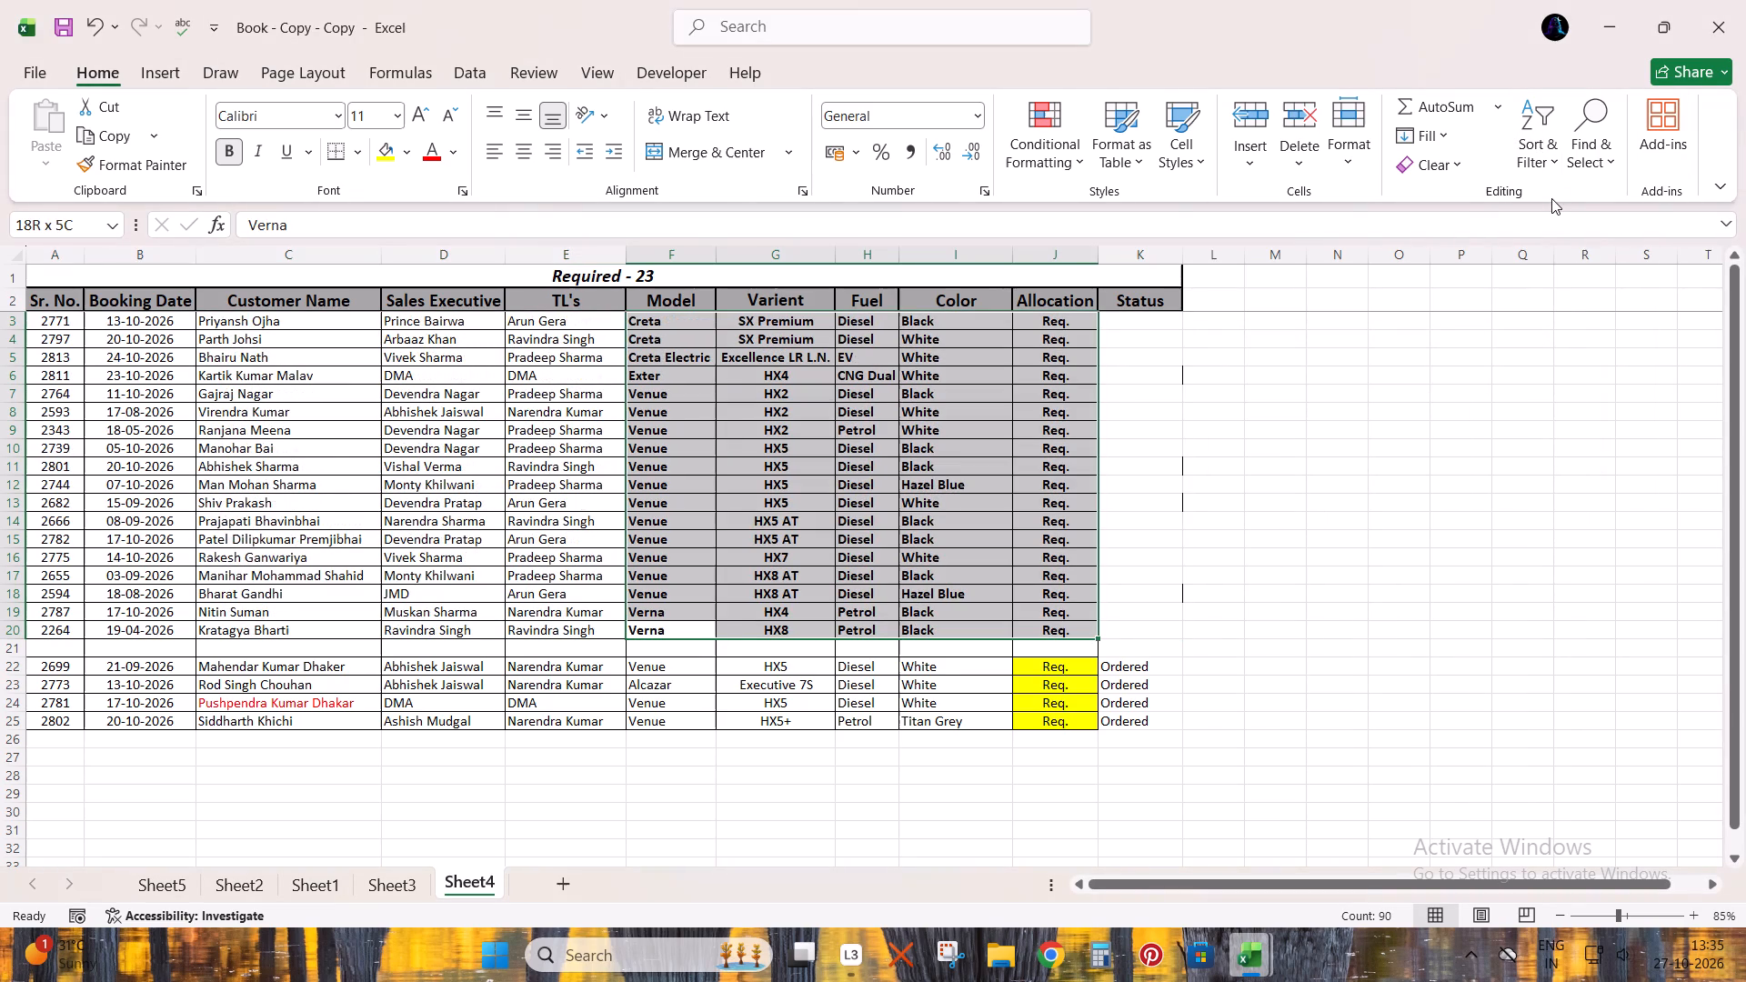
pyautogui.click(526, 145)
pyautogui.click(520, 113)
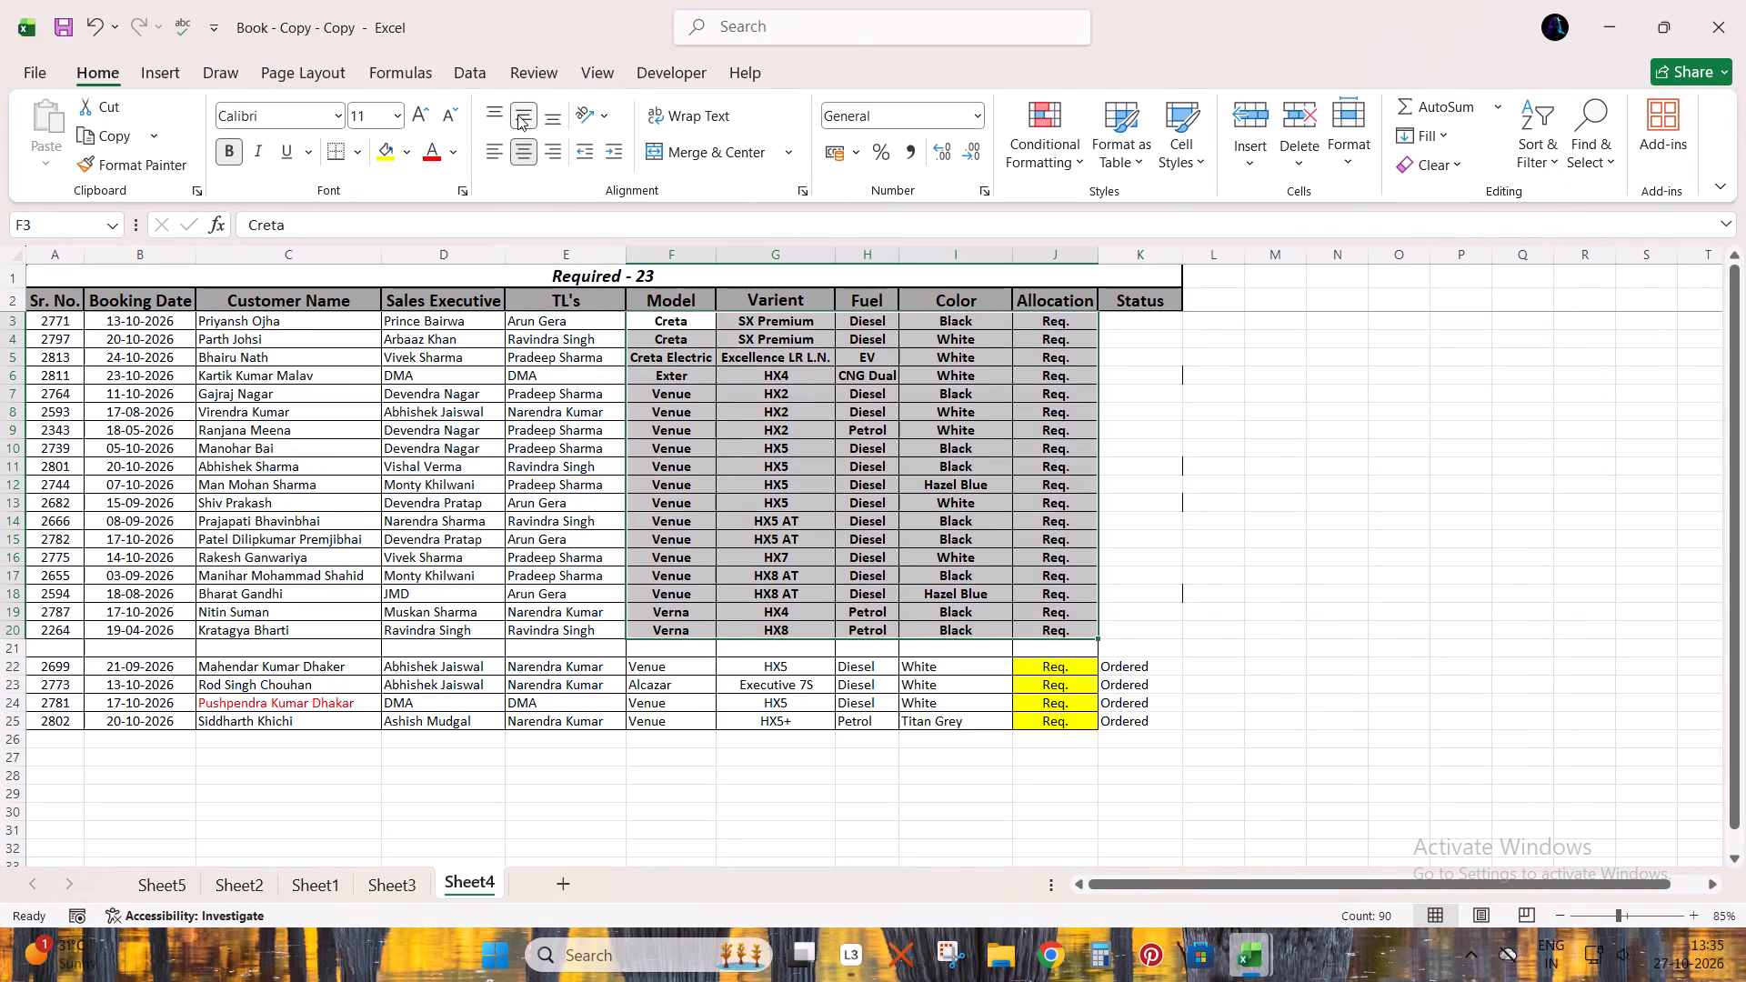
# Delete the blank separator row 21 above the Ordered rows.
pyautogui.hotkey('ctrl', 'Down')
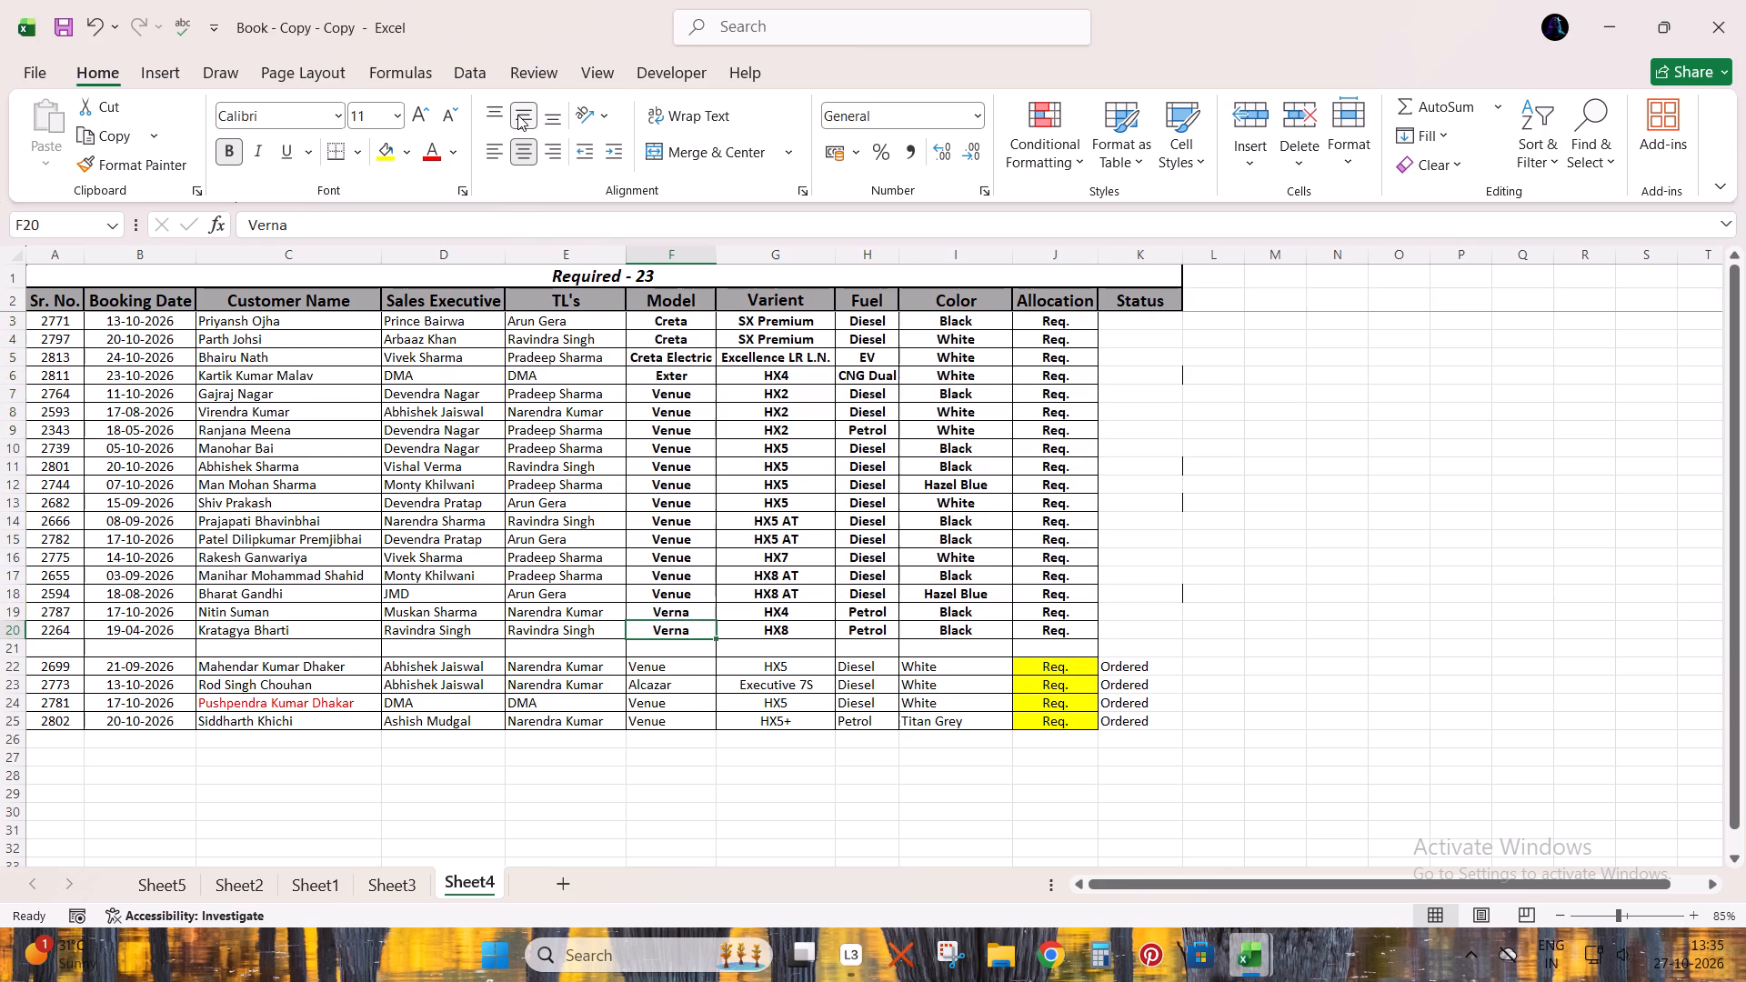
pyautogui.press('Down')
pyautogui.hotkey('shift', 'space')
pyautogui.hotkey('ctrl', '-')
# Renumber the Sr. No. column from 1 and 2 in A3:A4, save the workbook, and fill the series down to row 24.
pyautogui.hotkey('ctrl', 'Up')
pyautogui.hotkey('ctrl', 'Left')
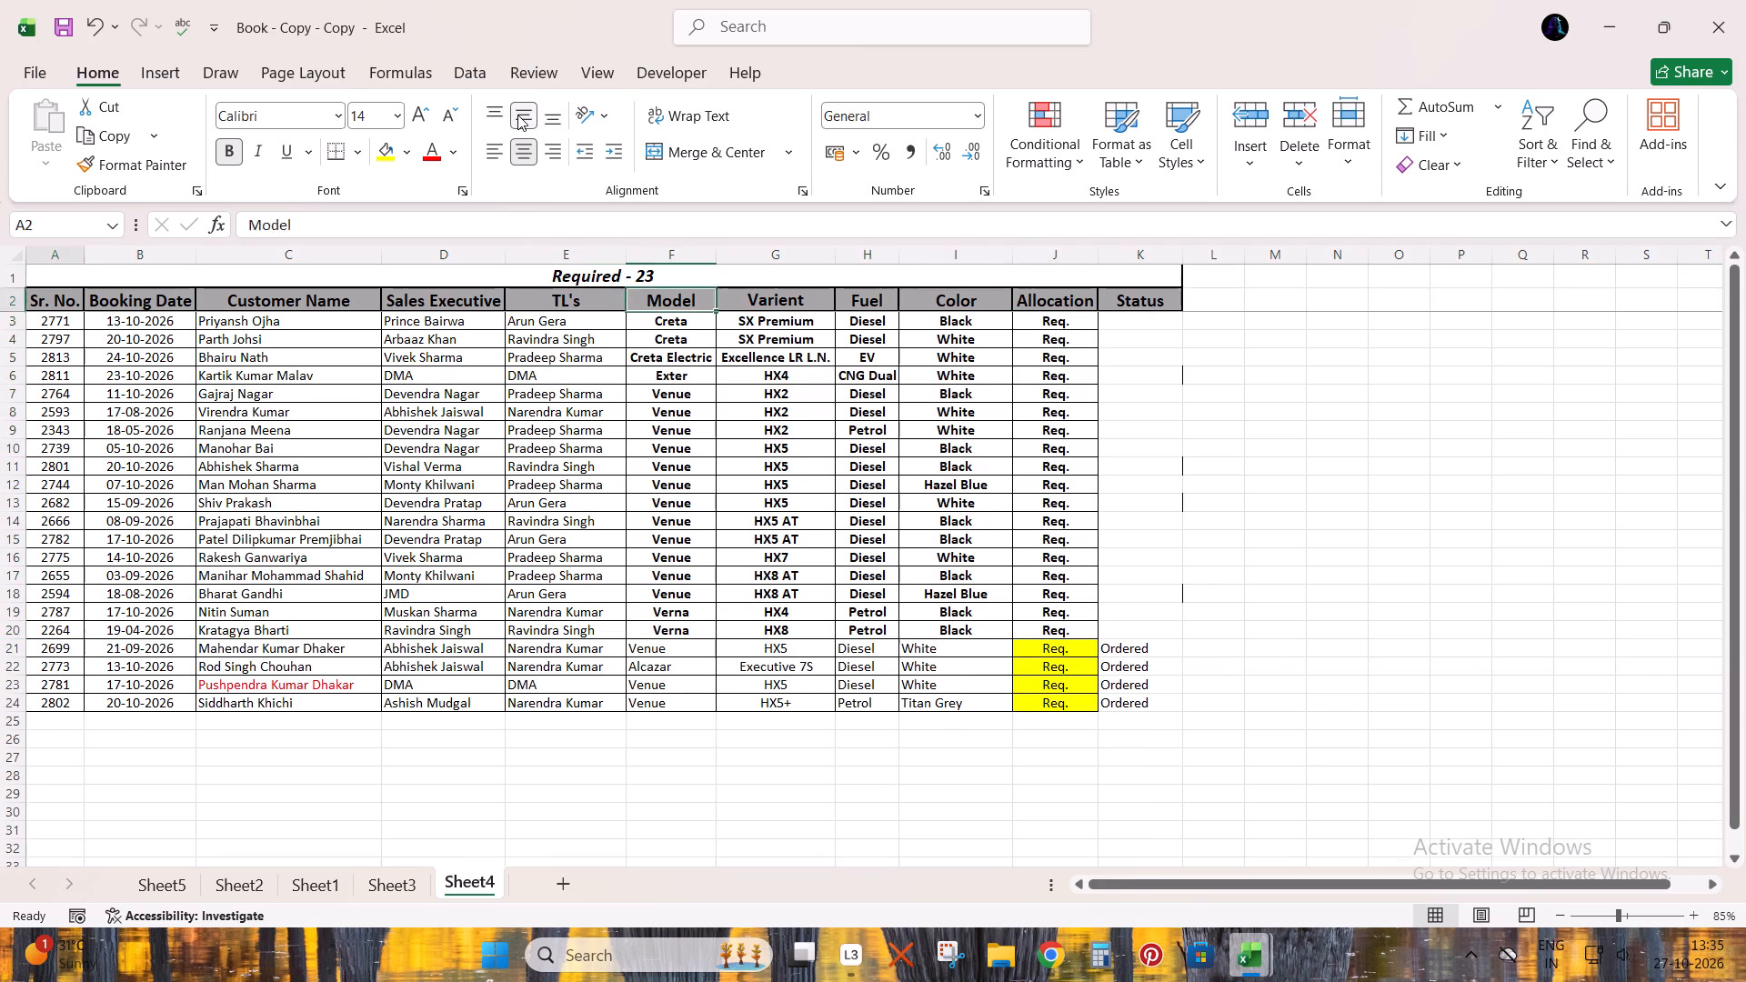
pyautogui.press('Down')
pyautogui.press('1')
pyautogui.press('Return')
pyautogui.press('2')
pyautogui.press('Up')
pyautogui.hotkey('shift', 'Down')
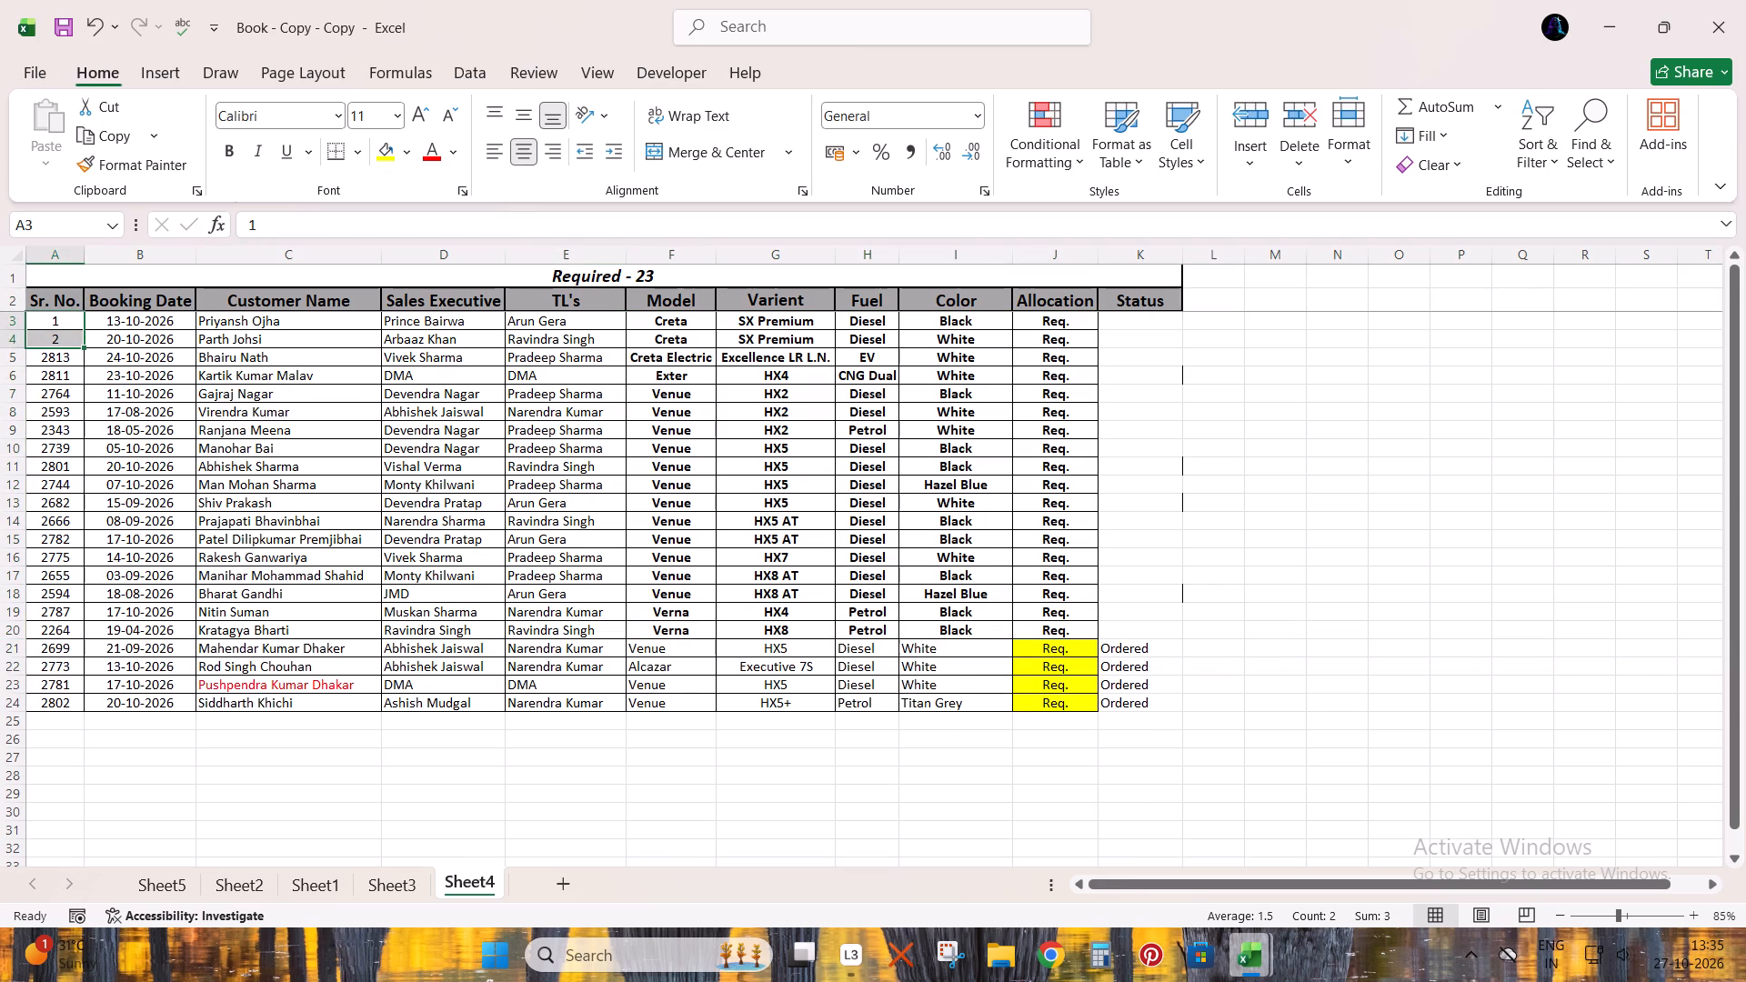
pyautogui.hotkey('ctrl', 's')
pyautogui.doubleClick(83, 344)
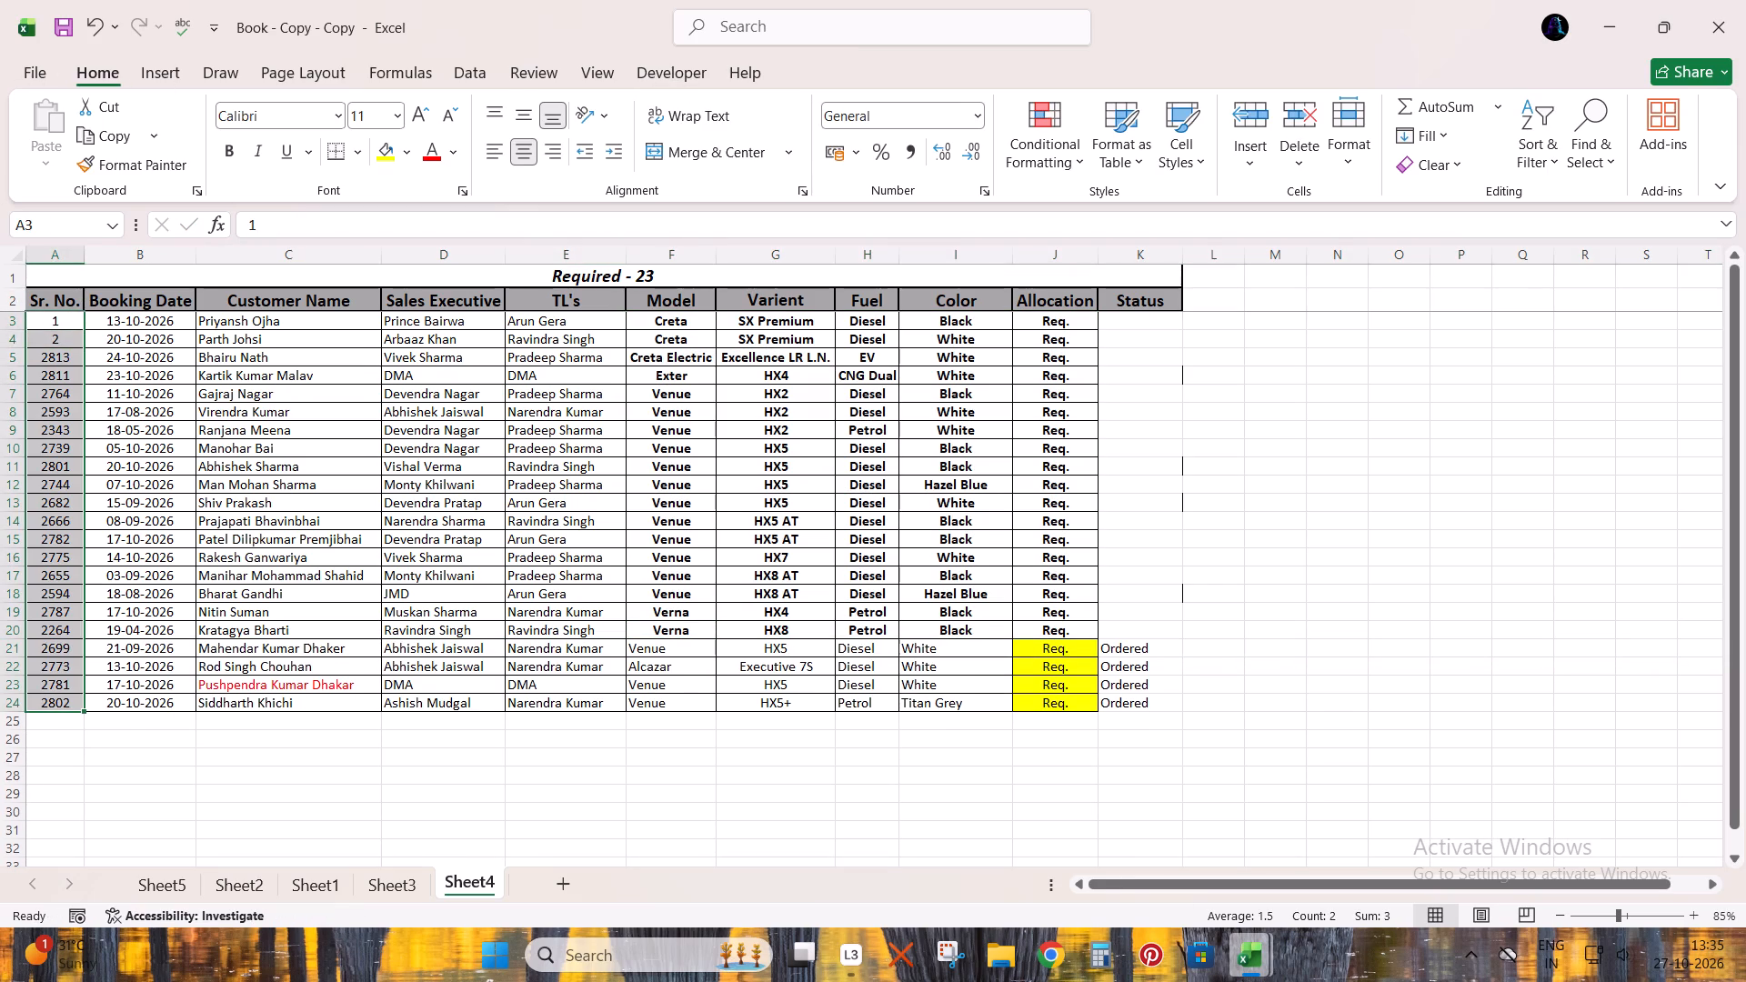
# Switch to the Dealer Order Status list in GDMS in Chrome.
pyautogui.click(236, 376)
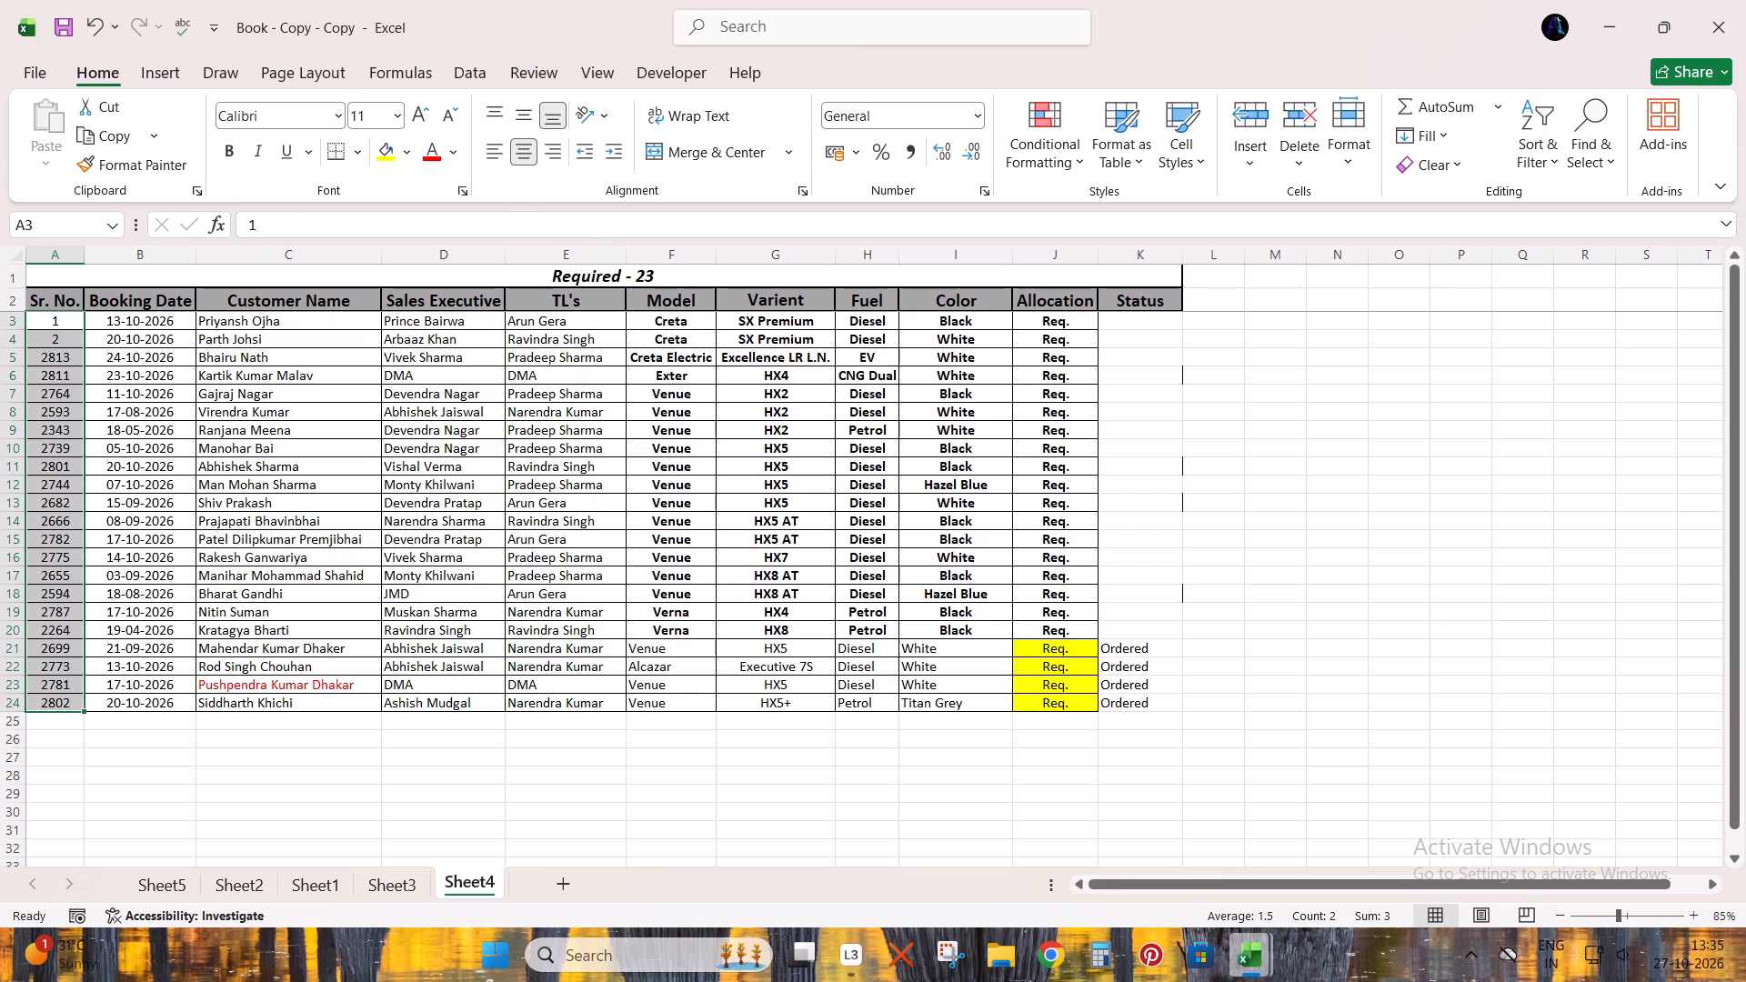
pyautogui.click(1040, 966)
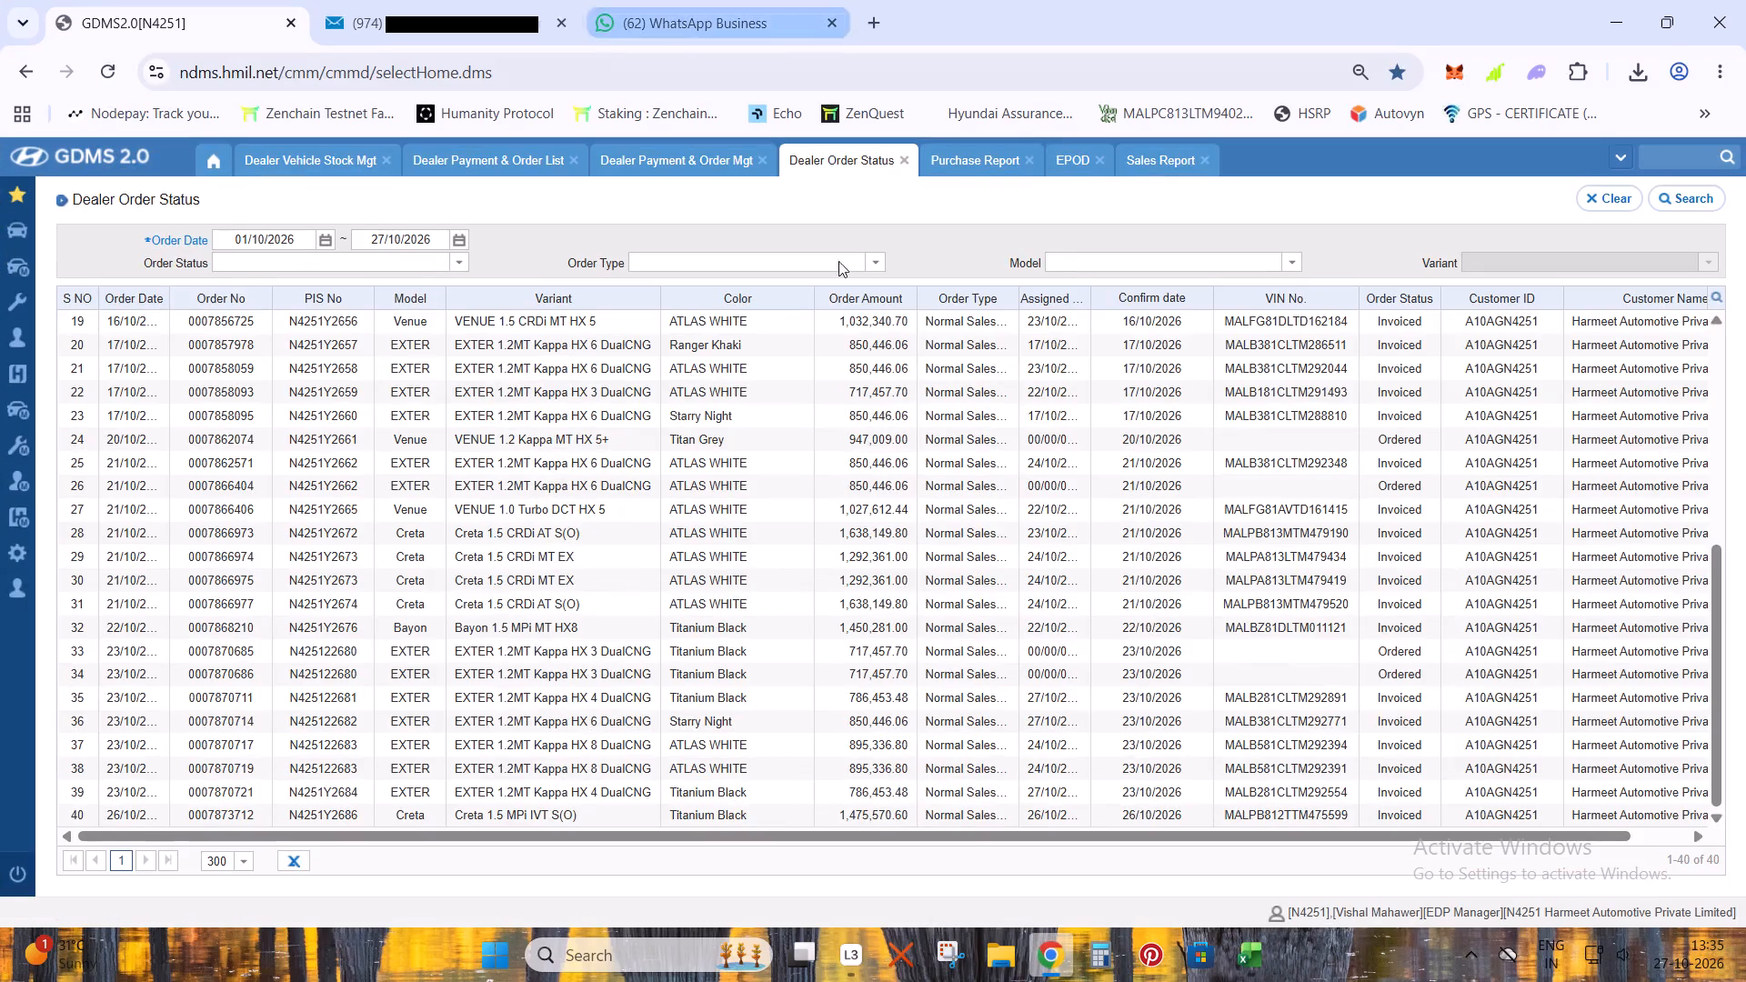
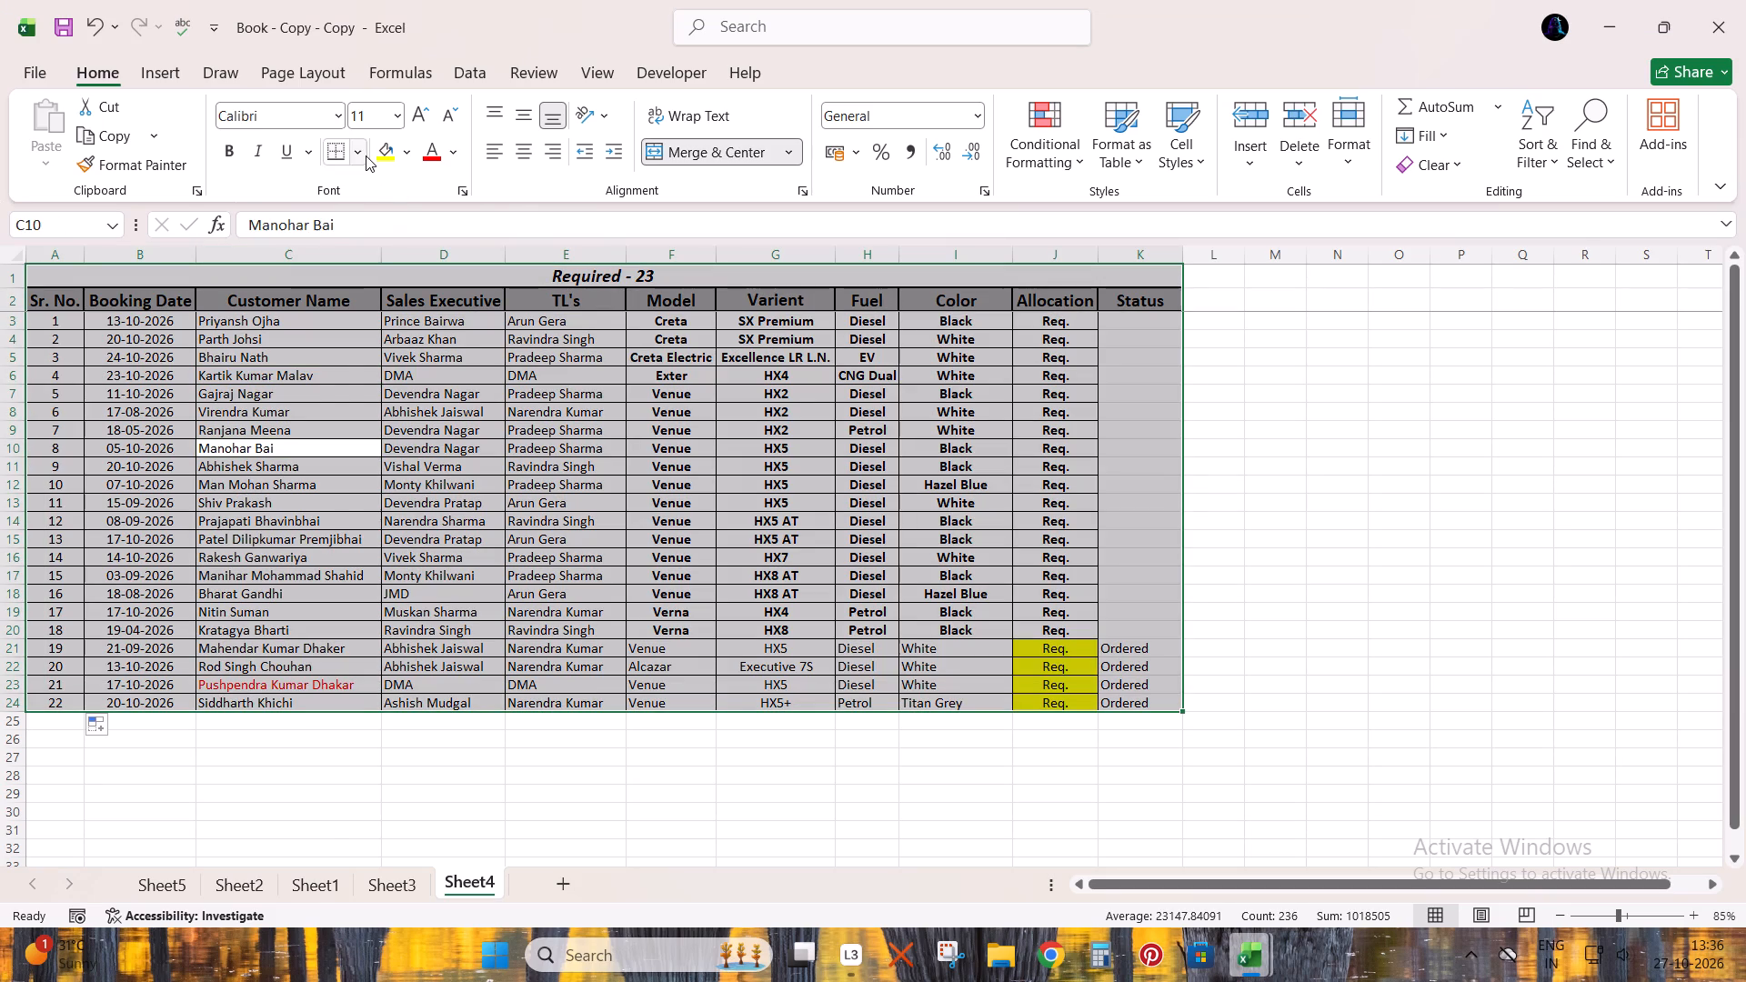
# Apply a thick outside border around the Required list in A1:K24.
pyautogui.click(366, 155)
pyautogui.click(381, 448)
pyautogui.click(796, 463)
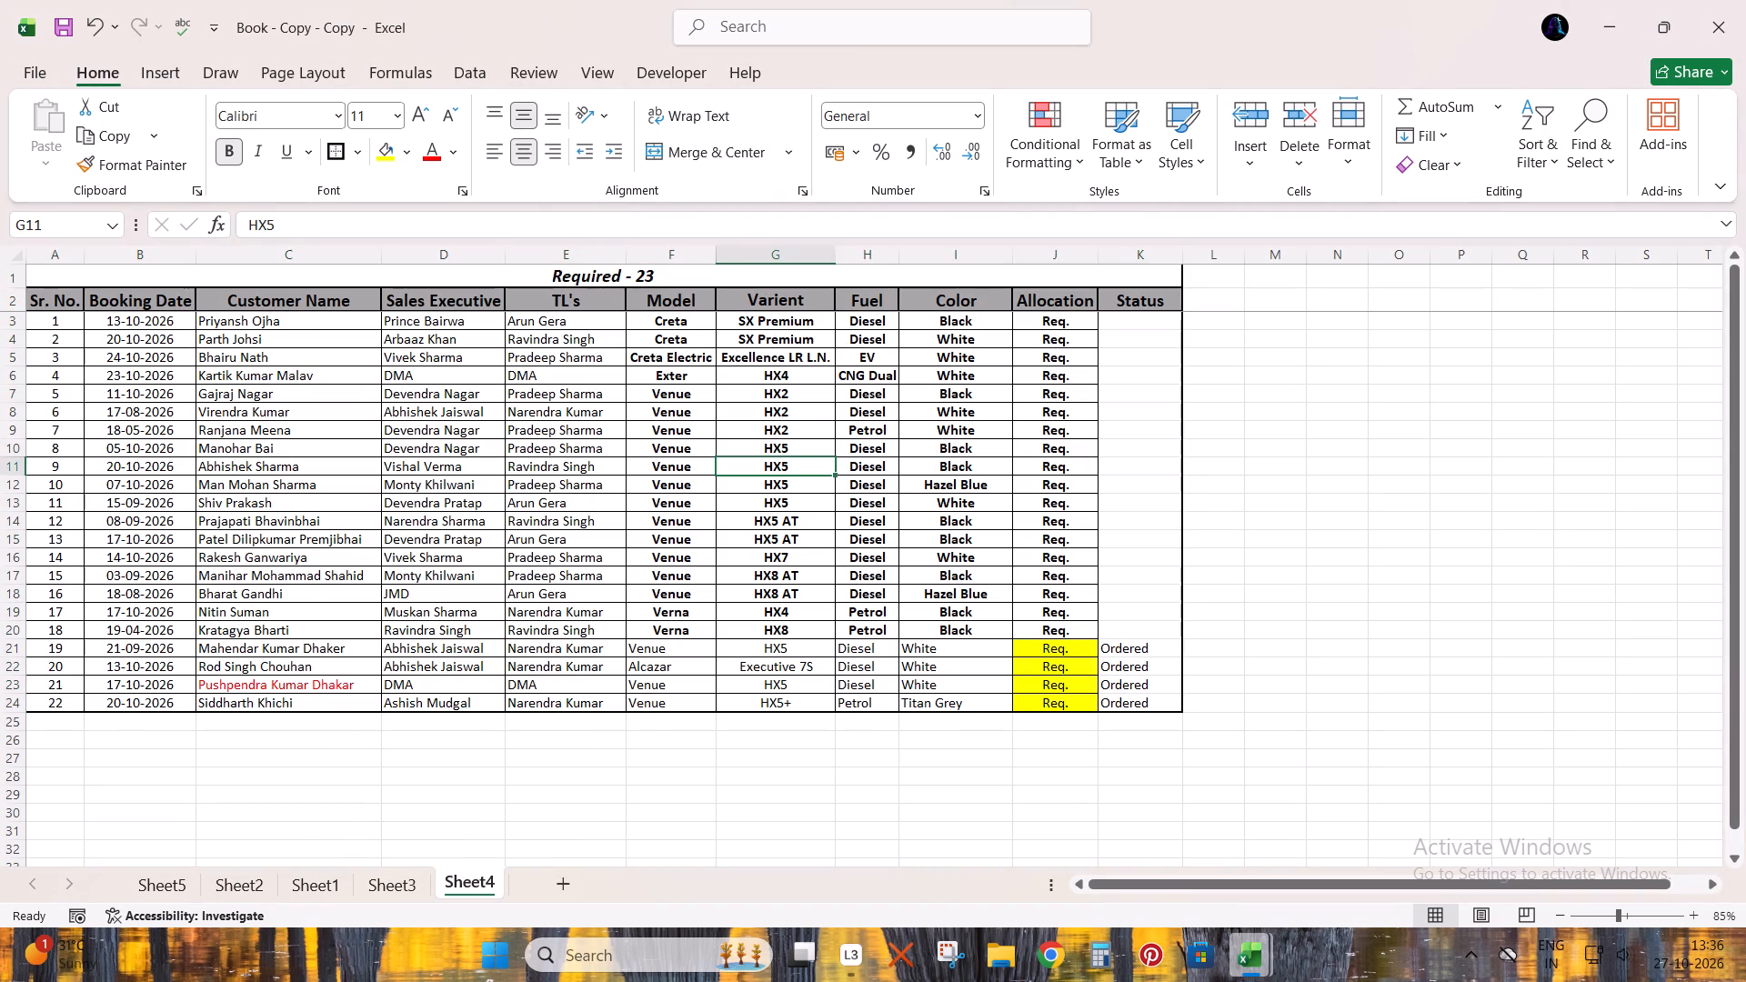
# Change the list title in the merged cell A1 to "Required - 22".
pyautogui.doubleClick(688, 273)
pyautogui.press('BackSpace')
pyautogui.press('2')
pyautogui.press('Return')
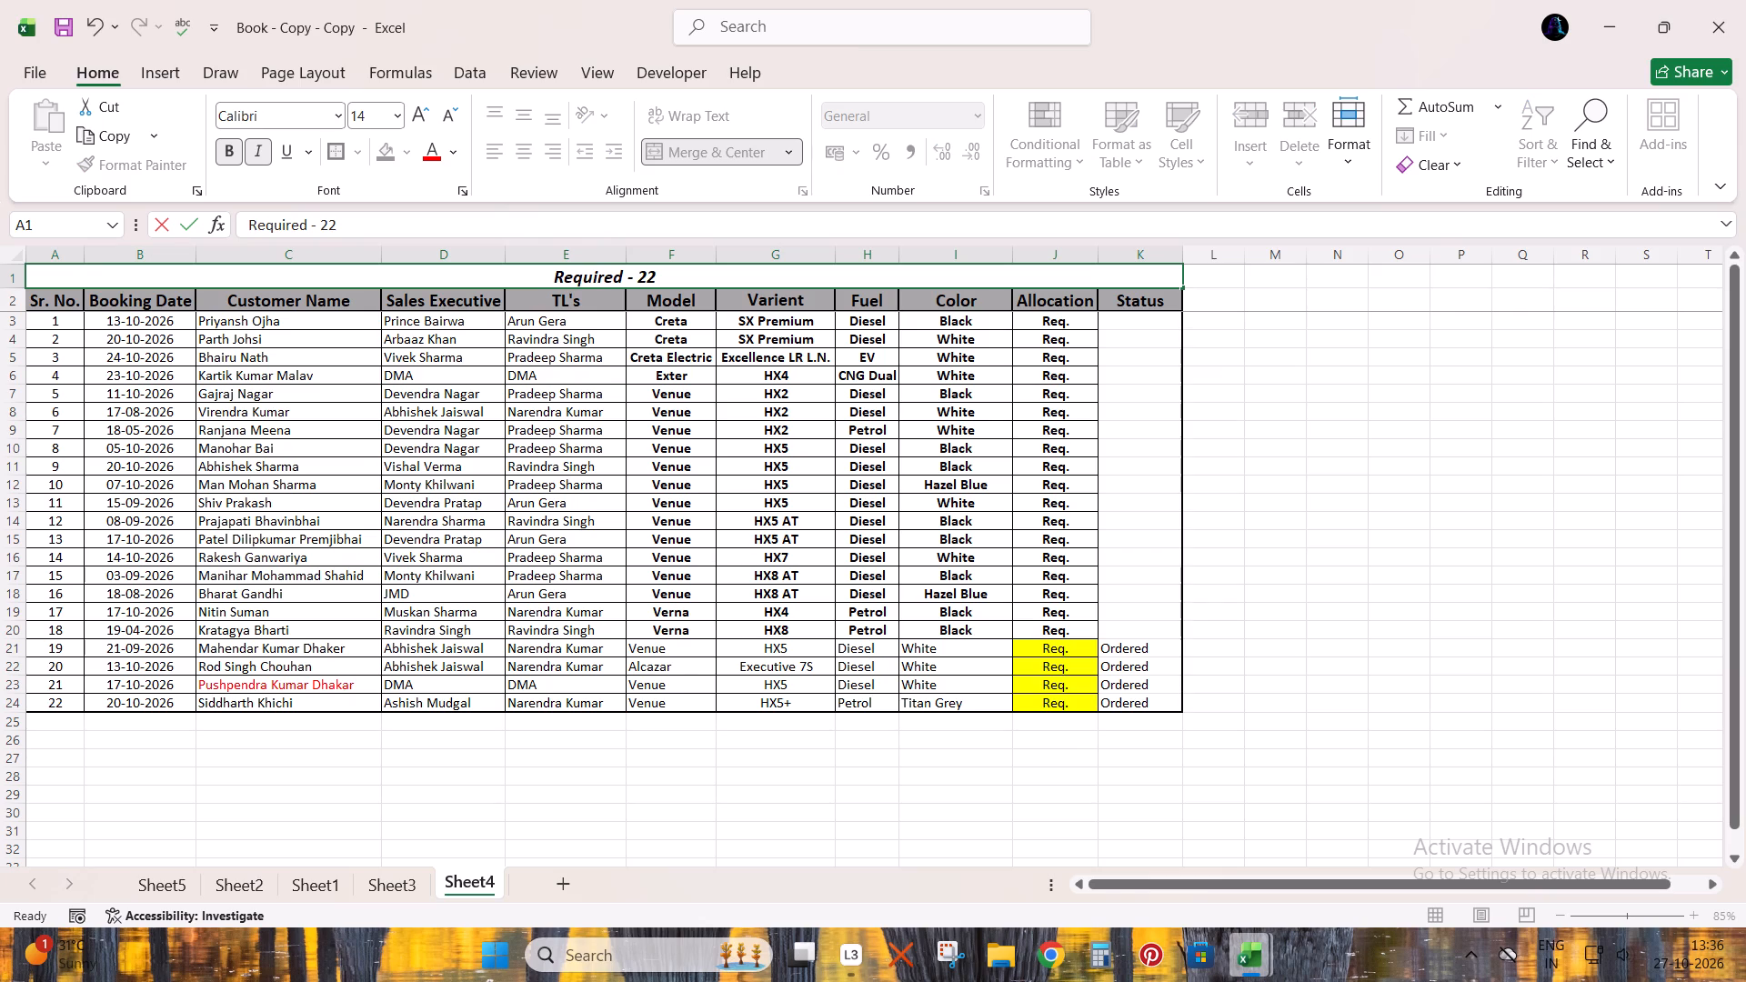
# Centre the contents of the Status column K horizontally.
pyautogui.click(1134, 251)
pyautogui.click(518, 154)
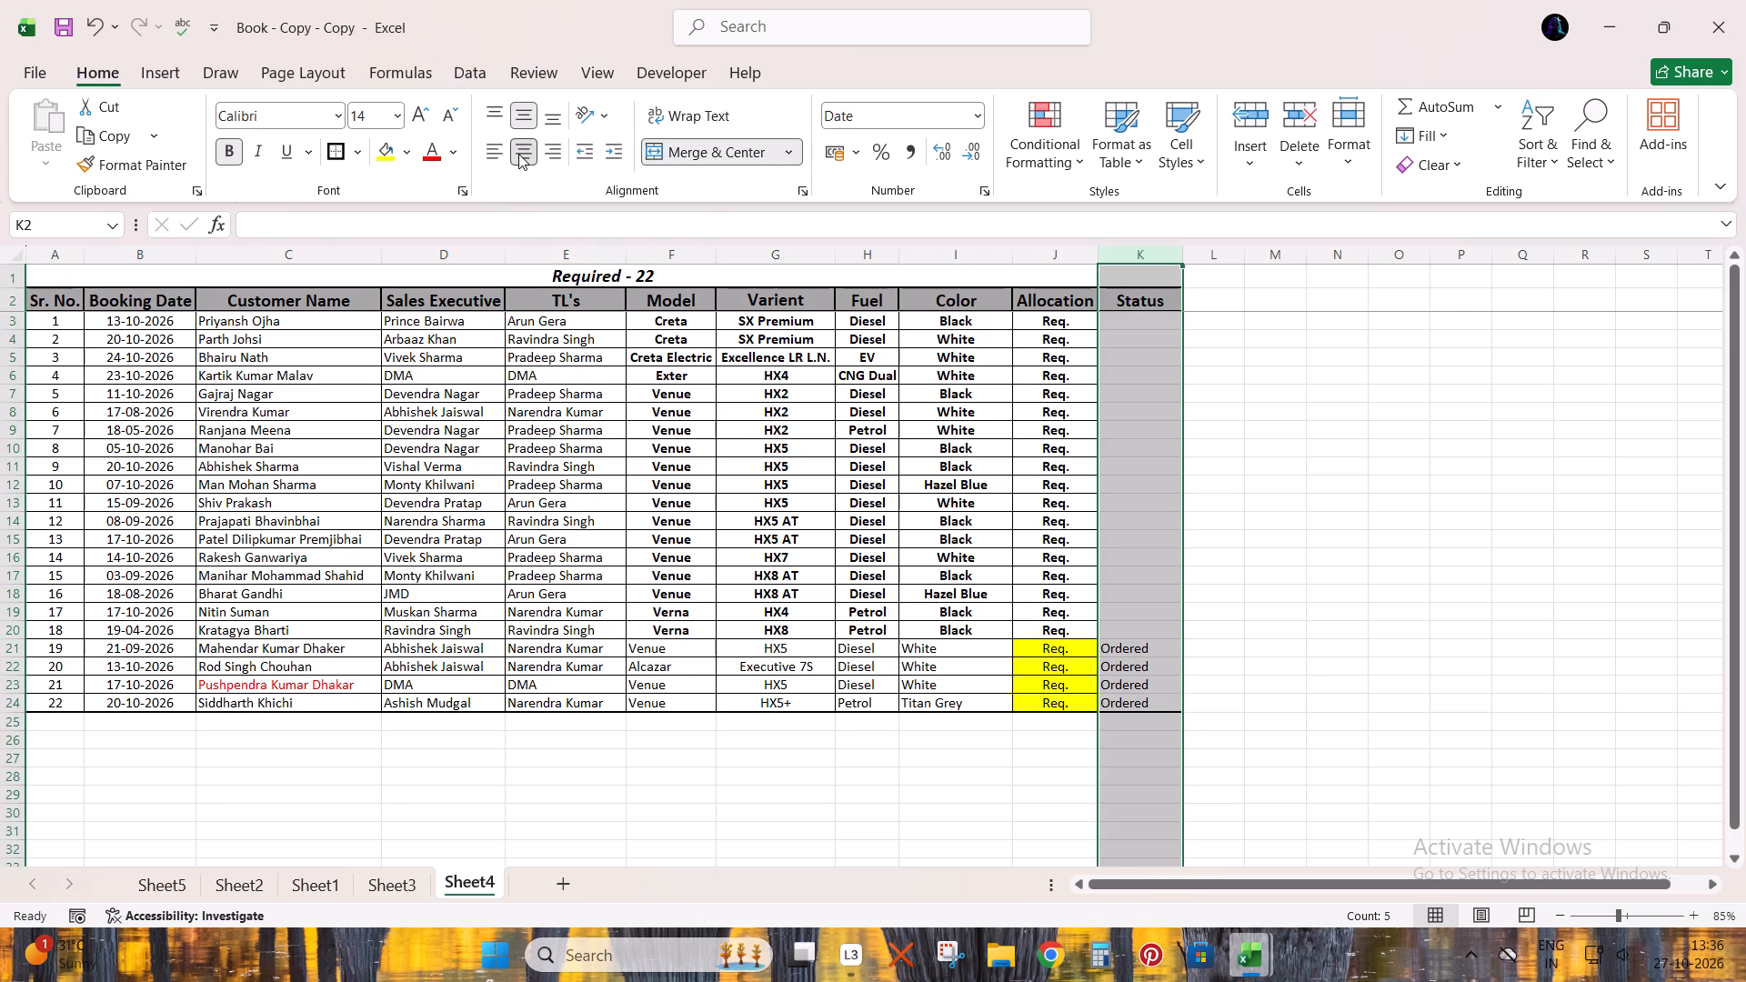
pyautogui.click(518, 154)
pyautogui.click(377, 470)
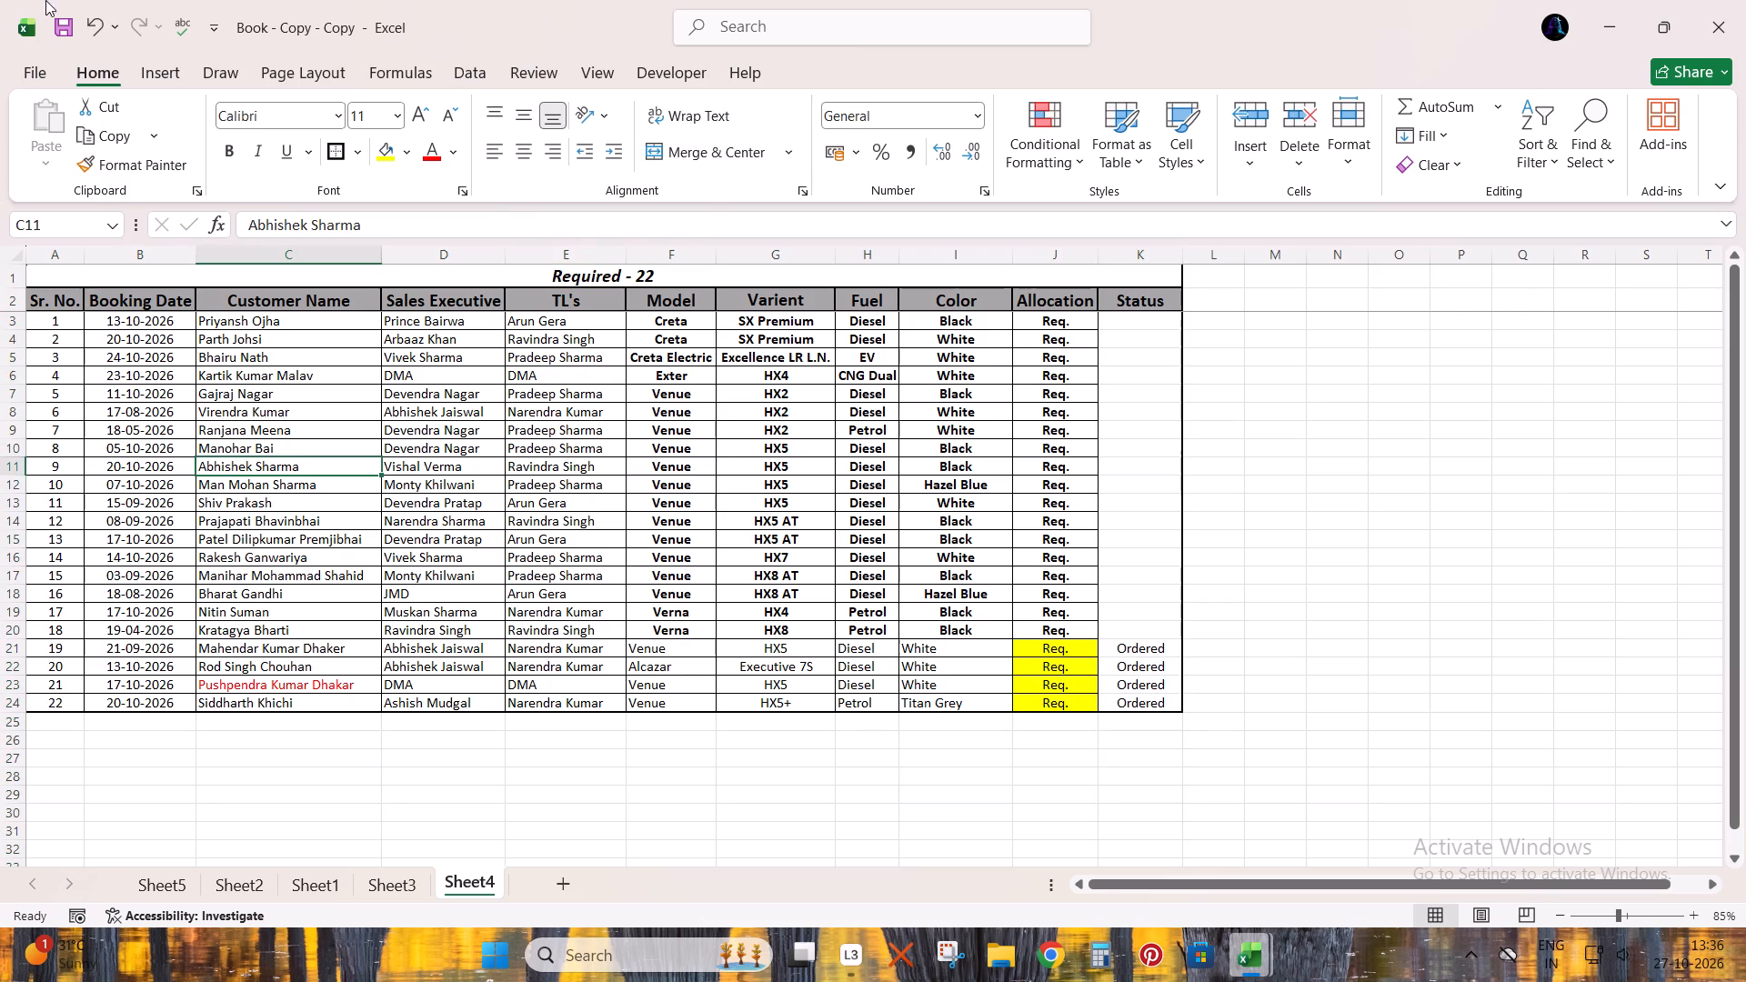
# Save and close the Book - Copy - Copy workbook.
pyautogui.click(63, 36)
pyautogui.click(1745, 0)
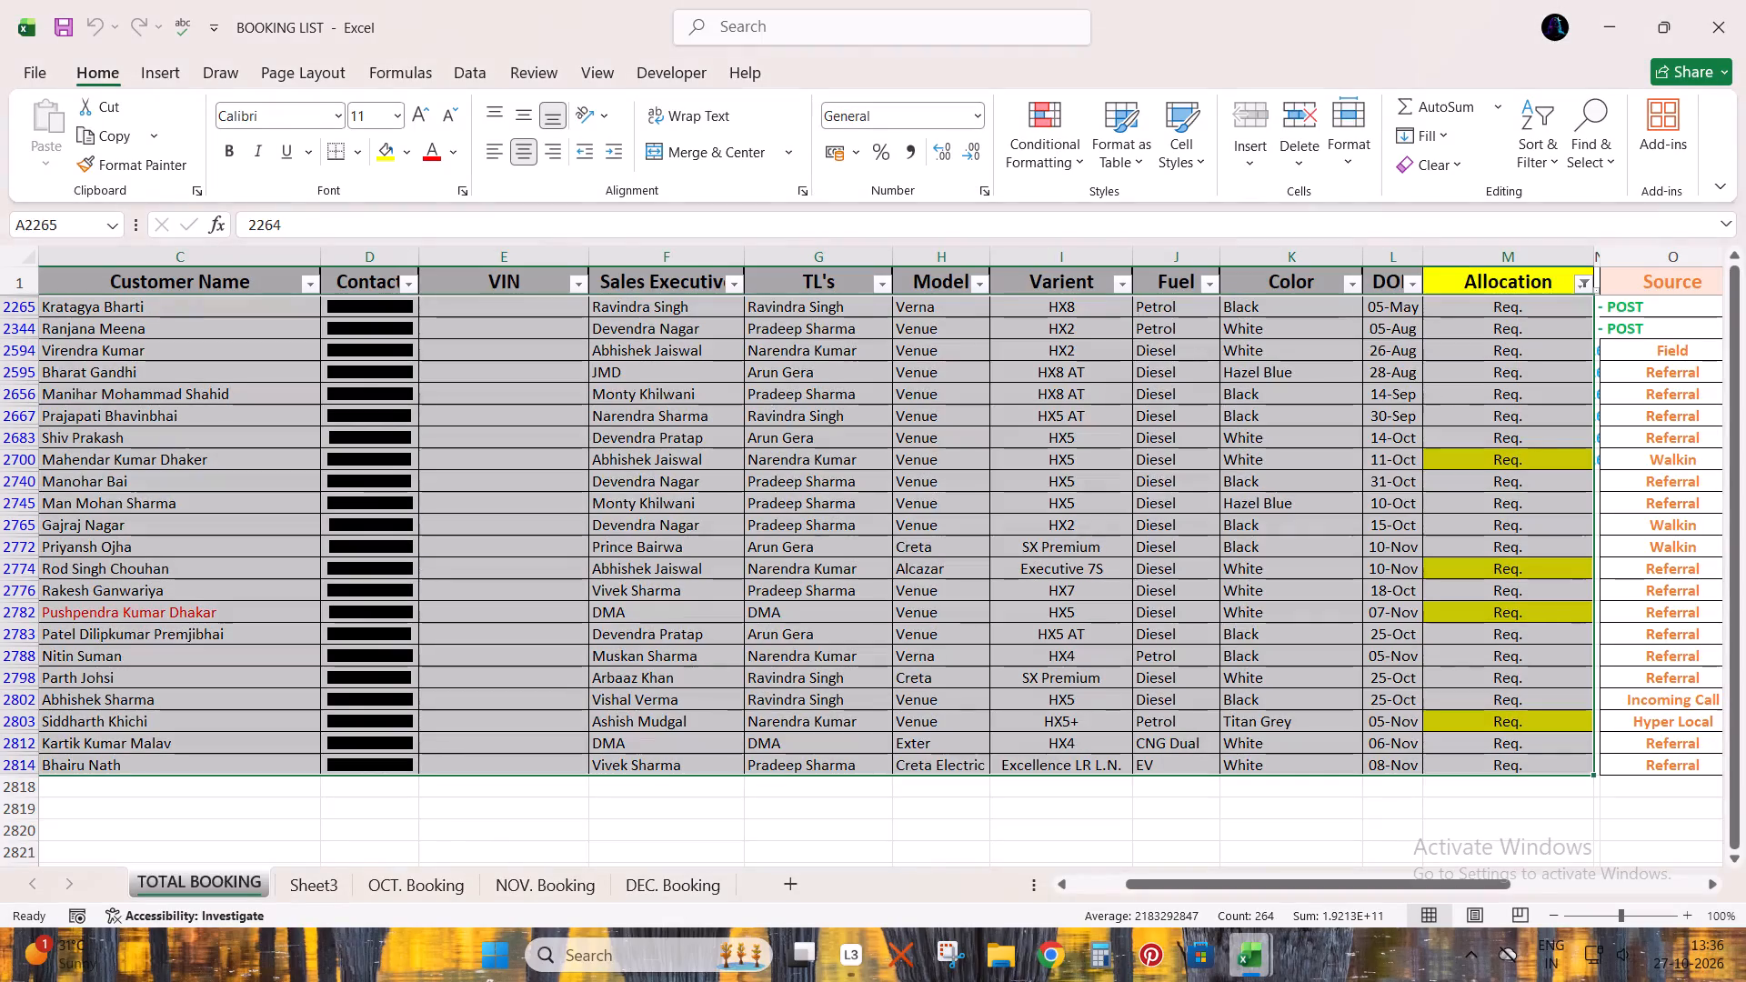
# Remove the filters from the STOCK sheet of ALLOCATION STOCK SHEET, then save and close that workbook.
pyautogui.click(1252, 942)
pyautogui.click(1135, 833)
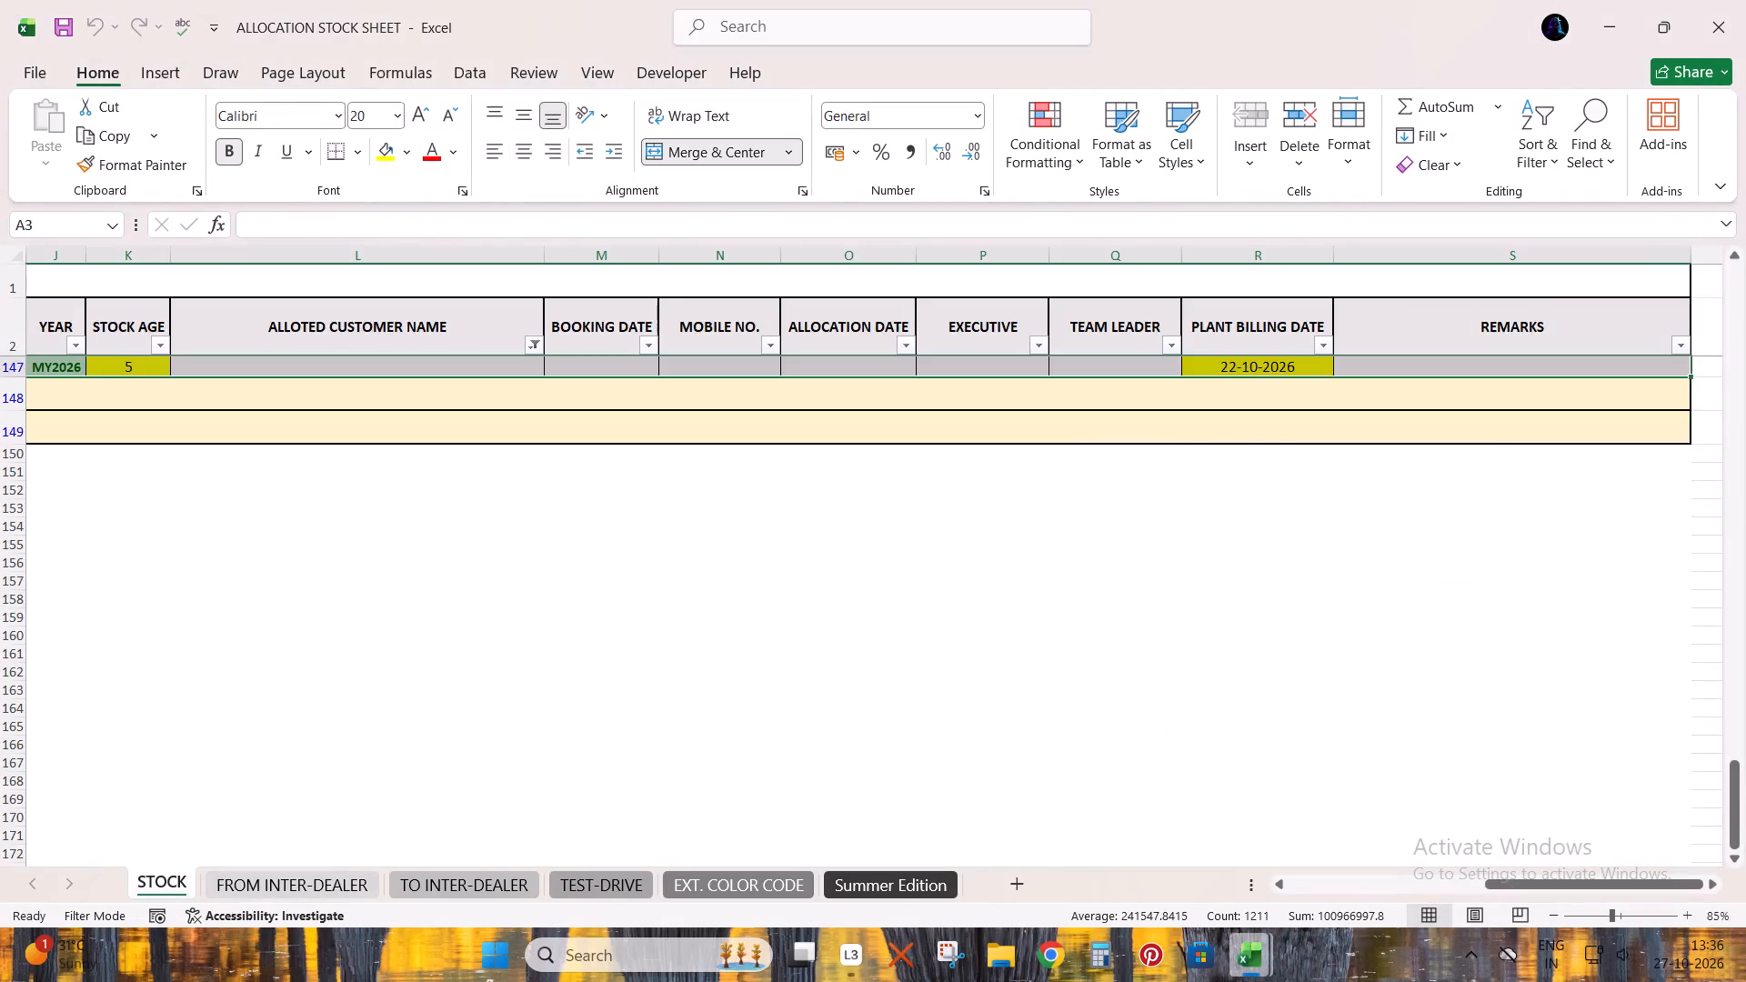
pyautogui.click(471, 316)
pyautogui.hotkey('ctrl', 'shift', 'l')
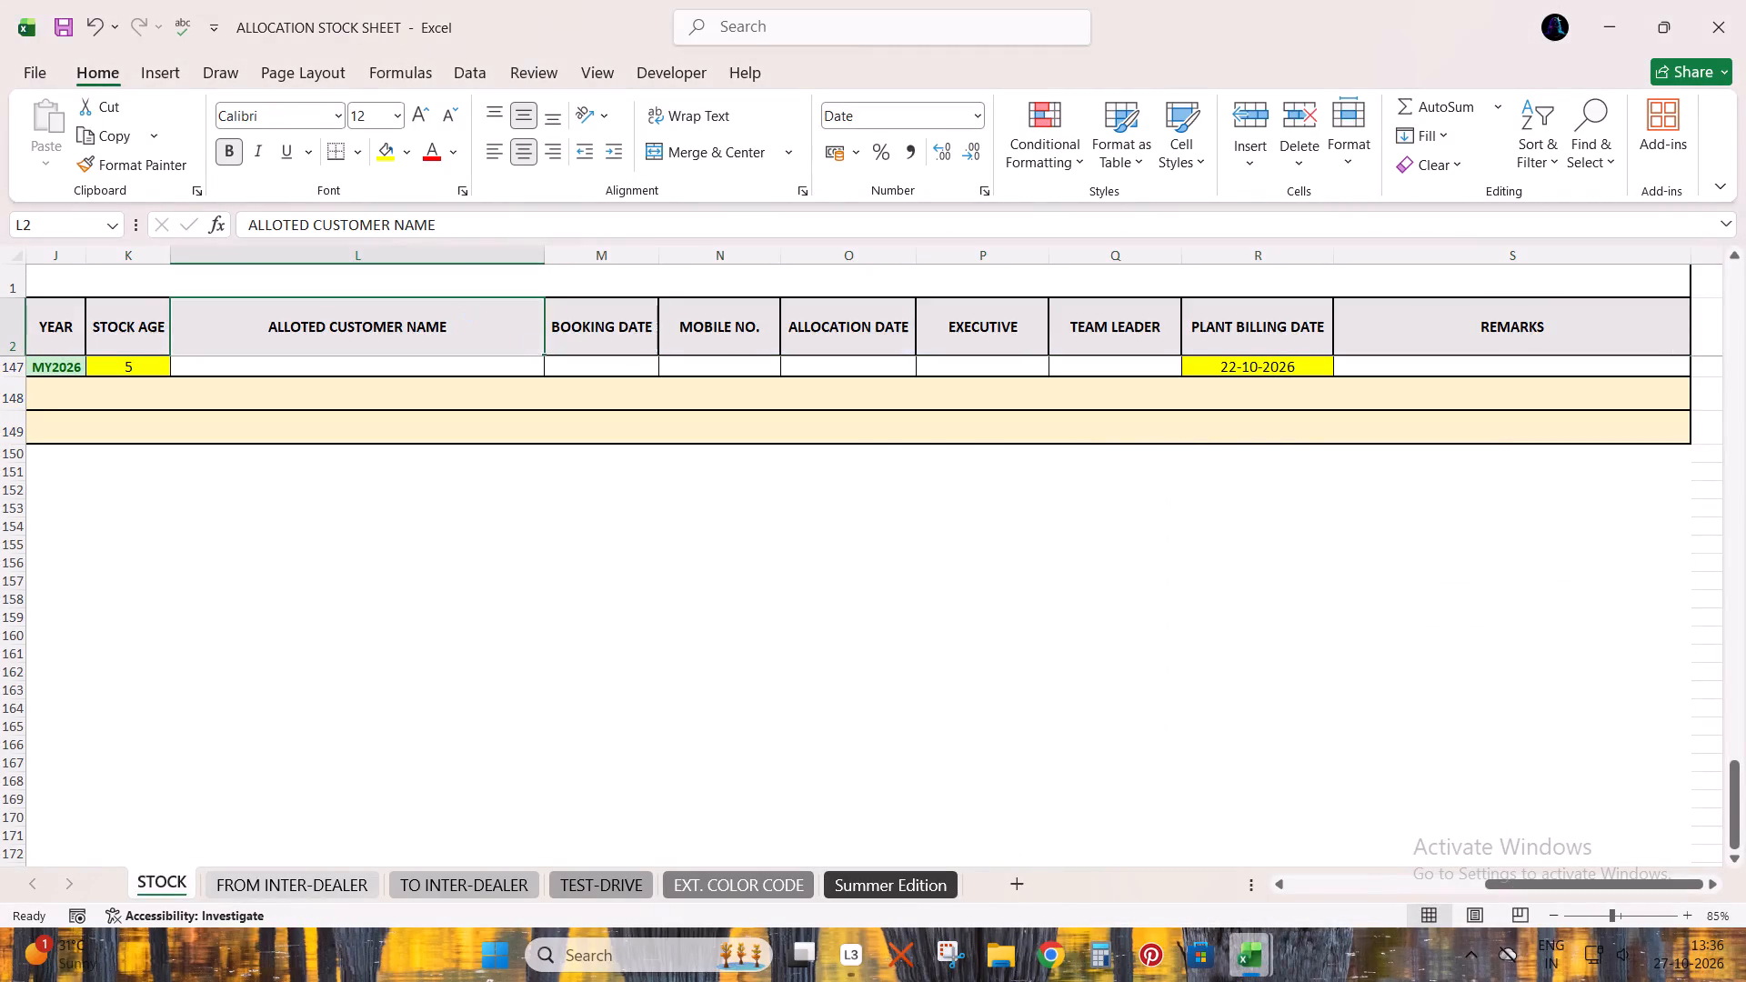
pyautogui.hotkey('ctrl', 'Left')
pyautogui.press('Down')
pyautogui.click(426, 483)
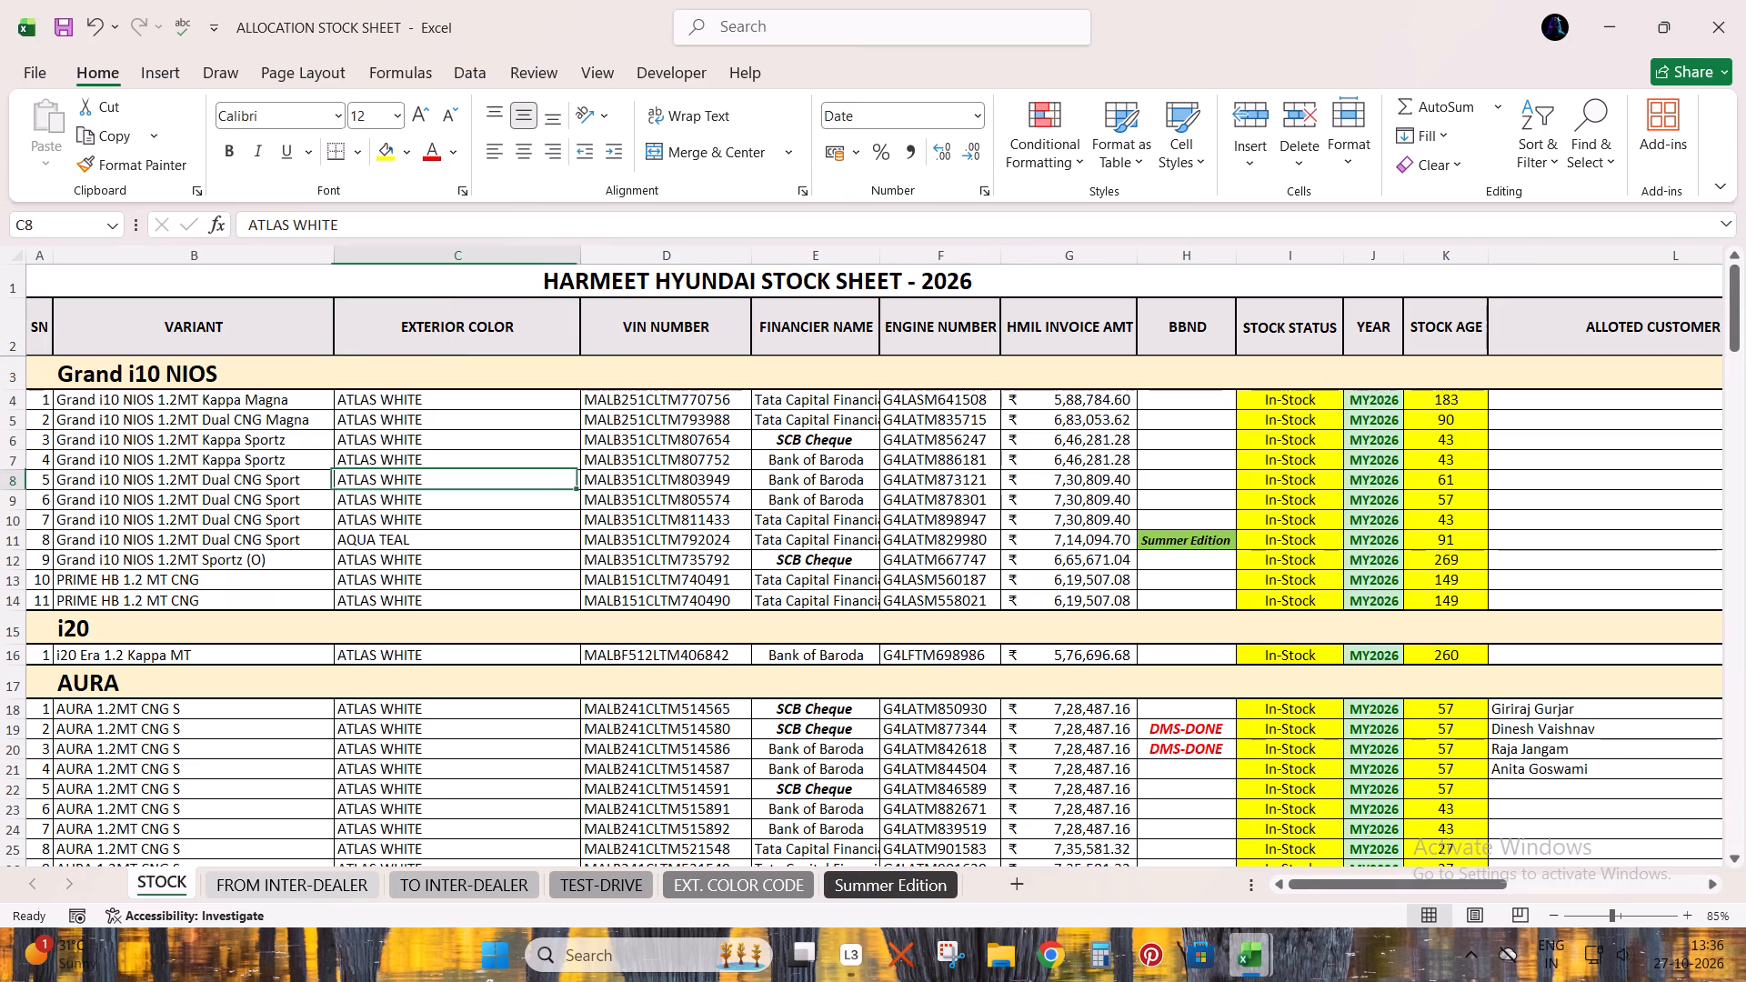
pyautogui.click(65, 25)
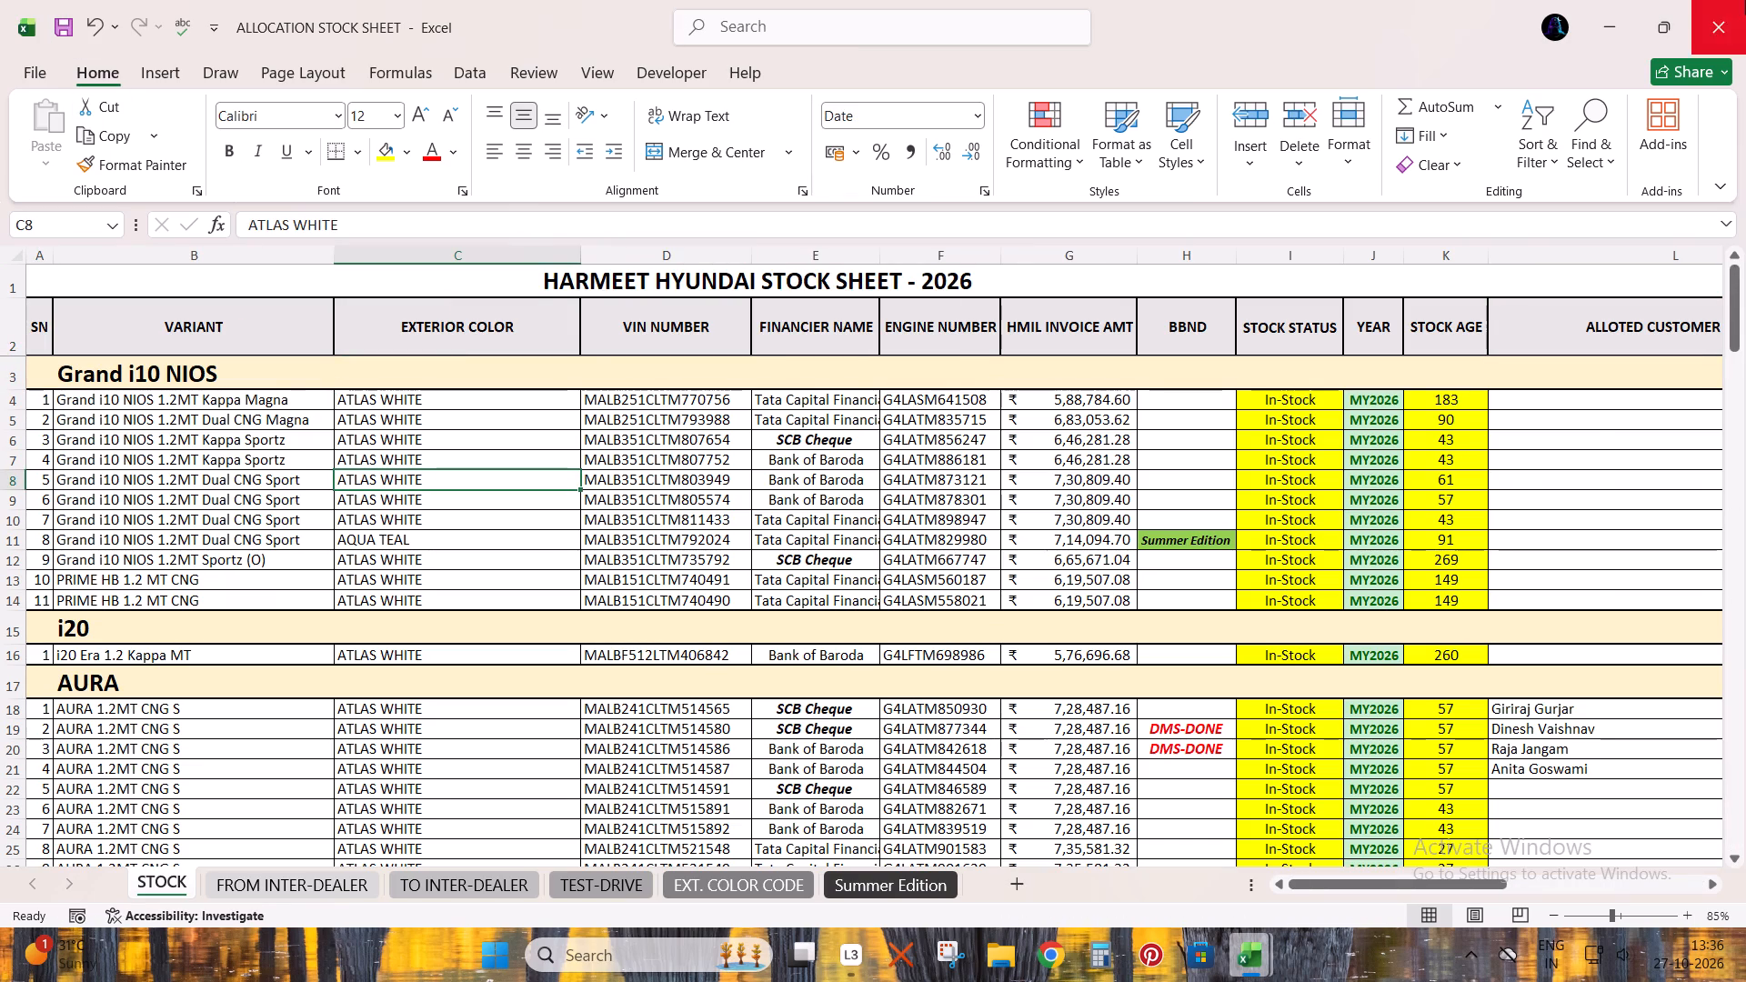
pyautogui.click(1745, 0)
# Remove the filter from BOOKING LIST's TOTAL BOOKING sheet, go to the last booking row, and save and close the workbook.
pyautogui.click(1217, 440)
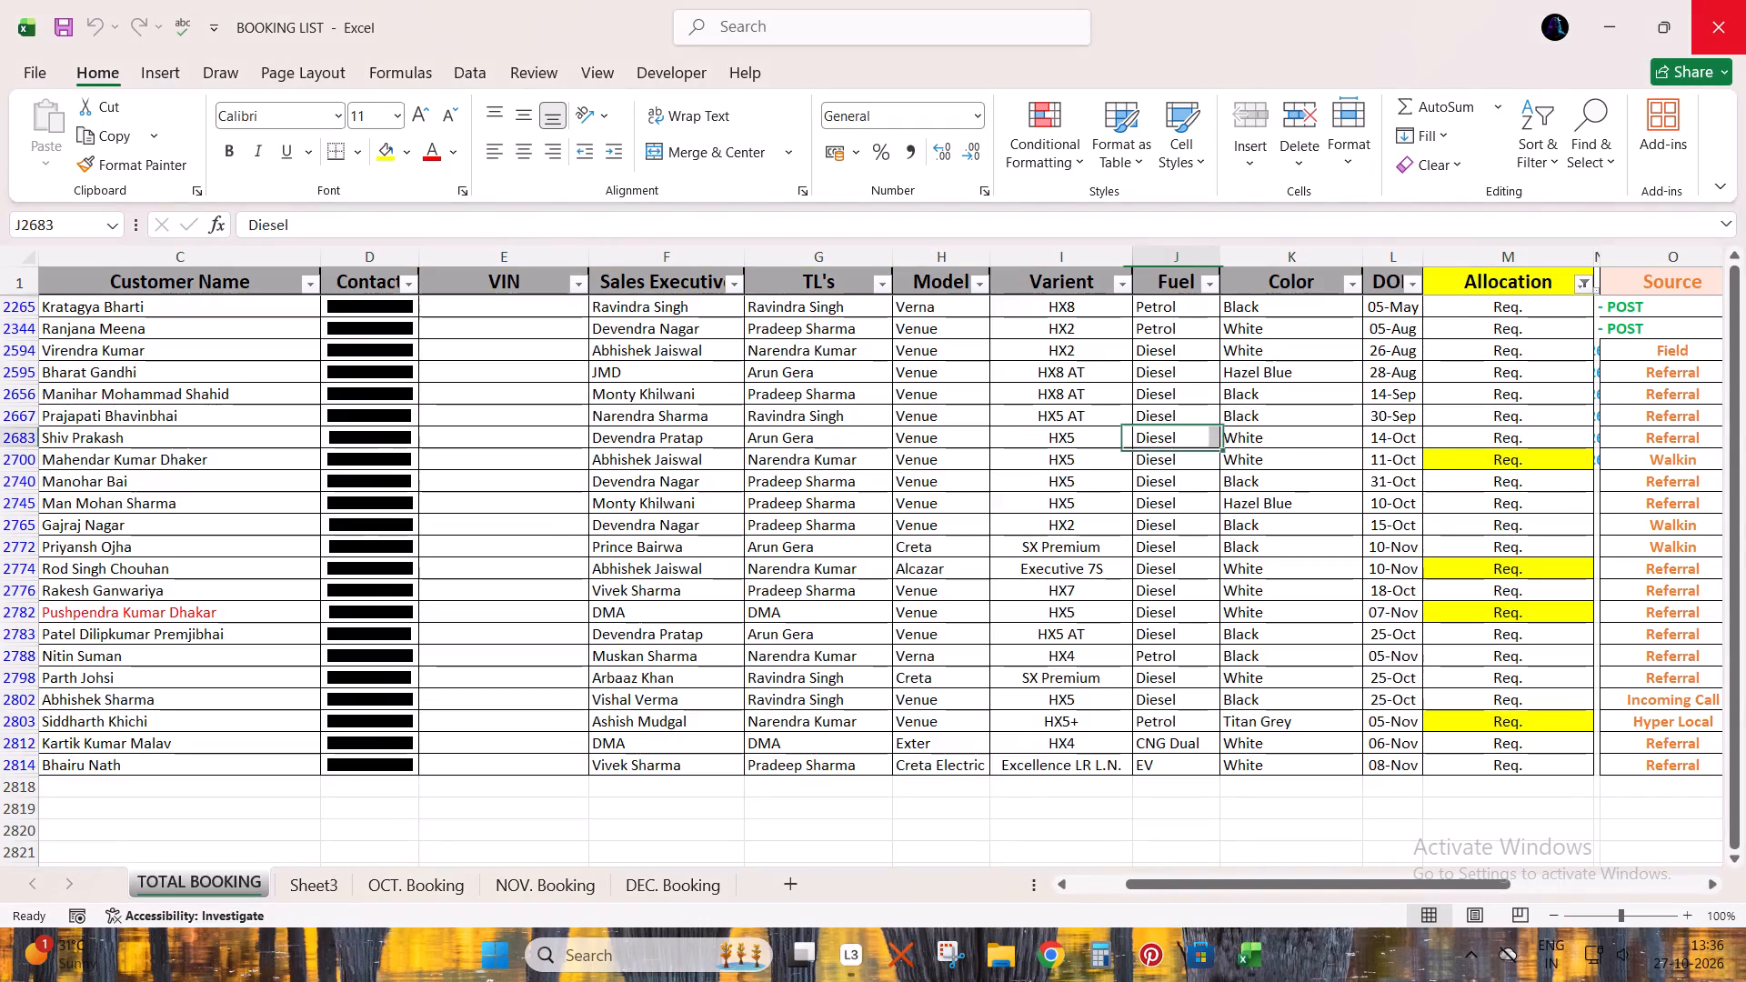
pyautogui.hotkey('ctrl', 'Left')
pyautogui.hotkey('ctrl', 'Up')
pyautogui.hotkey('ctrl', 'Up')
pyautogui.hotkey('ctrl', 'Up')
pyautogui.hotkey('ctrl', 'Left')
pyautogui.hotkey('ctrl', 'Left')
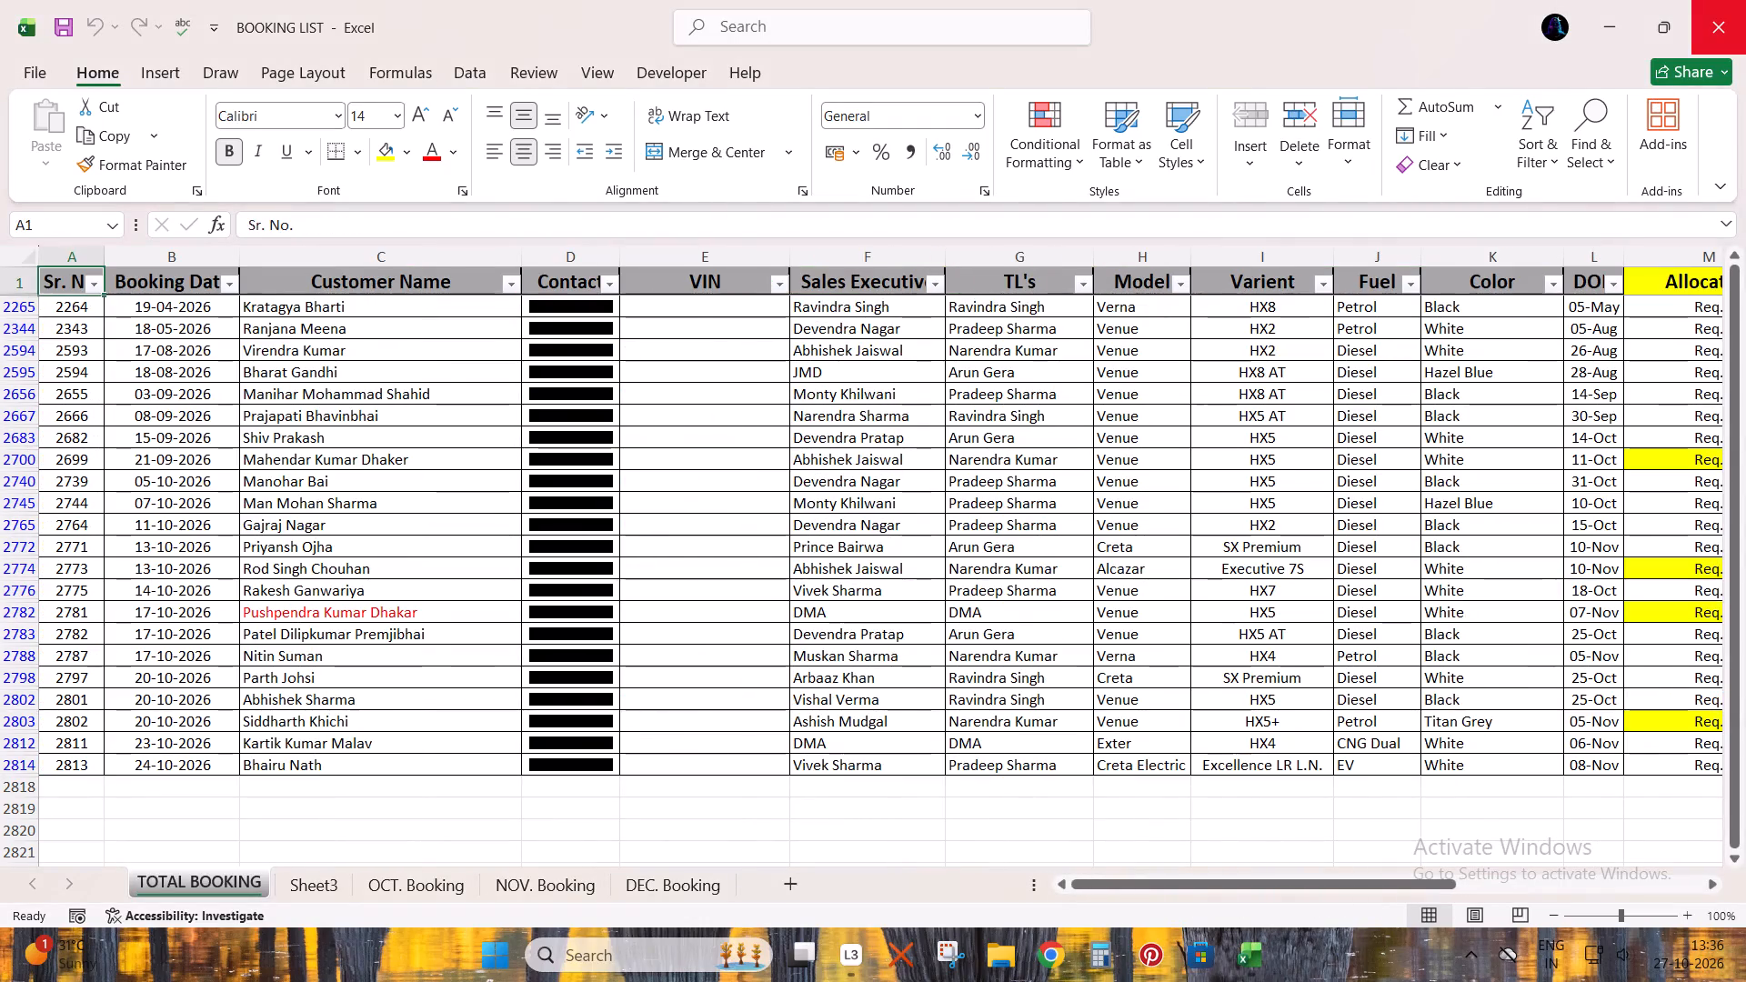
pyautogui.hotkey('ctrl', 'shift', 'l')
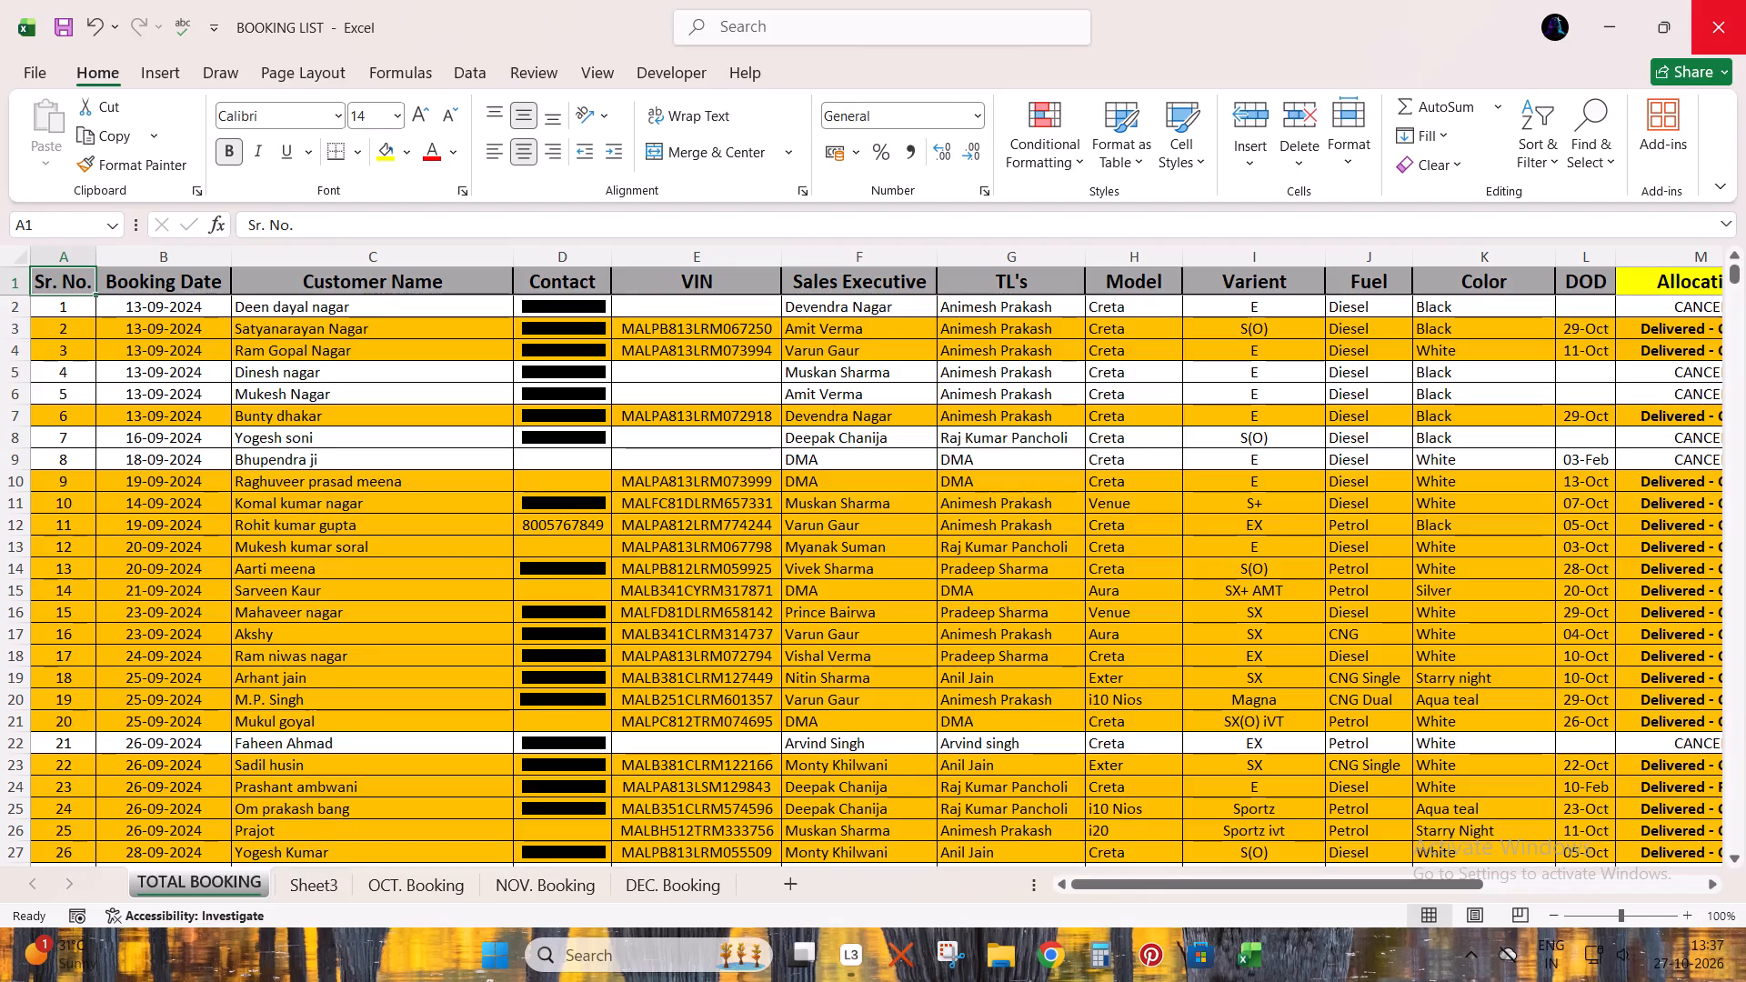
pyautogui.press('Down')
pyautogui.hotkey('ctrl', 'Down')
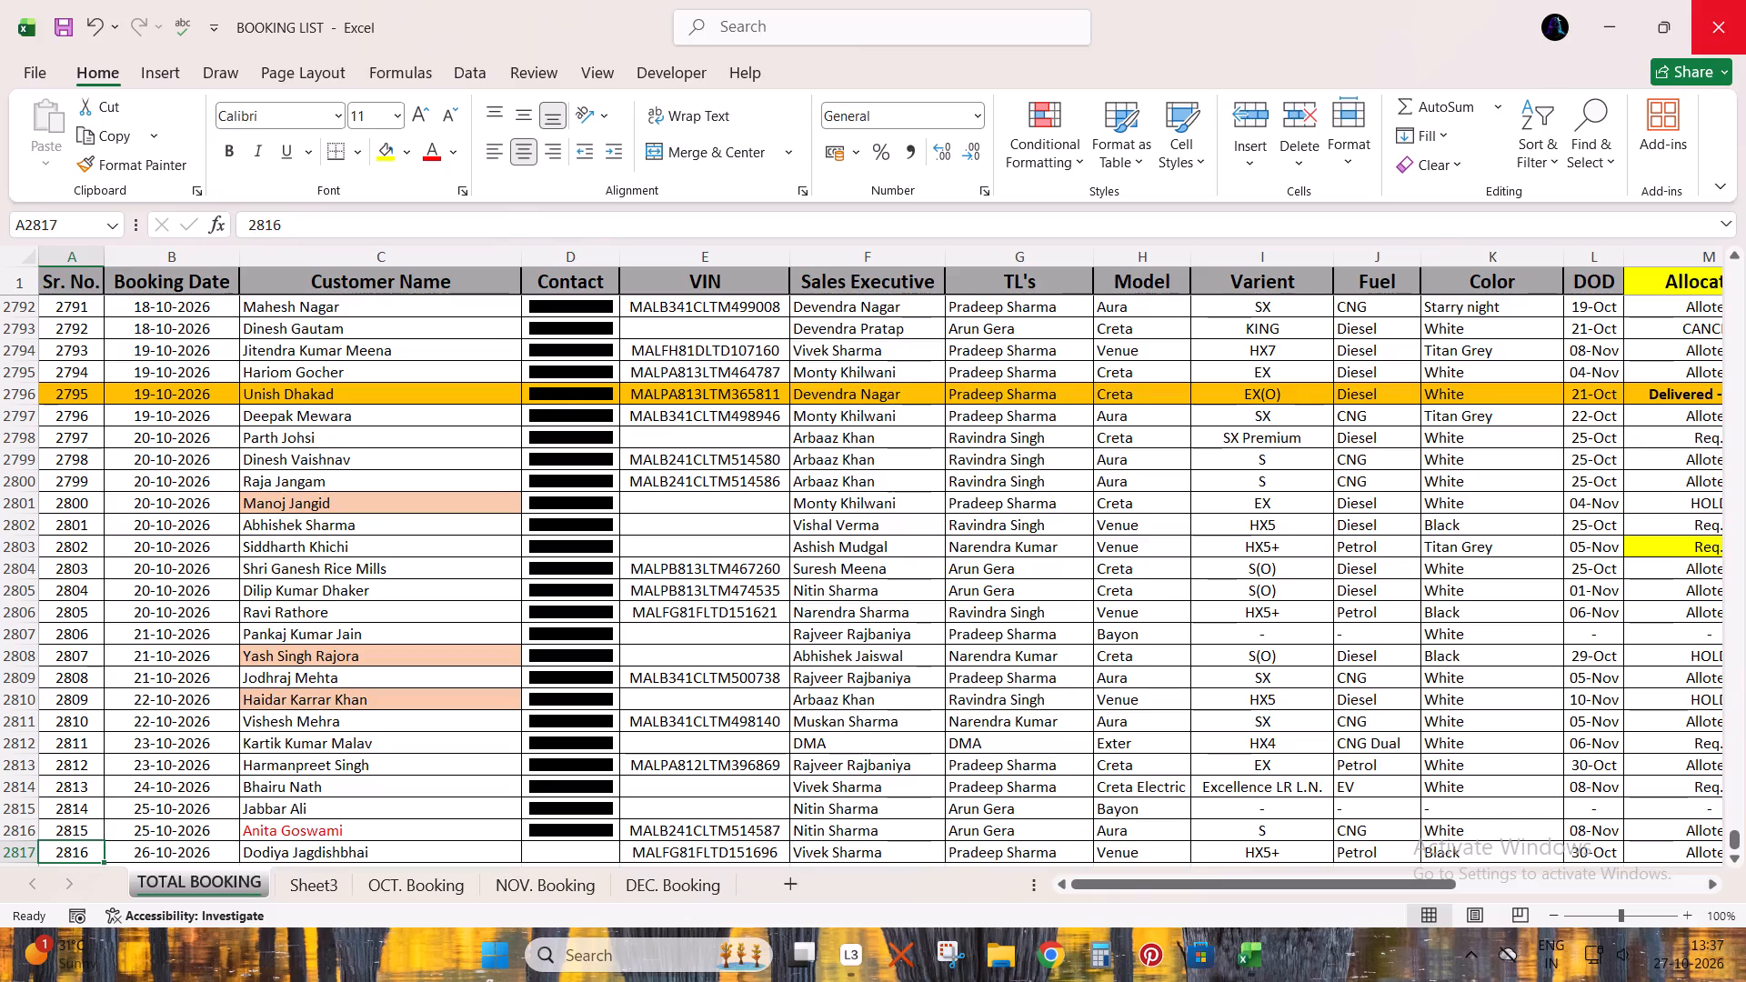
pyautogui.scroll(-3, 620, 611)
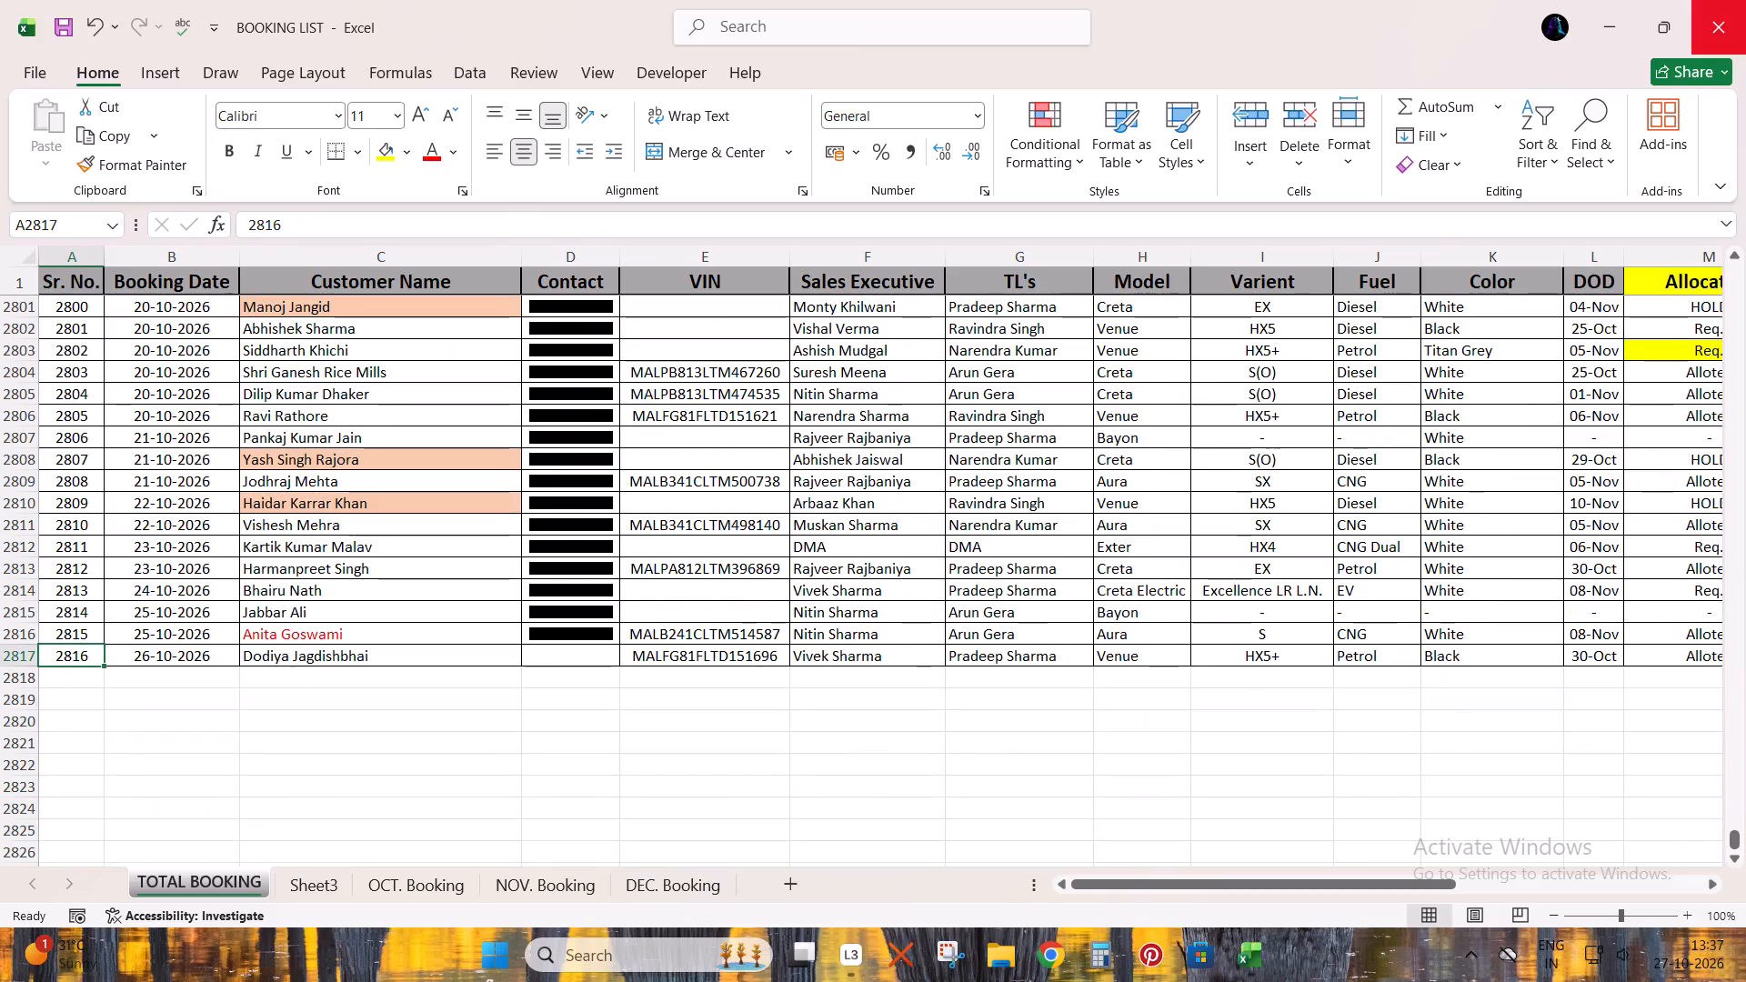
pyautogui.click(65, 32)
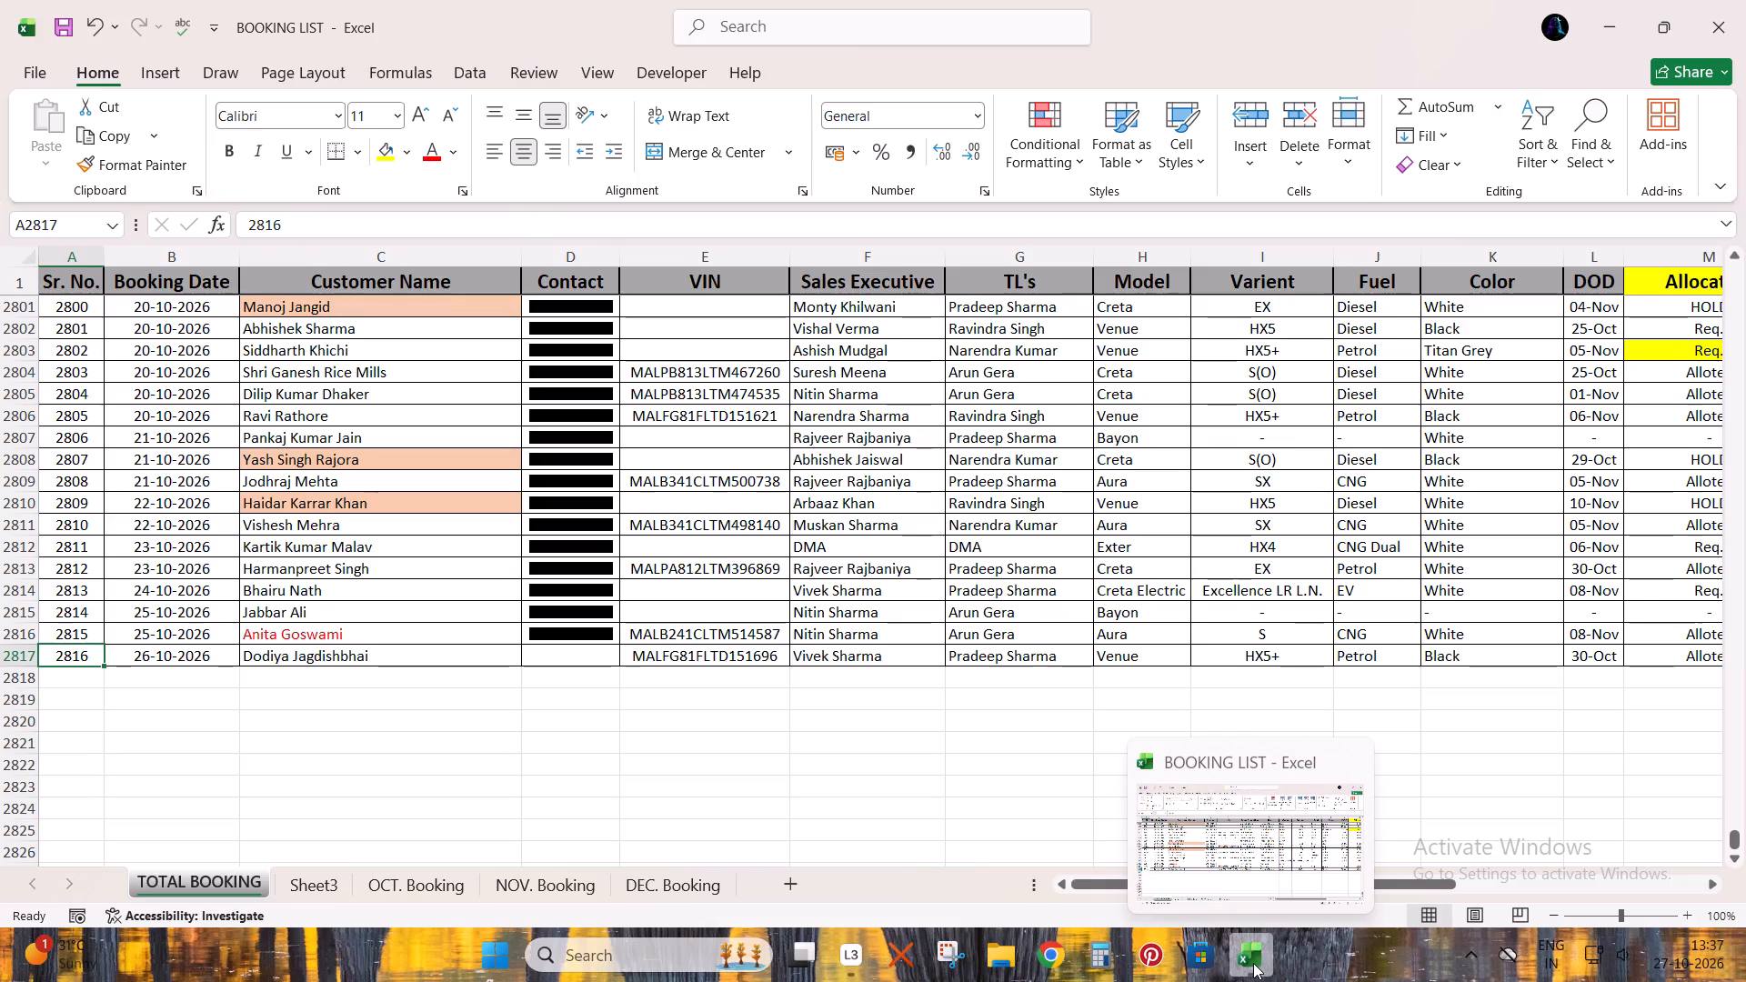
pyautogui.click(1745, 0)
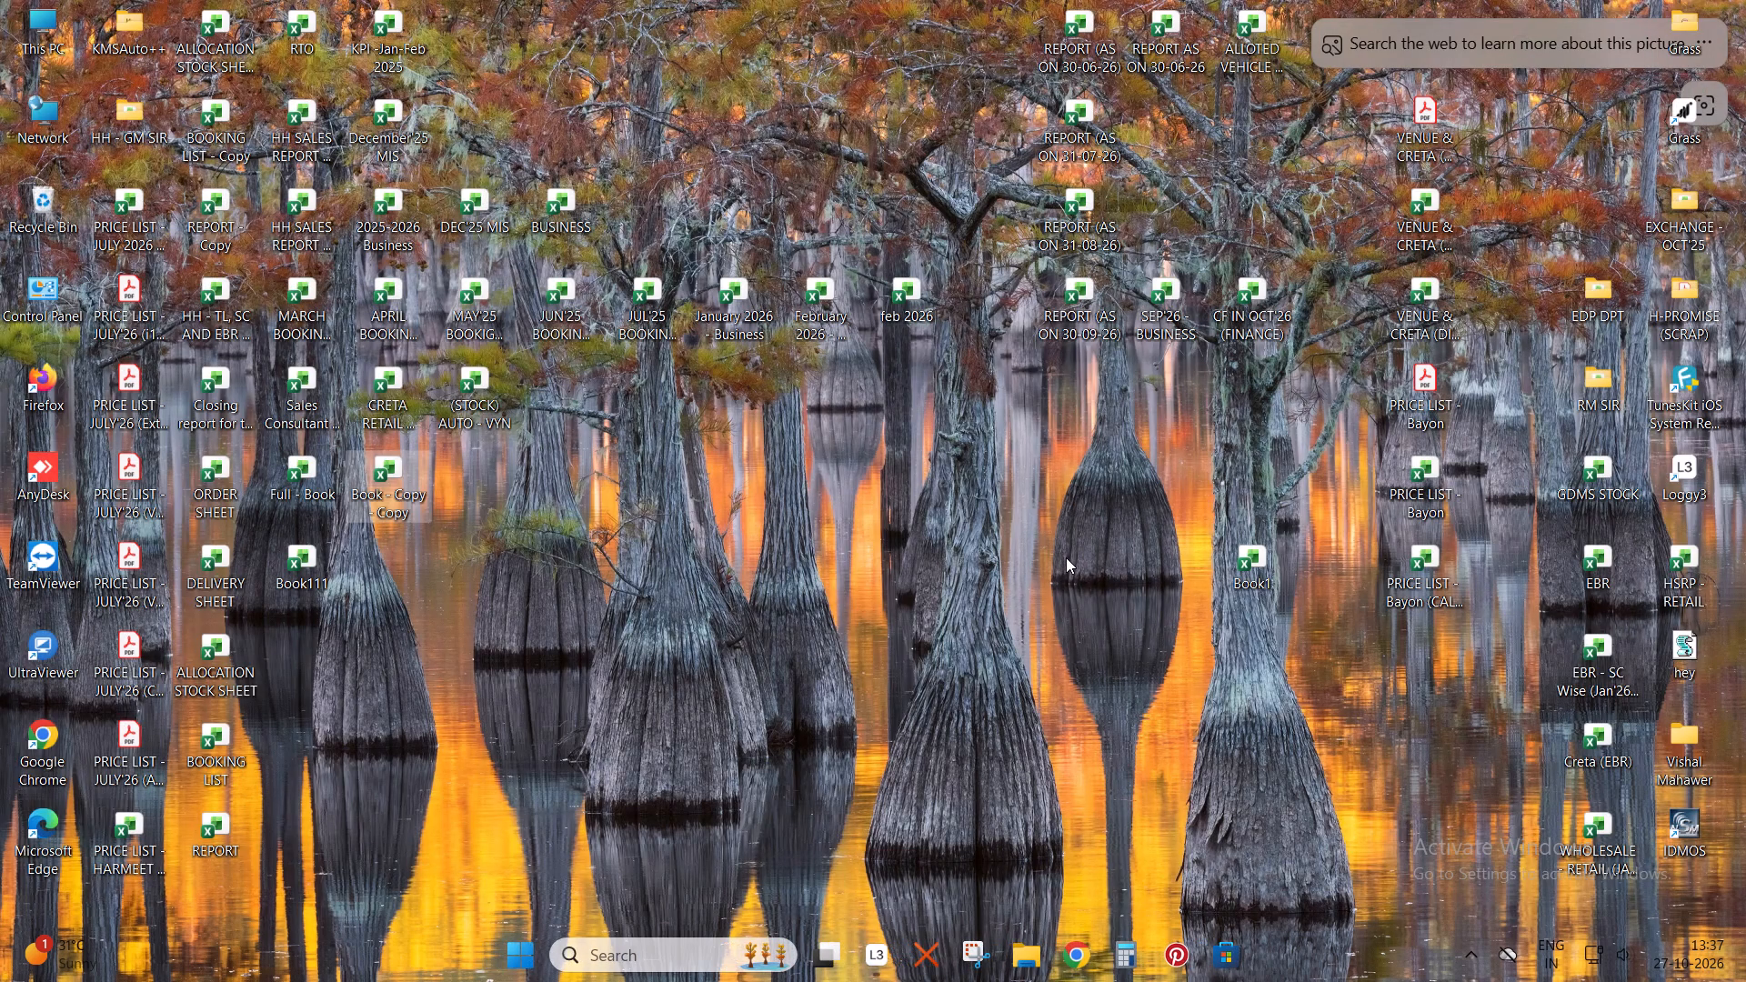
# Refresh the desktop.
pyautogui.rightClick(900, 418)
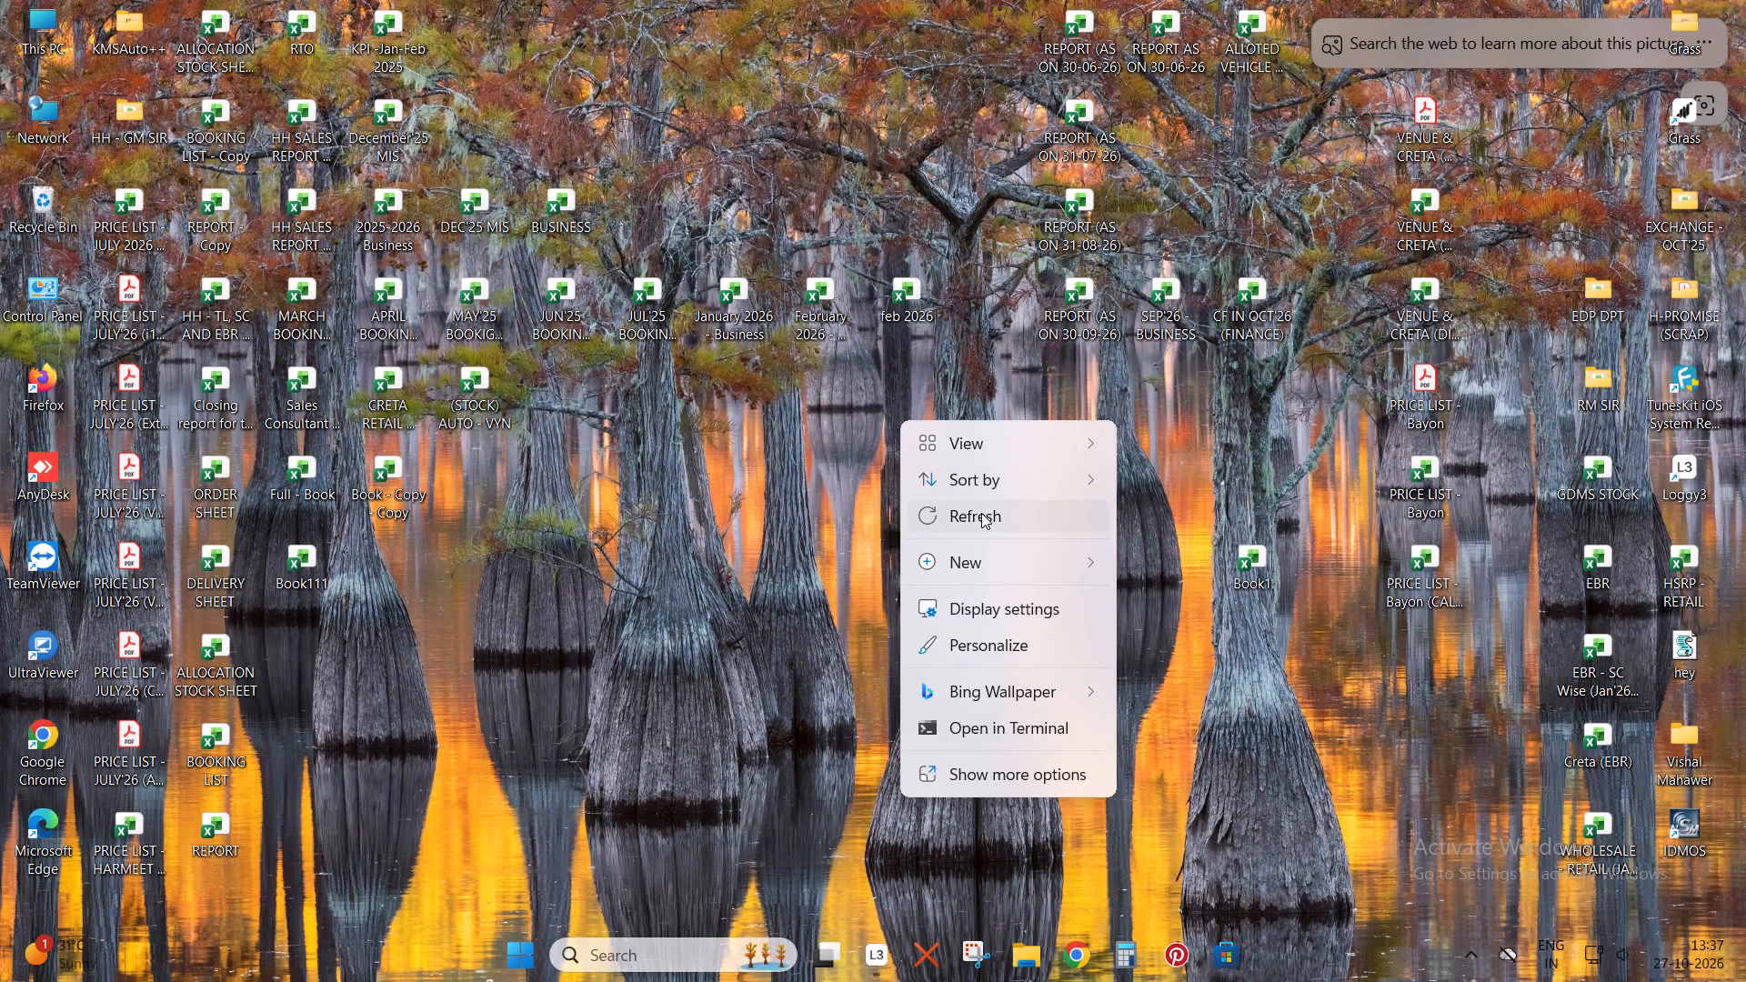
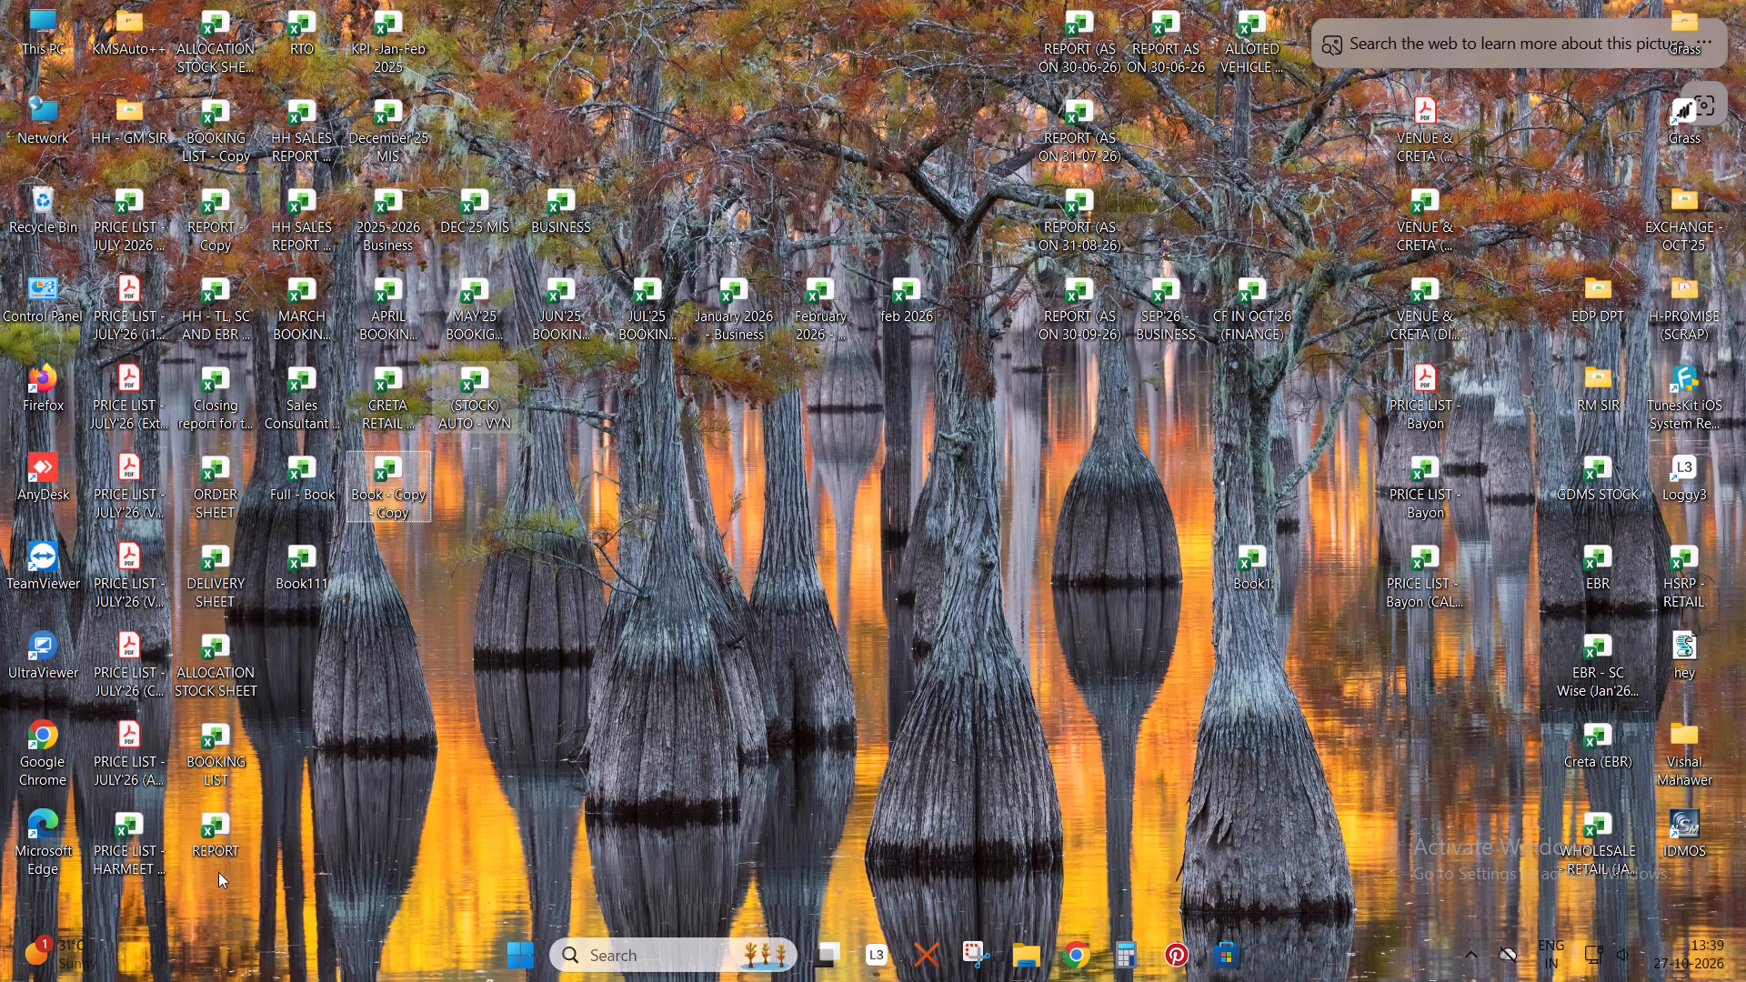
# Duplicate the selected ALLOCATION STOCK SHEET, Book - Copy - Copy and (STOCK) AUTO - VYN workbooks on the desktop.
pyautogui.keyDown('ctrl'); pyautogui.click(221, 687); pyautogui.keyUp('ctrl')
pyautogui.hotkey('ctrl', 'c')
pyautogui.hotkey('ctrl', 'v')
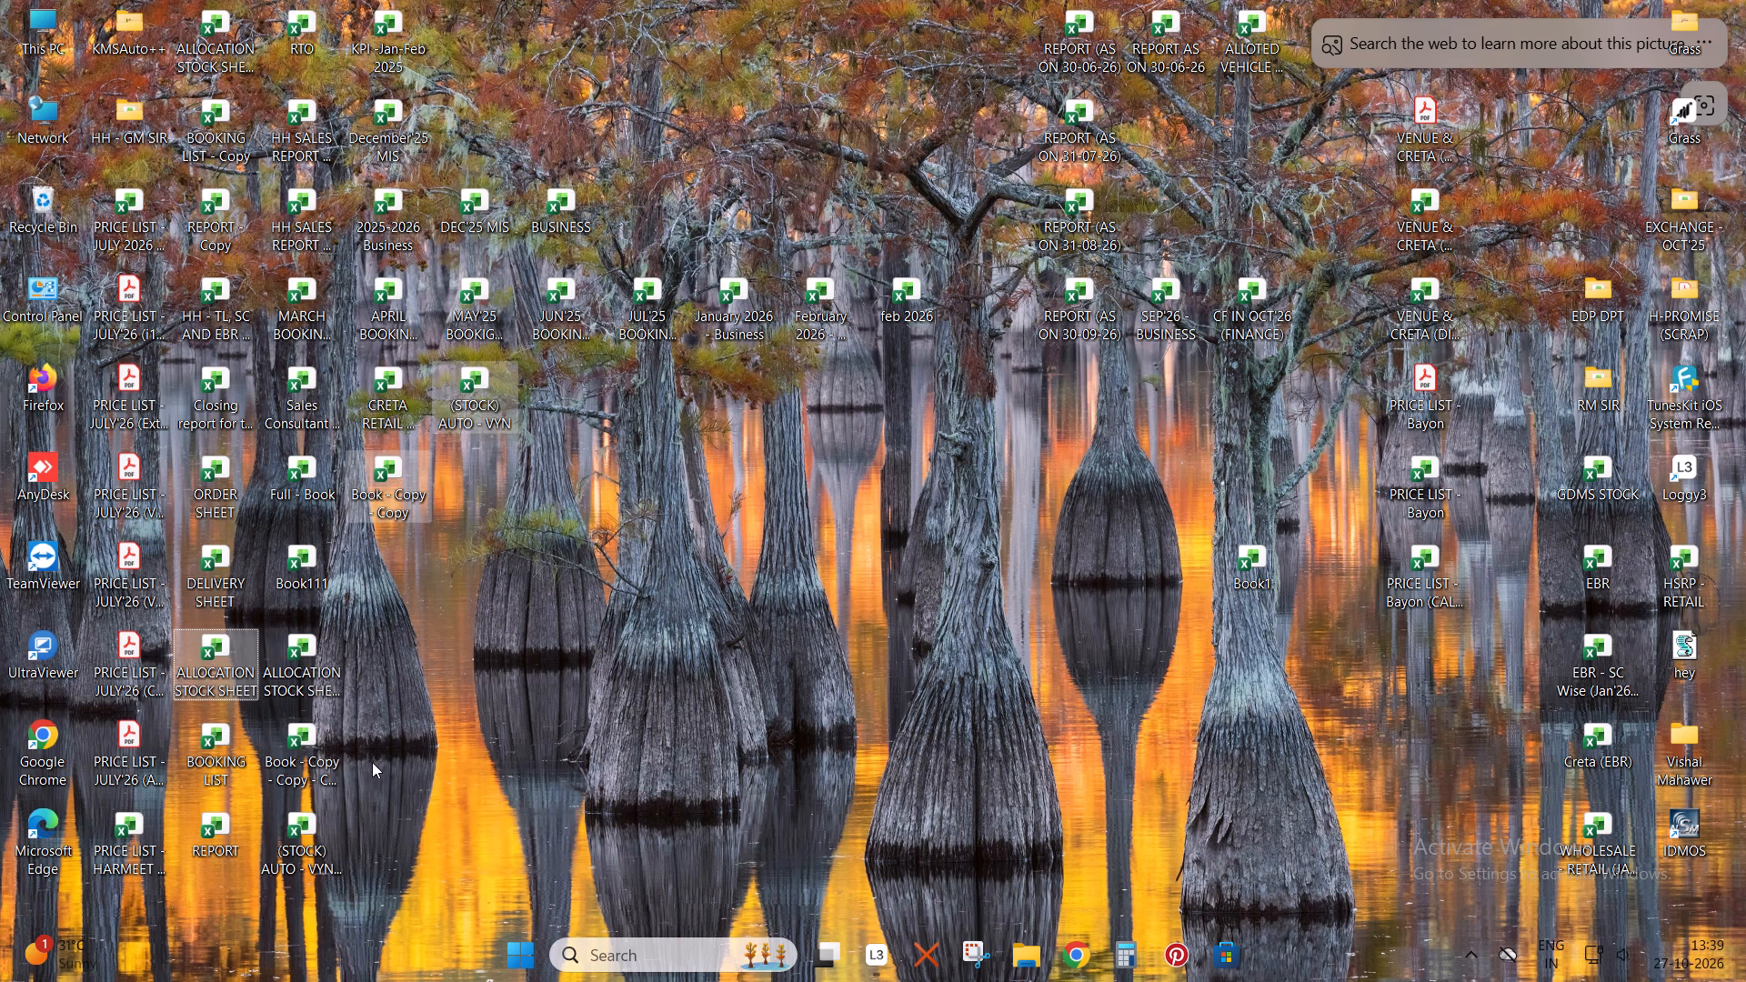
# Open the new copies of ALLOCATION STOCK SHEET and Book - Copy - Copy together with the original (STOCK) AUTO - VYN workbook.
pyautogui.moveTo(371, 765); pyautogui.dragTo(287, 641)
pyautogui.keyDown('ctrl'); pyautogui.click(463, 425); pyautogui.keyUp('ctrl')
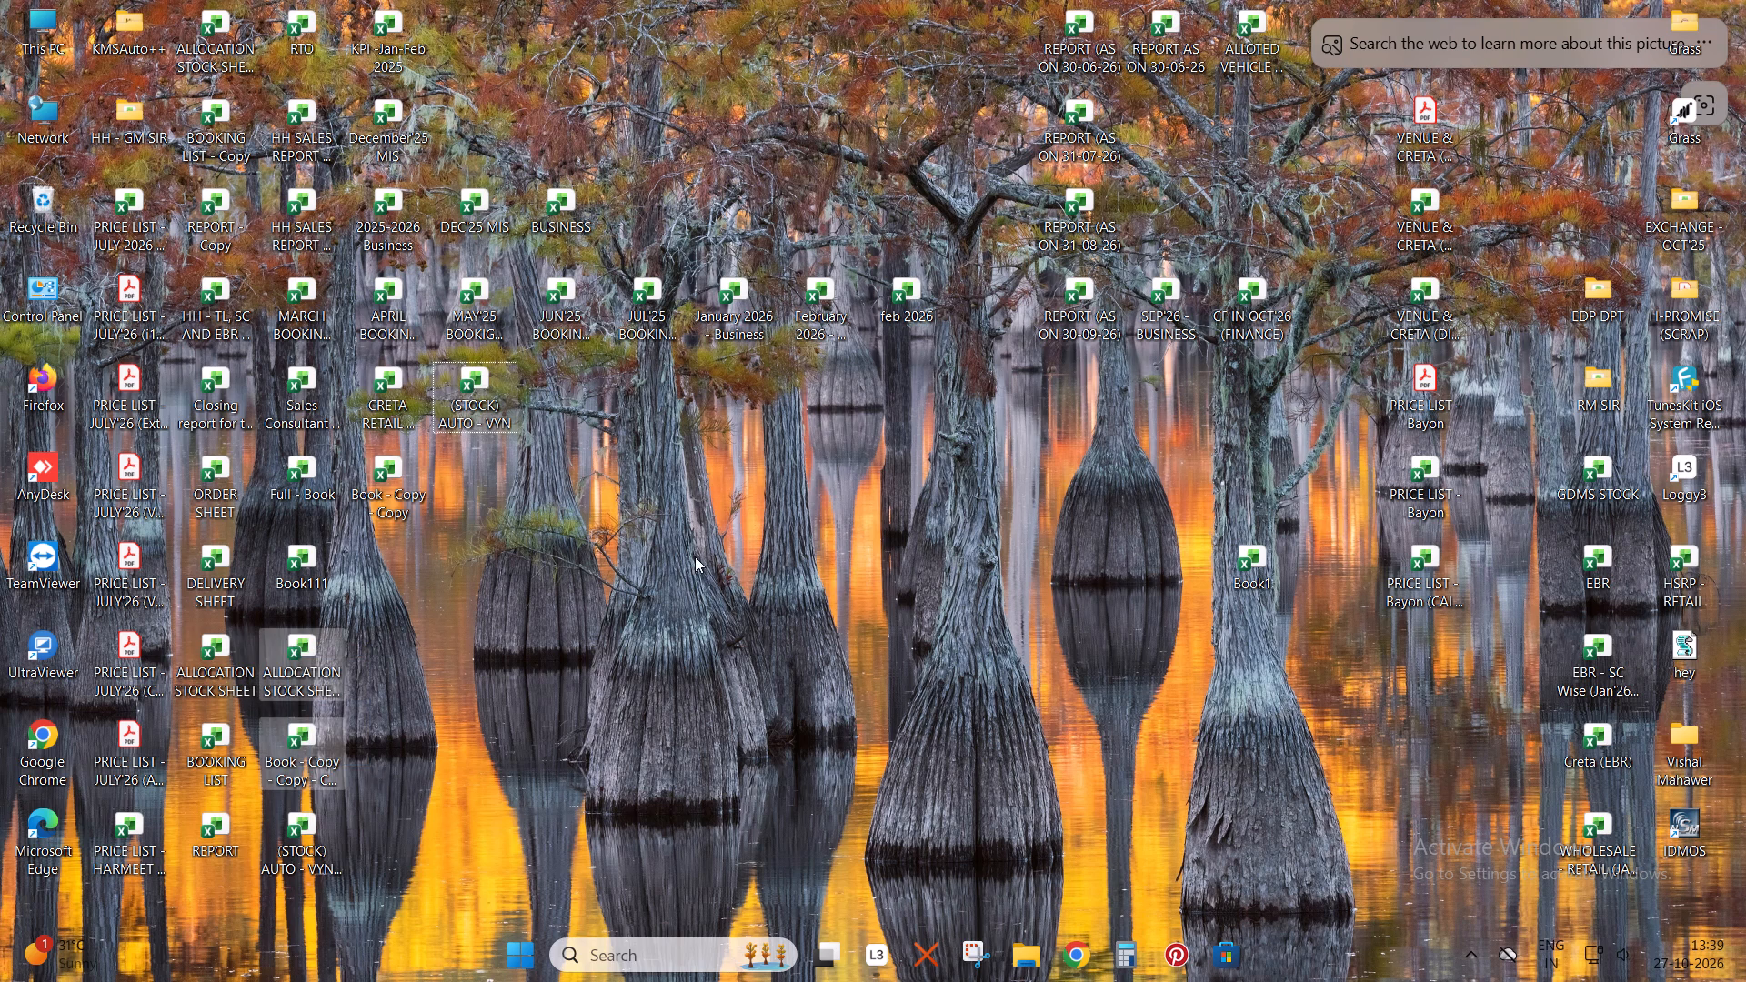
pyautogui.press('Return')
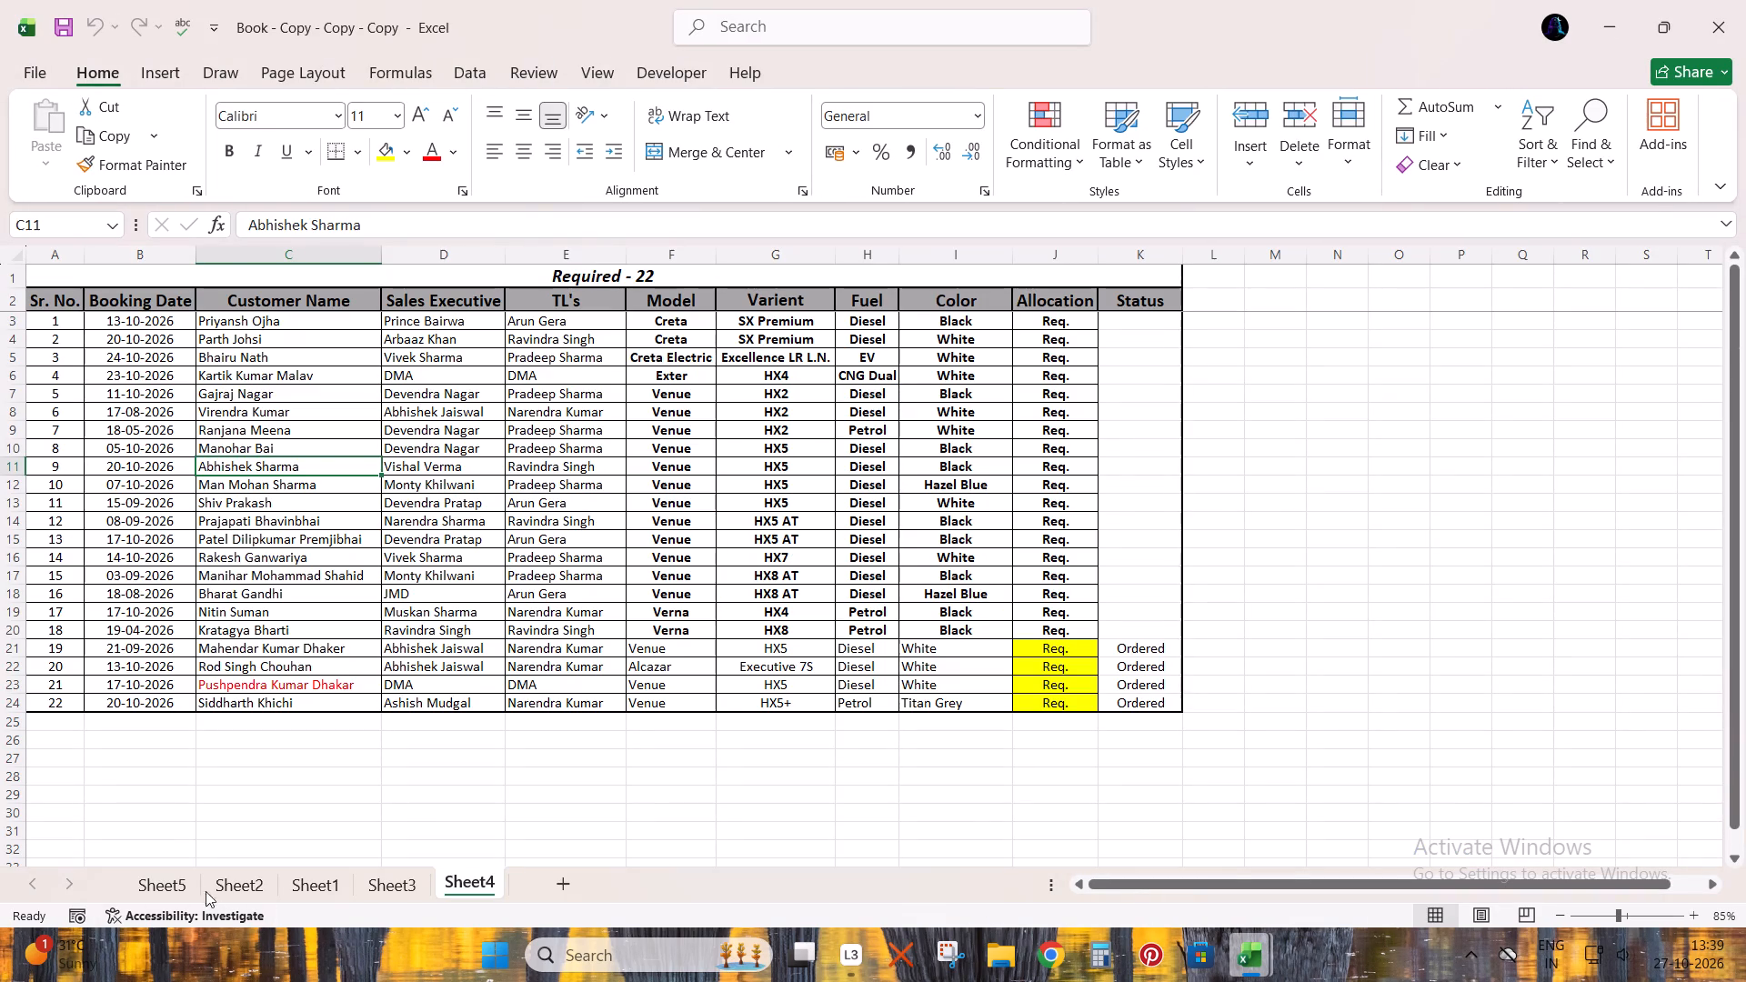
# Copy all the VIN numbers from Sheet1's October stock list in the Book - Copy - Copy - Copy workbook.
pyautogui.hotkey('alt', 'Tab')
pyautogui.hotkey('alt', 'Tab')
pyautogui.hotkey('alt', 'Tab')
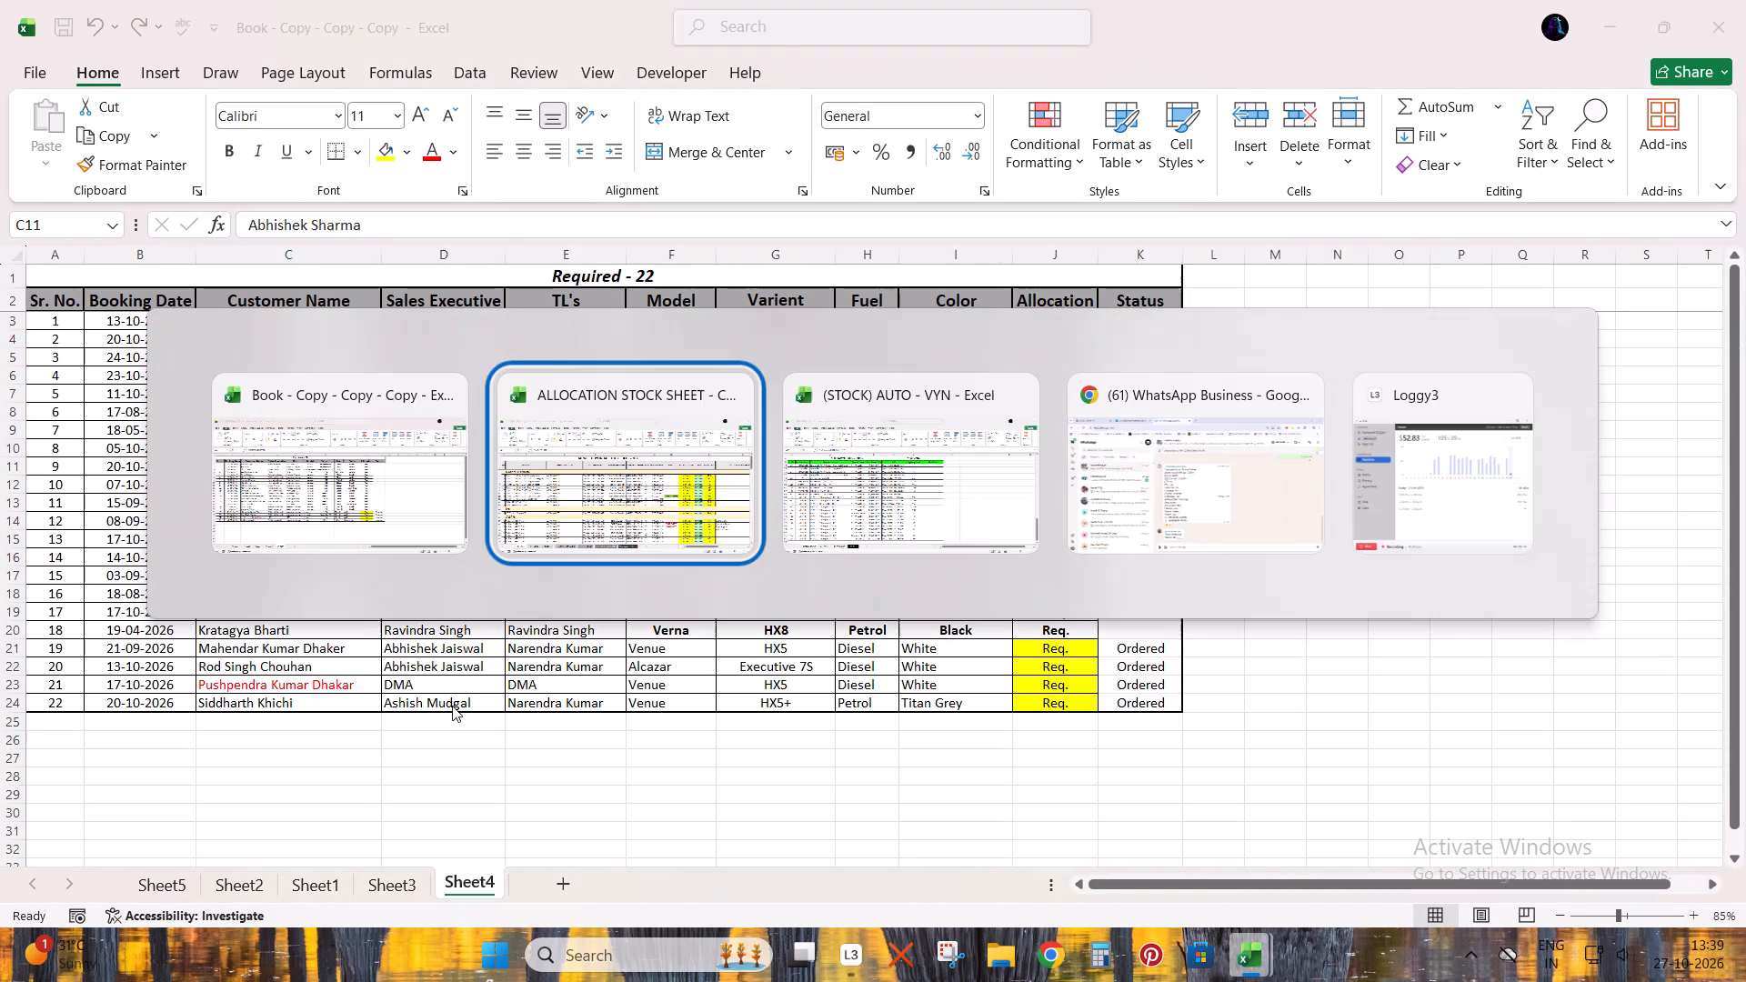
pyautogui.hotkey('alt', 'Tab')
pyautogui.click(304, 883)
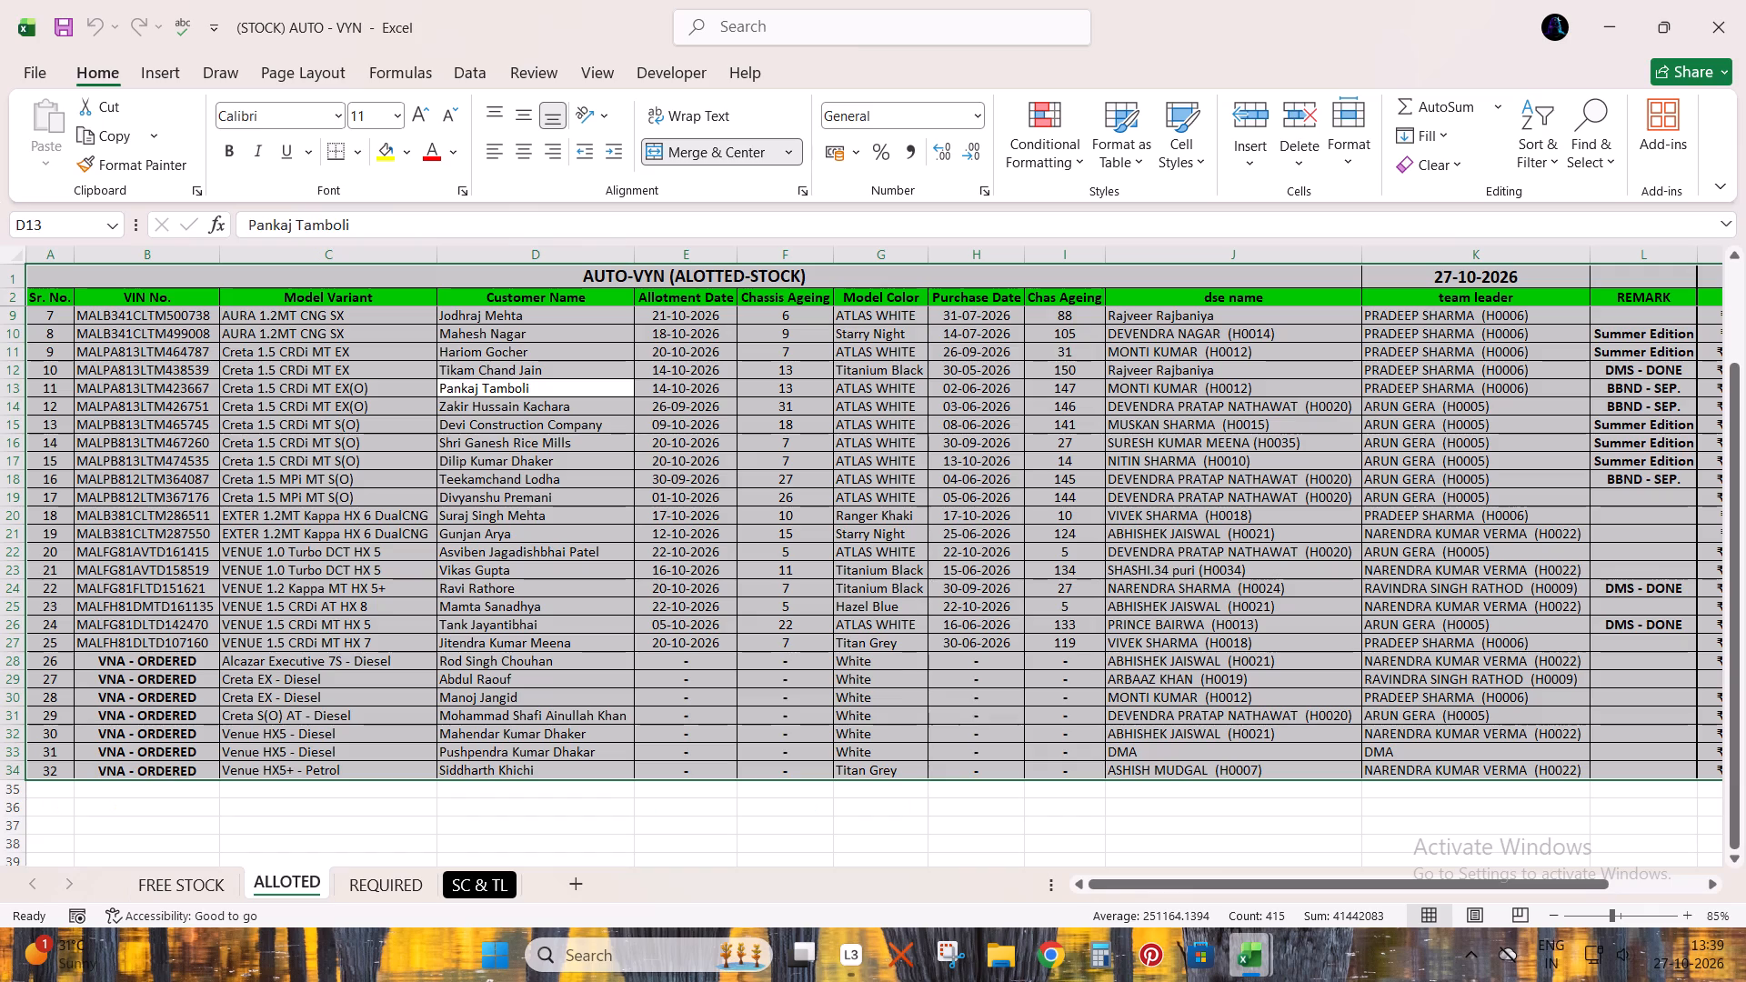
pyautogui.click(214, 474)
pyautogui.hotkey('alt', 'Tab')
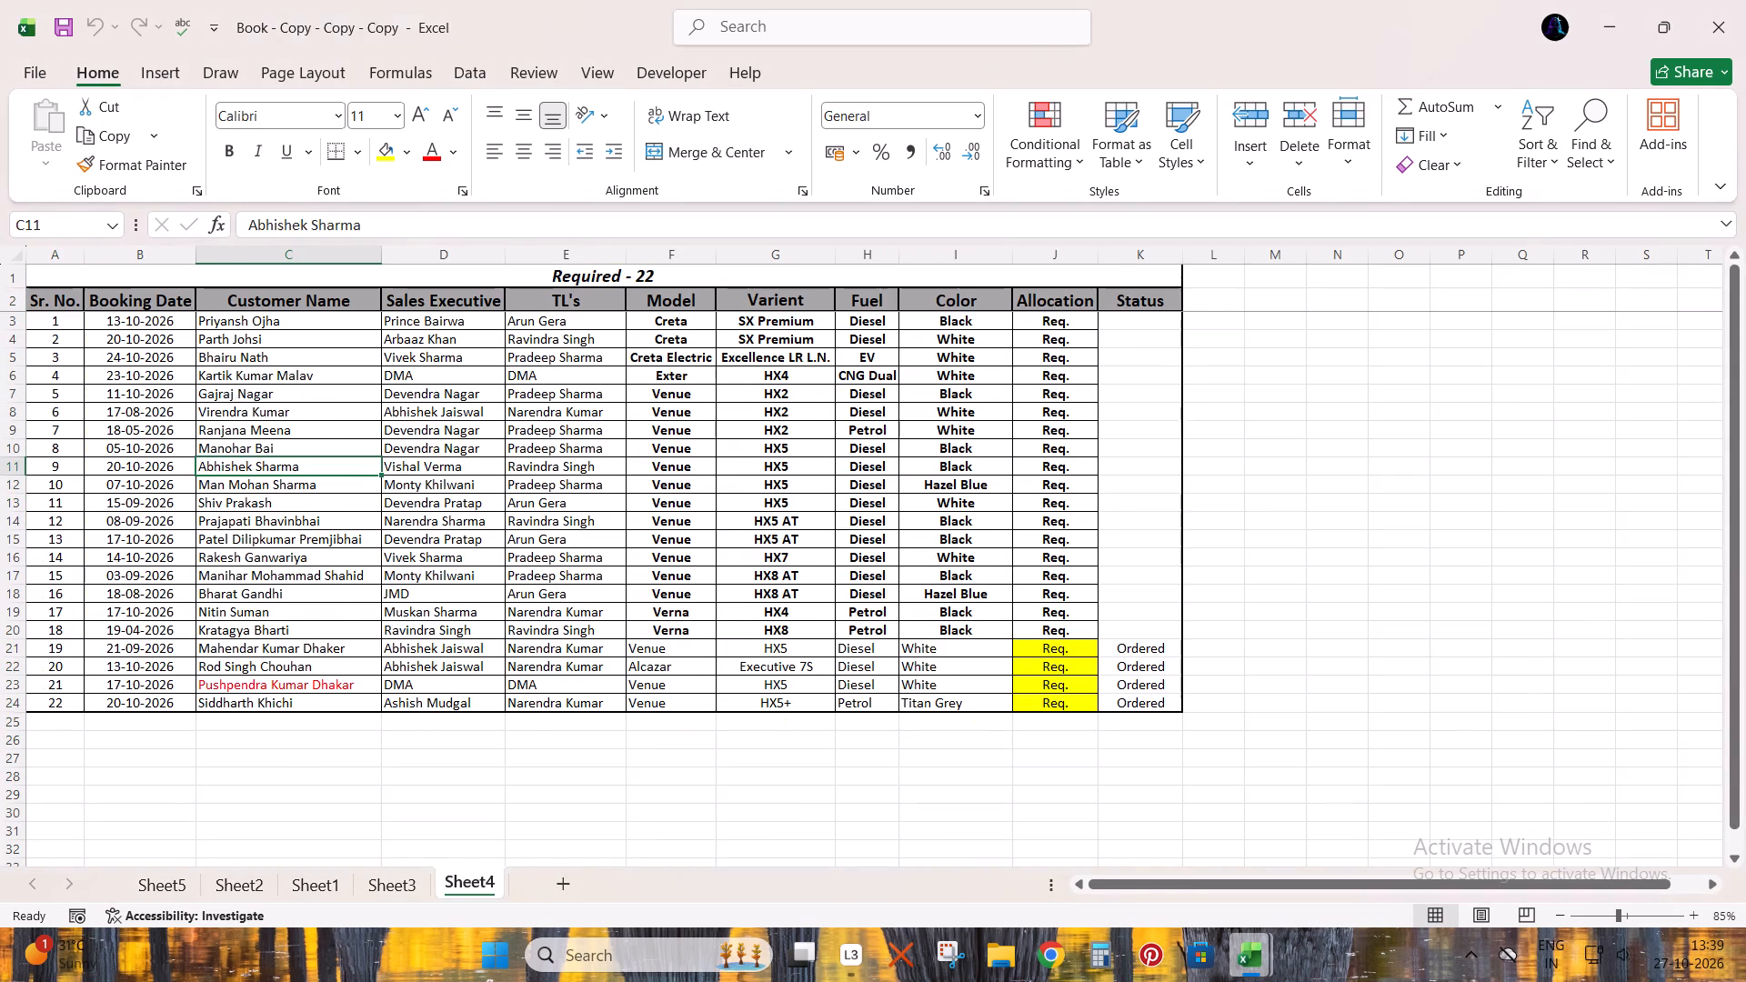
pyautogui.hotkey('alt', 'Tab')
pyautogui.hotkey('alt', 'Tab')
pyautogui.hotkey('ctrl', 'pageup')
pyautogui.hotkey('ctrl', 'pageup')
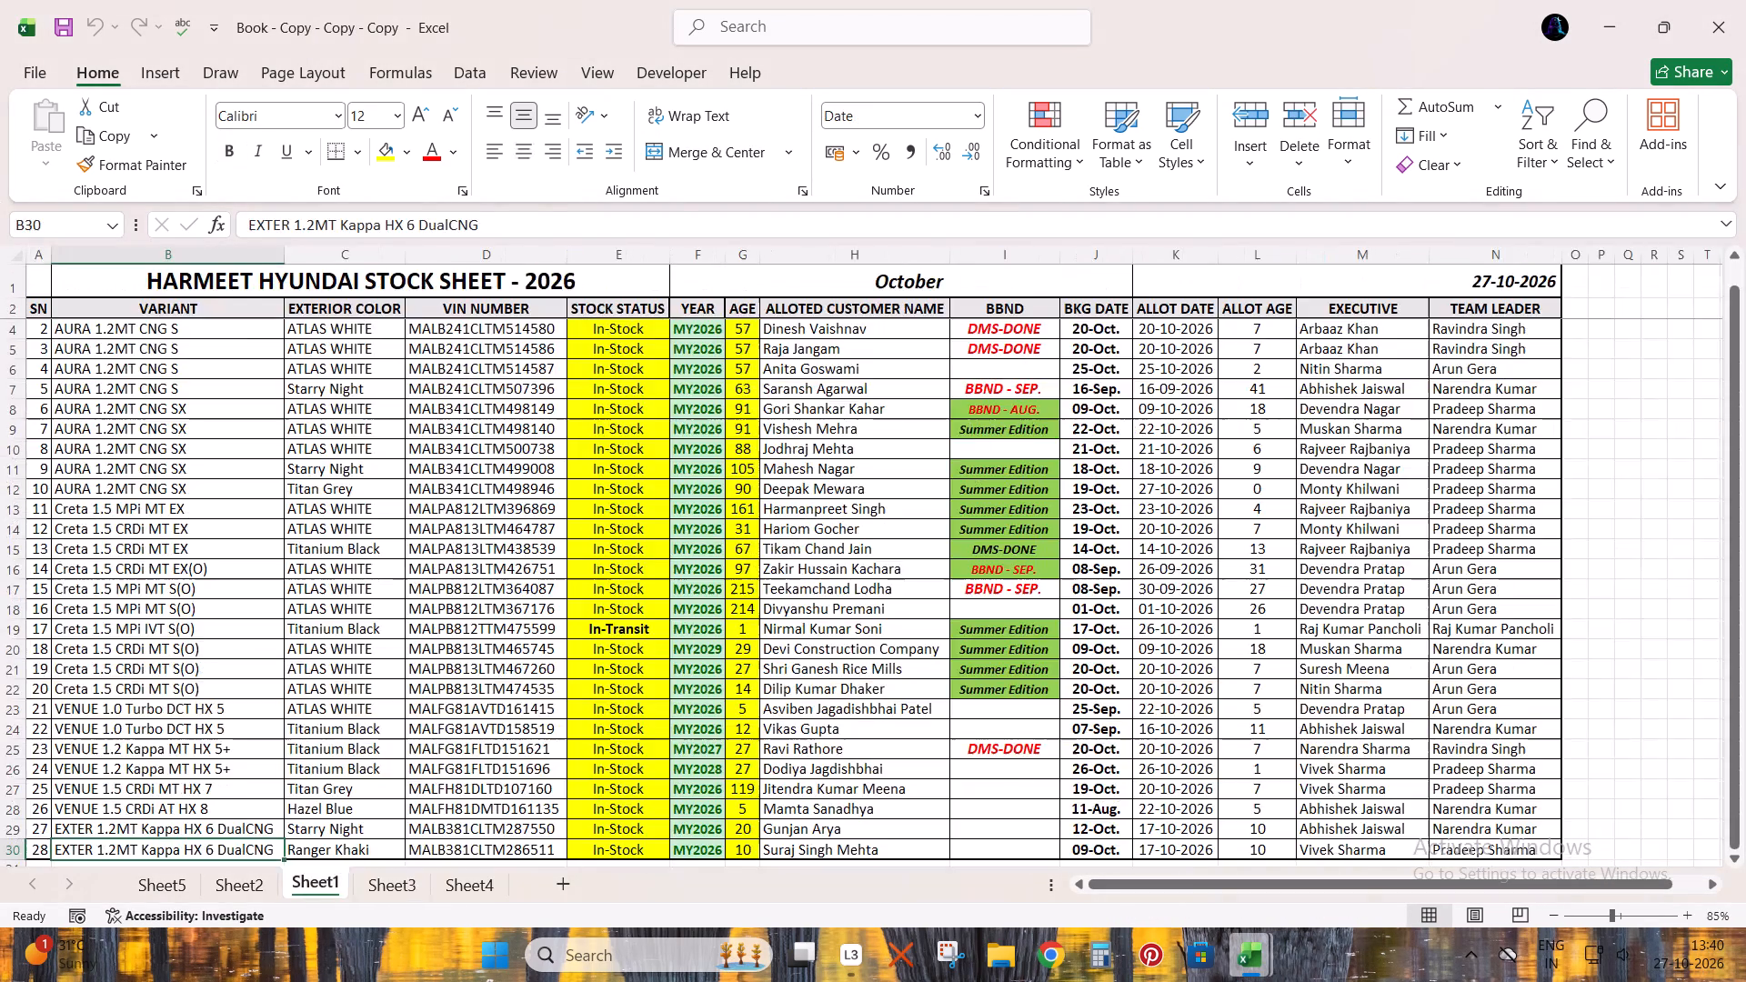
pyautogui.hotkey('ctrl', 'pagedown')
pyautogui.hotkey('ctrl', 'pageup')
pyautogui.hotkey('ctrl', 'Up')
pyautogui.press('Left')
pyautogui.press('Right')
pyautogui.press('Down')
pyautogui.press('Right')
pyautogui.press('Down')
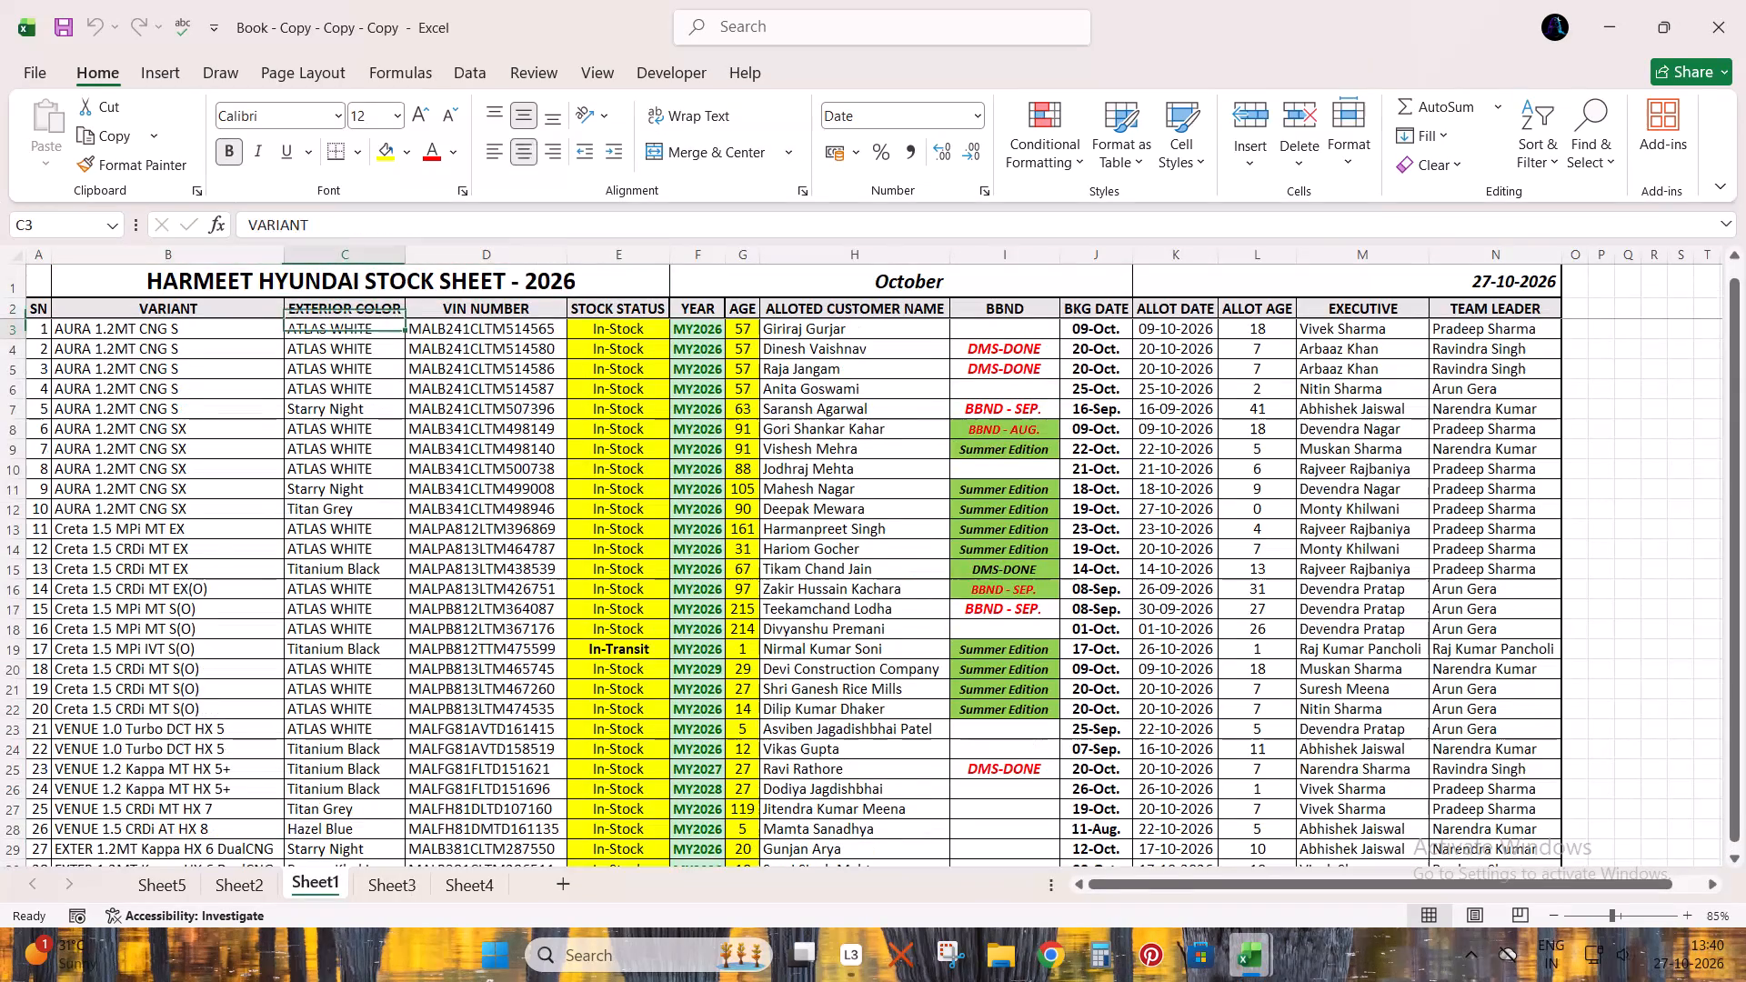
pyautogui.press('Right')
pyautogui.press('Up')
pyautogui.press('Down')
pyautogui.hotkey('ctrl', 'shift', 'Down')
pyautogui.hotkey('ctrl', 'c')
# Paste the VIN numbers at B38, below the allotted list on the ALLOTED sheet of (STOCK) AUTO - VYN.
pyautogui.hotkey('alt', 'Tab')
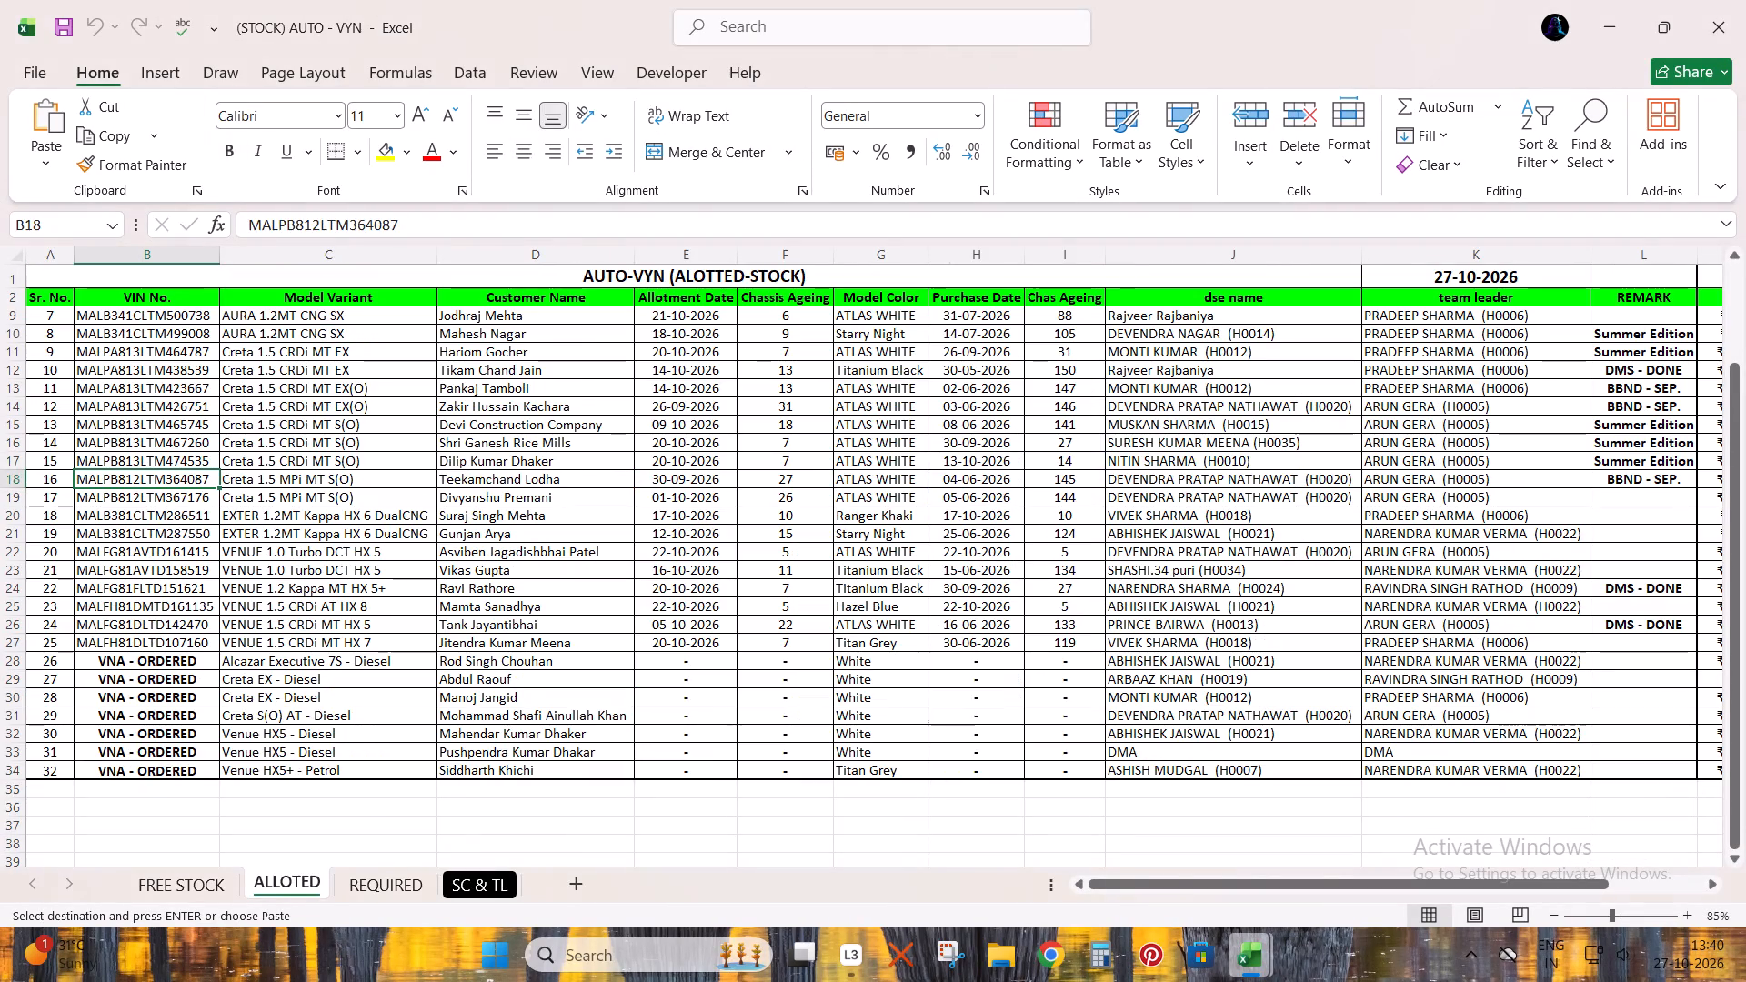
pyautogui.hotkey('ctrl', 'Down')
pyautogui.press('Down')
pyautogui.press('Down')
pyautogui.press('Down')
pyautogui.press('Down')
pyautogui.hotkey('ctrl', 'v')
# Highlight the duplicate values in the ALLOTED sheet's VIN No. column with conditional formatting.
pyautogui.hotkey('ctrl', 'space')
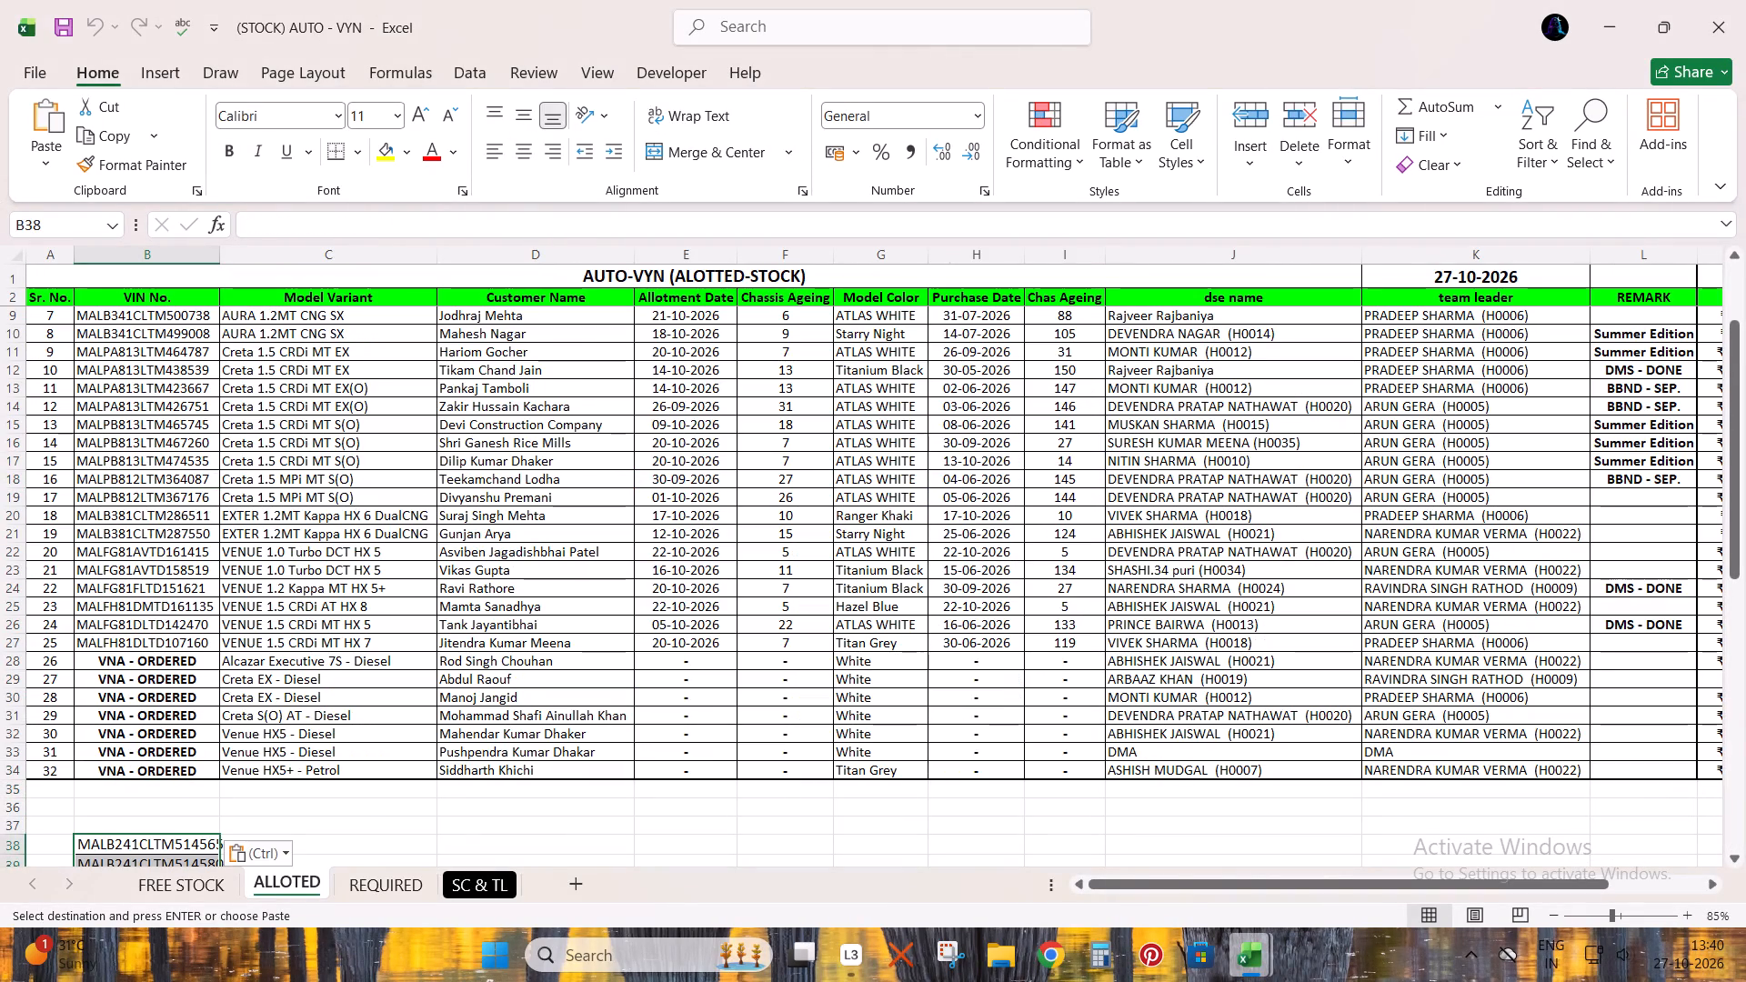
pyautogui.click(165, 259)
pyautogui.click(170, 250)
pyautogui.click(1035, 135)
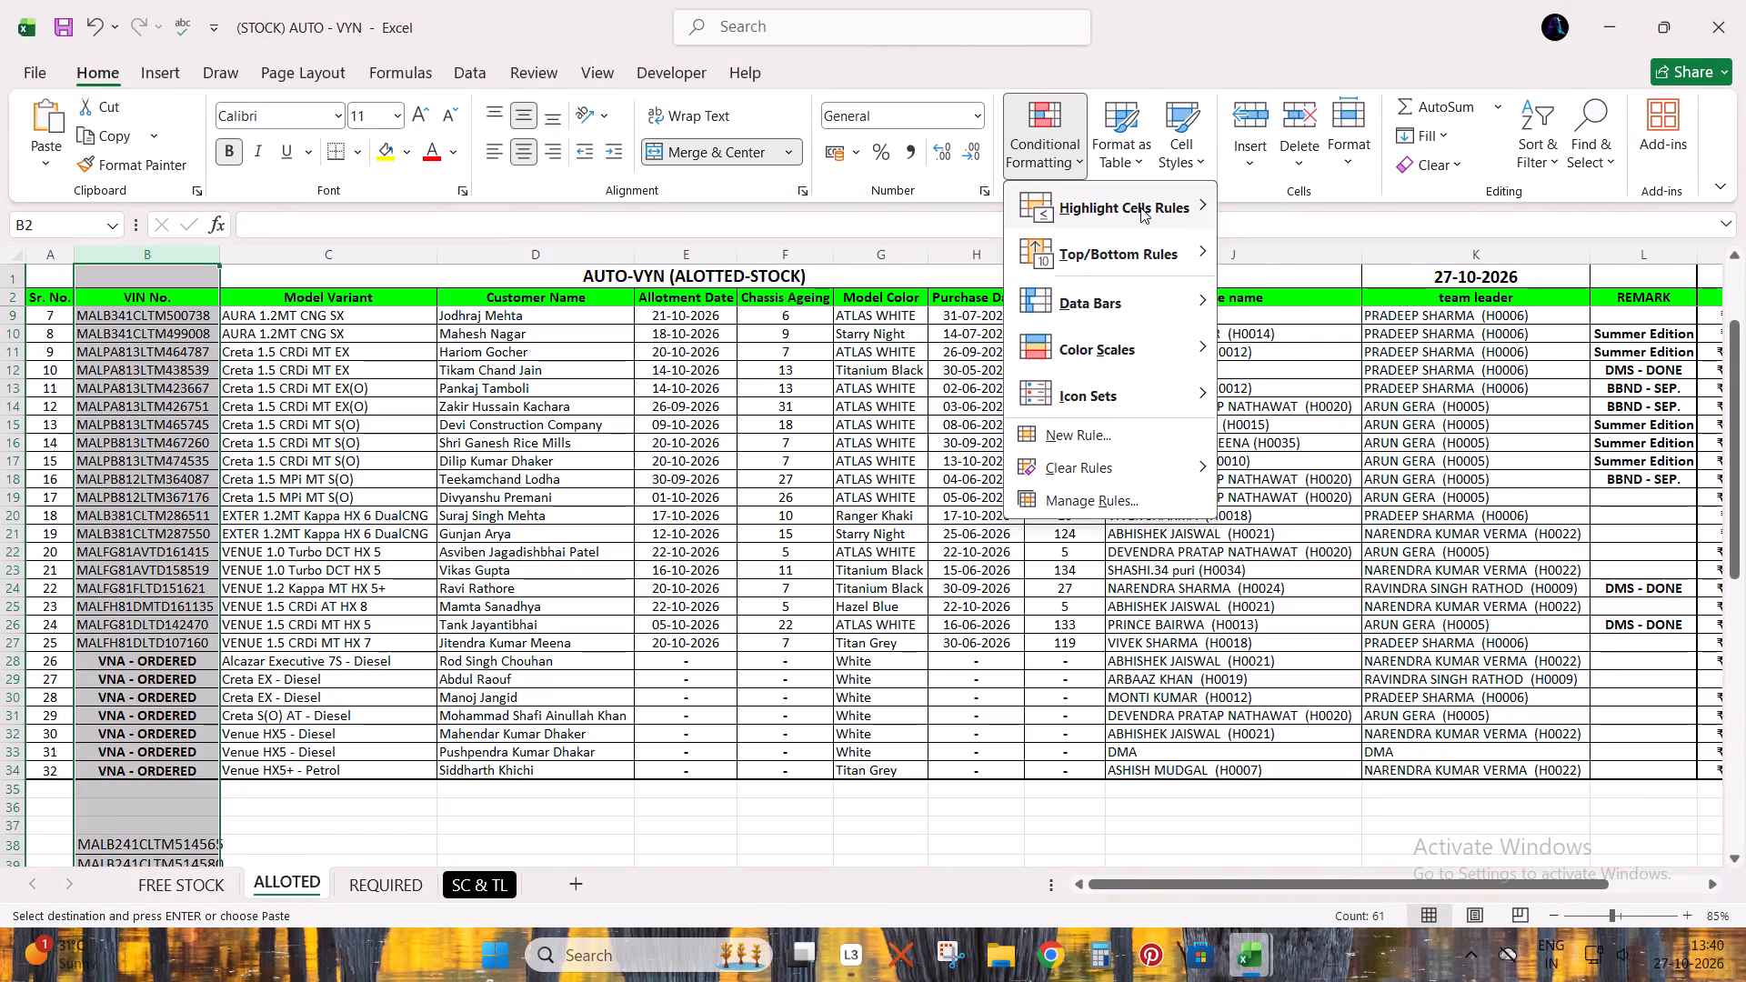
pyautogui.click(1140, 207)
pyautogui.click(1298, 477)
pyautogui.press('Return')
# Delete the Creta EX(O) and Venue HX 5 rows whose VINs are not highlighted as duplicates in the allotted list.
pyautogui.scroll(5, 206, 722)
pyautogui.scroll(7, 238, 617)
pyautogui.click(194, 496)
pyautogui.hotkey('shift', 'space')
pyautogui.hotkey('ctrl', '-')
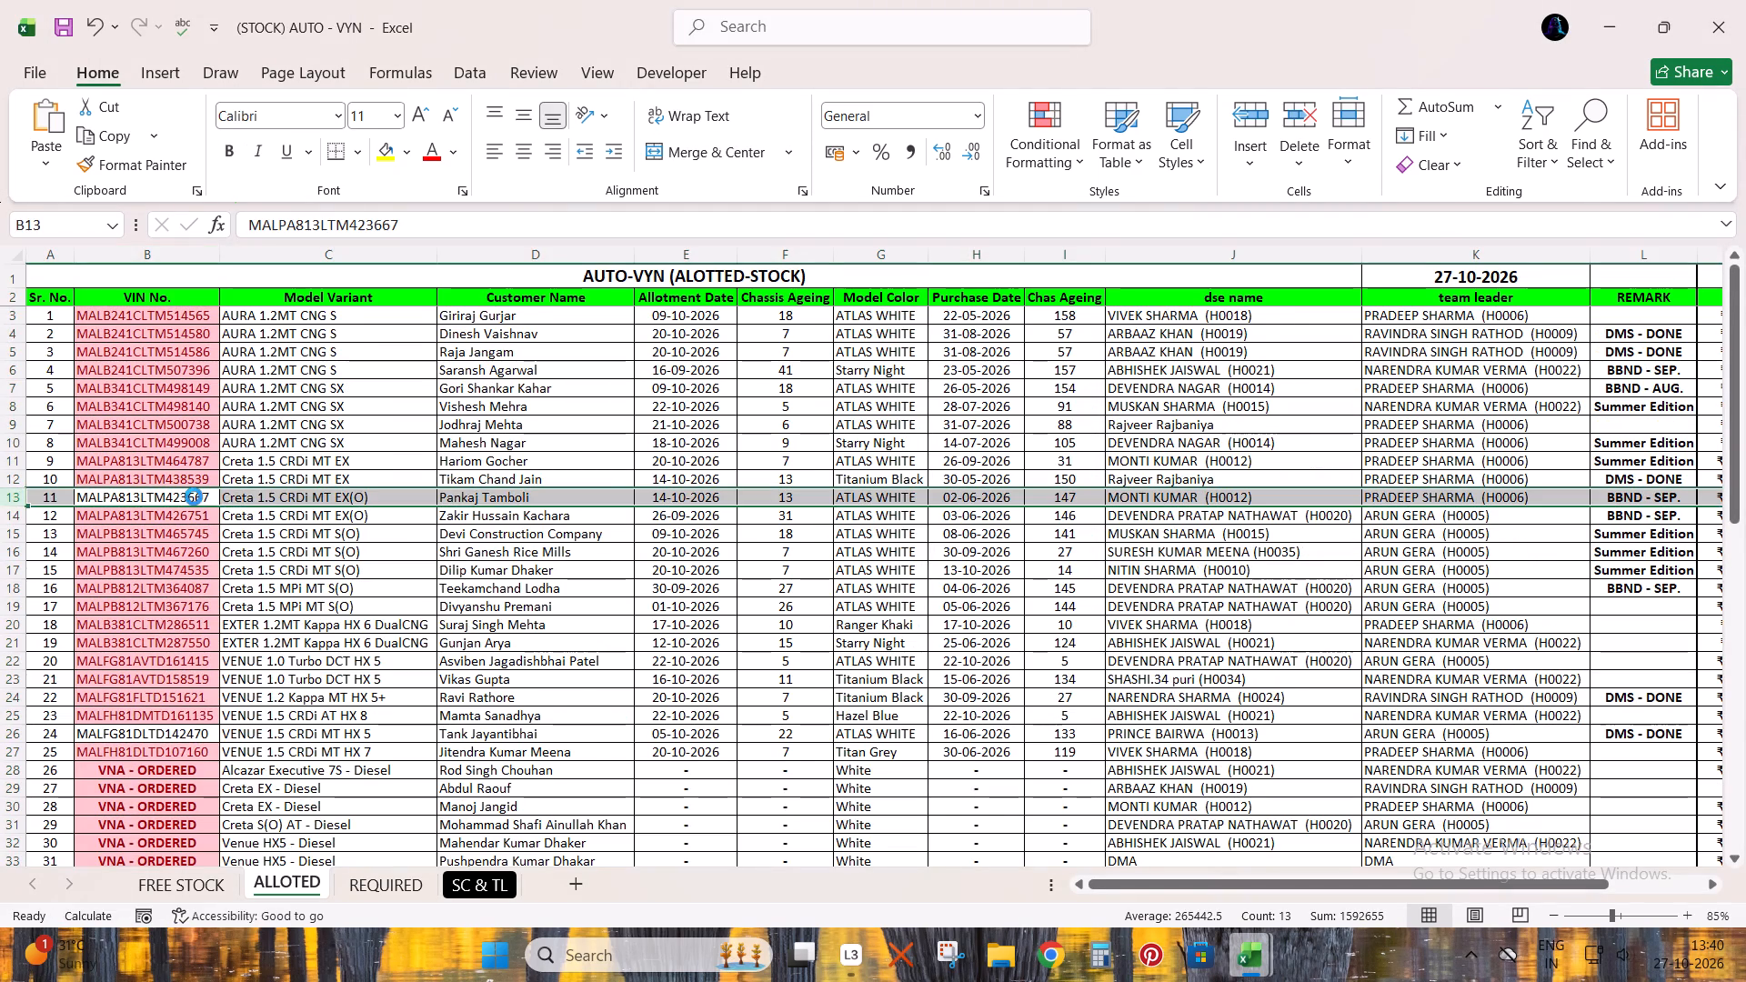
pyautogui.click(182, 711)
pyautogui.hotkey('shift', 'space')
pyautogui.hotkey('ctrl', '-')
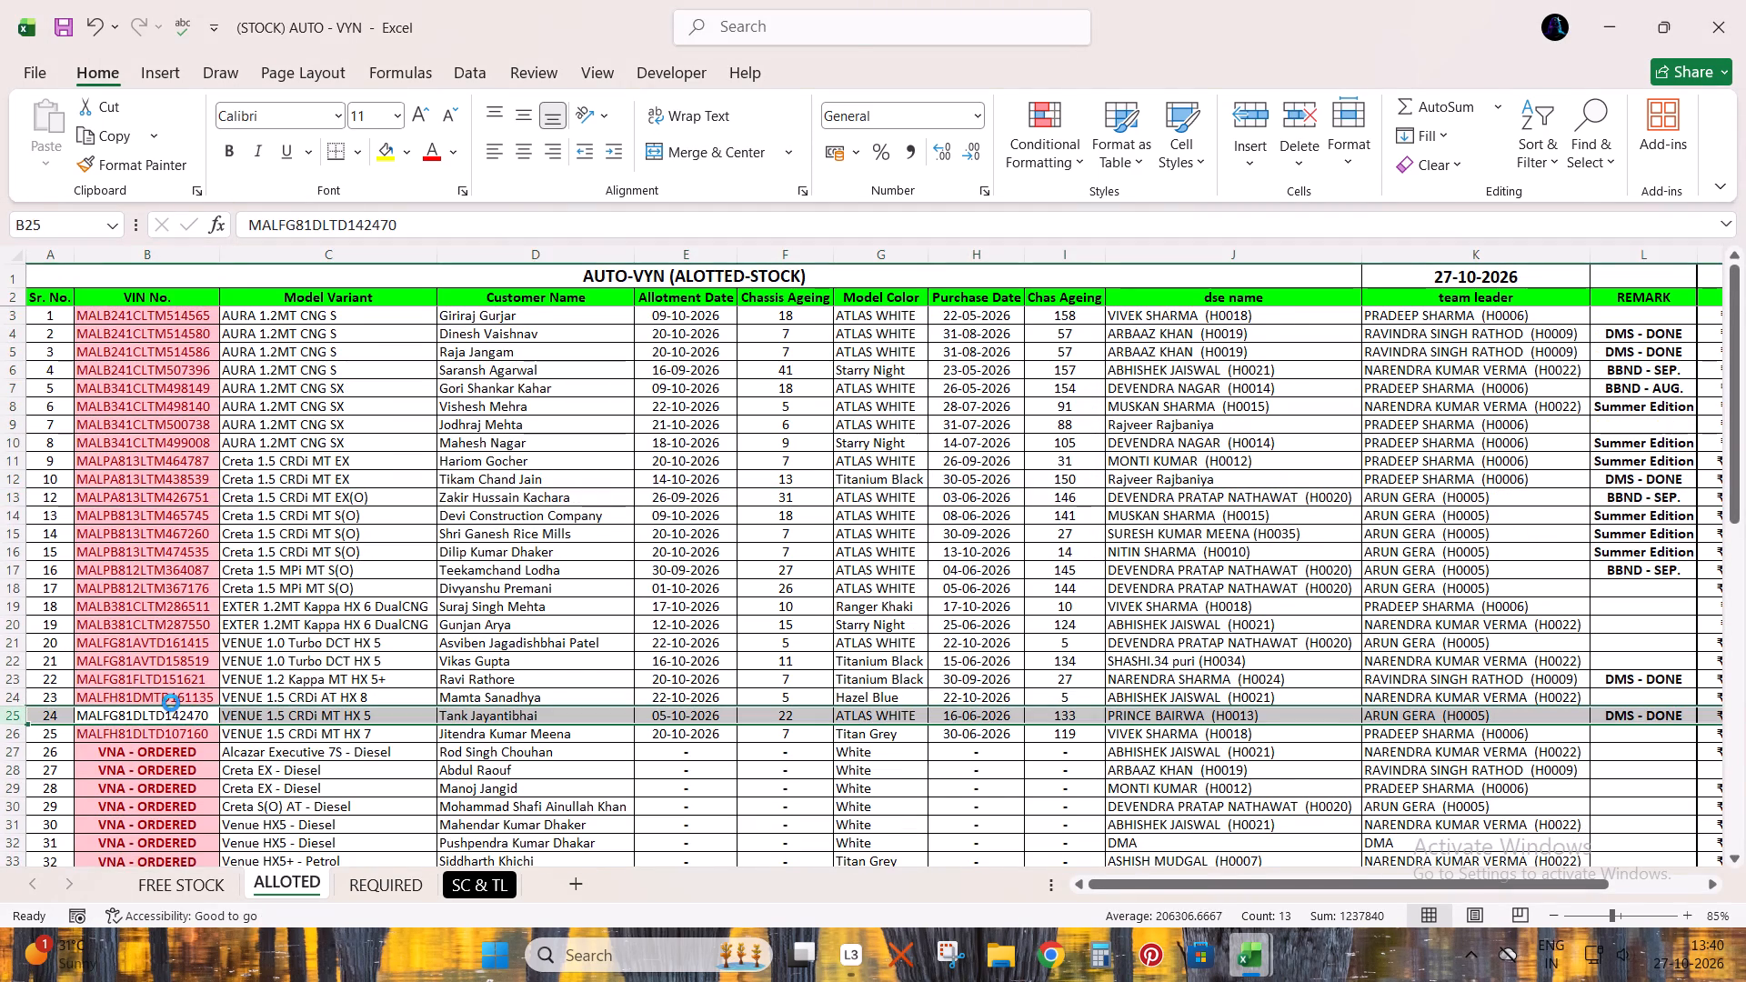
# Insert seven blank rows in the ALLOTED list between serial number 25 and the first VNA - ORDERED row.
pyautogui.click(198, 737)
pyautogui.hotkey('shift', 'space')
pyautogui.hotkey('ctrl', '+')
pyautogui.hotkey('ctrl', '+')
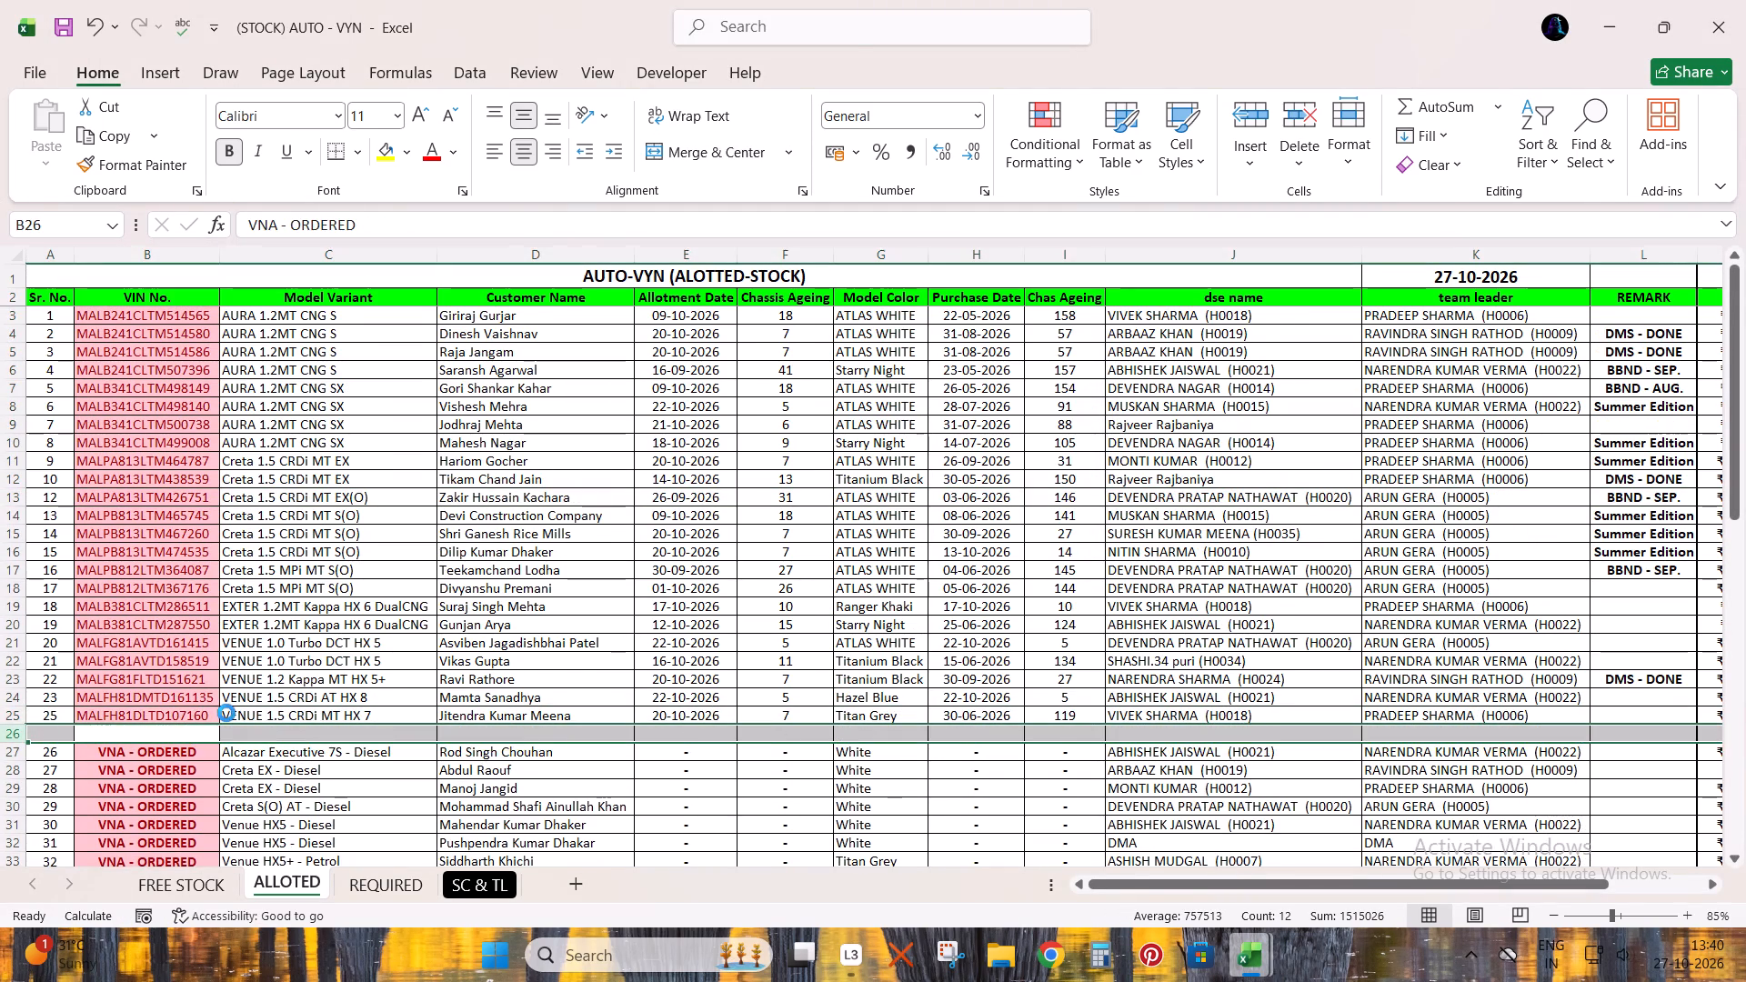
pyautogui.scroll(-11, 226, 713)
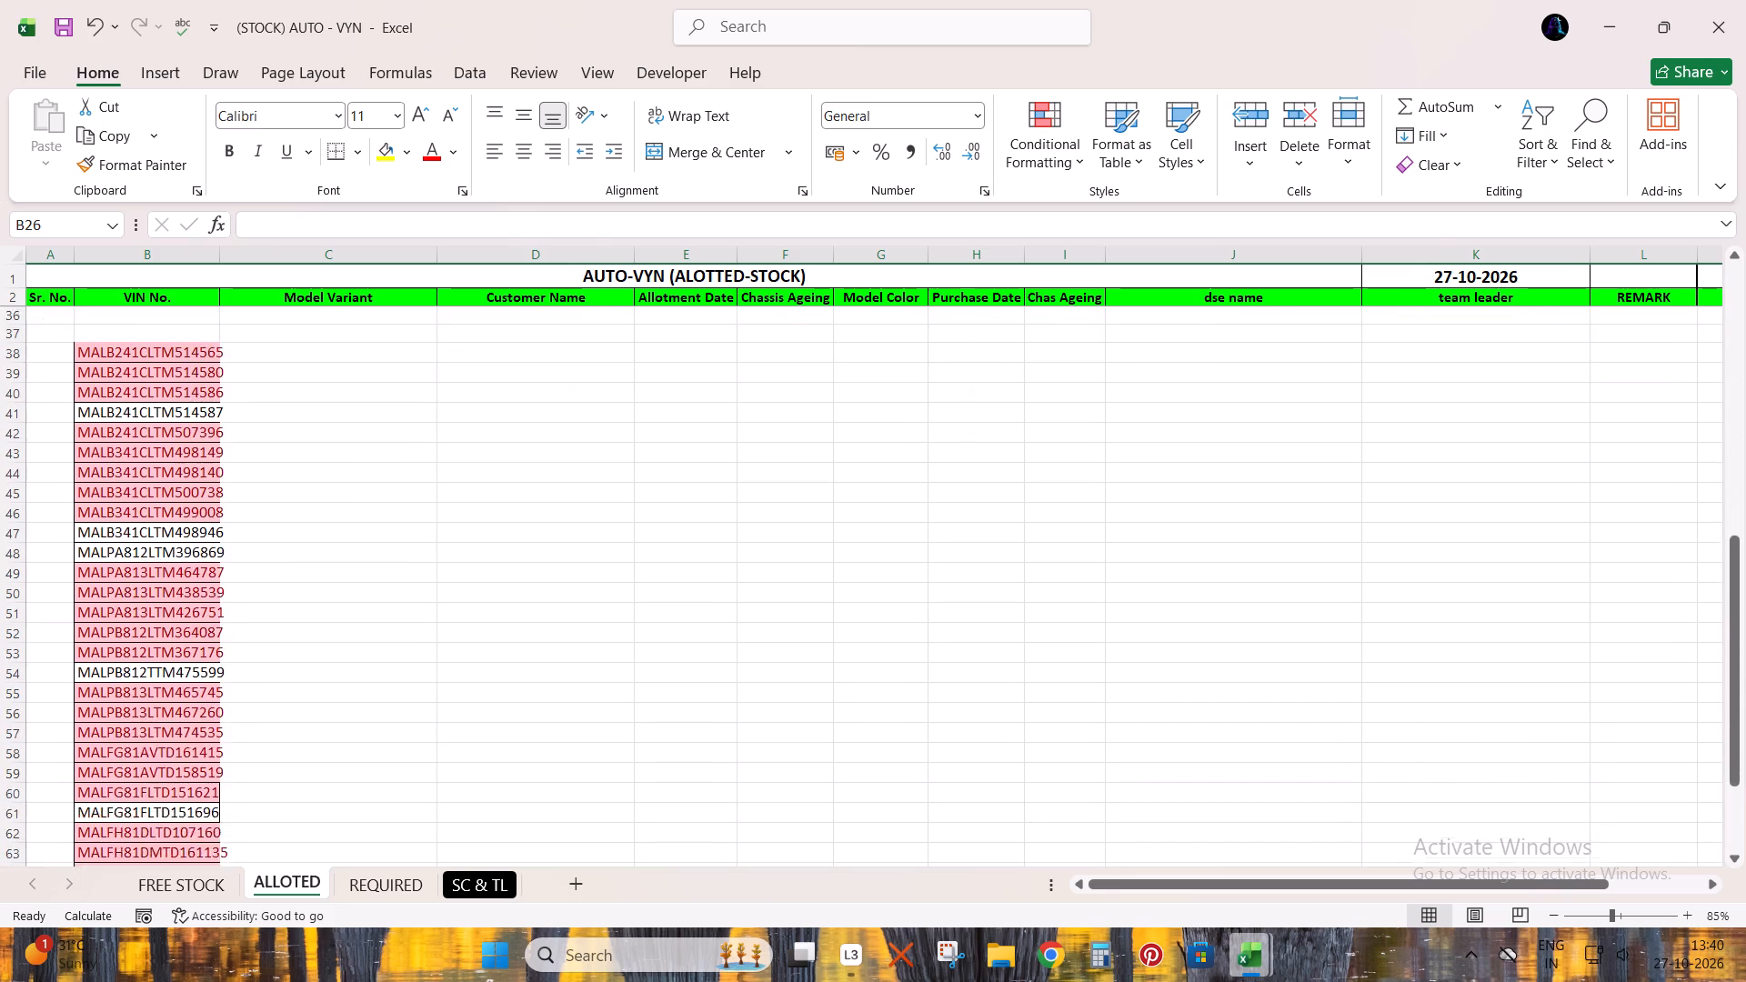
pyautogui.scroll(-2, 228, 713)
pyautogui.scroll(11, 228, 713)
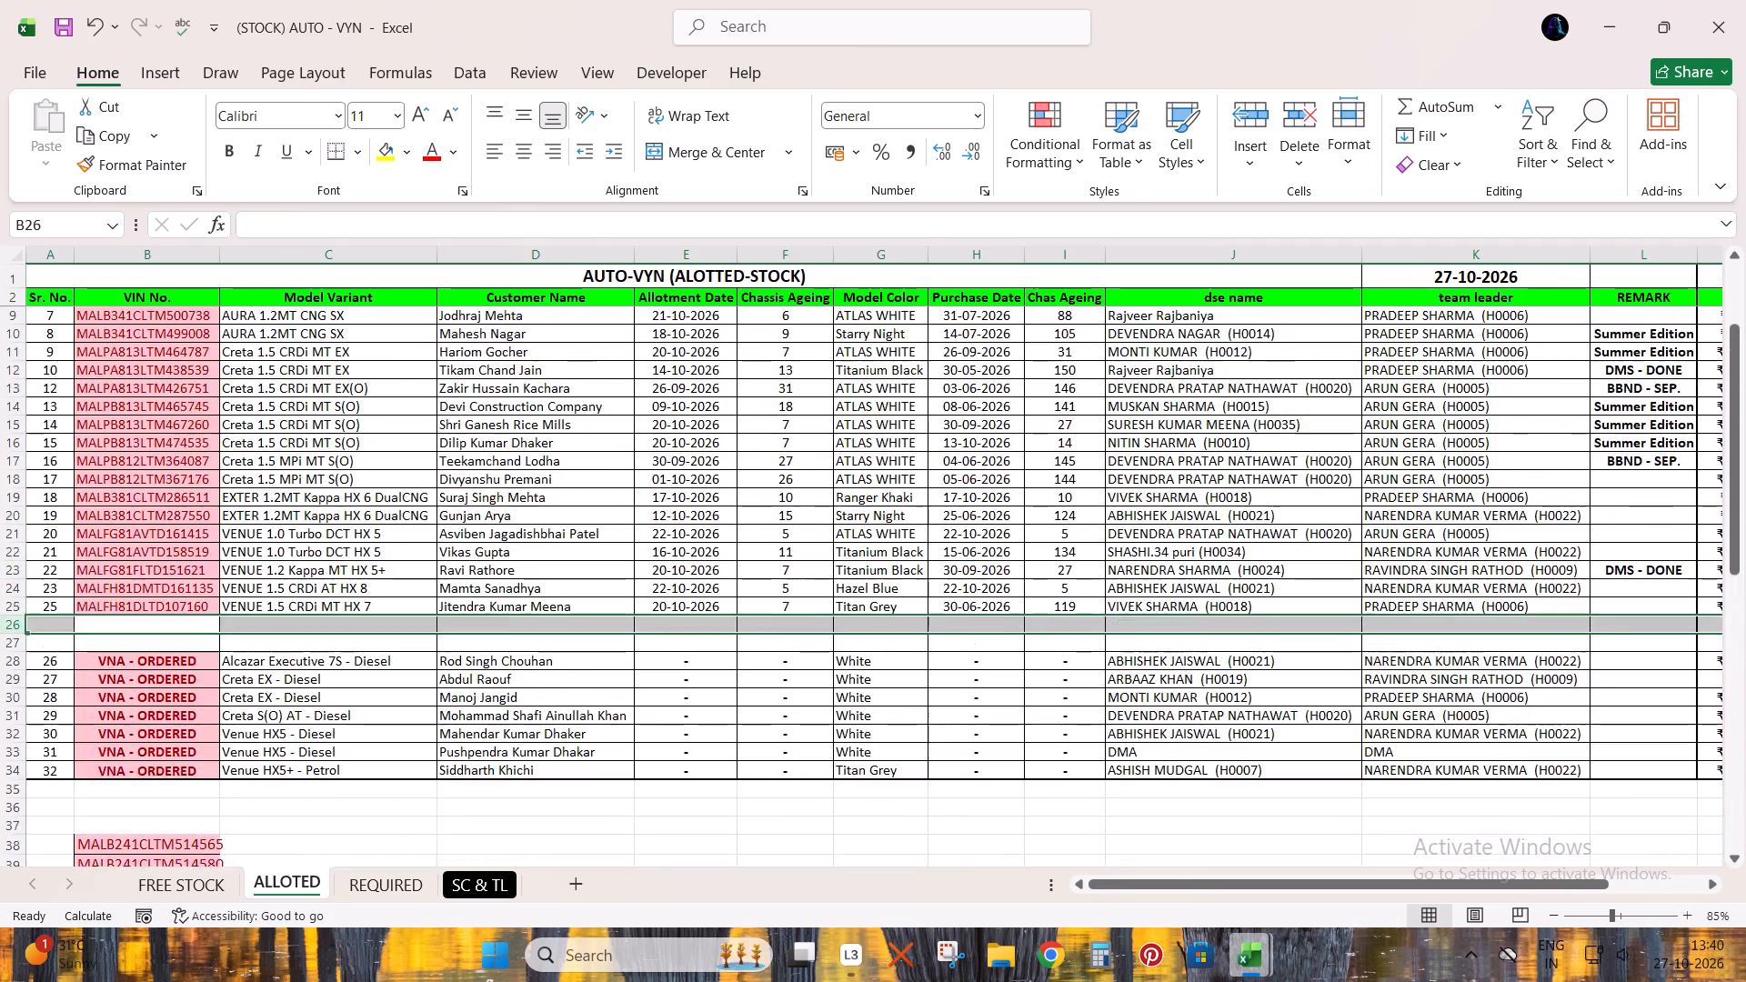
pyautogui.scroll(1, 228, 713)
pyautogui.scroll(-8, 228, 713)
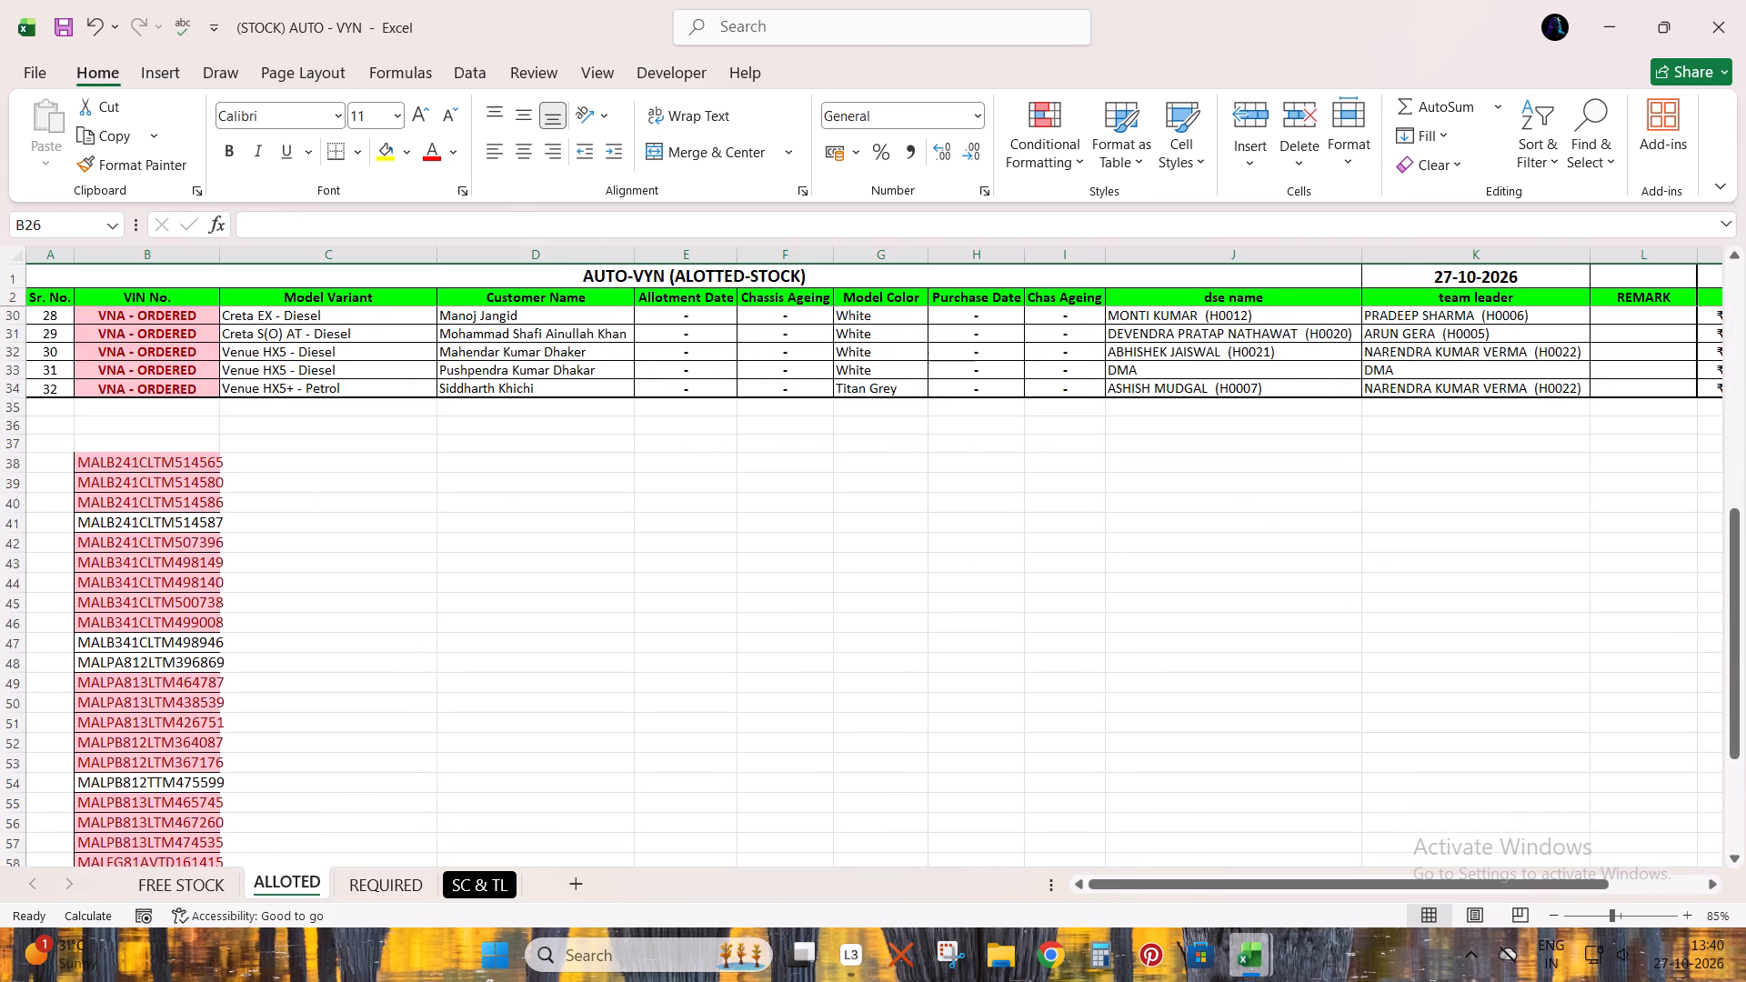
pyautogui.scroll(-3, 228, 713)
pyautogui.scroll(2, 229, 714)
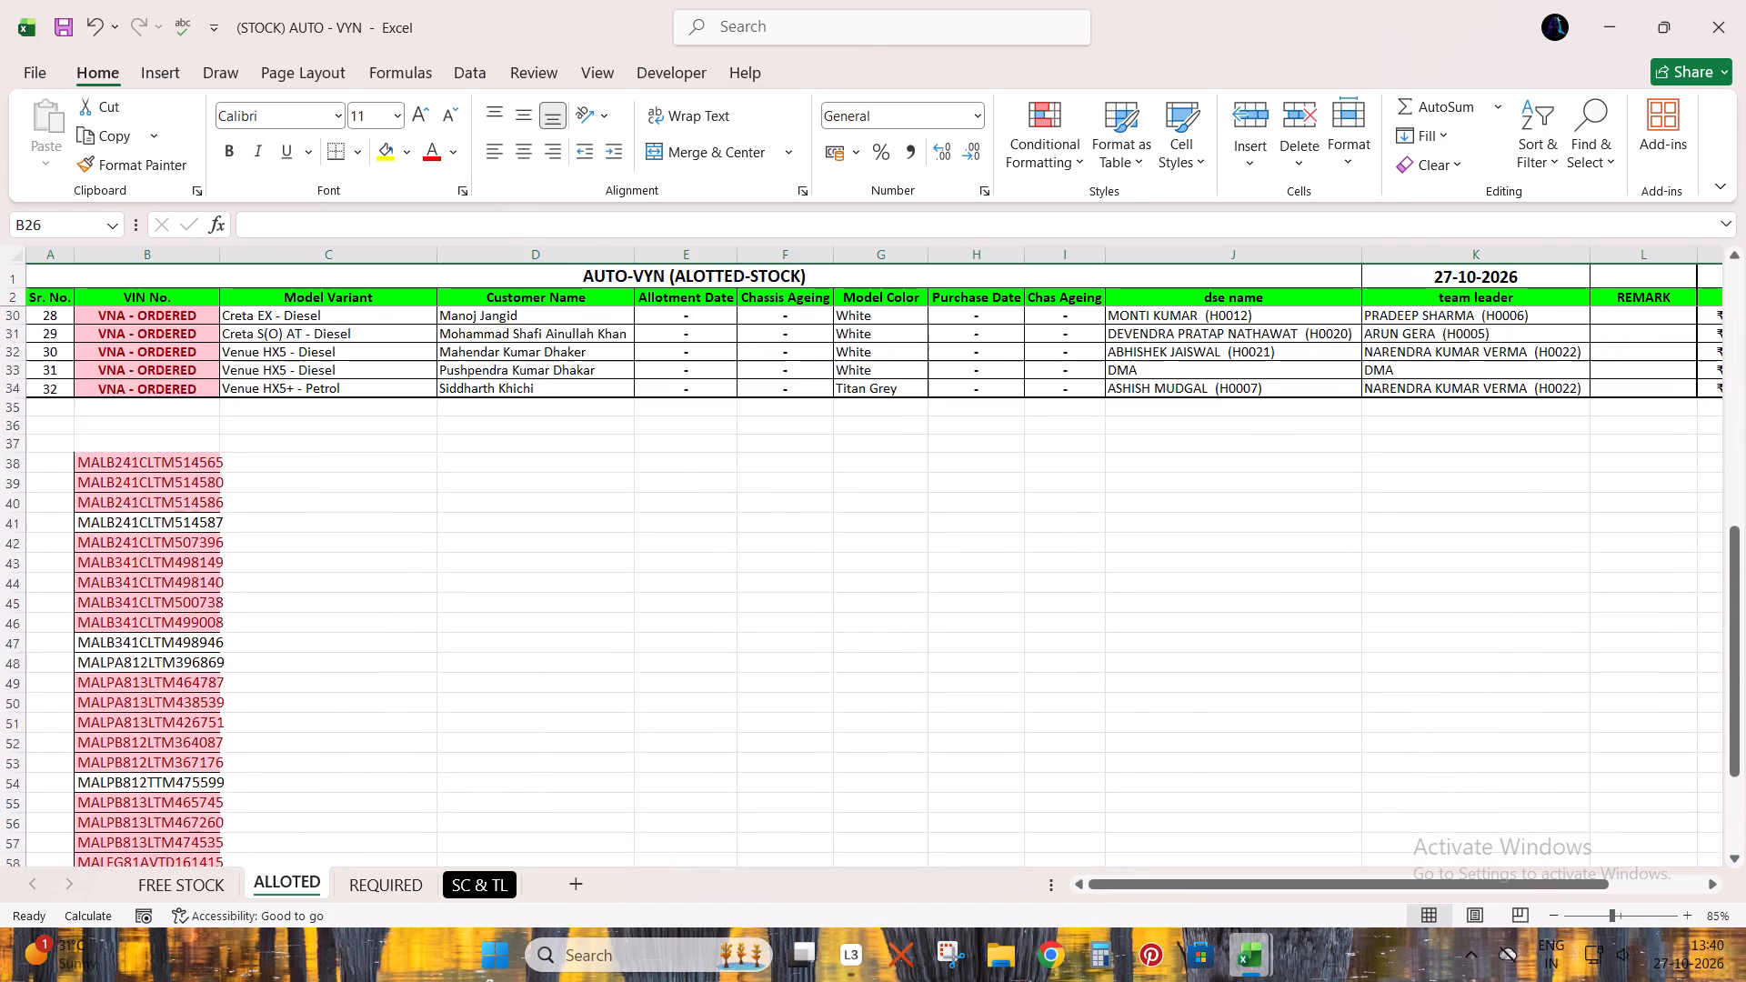
pyautogui.scroll(9, 229, 714)
pyautogui.hotkey('shift', 'space')
pyautogui.hotkey('ctrl', '+')
pyautogui.hotkey('ctrl', '+')
pyautogui.hotkey('ctrl', '+')
pyautogui.hotkey('ctrl', '+')
pyautogui.hotkey('ctrl', '+')
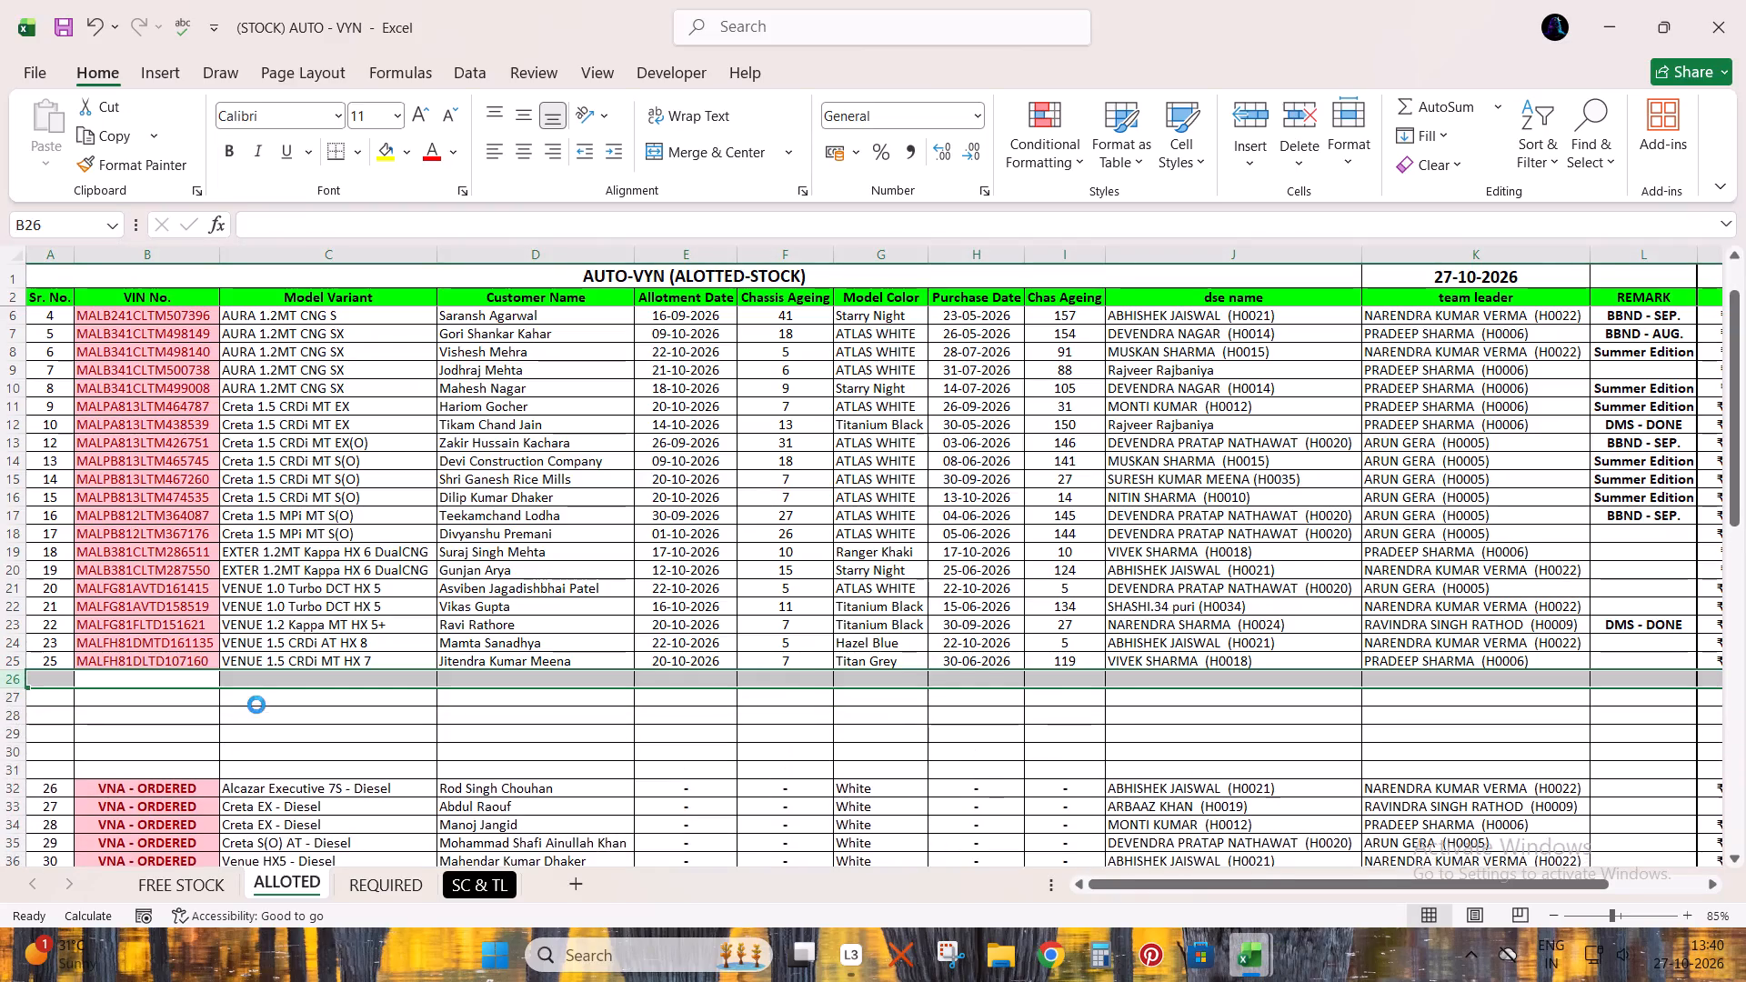
# Copy the five VINs without duplicate highlighting from the pasted VIN list below the ALLOTED table.
pyautogui.scroll(-3, 256, 705)
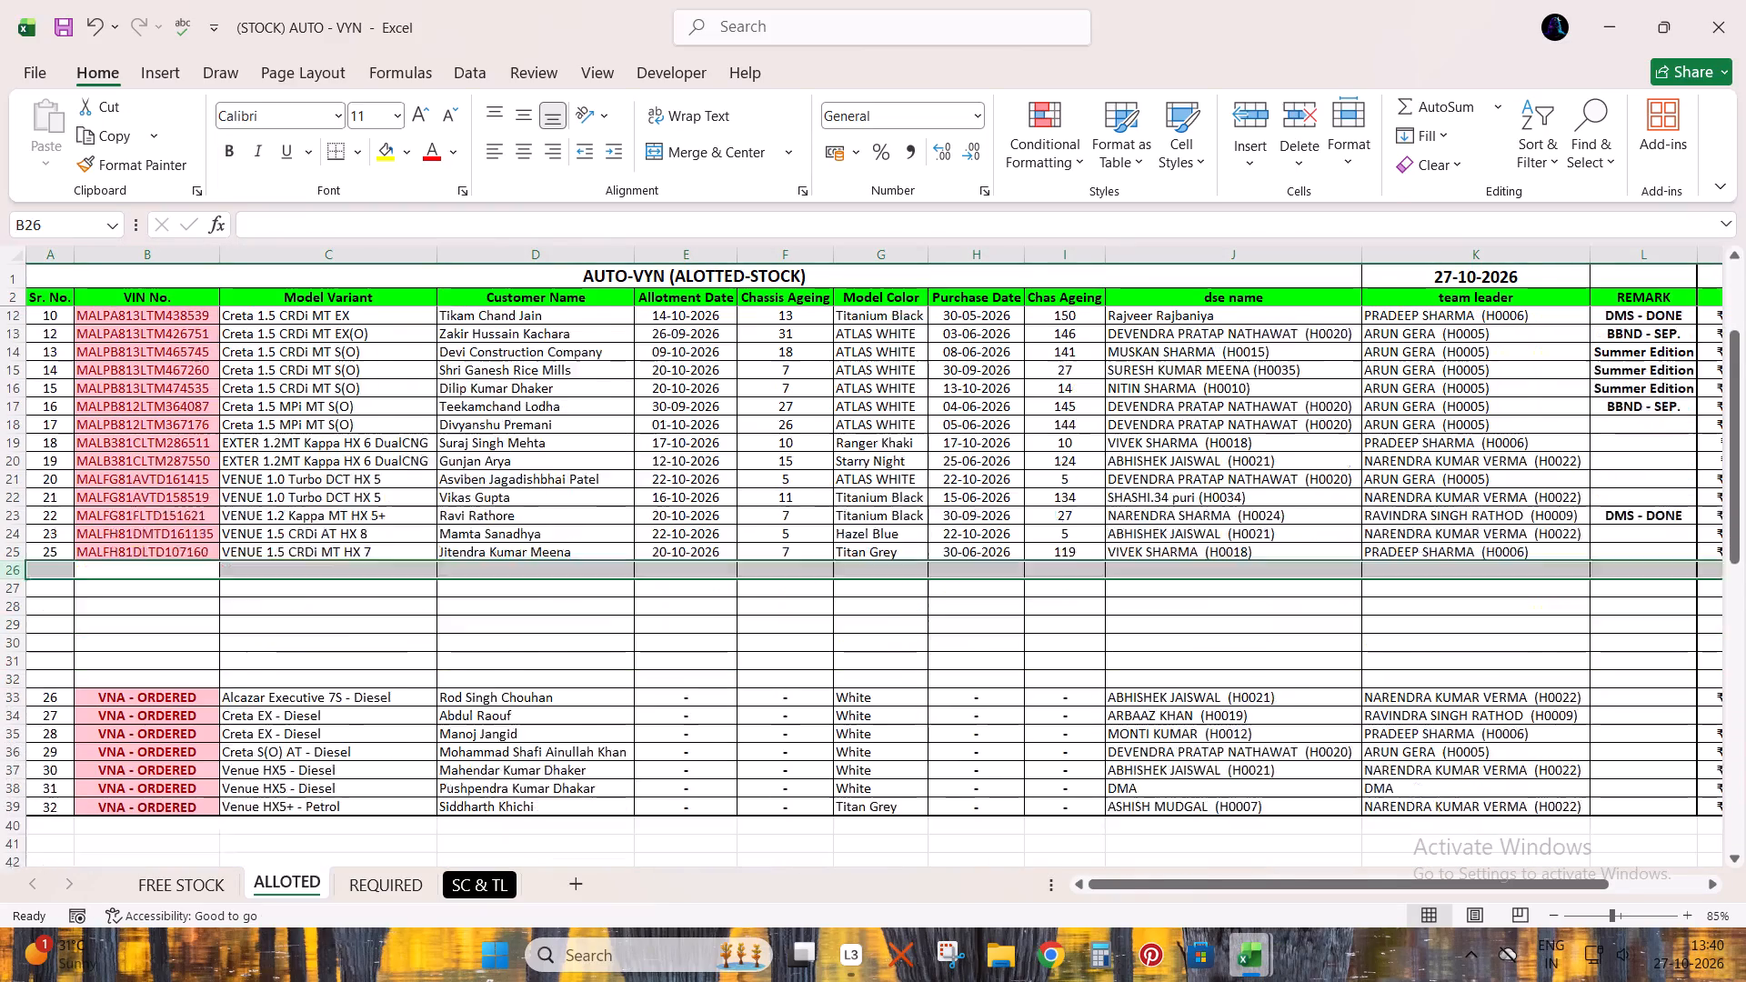
pyautogui.scroll(-3, 256, 705)
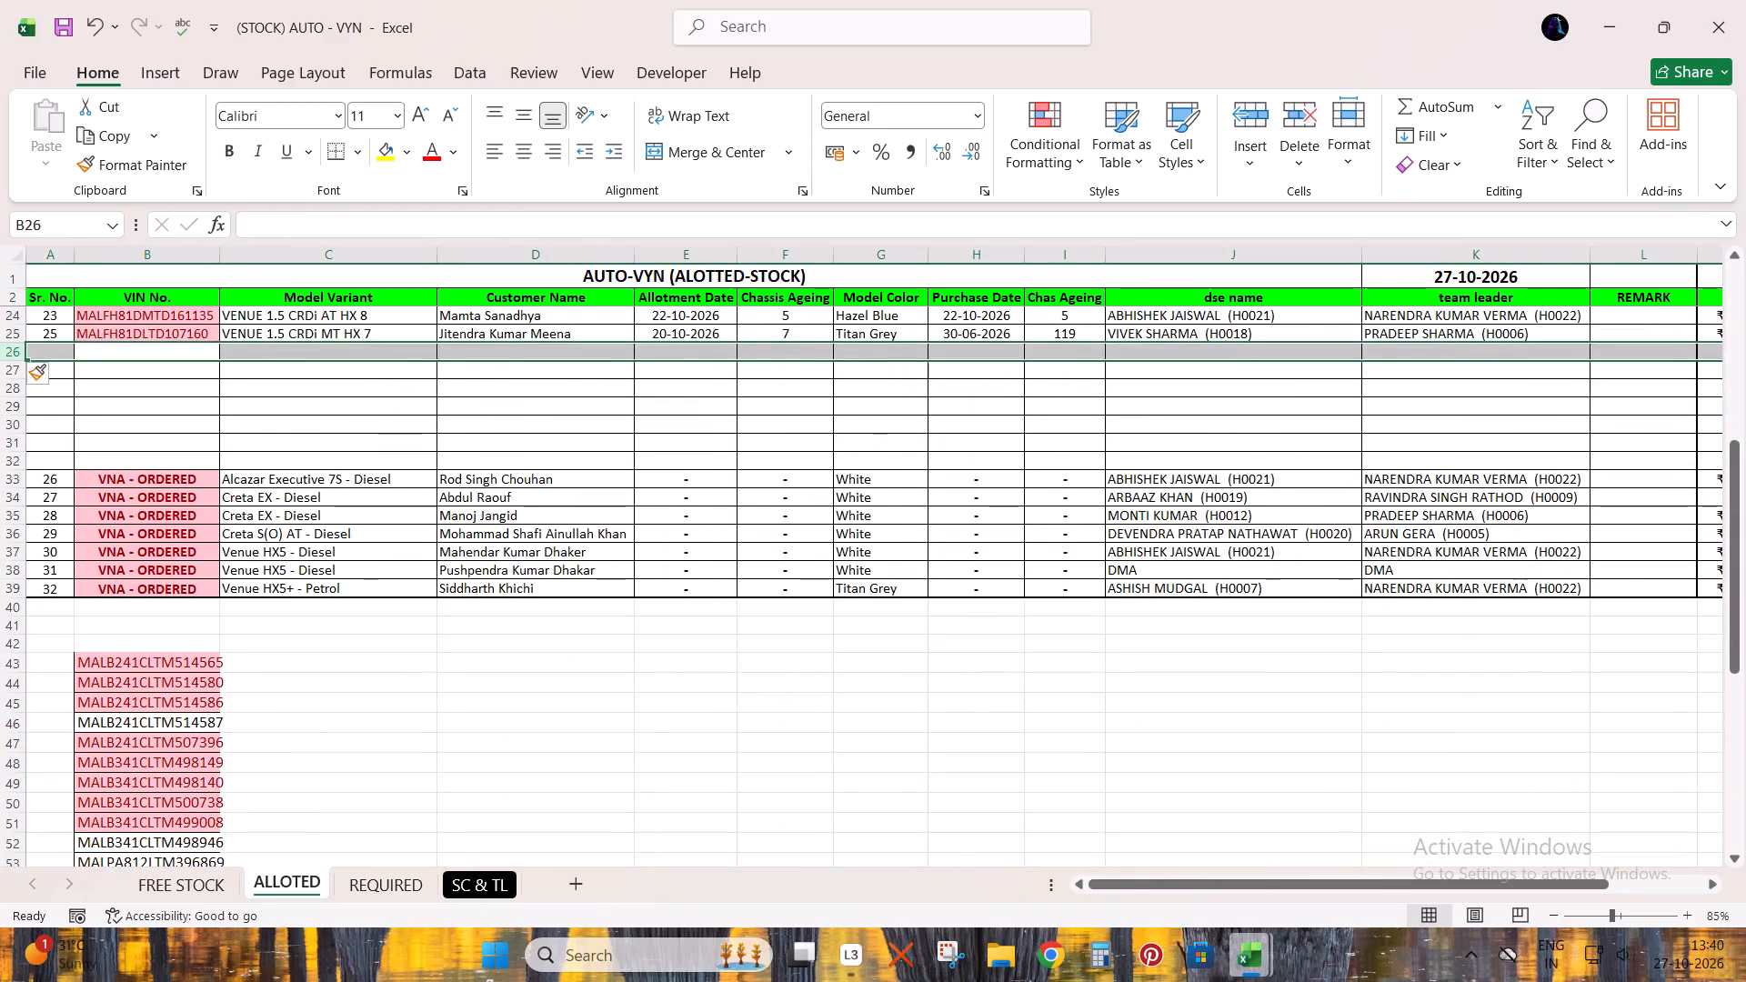
pyautogui.click(195, 728)
pyautogui.scroll(-3, 354, 681)
pyautogui.keyDown('ctrl'); pyautogui.moveTo(189, 678); pyautogui.dragTo(193, 693); pyautogui.keyUp('ctrl')
pyautogui.scroll(-1, 251, 636)
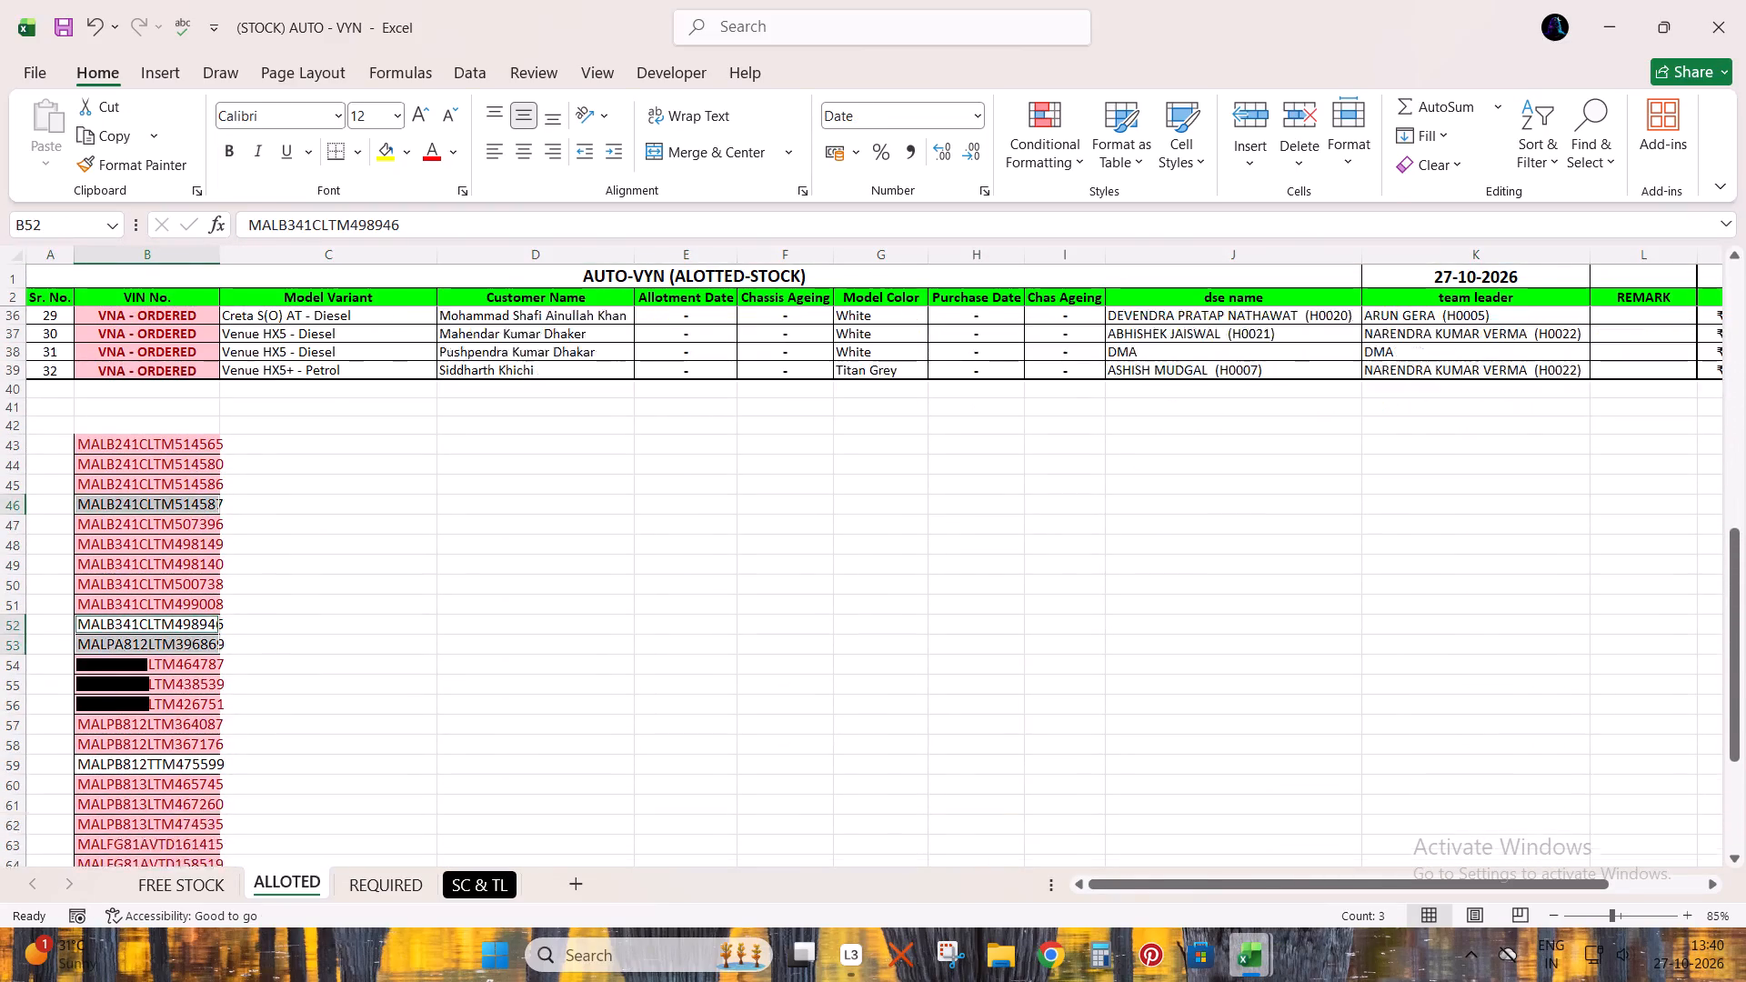
pyautogui.scroll(-1, 251, 636)
pyautogui.keyDown('ctrl'); pyautogui.click(195, 705); pyautogui.keyUp('ctrl')
pyautogui.scroll(-2, 336, 632)
pyautogui.keyDown('ctrl'); pyautogui.click(204, 739); pyautogui.keyUp('ctrl')
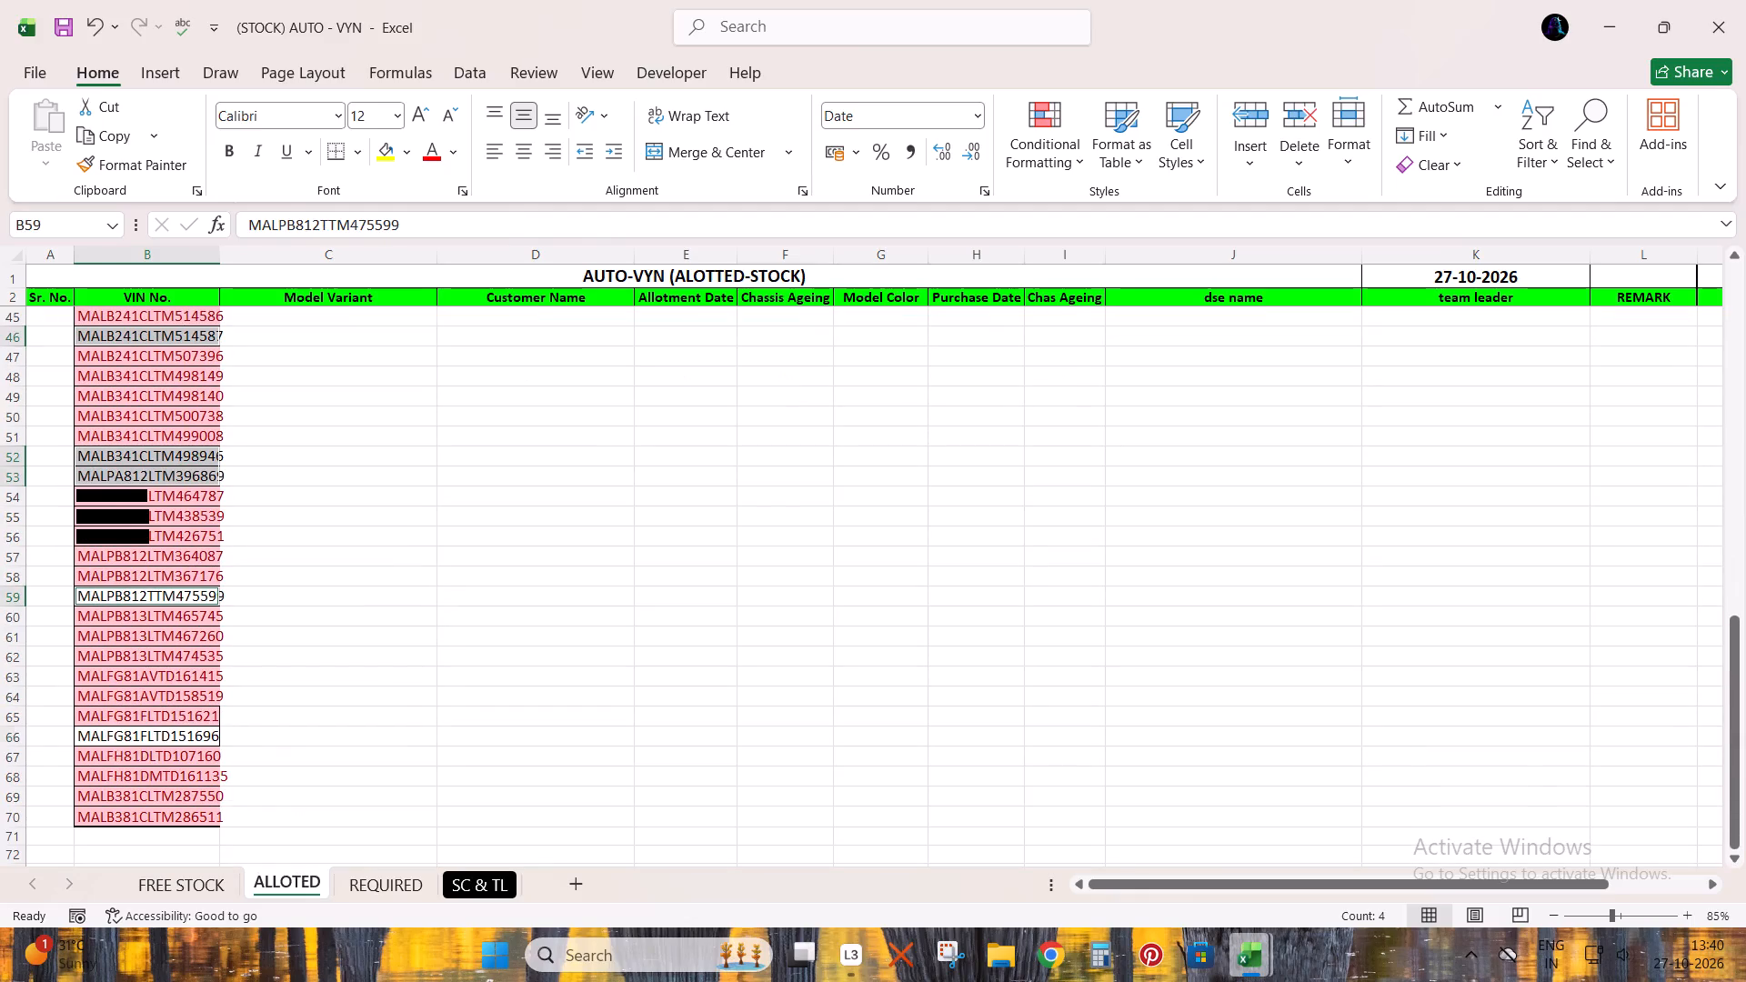
pyautogui.hotkey('ctrl', 'c')
# Paste the five VINs at D152, below the list on the STOCK sheet of ALLOCATION STOCK SHEET - Copy (2).
pyautogui.hotkey('alt', 'Tab')
pyautogui.hotkey('alt', 'Tab')
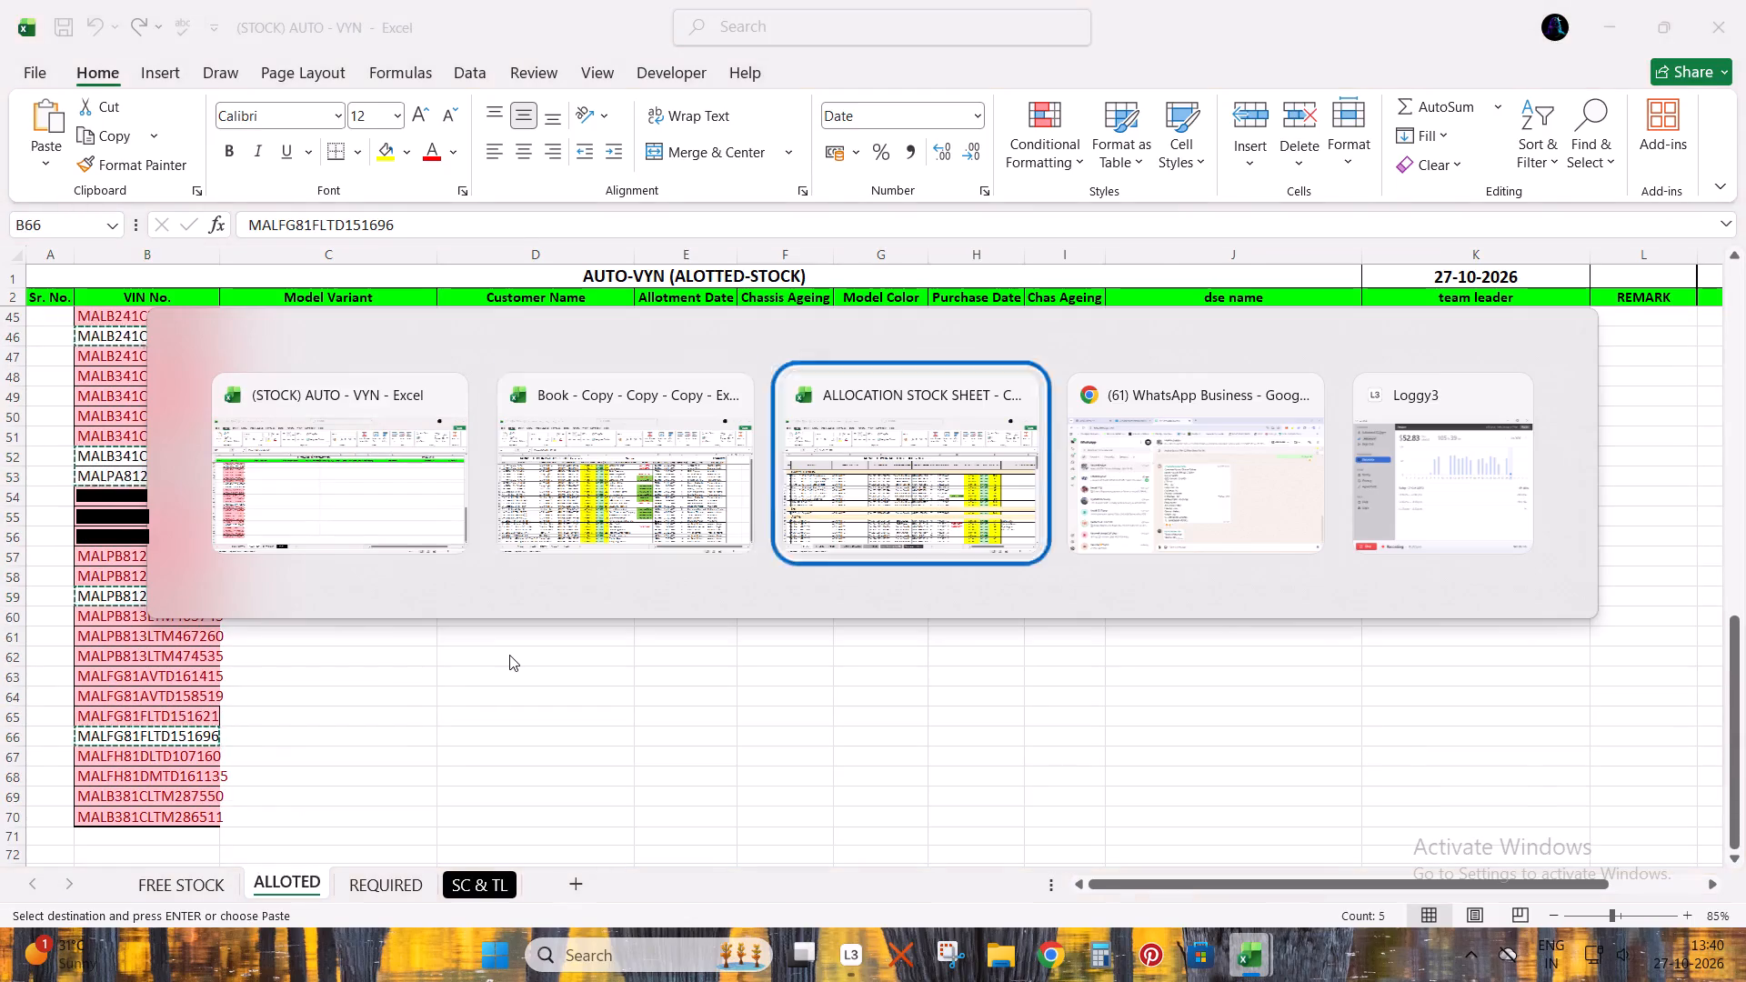
pyautogui.scroll(-3, 573, 676)
pyautogui.scroll(1, 569, 680)
pyautogui.scroll(-5, 568, 681)
pyautogui.scroll(1, 566, 689)
pyautogui.scroll(-9, 566, 689)
pyautogui.scroll(1, 565, 688)
pyautogui.scroll(-4, 565, 688)
pyautogui.scroll(1, 565, 688)
pyautogui.scroll(-1, 565, 688)
pyautogui.scroll(1, 565, 688)
pyautogui.scroll(-3, 565, 688)
pyautogui.scroll(1, 565, 688)
pyautogui.scroll(-4, 565, 688)
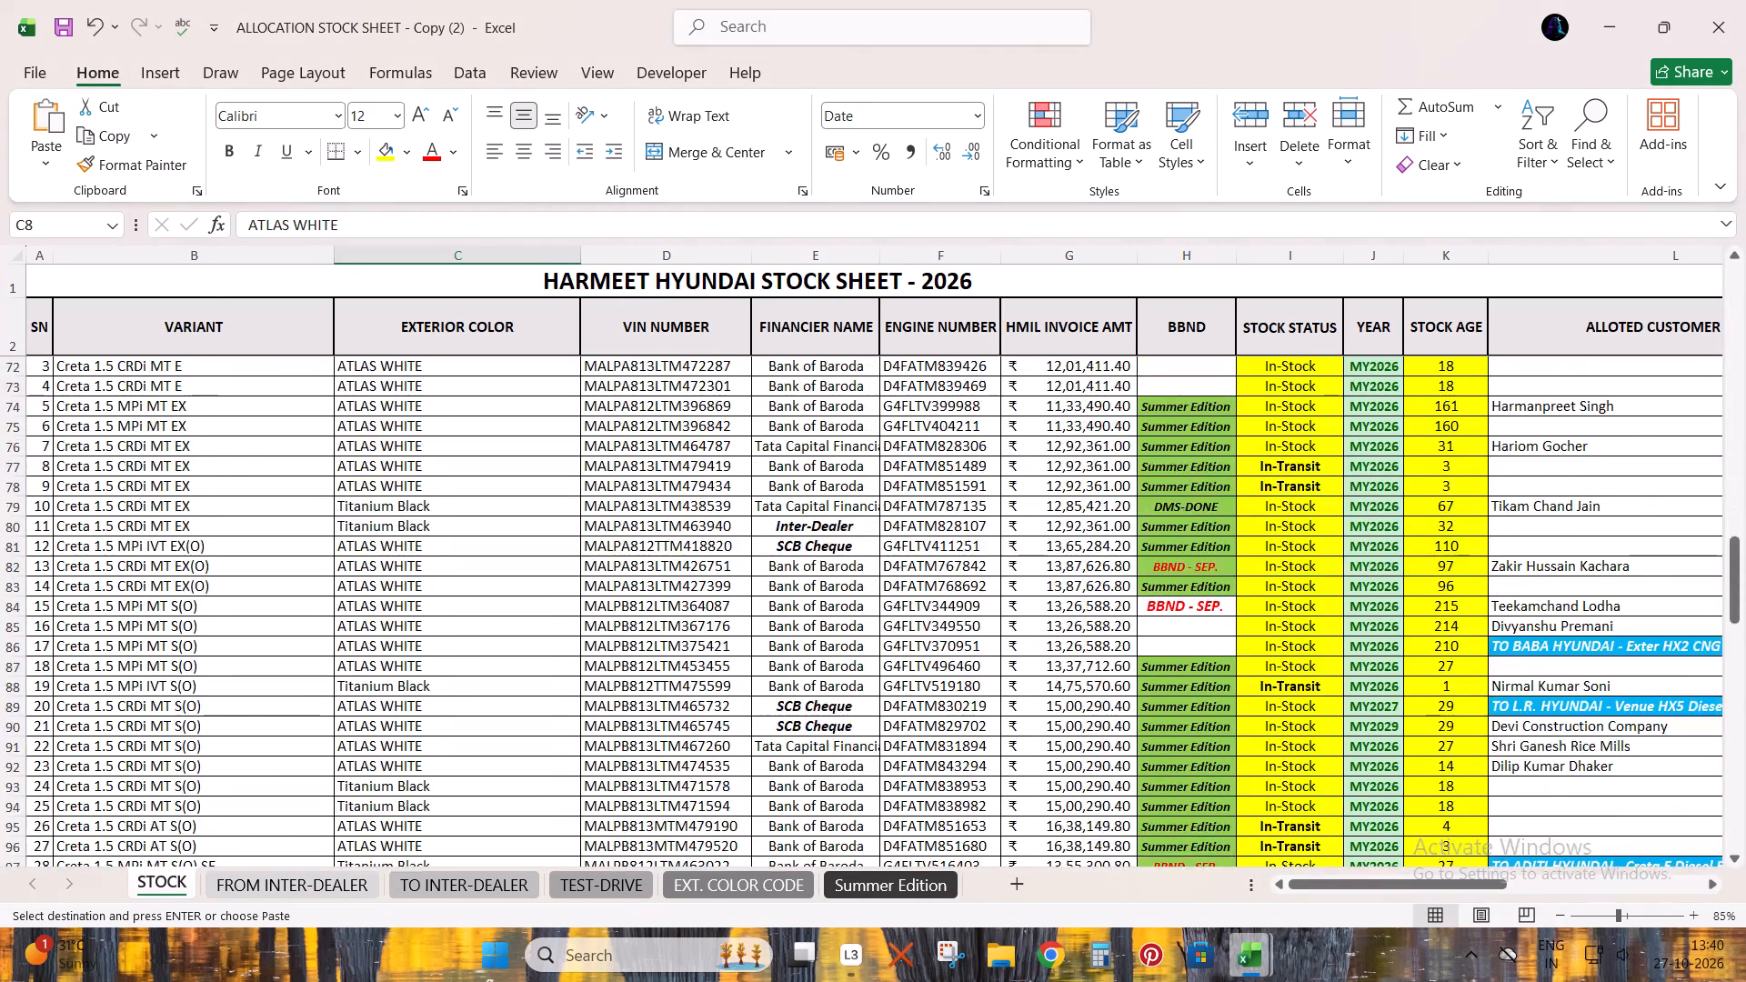
pyautogui.scroll(-10, 565, 688)
pyautogui.scroll(1, 565, 688)
pyautogui.scroll(-9, 565, 688)
pyautogui.scroll(1, 565, 688)
pyautogui.scroll(-4, 565, 688)
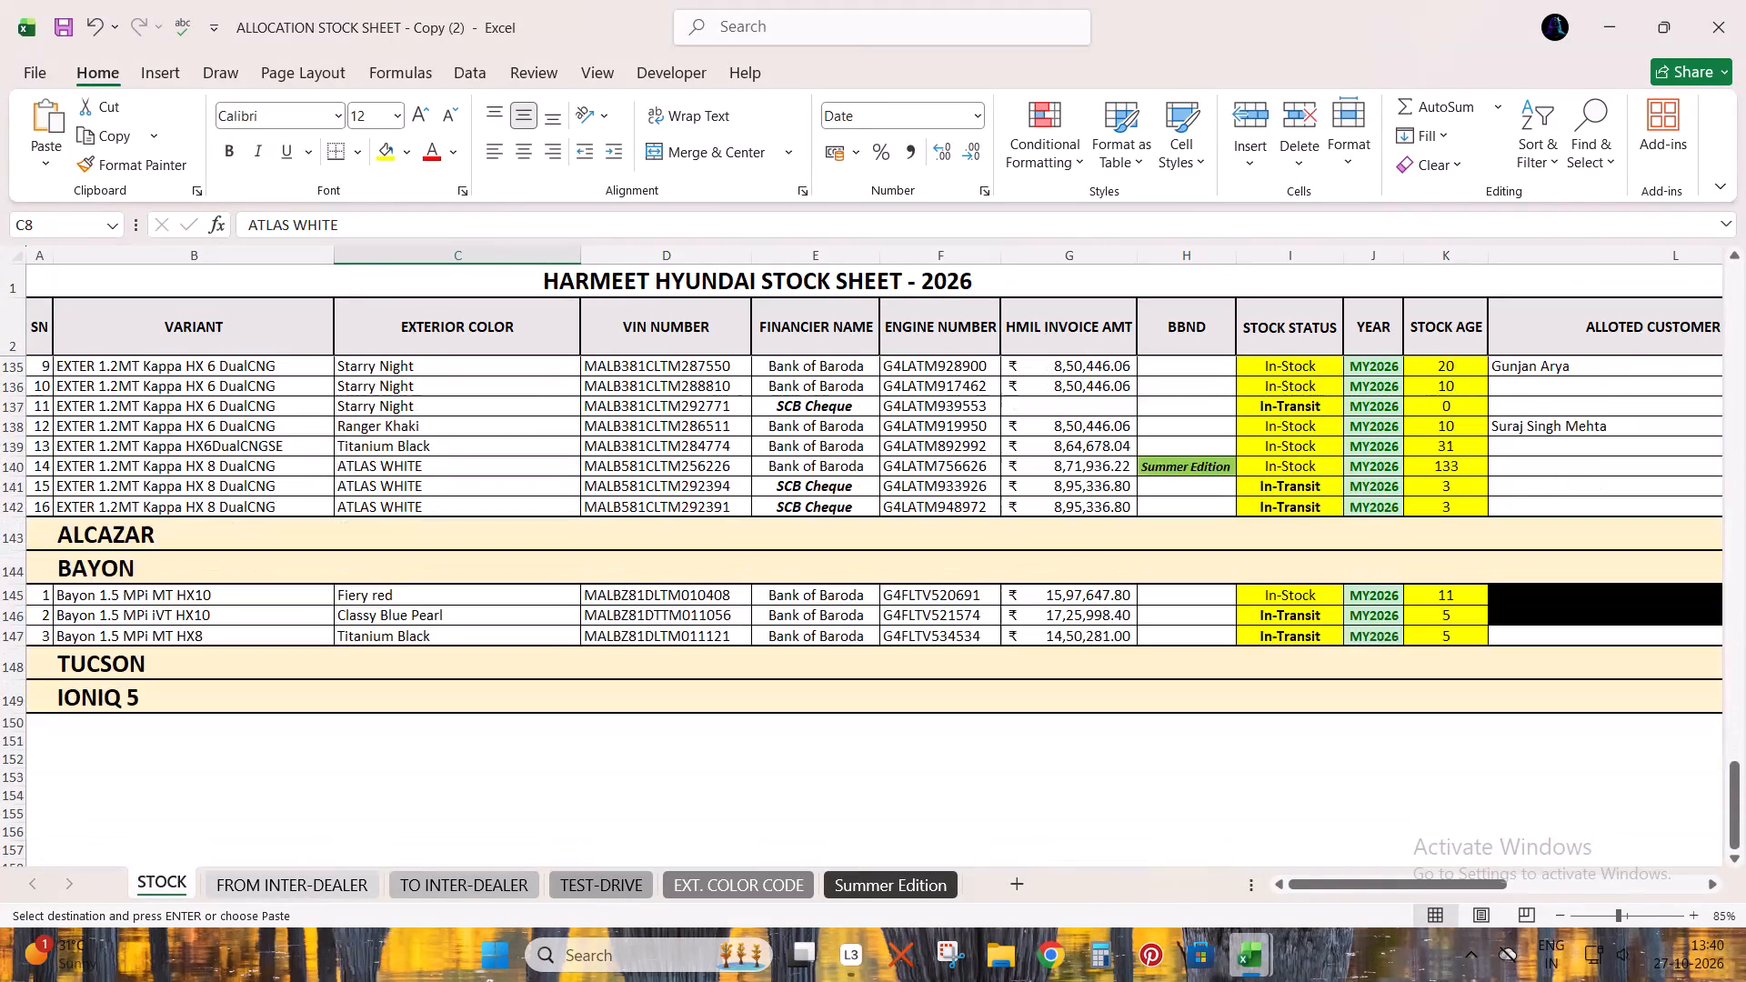
pyautogui.click(658, 765)
pyautogui.hotkey('ctrl', 'v')
# Highlight the duplicate values in the STOCK sheet's VIN NUMBER column with conditional formatting.
pyautogui.hotkey('ctrl', 'space')
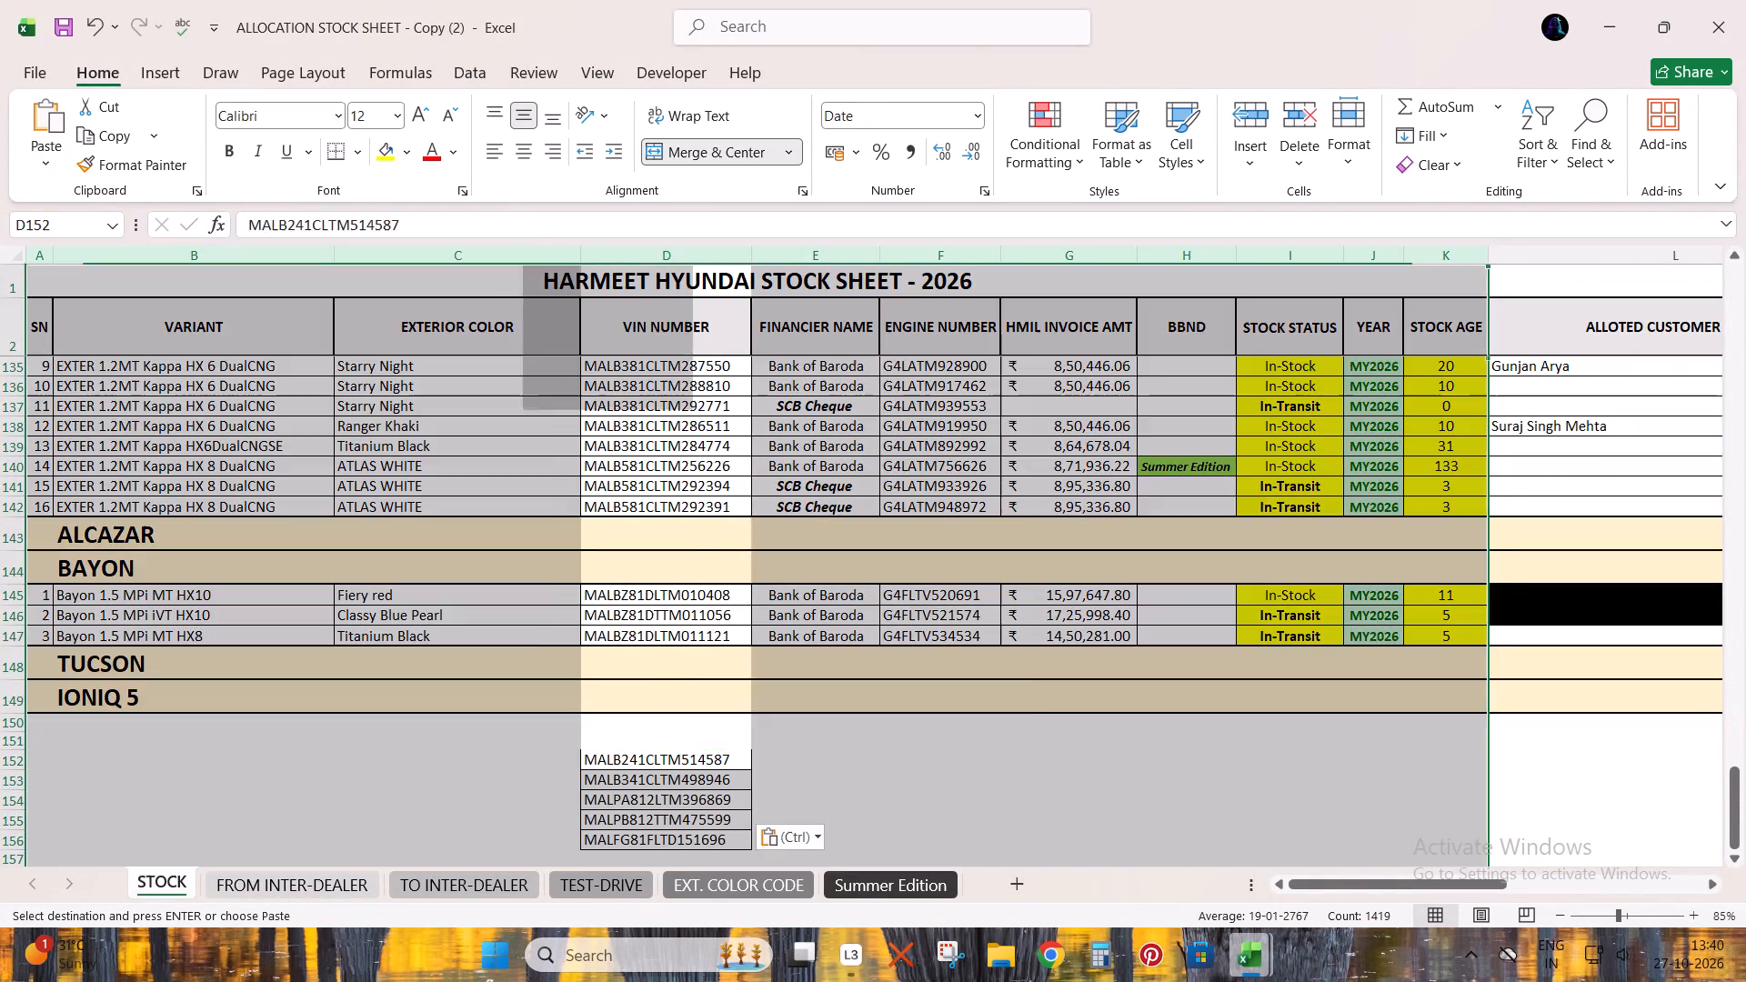
pyautogui.click(689, 257)
pyautogui.click(1083, 128)
pyautogui.click(1097, 196)
pyautogui.click(1364, 481)
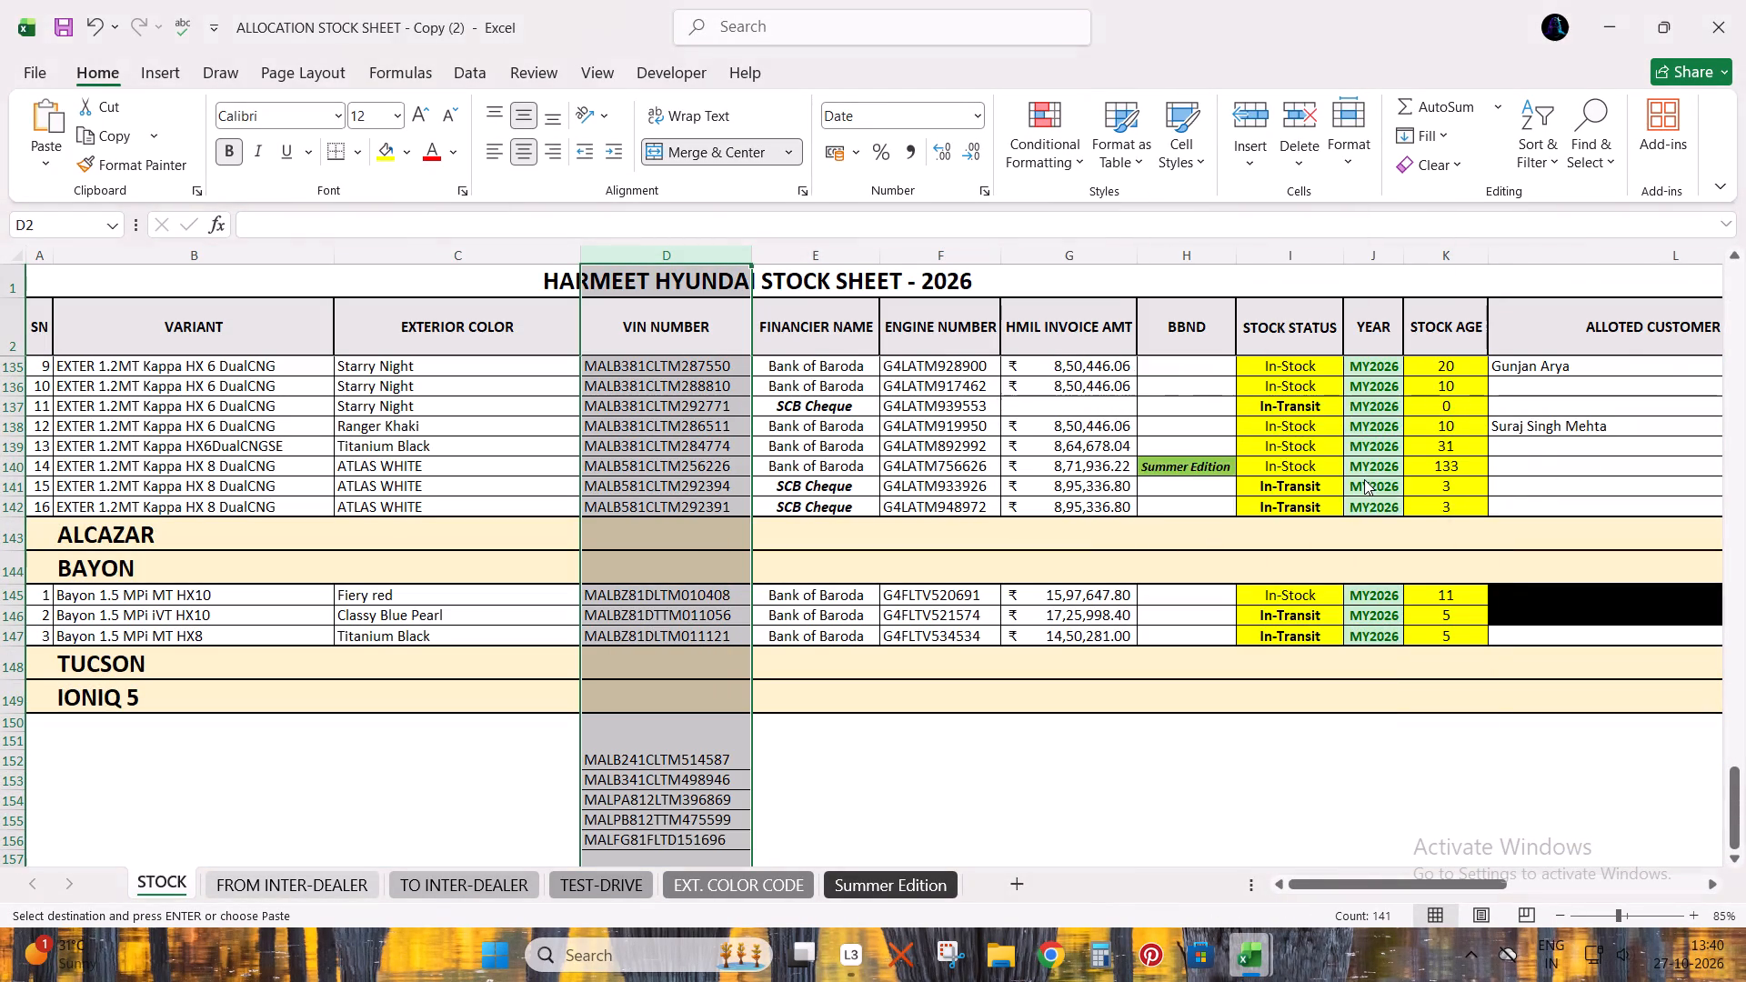
pyautogui.press('Return')
# Add filters to the STOCK sheet's header row and filter VIN NUMBER by the duplicate highlight colour.
pyautogui.click(672, 300)
pyautogui.hotkey('ctrl', 'shift', 'l')
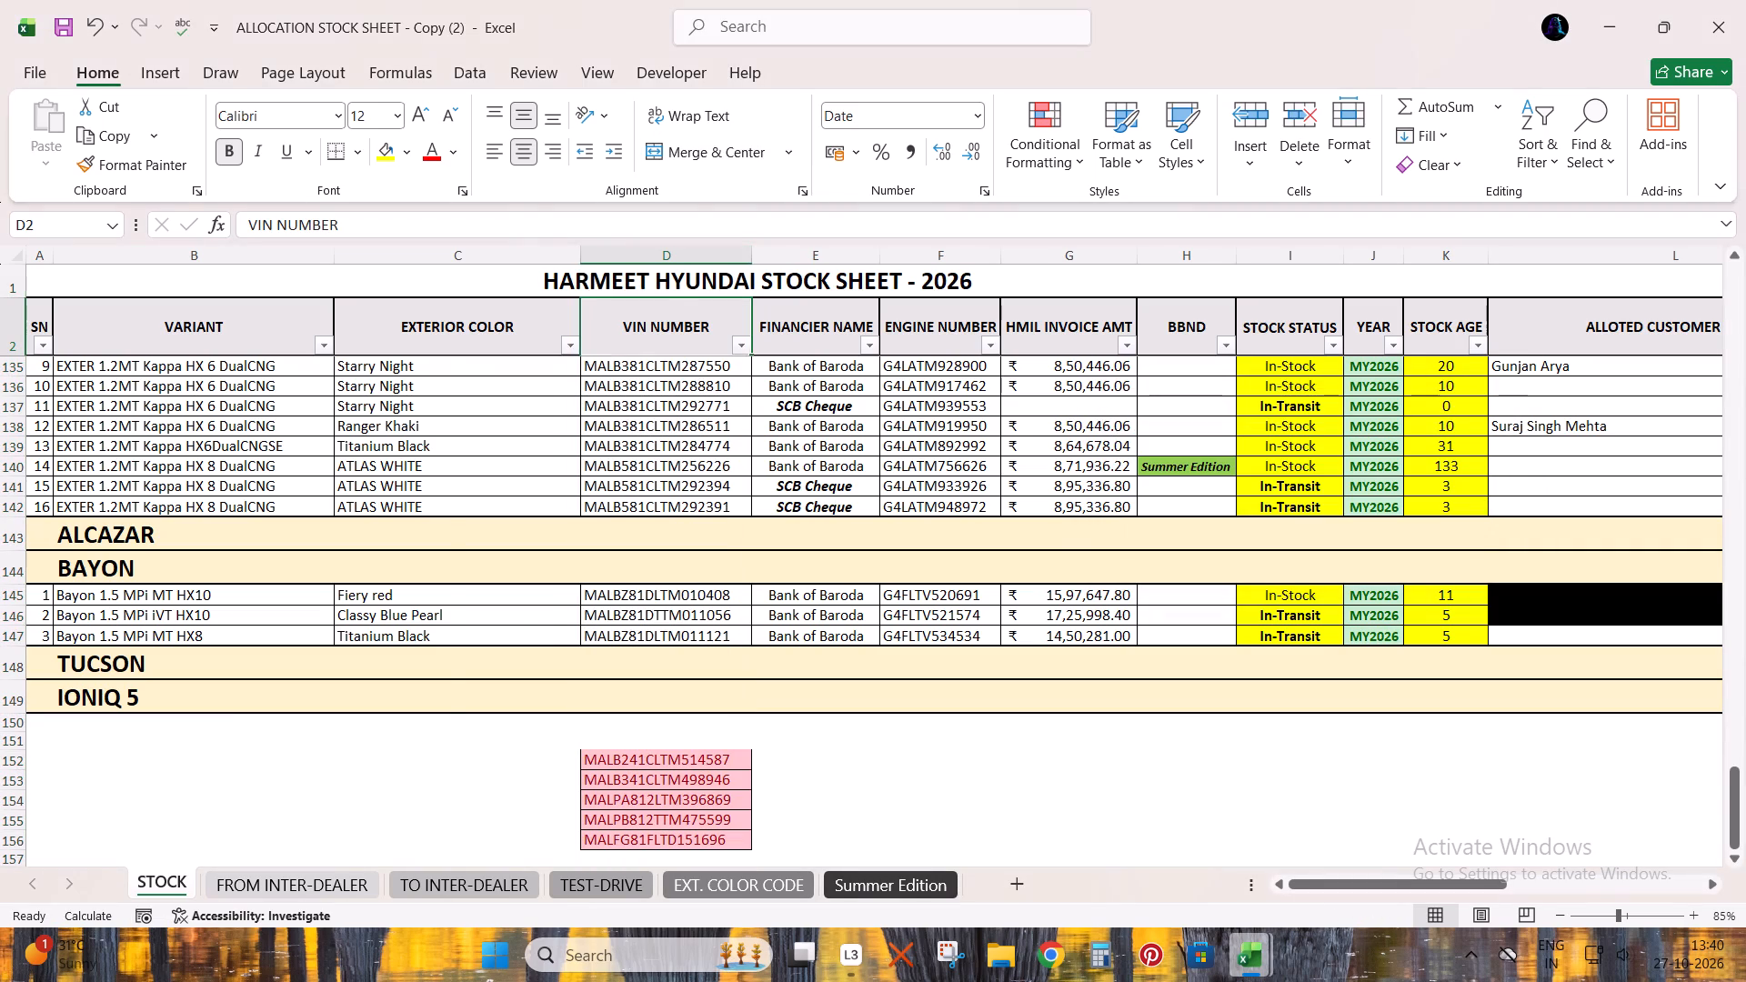
pyautogui.hotkey('alt', 'Down')
pyautogui.press('Down')
pyautogui.press('Down')
pyautogui.press('Down')
pyautogui.press('Down')
pyautogui.press('Down')
pyautogui.press('Down')
pyautogui.press('Right')
pyautogui.press('Down')
pyautogui.press('Return')
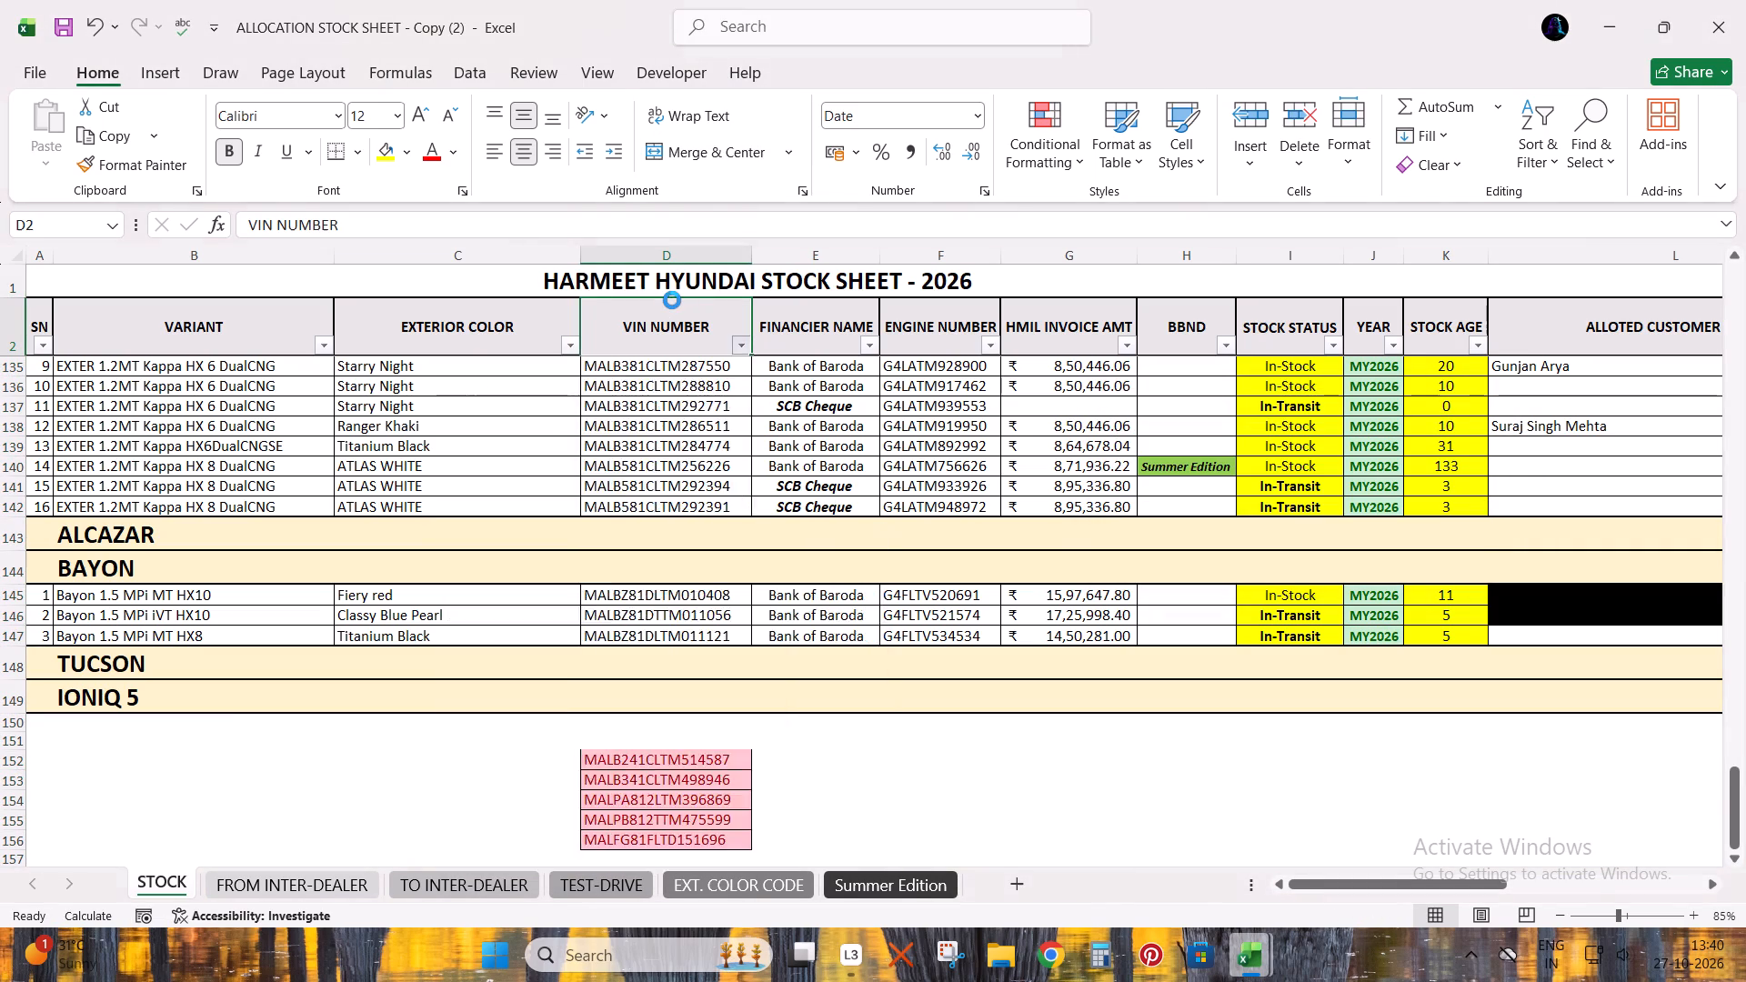
pyautogui.press('Down')
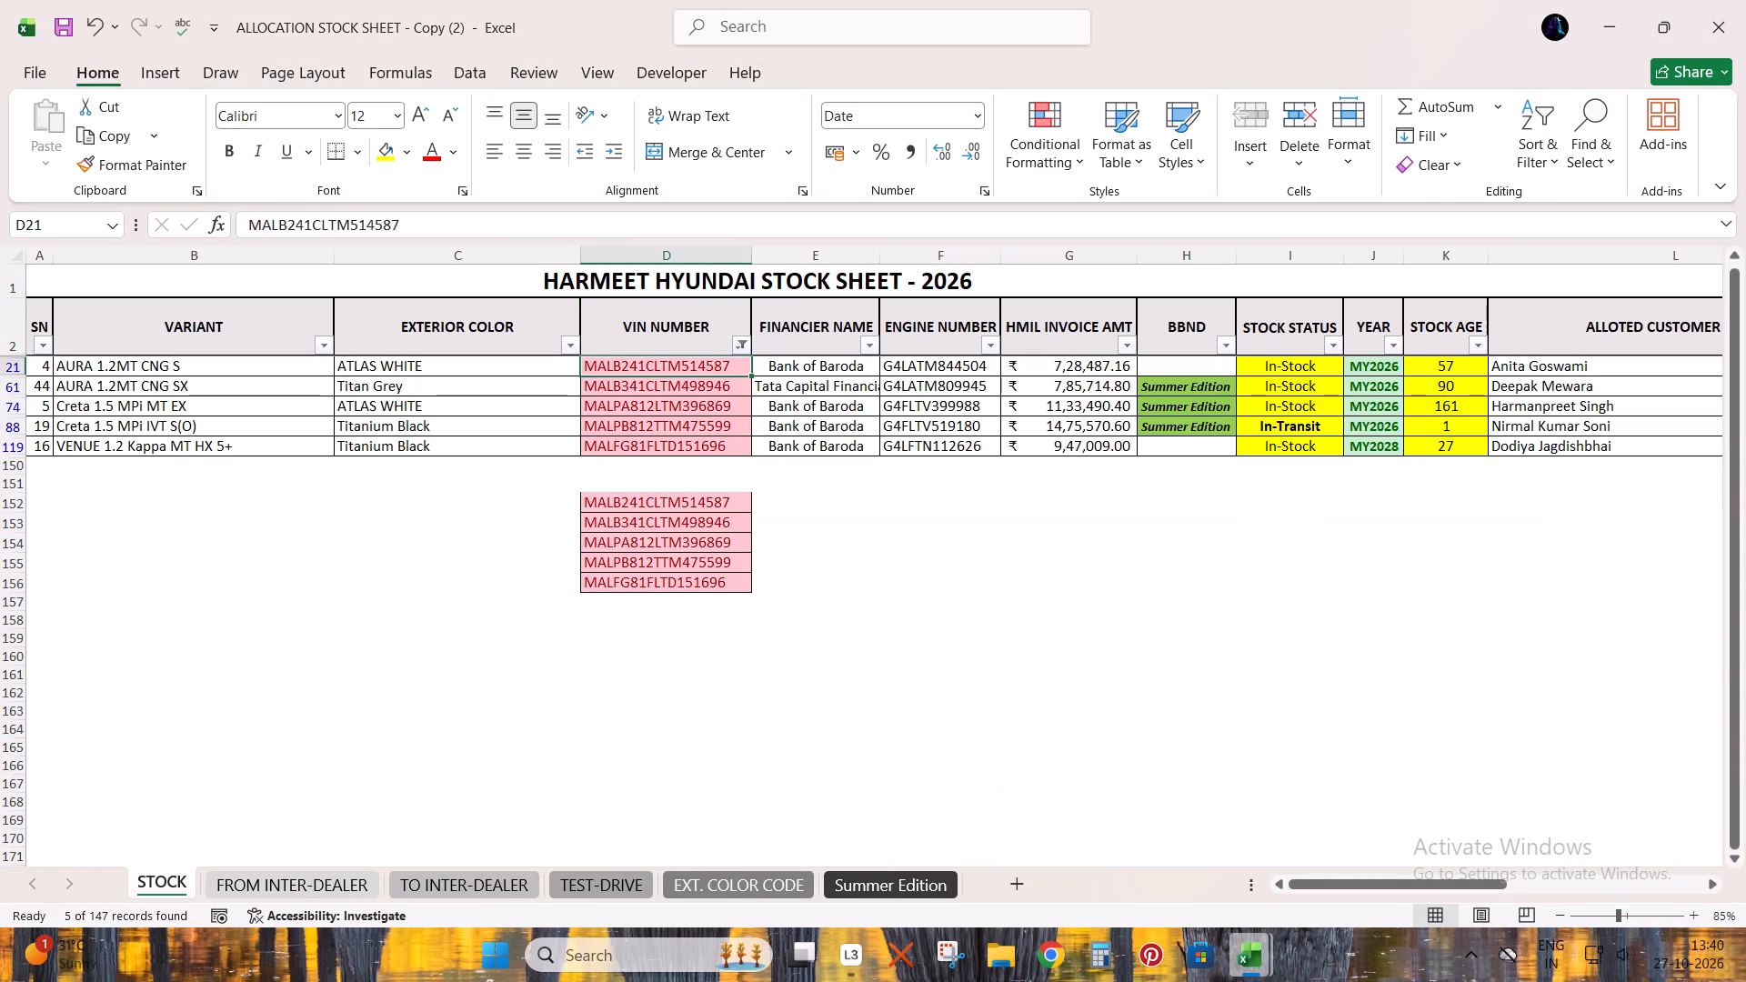
pyautogui.press('Right')
pyautogui.press('Up')
pyautogui.press('Down')
pyautogui.press('Up')
pyautogui.press('Left')
# Copy the five filtered VINs from the STOCK sheet into the ALLOTED table's VIN No. column, starting at B26, the first empty row.
pyautogui.hotkey('alt', 'Tab')
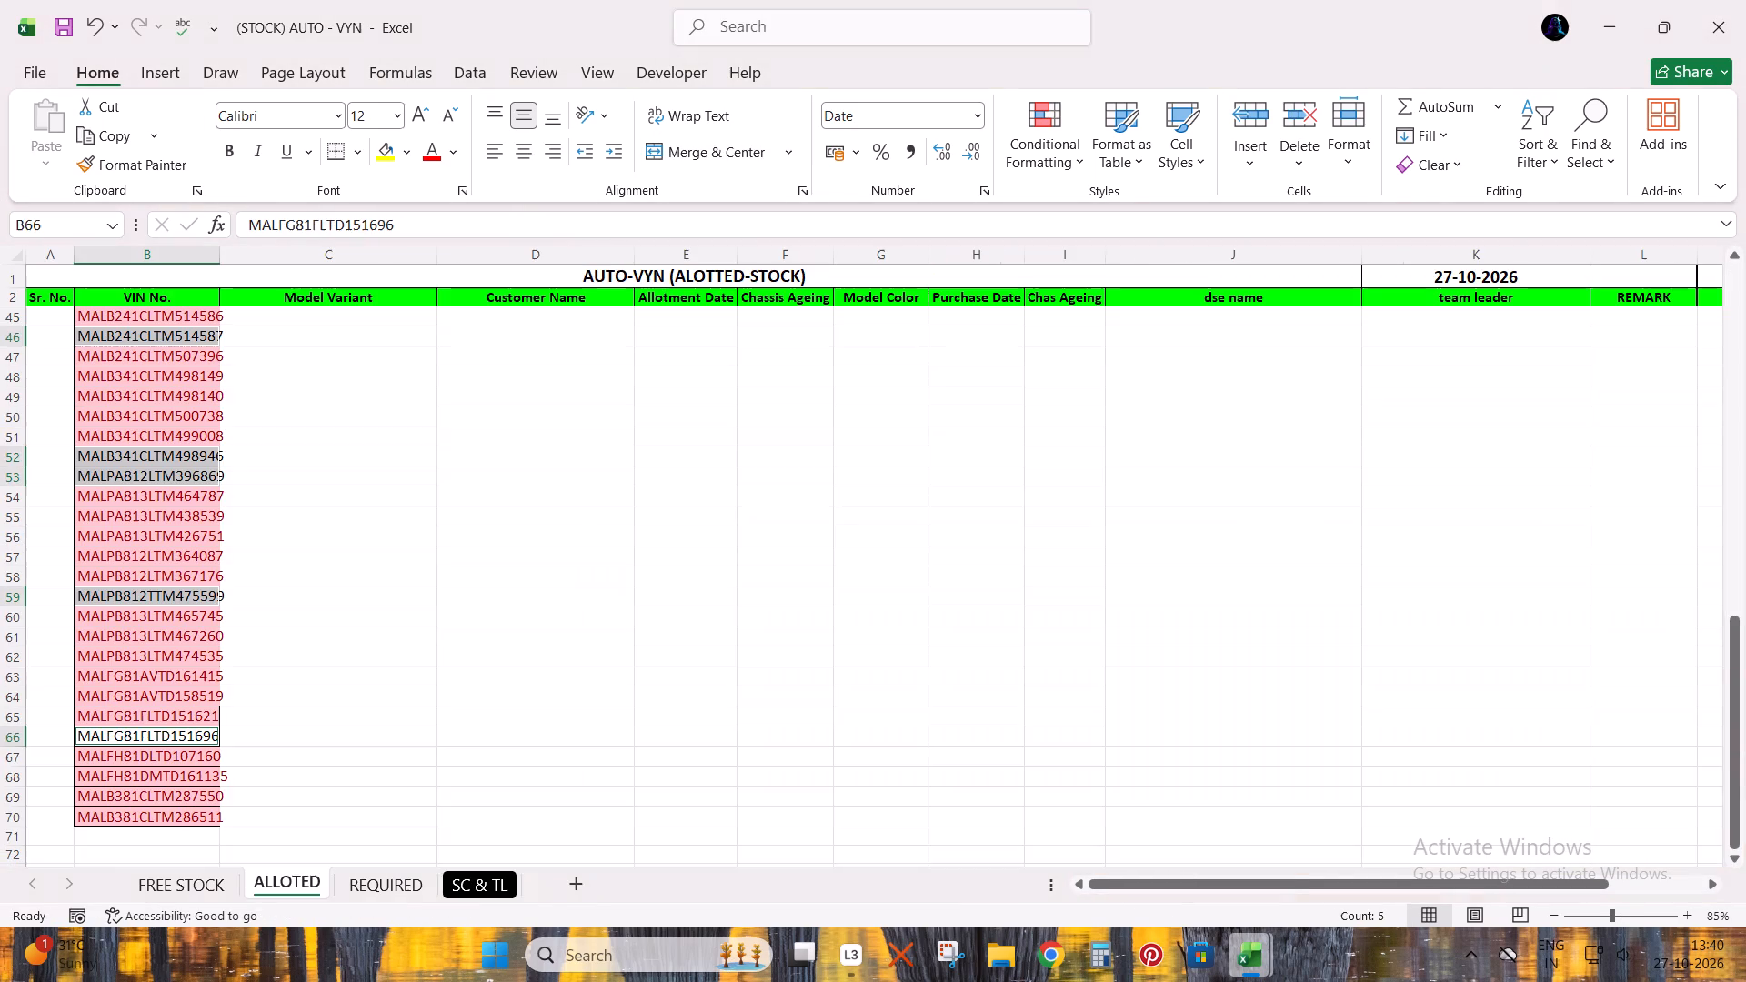
pyautogui.press('Escape')
pyautogui.press('Escape')
pyautogui.hotkey('ctrl', 'Up')
pyautogui.hotkey('ctrl', 'Up')
pyautogui.hotkey('ctrl', 'Up')
pyautogui.hotkey('ctrl', 'Up')
pyautogui.hotkey('ctrl', 'Up')
pyautogui.hotkey('ctrl', 'Up')
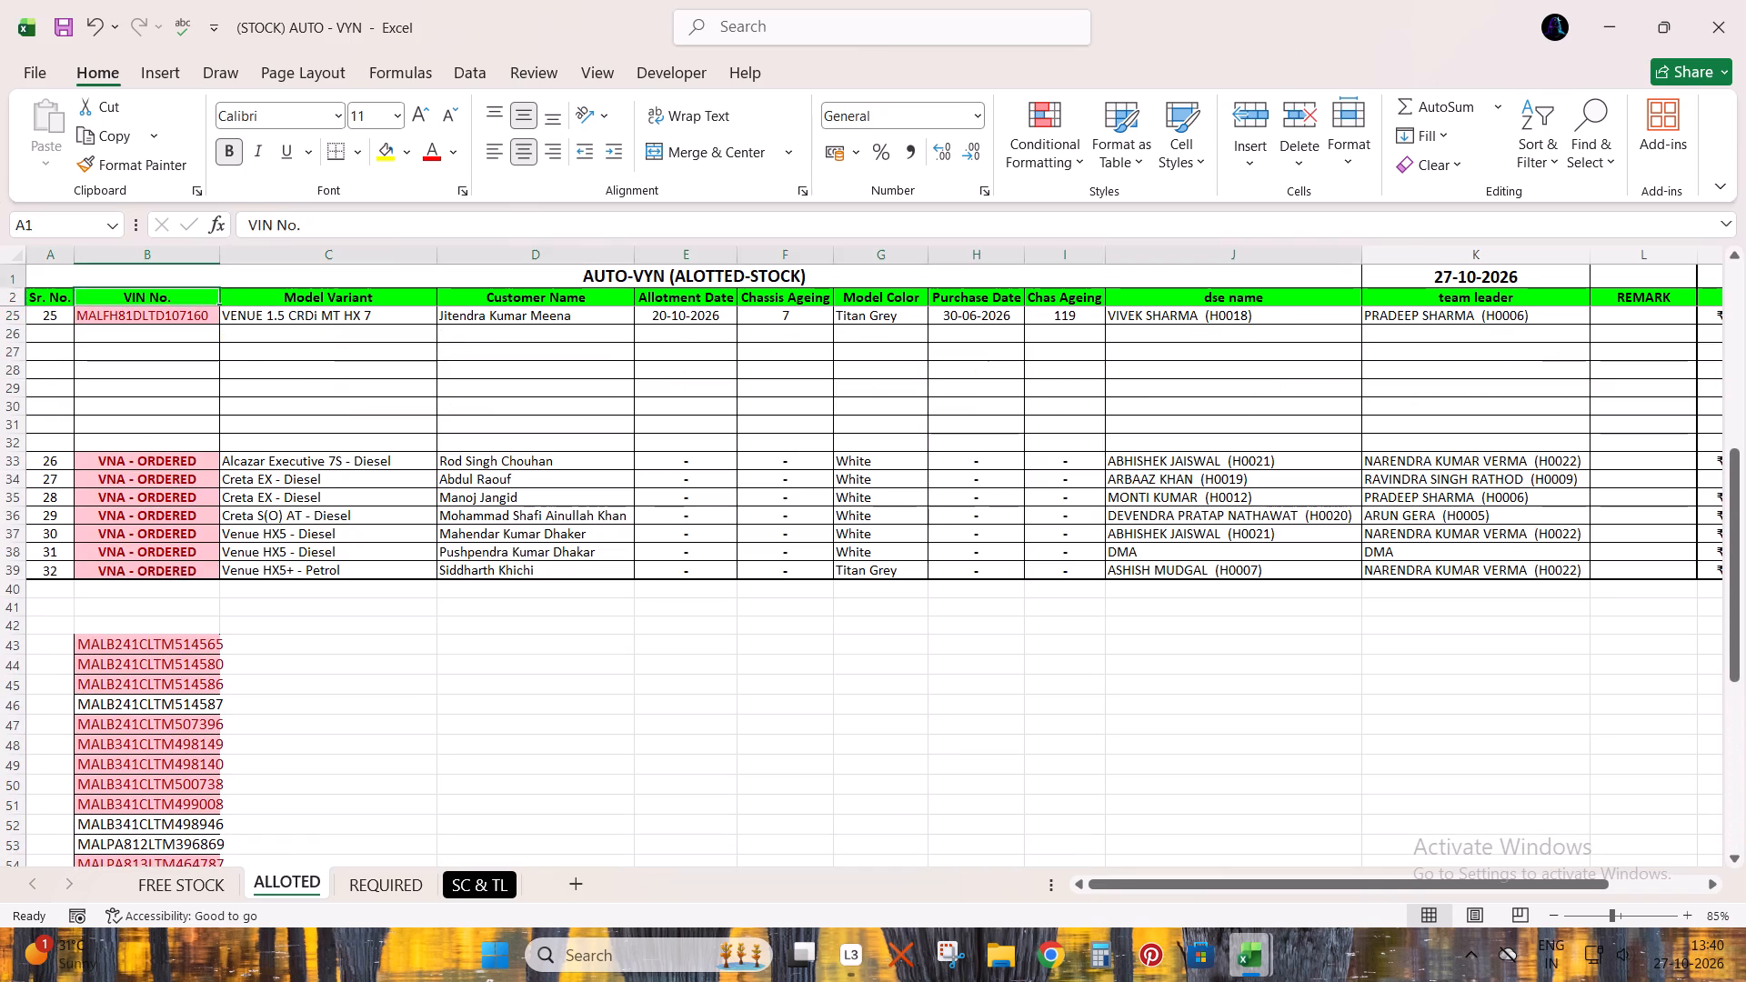
pyautogui.press('Down')
pyautogui.press('Down')
pyautogui.hotkey('ctrl', 'Down')
pyautogui.press('Right')
pyautogui.press('Down')
pyautogui.press('Down')
pyautogui.press('Up')
pyautogui.hotkey('alt', 'Tab')
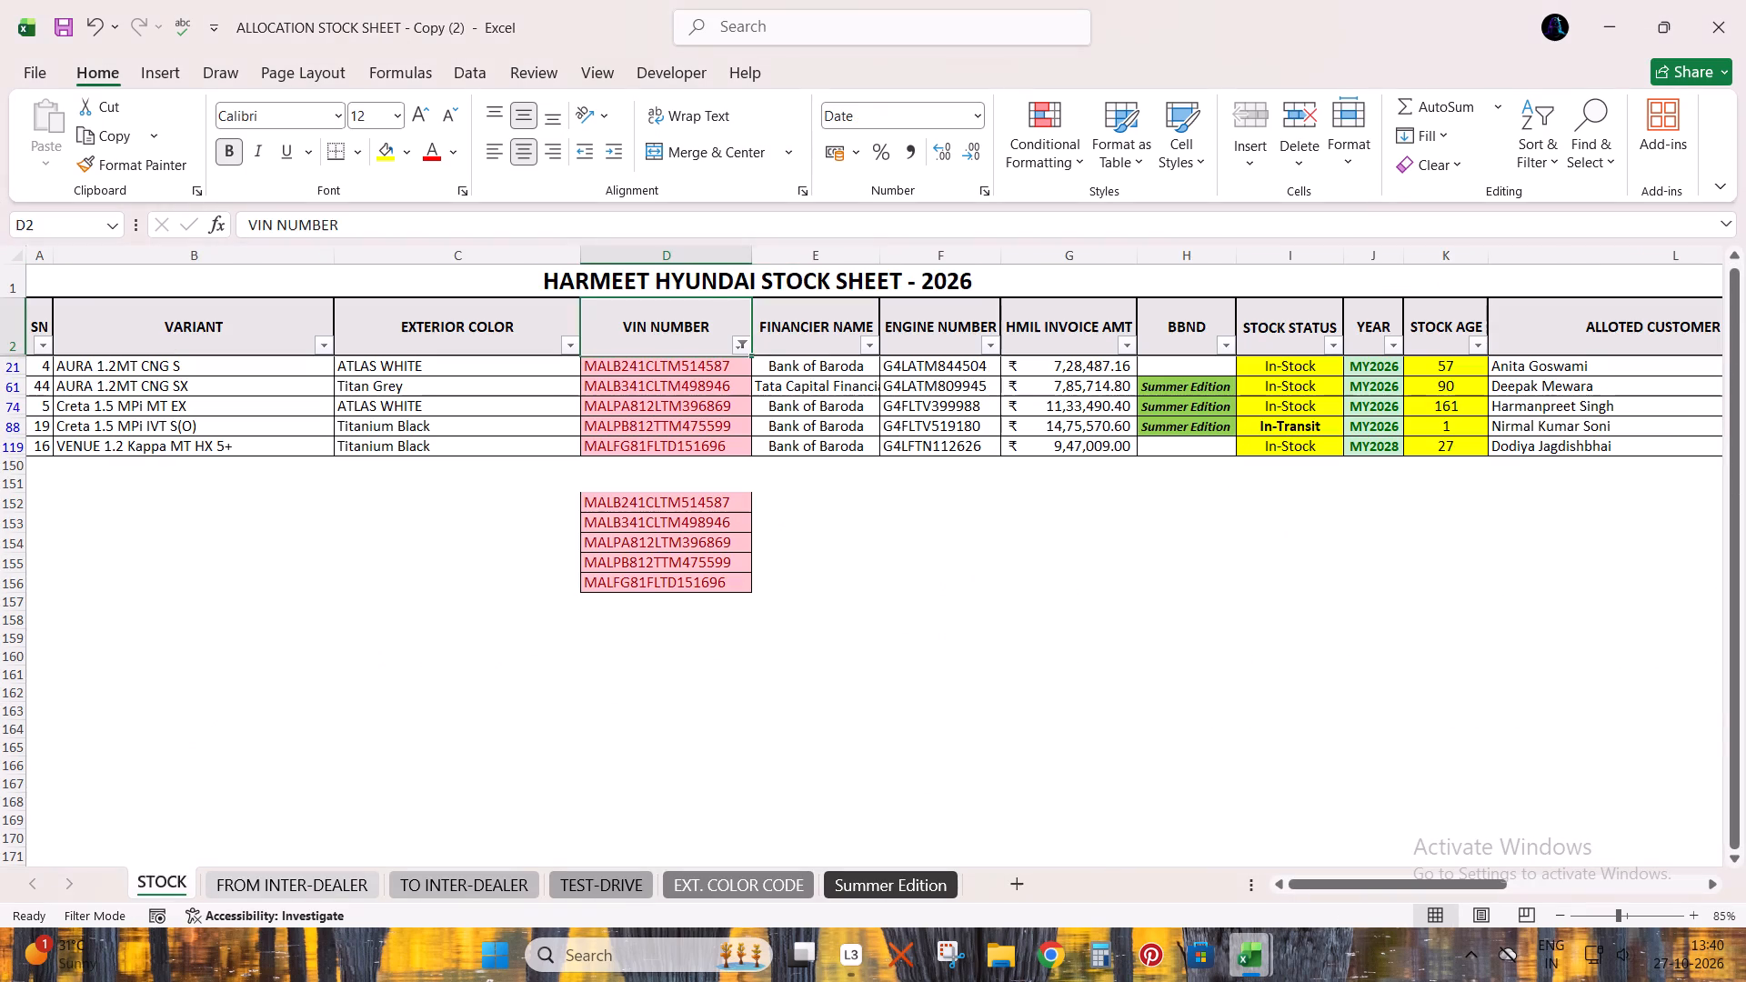
pyautogui.press('Right')
pyautogui.press('Up')
pyautogui.press('Left')
pyautogui.press('Down')
pyautogui.press('Down')
pyautogui.press('Left')
pyautogui.press('Left')
pyautogui.press('Left')
pyautogui.press('Left')
pyautogui.press('Left')
pyautogui.press('Left')
pyautogui.press('Up')
pyautogui.press('Left')
pyautogui.press('Down')
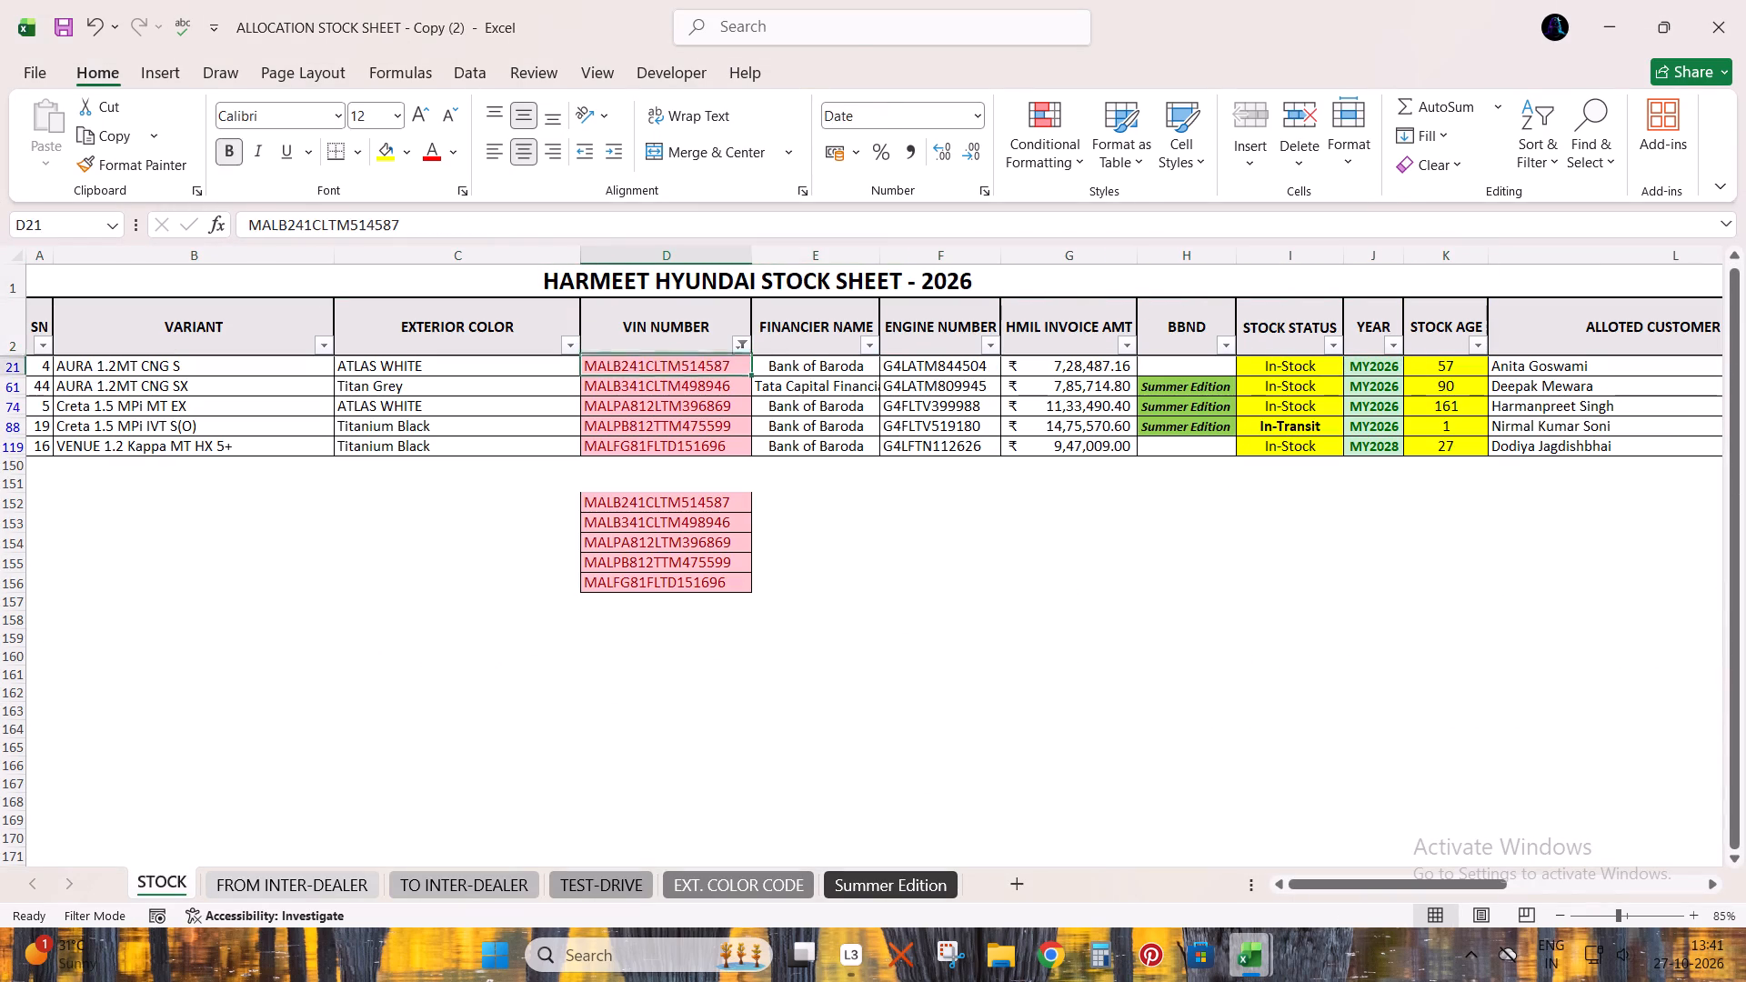
pyautogui.hotkey('ctrl', 'shift', 'Down')
pyautogui.hotkey('ctrl', 'c')
pyautogui.hotkey('alt', 'Tab')
pyautogui.hotkey('ctrl', 'v')
# Copy the five filtered cars' VARIANT values from the STOCK sheet into the ALLOTED Model Variant column, starting at C26.
pyautogui.press('Right')
pyautogui.hotkey('alt', 'Tab')
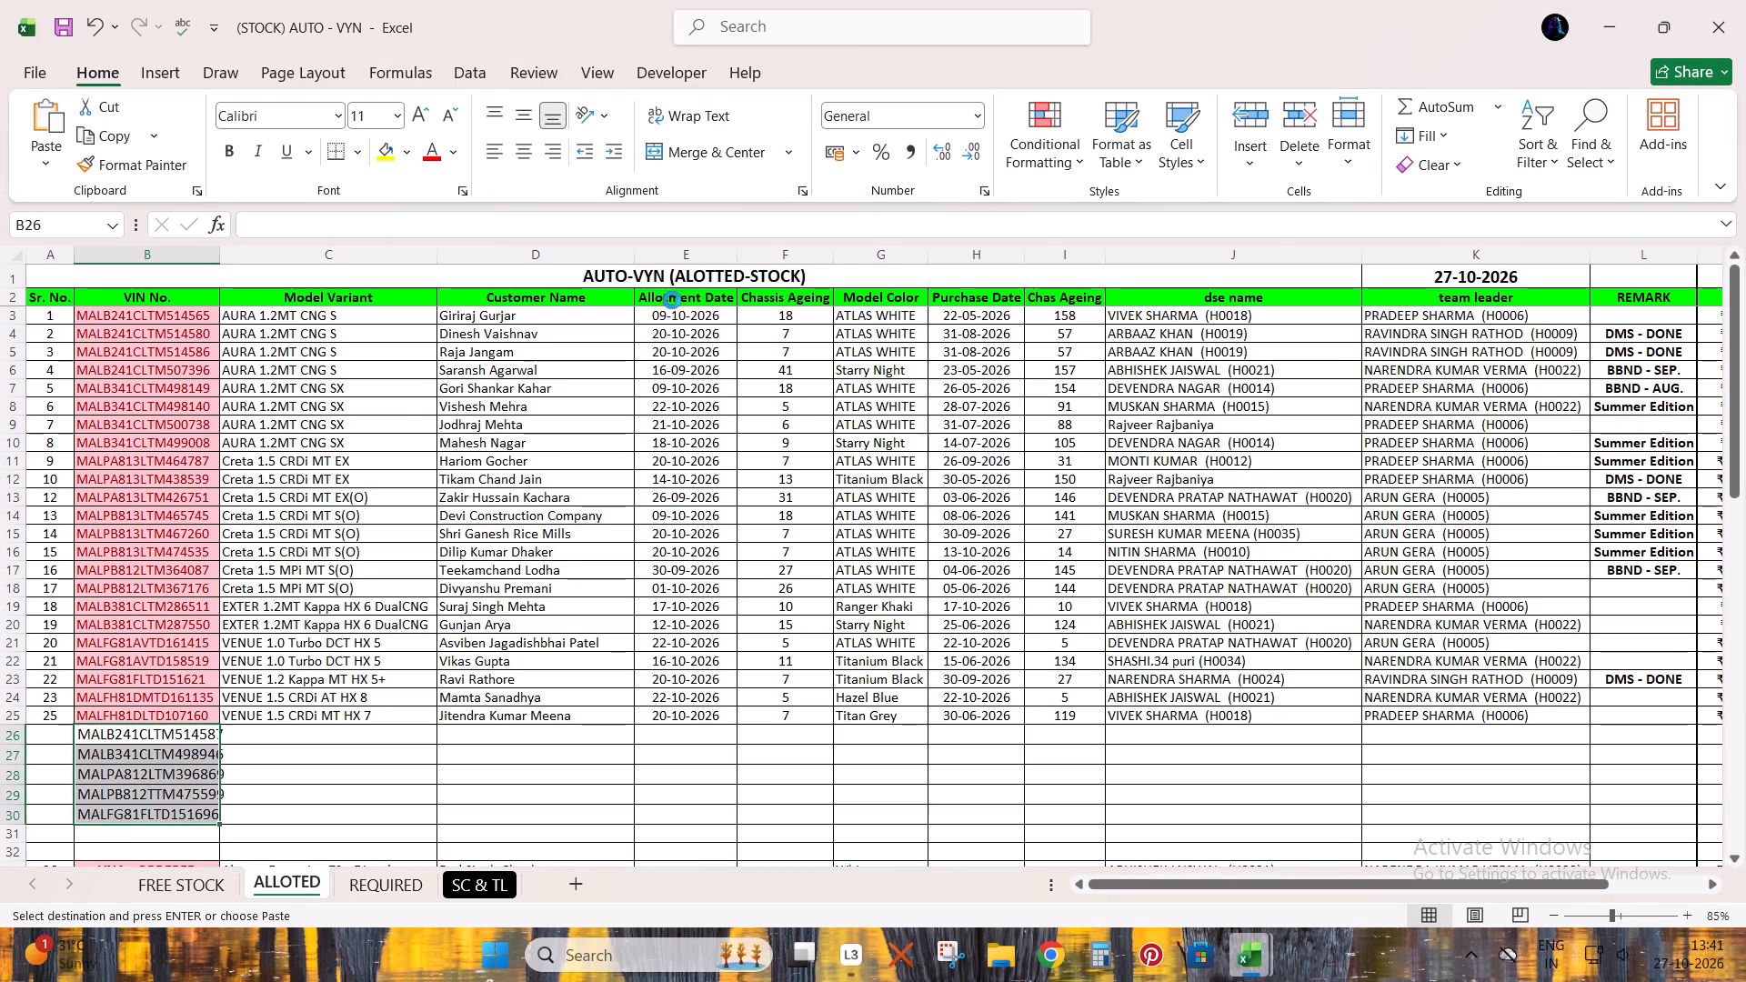
pyautogui.press('Left')
pyautogui.press('Left')
pyautogui.press('Up')
pyautogui.press('Left')
pyautogui.press('Down')
pyautogui.hotkey('ctrl', 'shift', 'Down')
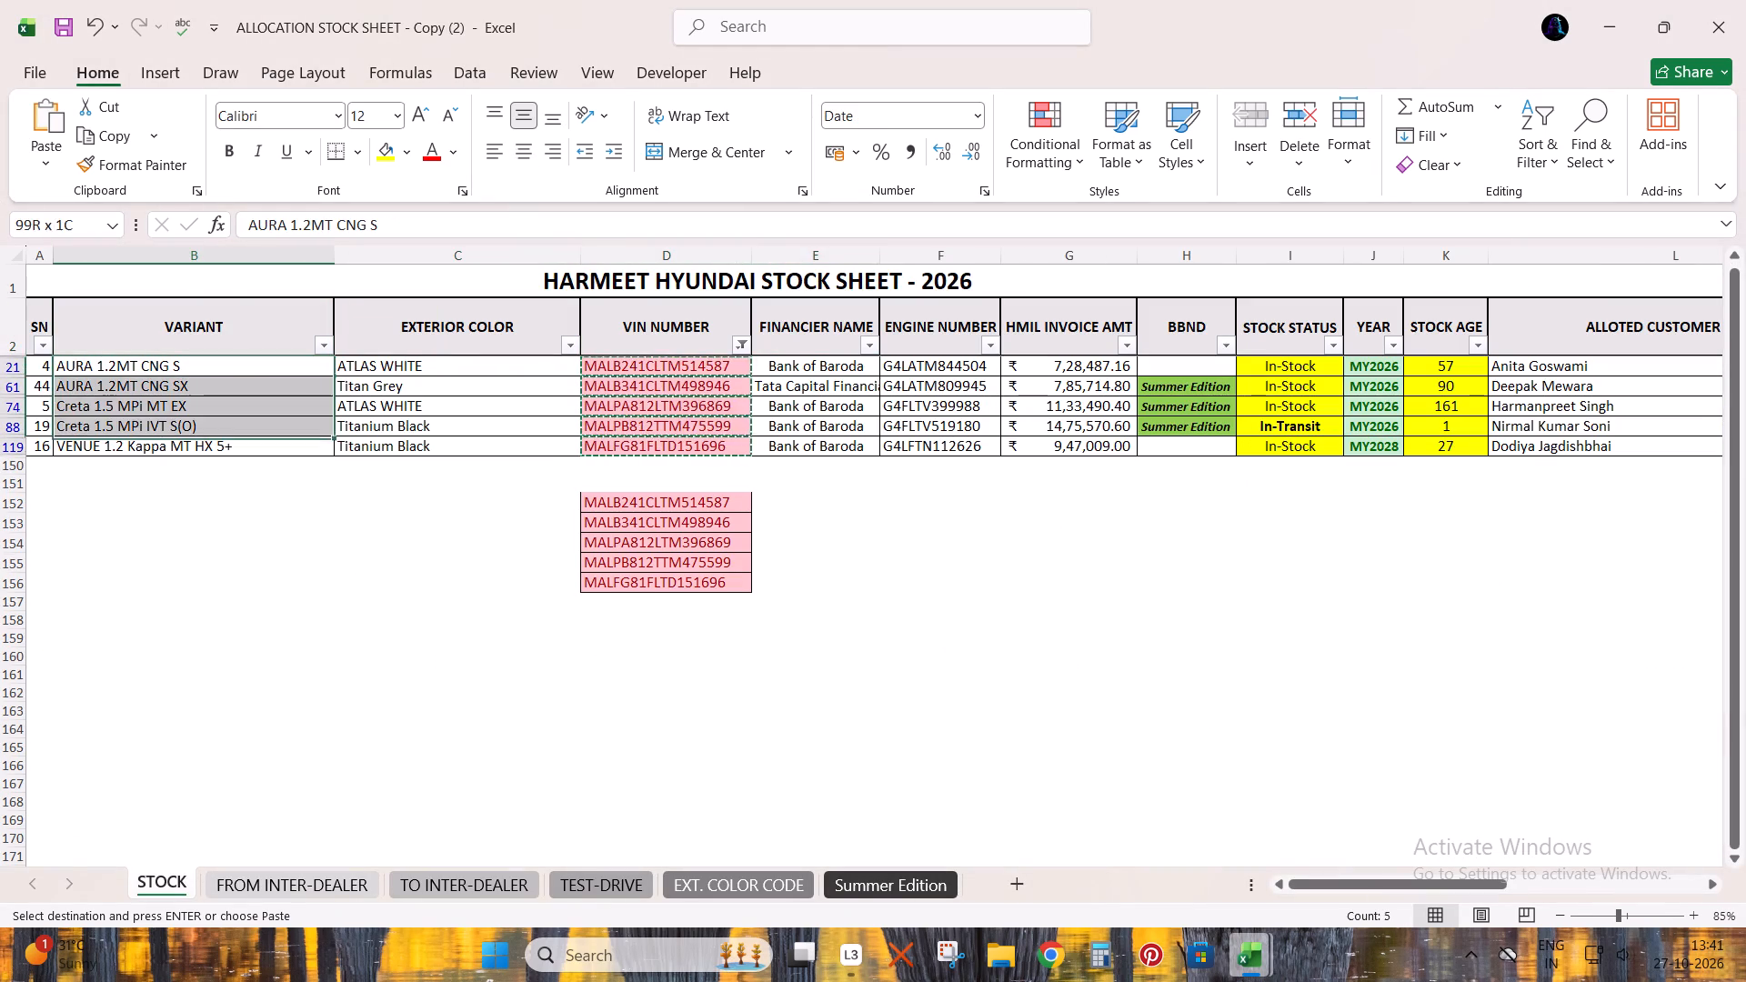
pyautogui.hotkey('ctrl', 'c')
pyautogui.hotkey('alt', 'Tab')
pyautogui.press('Right')
pyautogui.hotkey('ctrl', 'v')
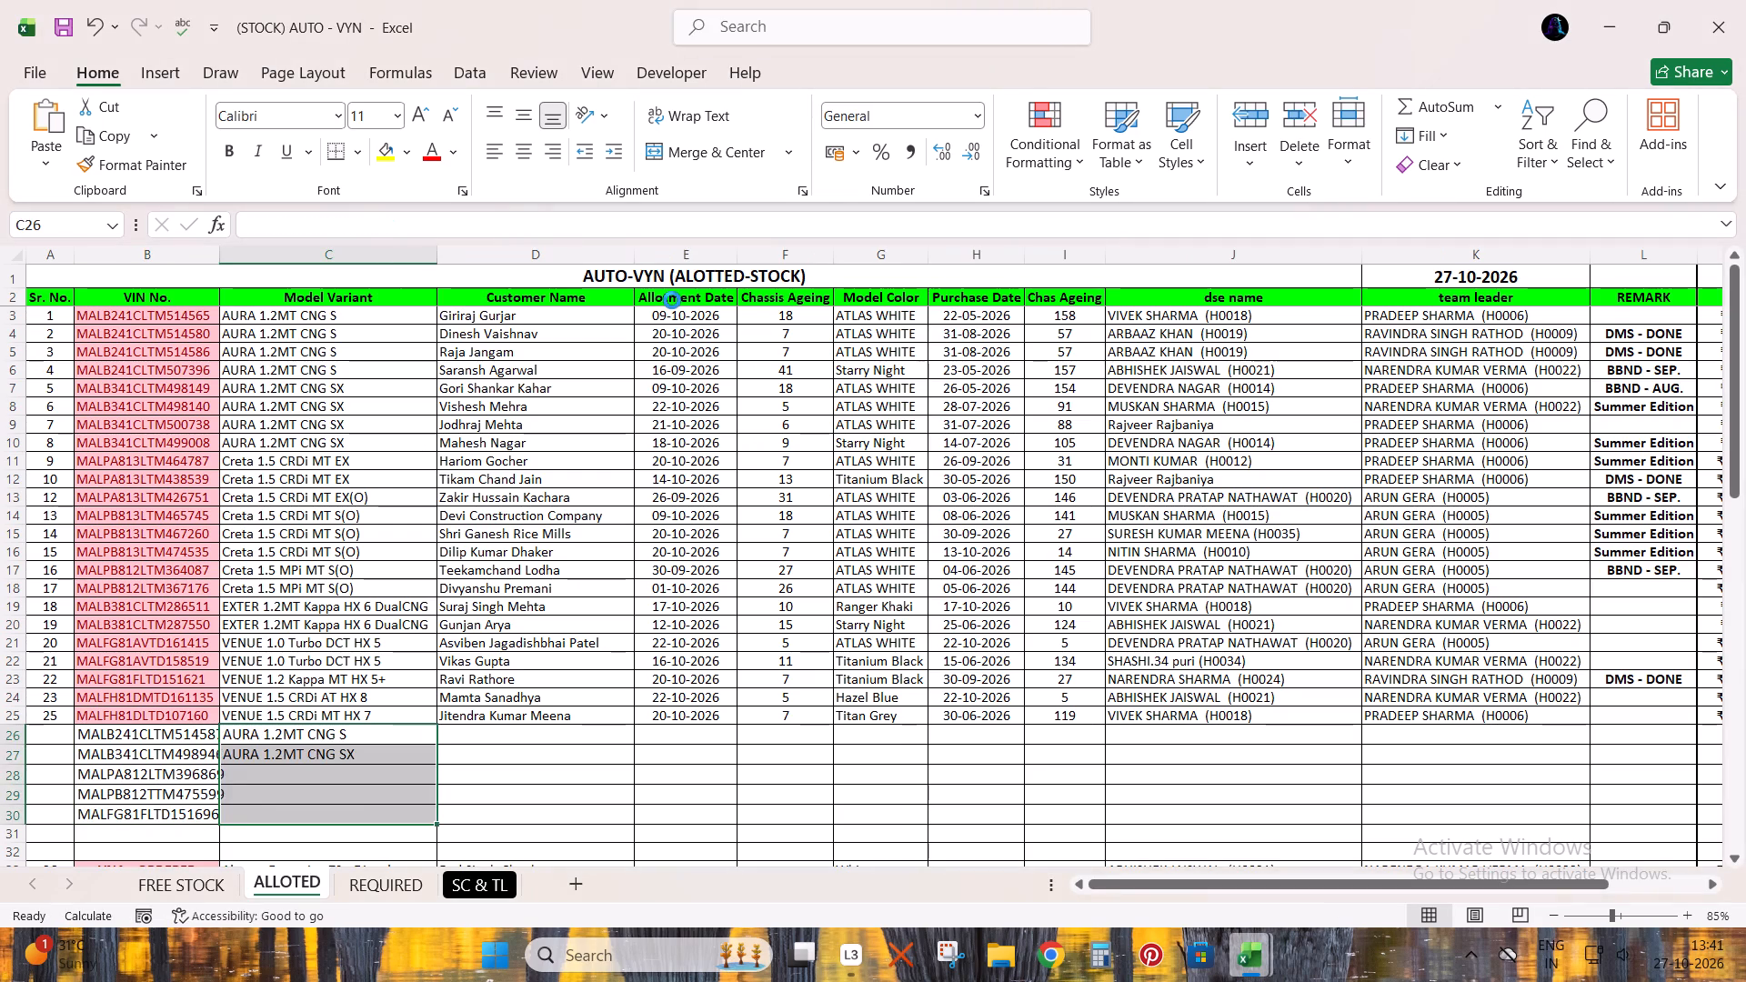
# Copy the five ALLOTED CUSTOMER NAME entries from the STOCK sheet into the ALLOTED Customer Name column, starting at D26.
pyautogui.press('Right')
pyautogui.press('Right')
pyautogui.hotkey('alt', 'Tab')
pyautogui.press('Right')
pyautogui.press('Right')
pyautogui.press('Right')
pyautogui.press('Right')
pyautogui.press('Right')
pyautogui.press('Right')
pyautogui.press('Right')
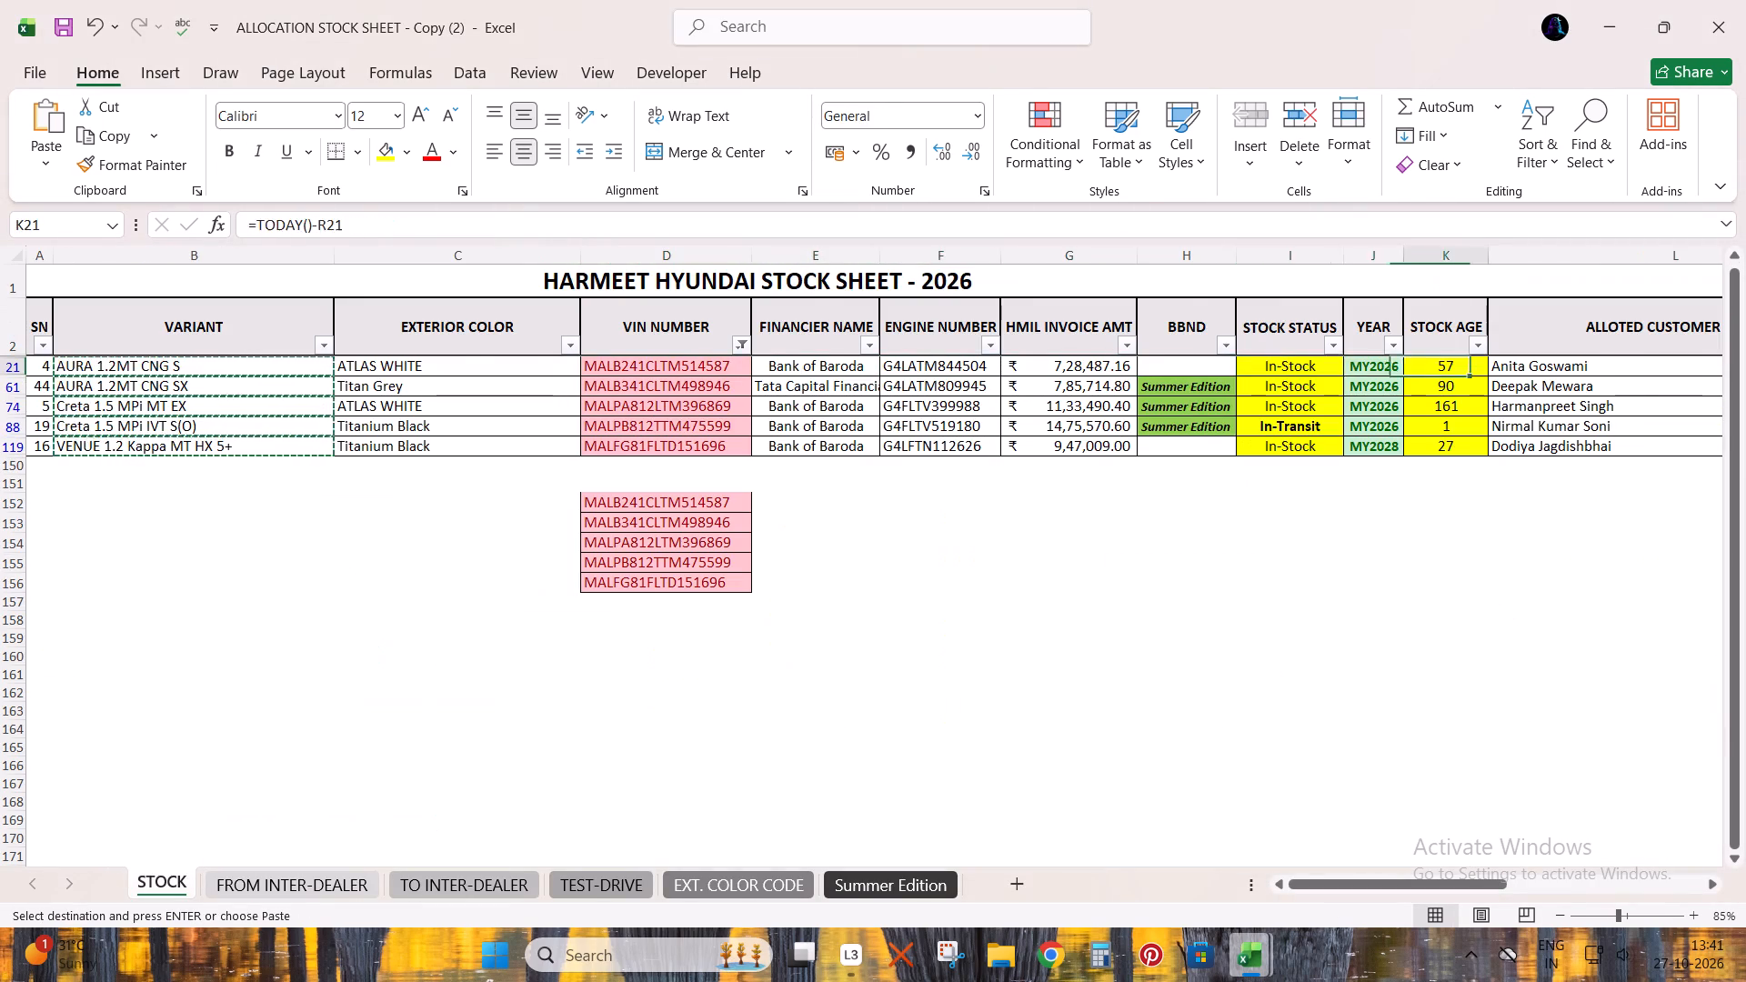
pyautogui.press('Right')
pyautogui.hotkey('ctrl', 'shift', 'Down')
pyautogui.hotkey('ctrl', 'c')
pyautogui.hotkey('alt', 'Tab')
pyautogui.press('Right')
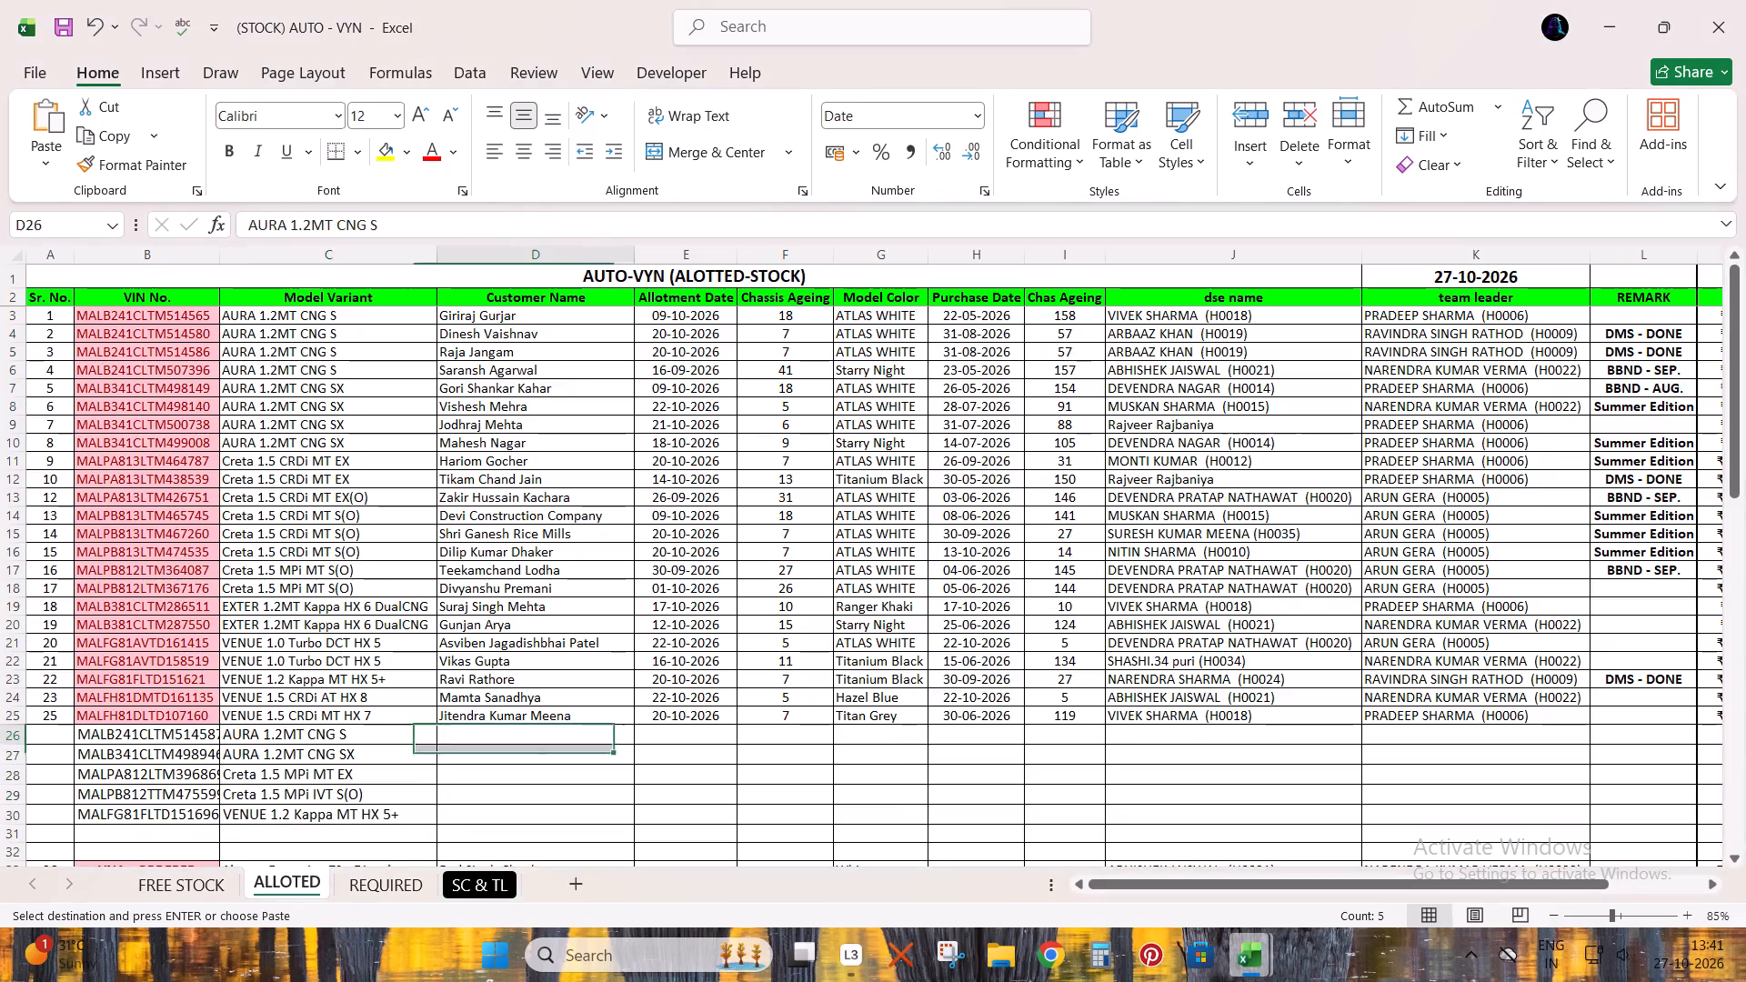
pyautogui.hotkey('ctrl', 'v')
# Copy the five ALLOCATION DATE values from the STOCK sheet into the ALLOTED Allotment Date column, starting at E26.
pyautogui.press('Right')
pyautogui.hotkey('alt', 'Tab')
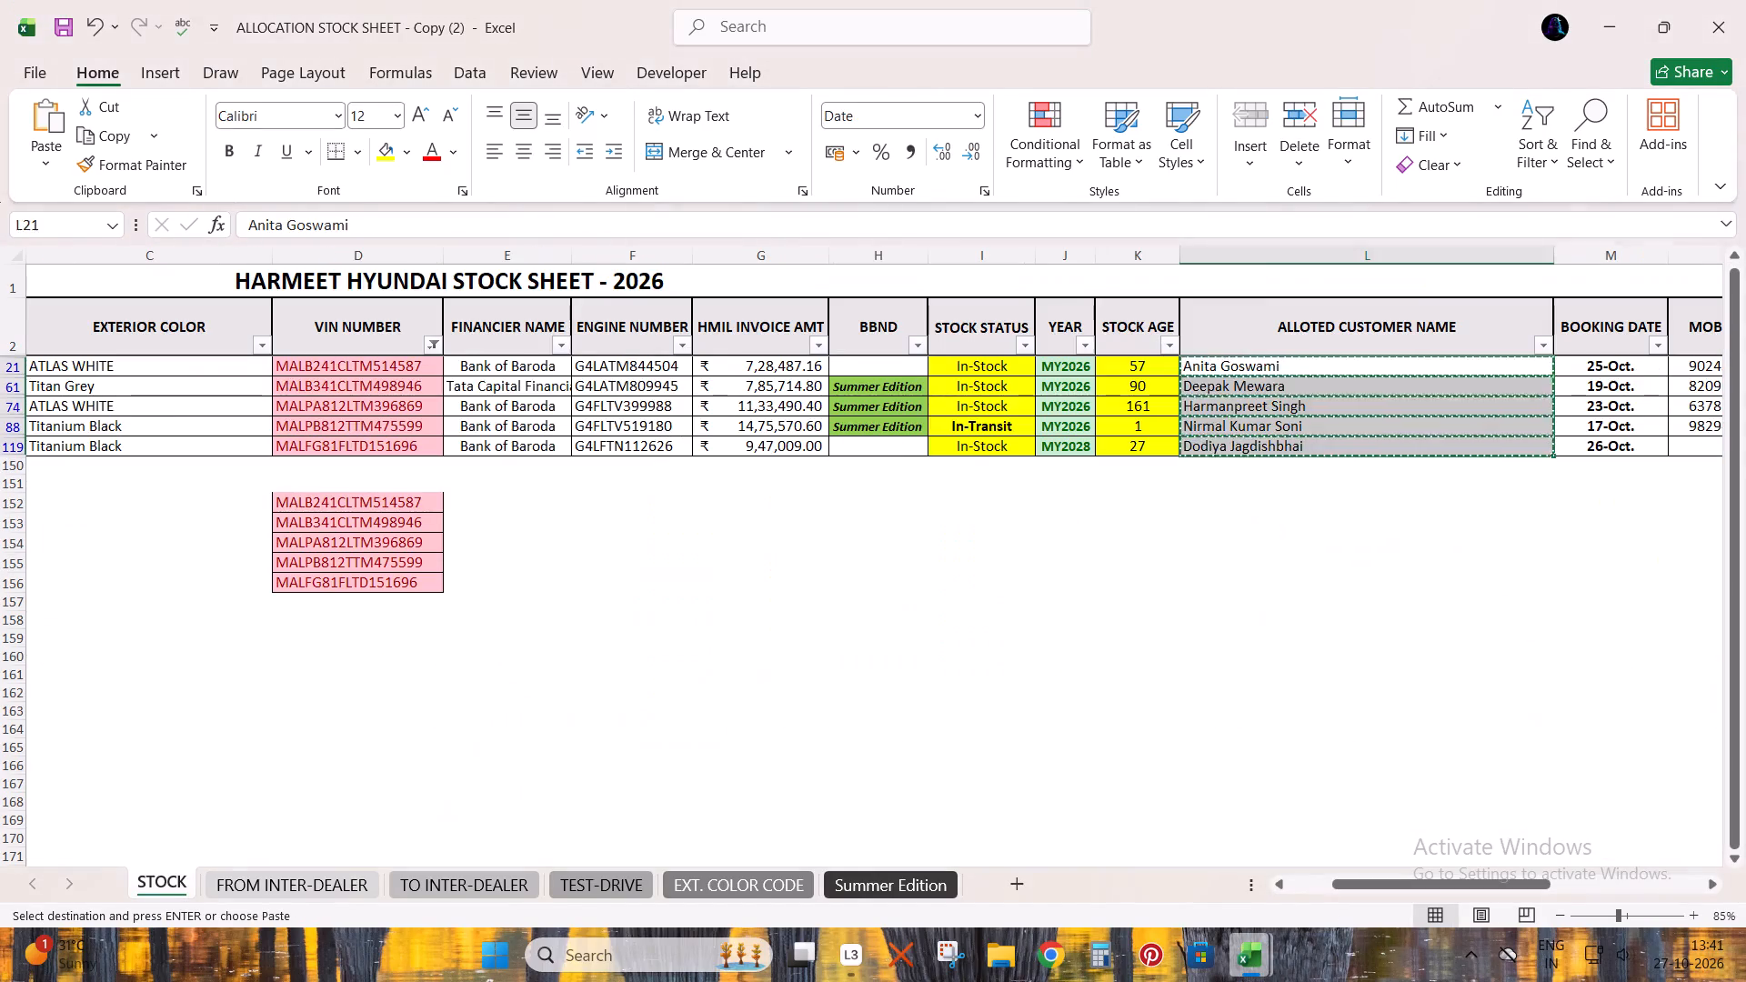
pyautogui.press('Right')
pyautogui.press('Right')
pyautogui.press('Right')
pyautogui.press('Right')
pyautogui.press('Left')
pyautogui.hotkey('ctrl', 'shift', 'Down')
pyautogui.hotkey('ctrl', 'c')
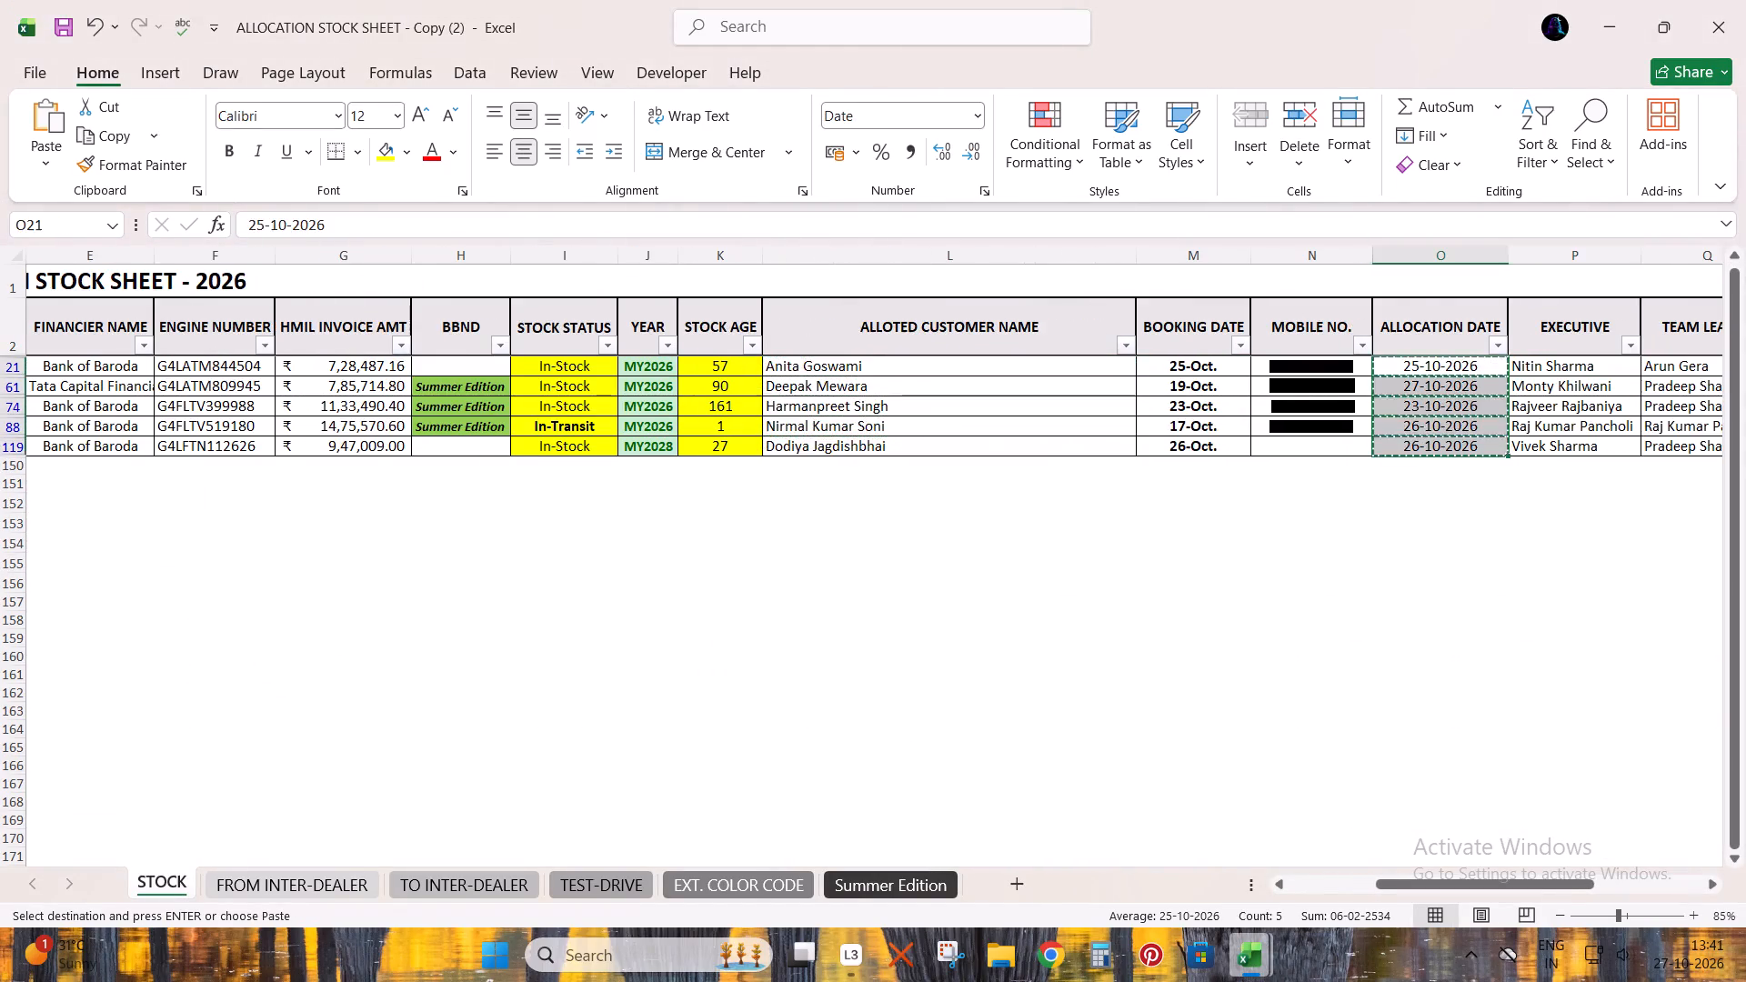
pyautogui.hotkey('alt', 'Tab')
pyautogui.hotkey('ctrl', 'v')
# Fill the Chassis Ageing formula from F24:F25 down through the five added cars to row 30.
pyautogui.press('Right')
pyautogui.press('Up')
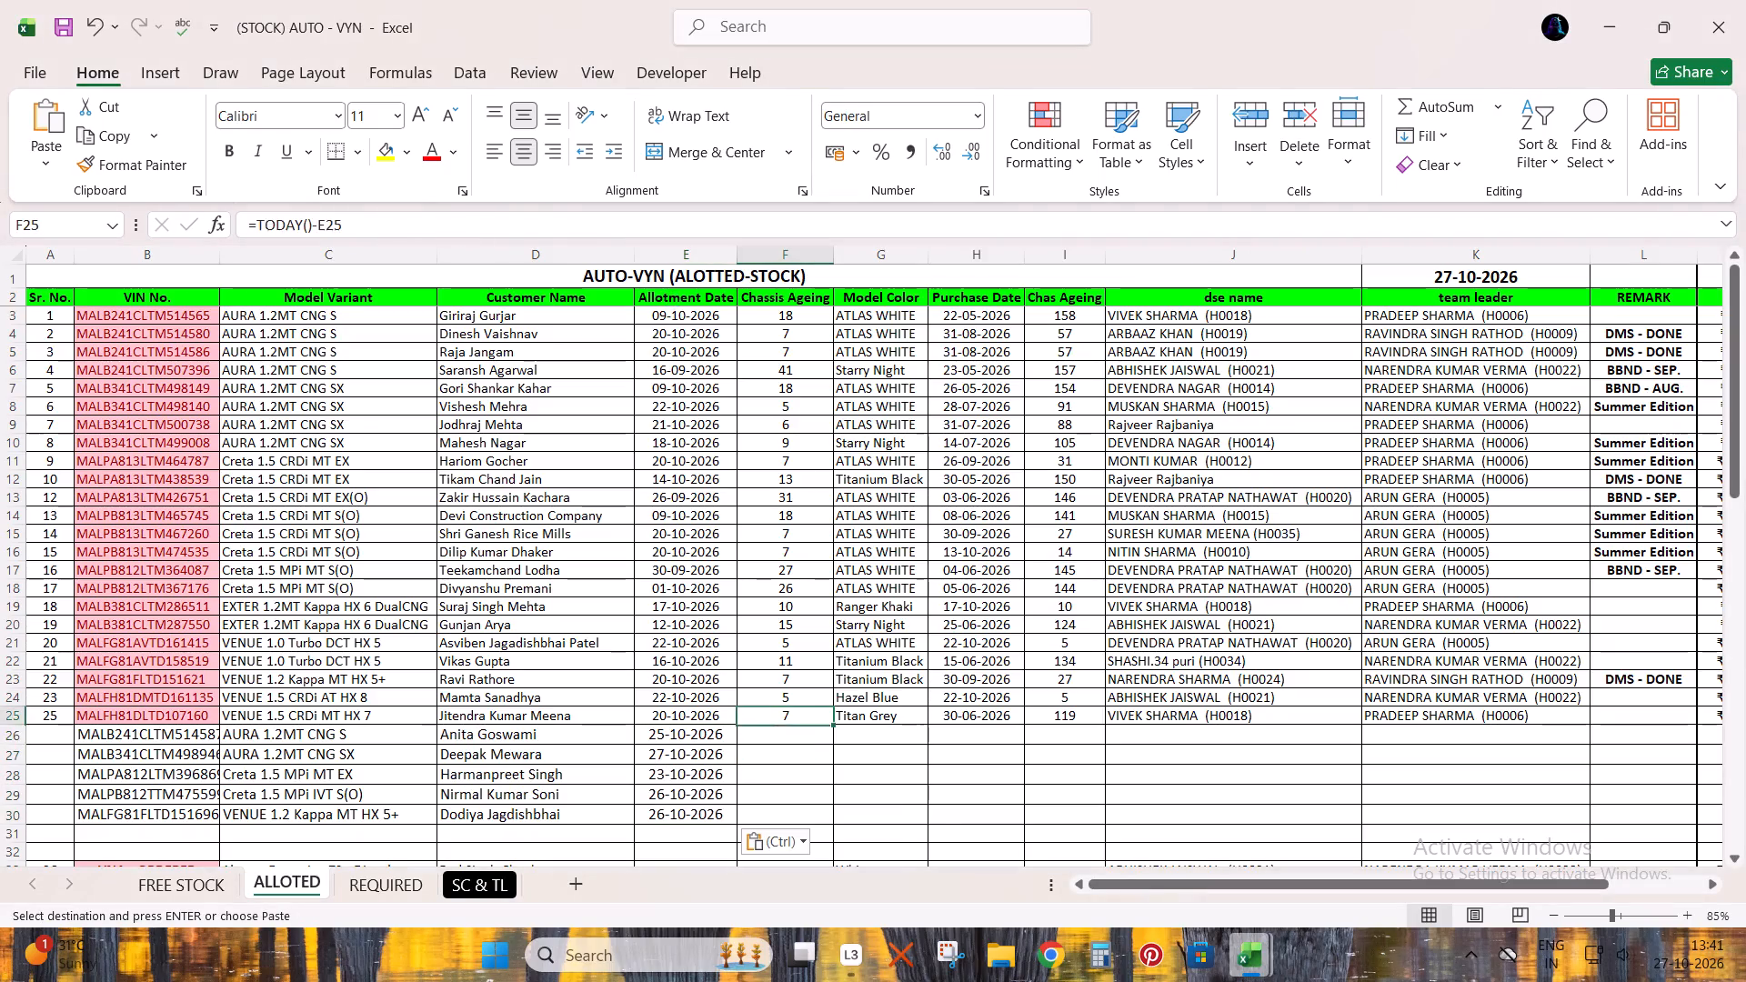
pyautogui.press('Down')
pyautogui.press('Up')
pyautogui.hotkey('shift', 'Up')
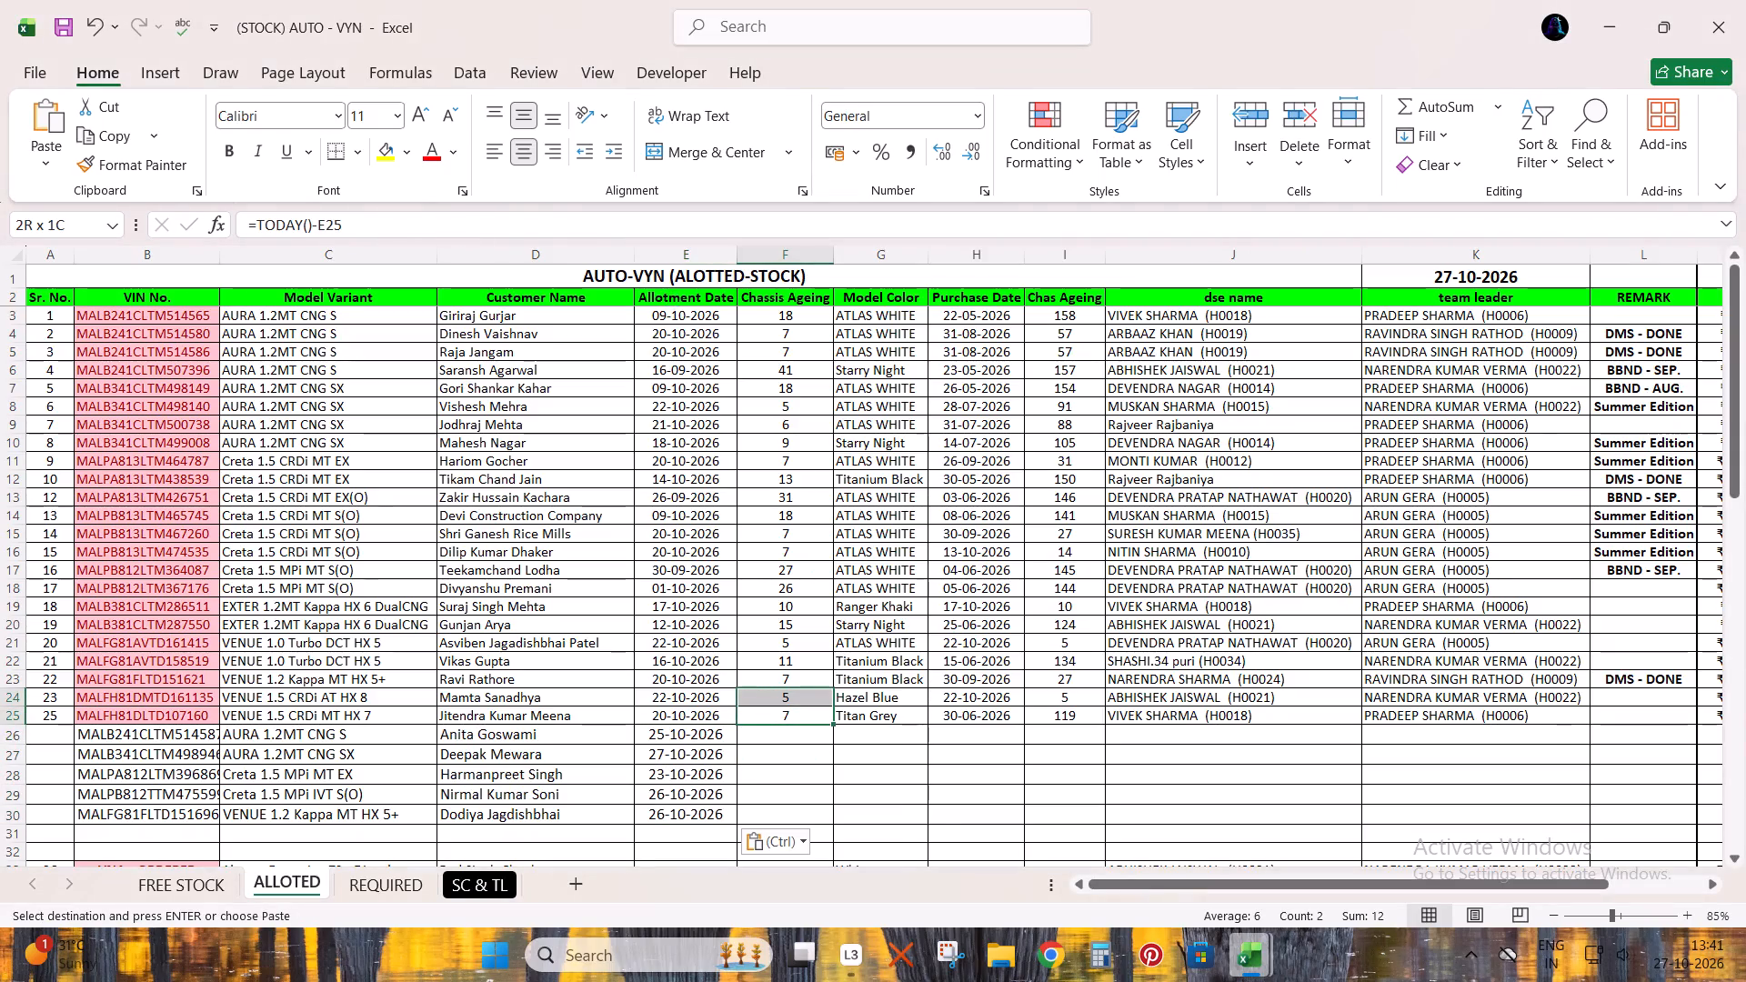
pyautogui.doubleClick(834, 725)
# Copy the five EXTERIOR COLOR values from the STOCK sheet into the ALLOTED Model Color column, starting at G26.
pyautogui.press('Right')
pyautogui.press('Down')
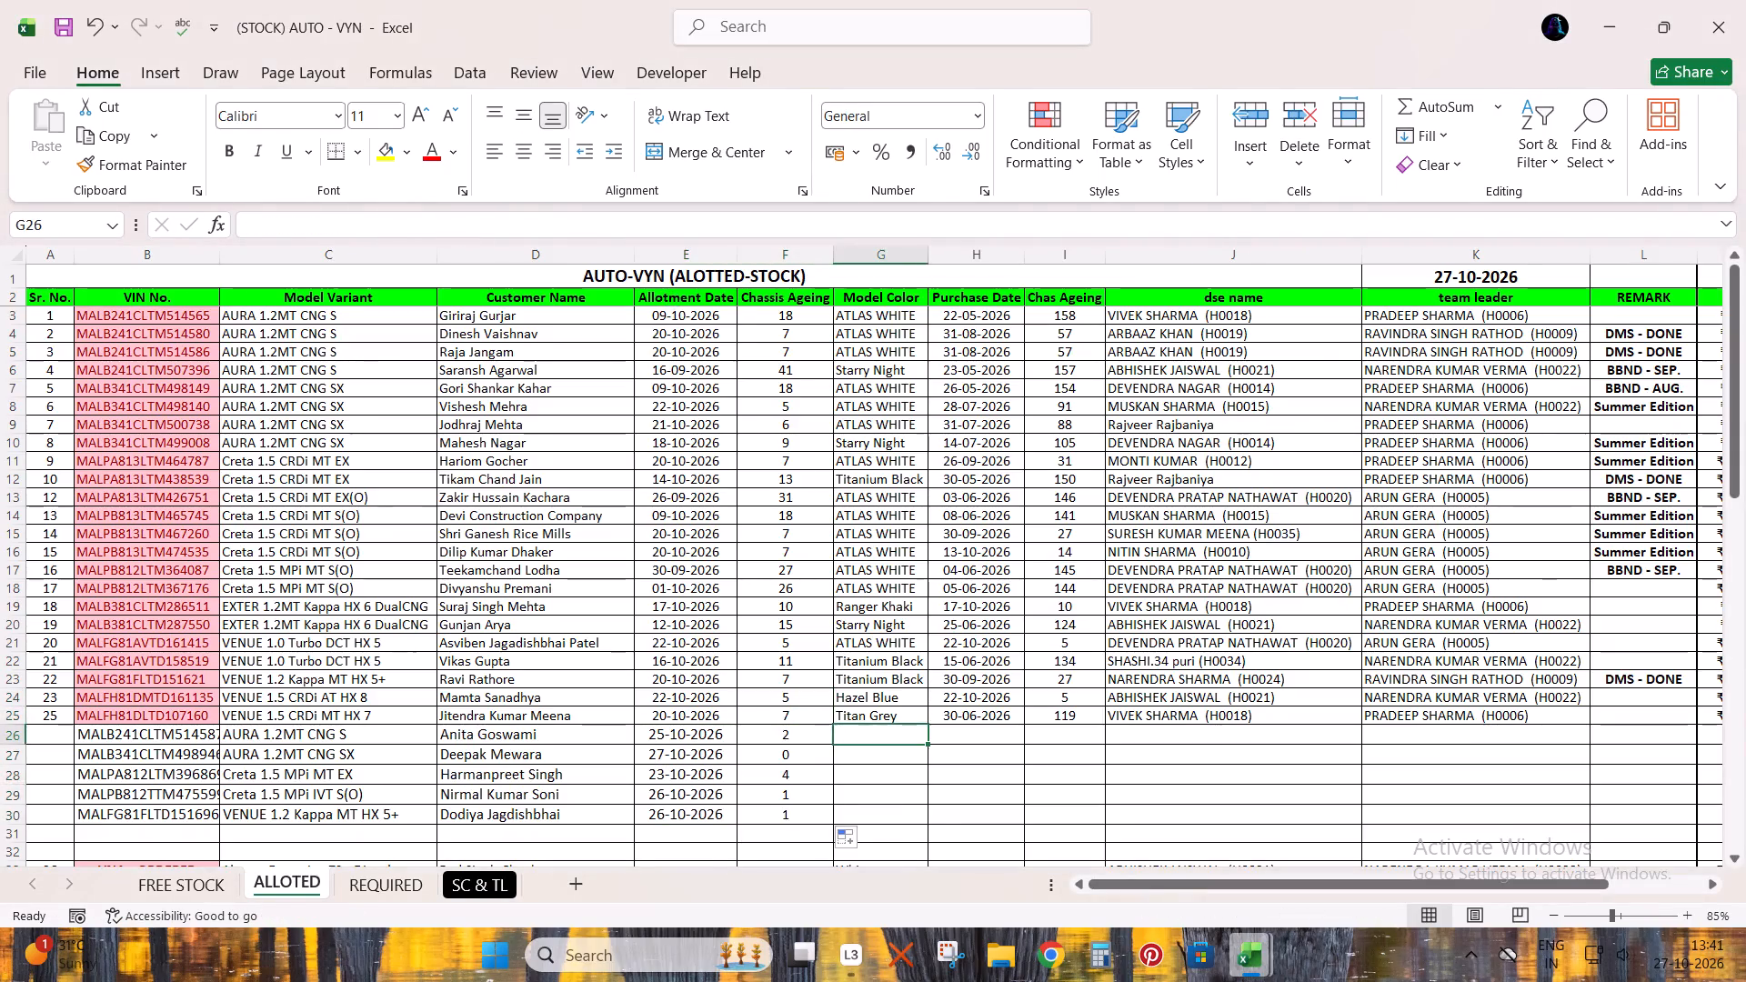
pyautogui.hotkey('alt', 'Tab')
pyautogui.press('Up')
pyautogui.hotkey('ctrl', 'Left')
pyautogui.press('Right')
pyautogui.press('Down')
pyautogui.press('Right')
pyautogui.hotkey('ctrl', 'shift', 'Down')
pyautogui.hotkey('ctrl', 'c')
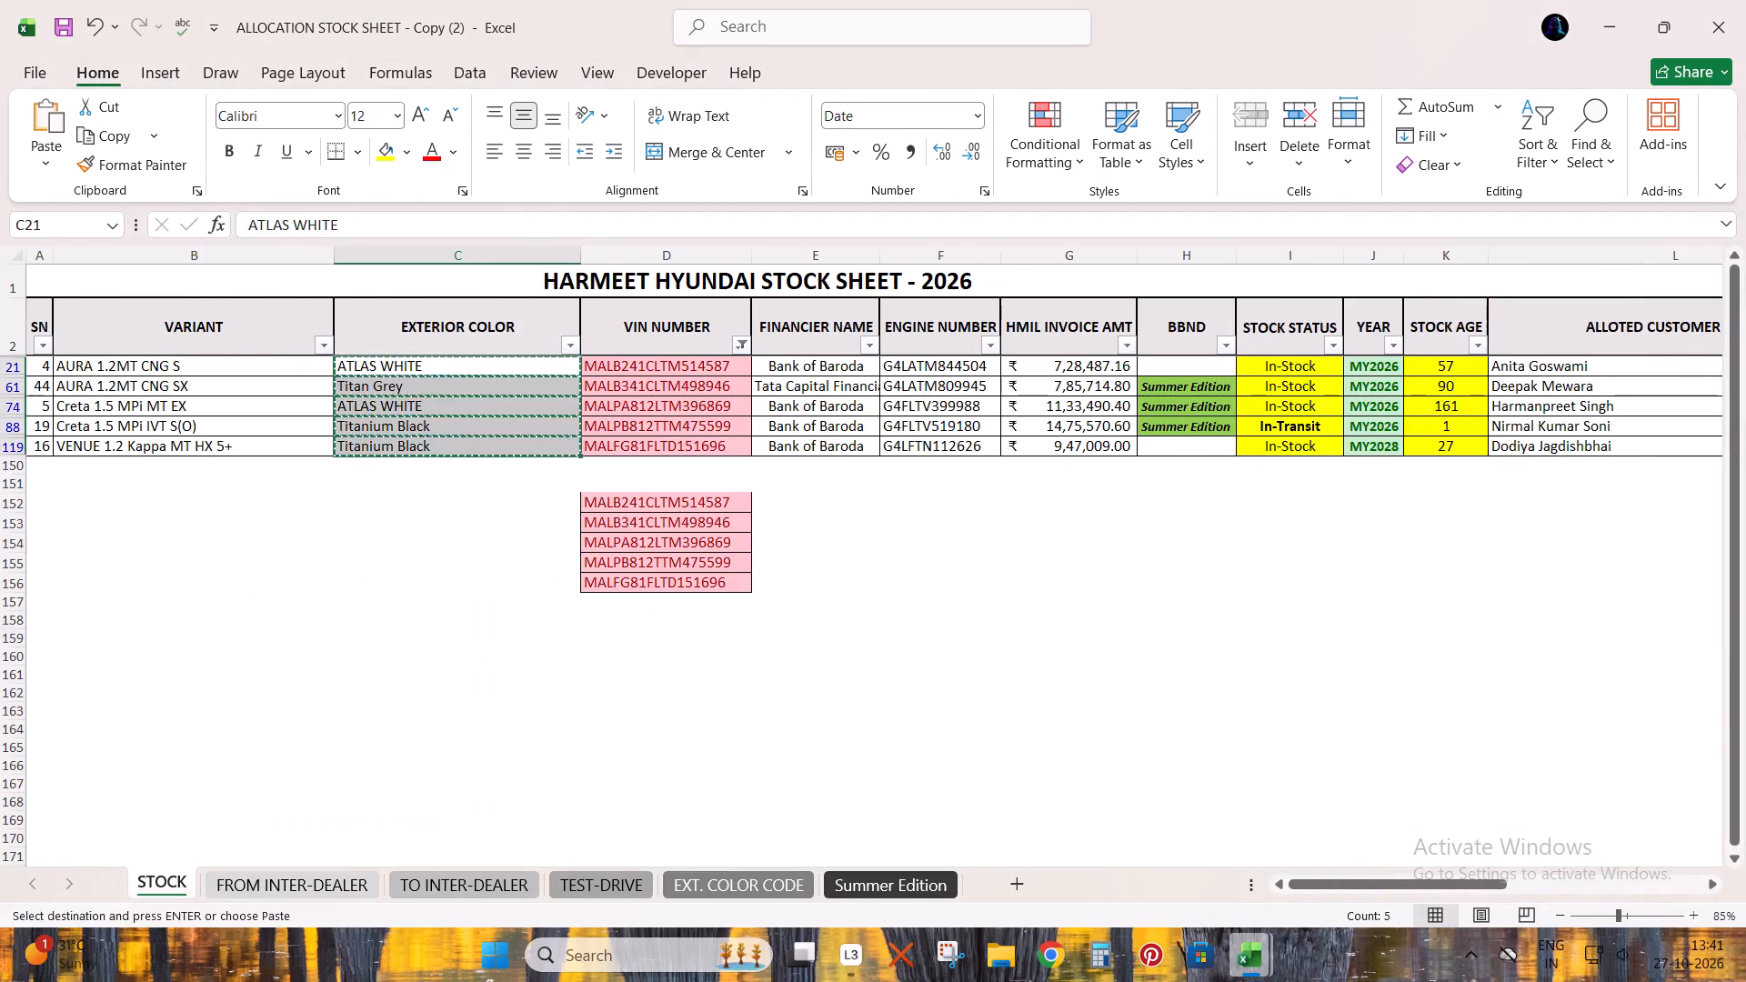
pyautogui.hotkey('alt', 'Tab')
pyautogui.hotkey('ctrl', 'v')
# Copy the five PLANT BILLING DATE values from the STOCK sheet into the ALLOTED Purchase Date column, starting at H26.
pyautogui.press('Right')
pyautogui.hotkey('alt', 'Tab')
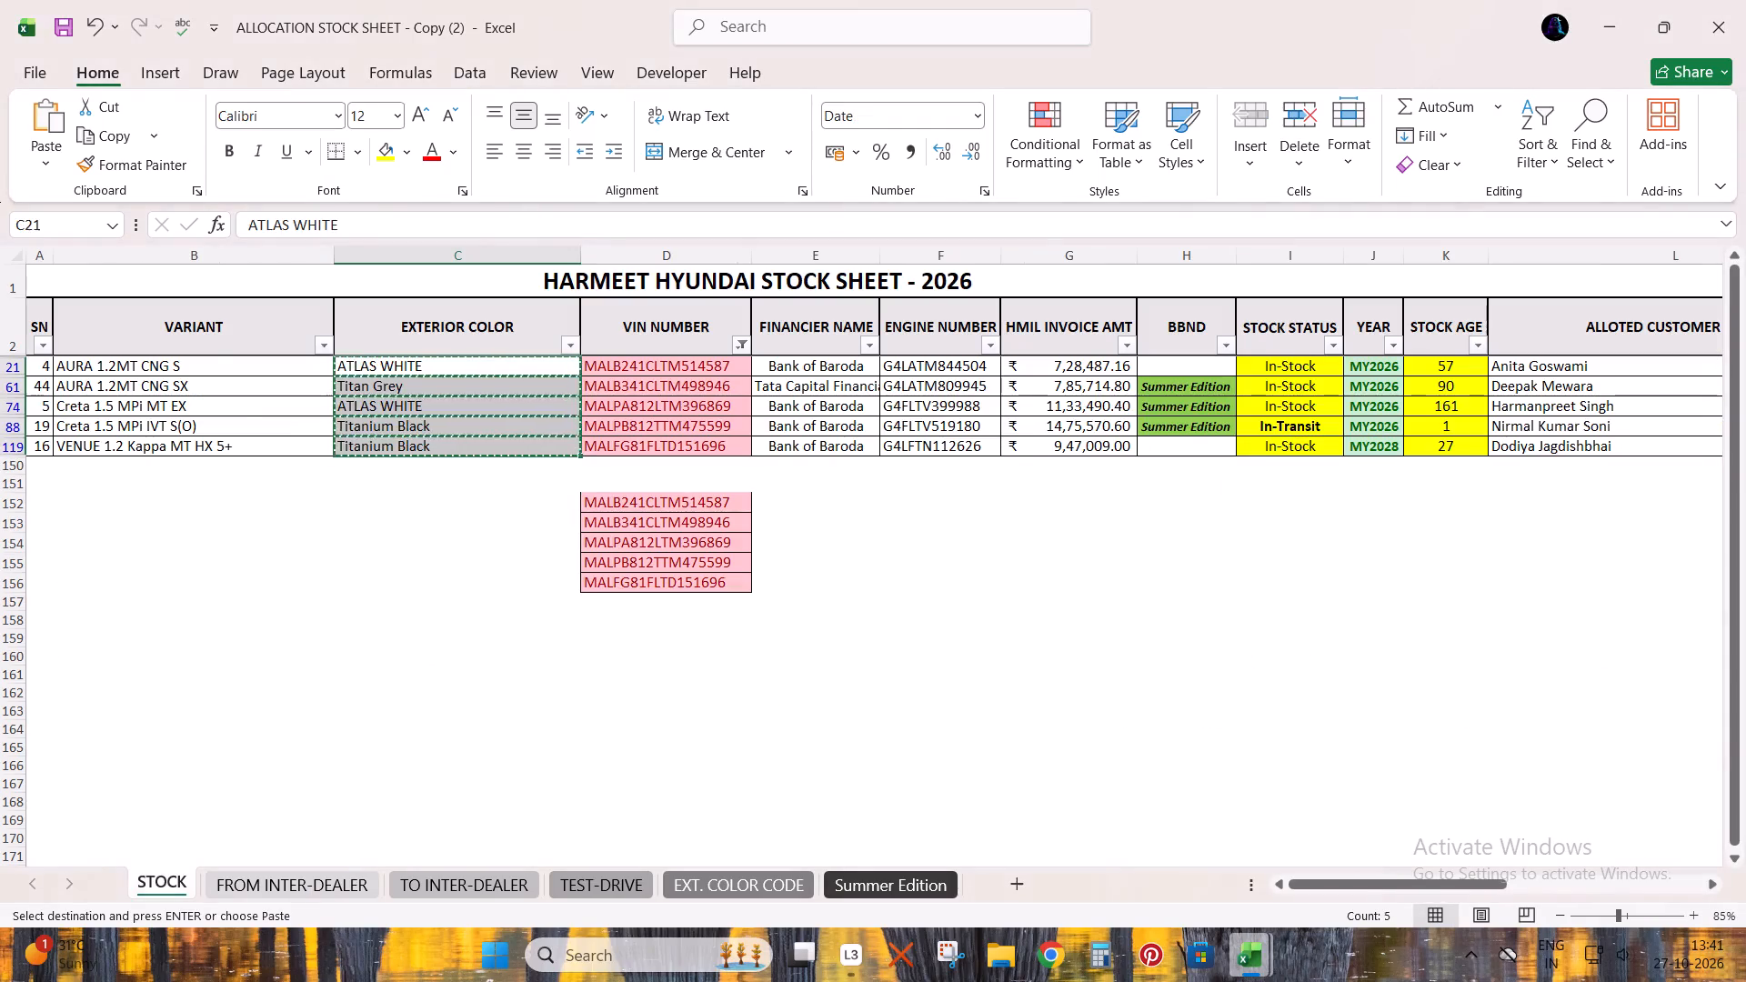
pyautogui.press('Up')
pyautogui.hotkey('ctrl', 'Right')
pyautogui.press('Down')
pyautogui.press('Left')
pyautogui.hotkey('ctrl', 'shift', 'Down')
pyautogui.hotkey('ctrl', 'c')
pyautogui.hotkey('alt', 'Tab')
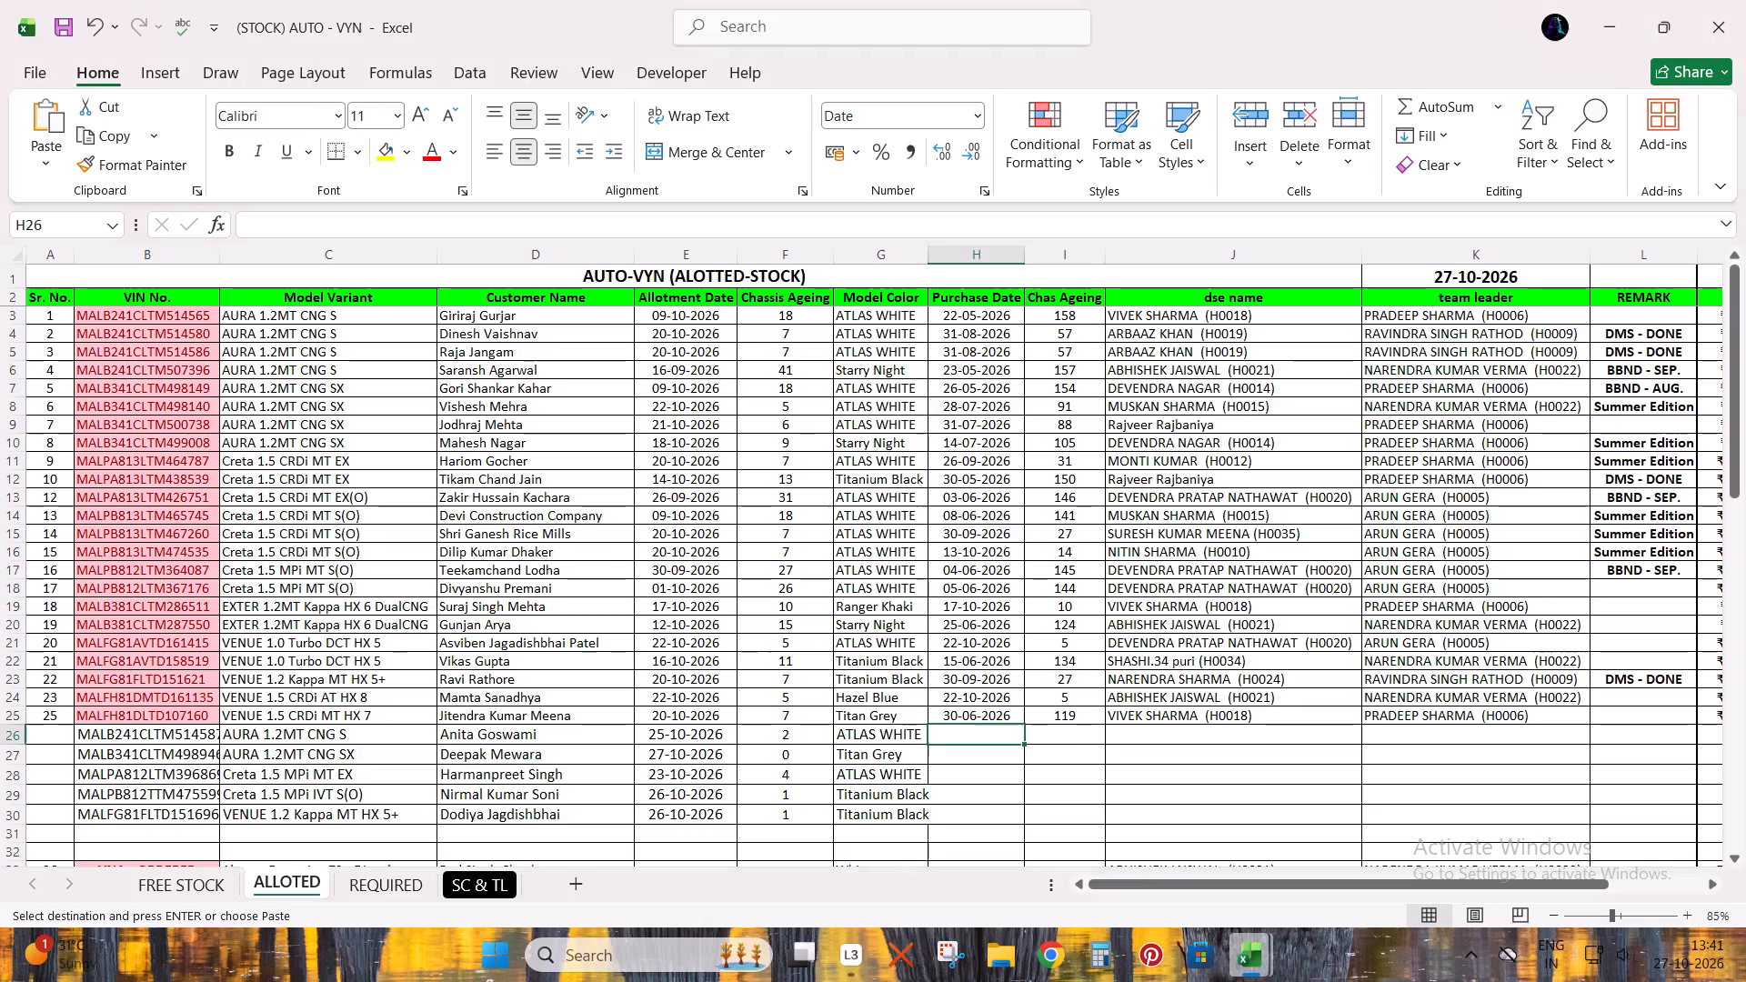
pyautogui.hotkey('ctrl', 'v')
# Fill the Chas Ageing formula from I24:I25 down through the five added cars to row 30.
pyautogui.press('Right')
pyautogui.press('Up')
pyautogui.hotkey('shift', 'Down')
pyautogui.press('Up')
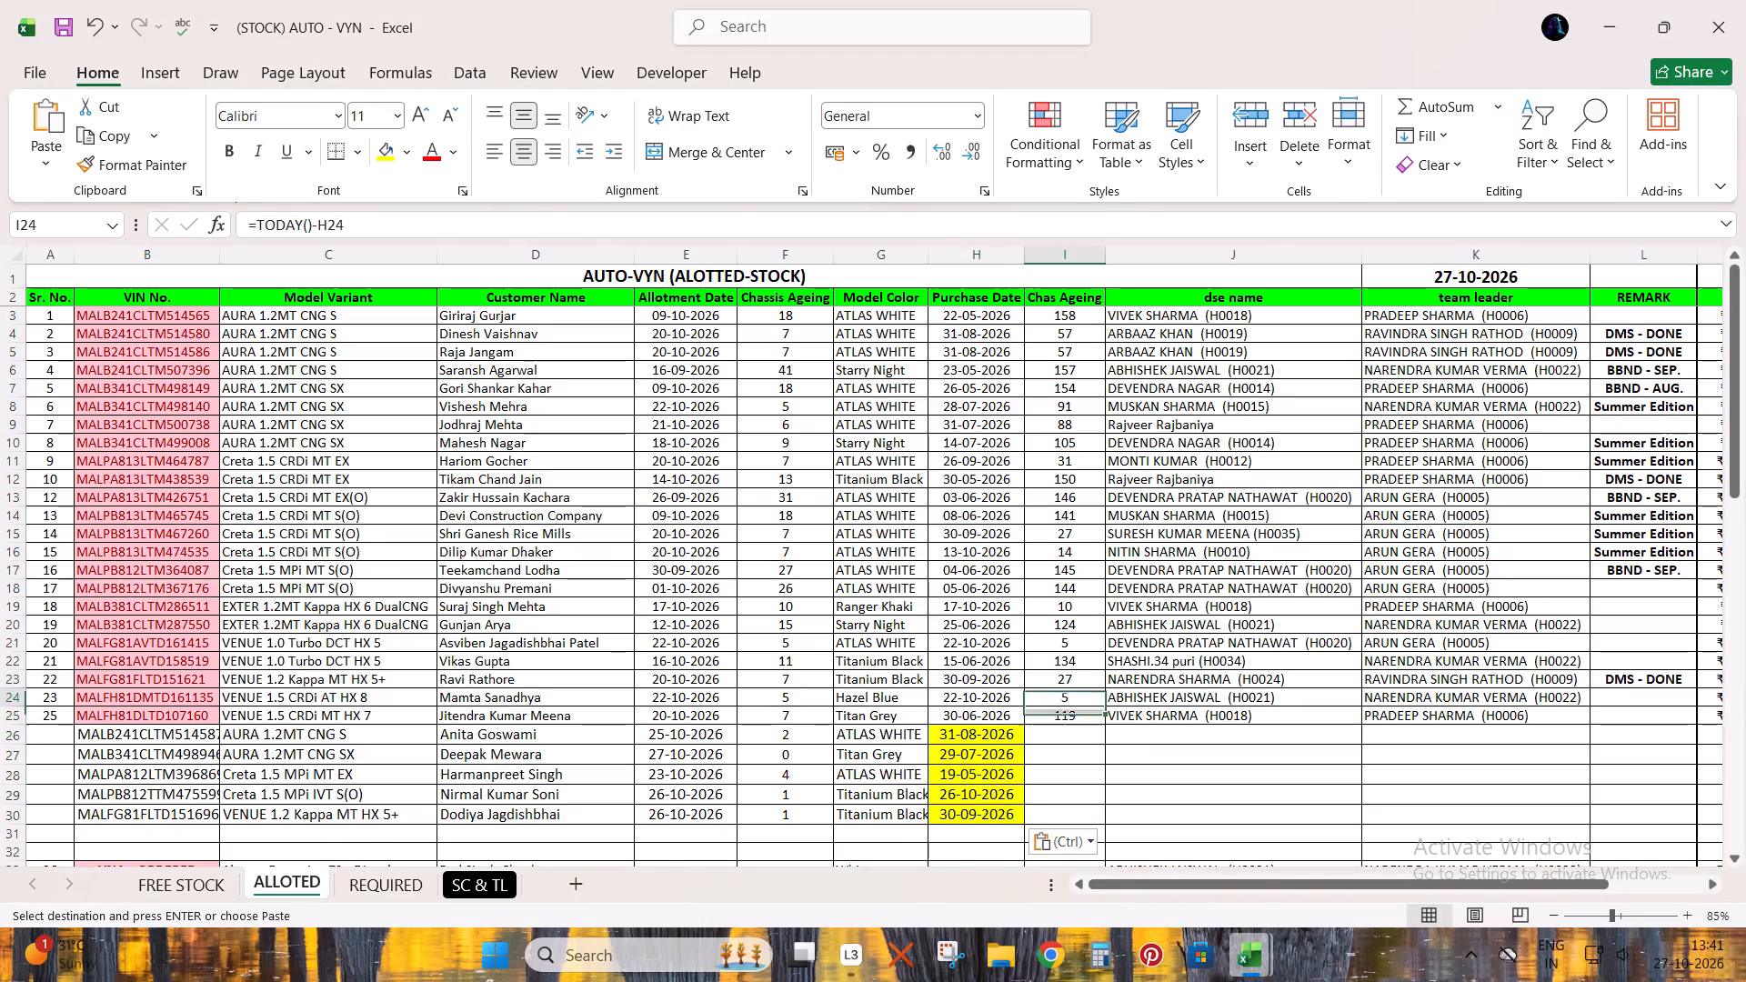
pyautogui.hotkey('shift', 'Down')
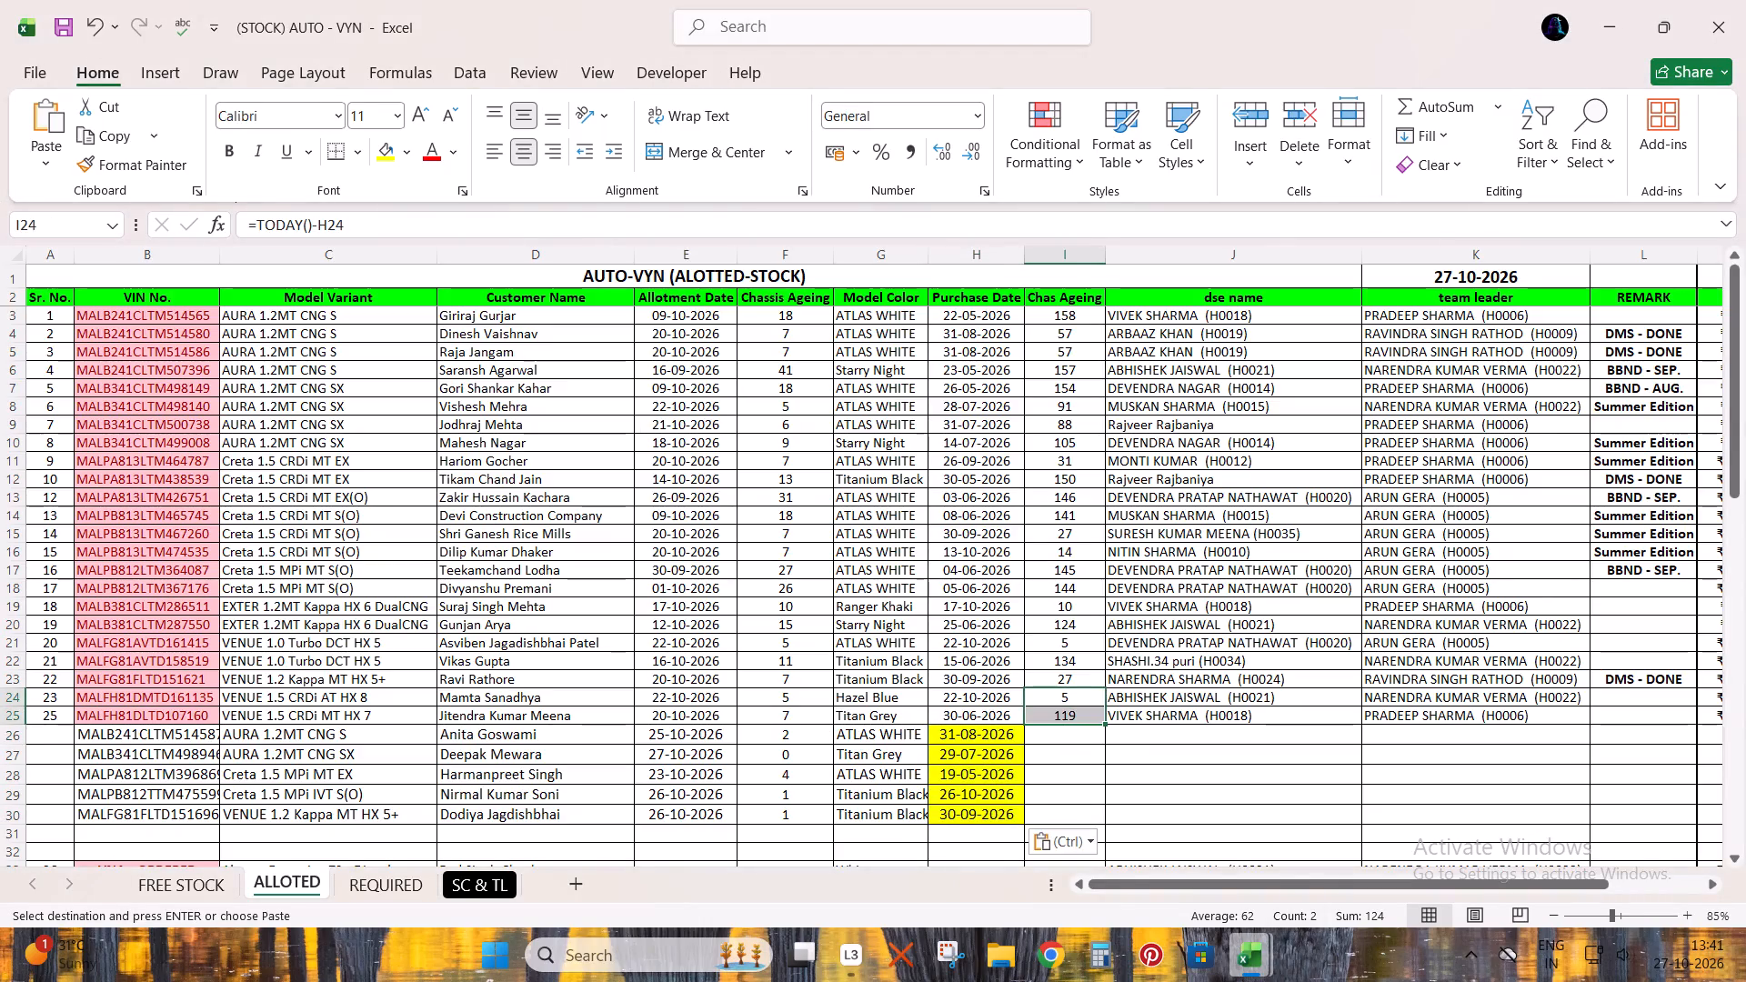
pyautogui.doubleClick(1103, 723)
# Enter the dse name and team leader for the AURA 1.2MT CNG S in row 26, matching its EXECUTIVE and TEAM LEADER in STOCK.
pyautogui.press('Right')
pyautogui.press('Down')
pyautogui.press('Down')
pyautogui.hotkey('alt', 'Tab')
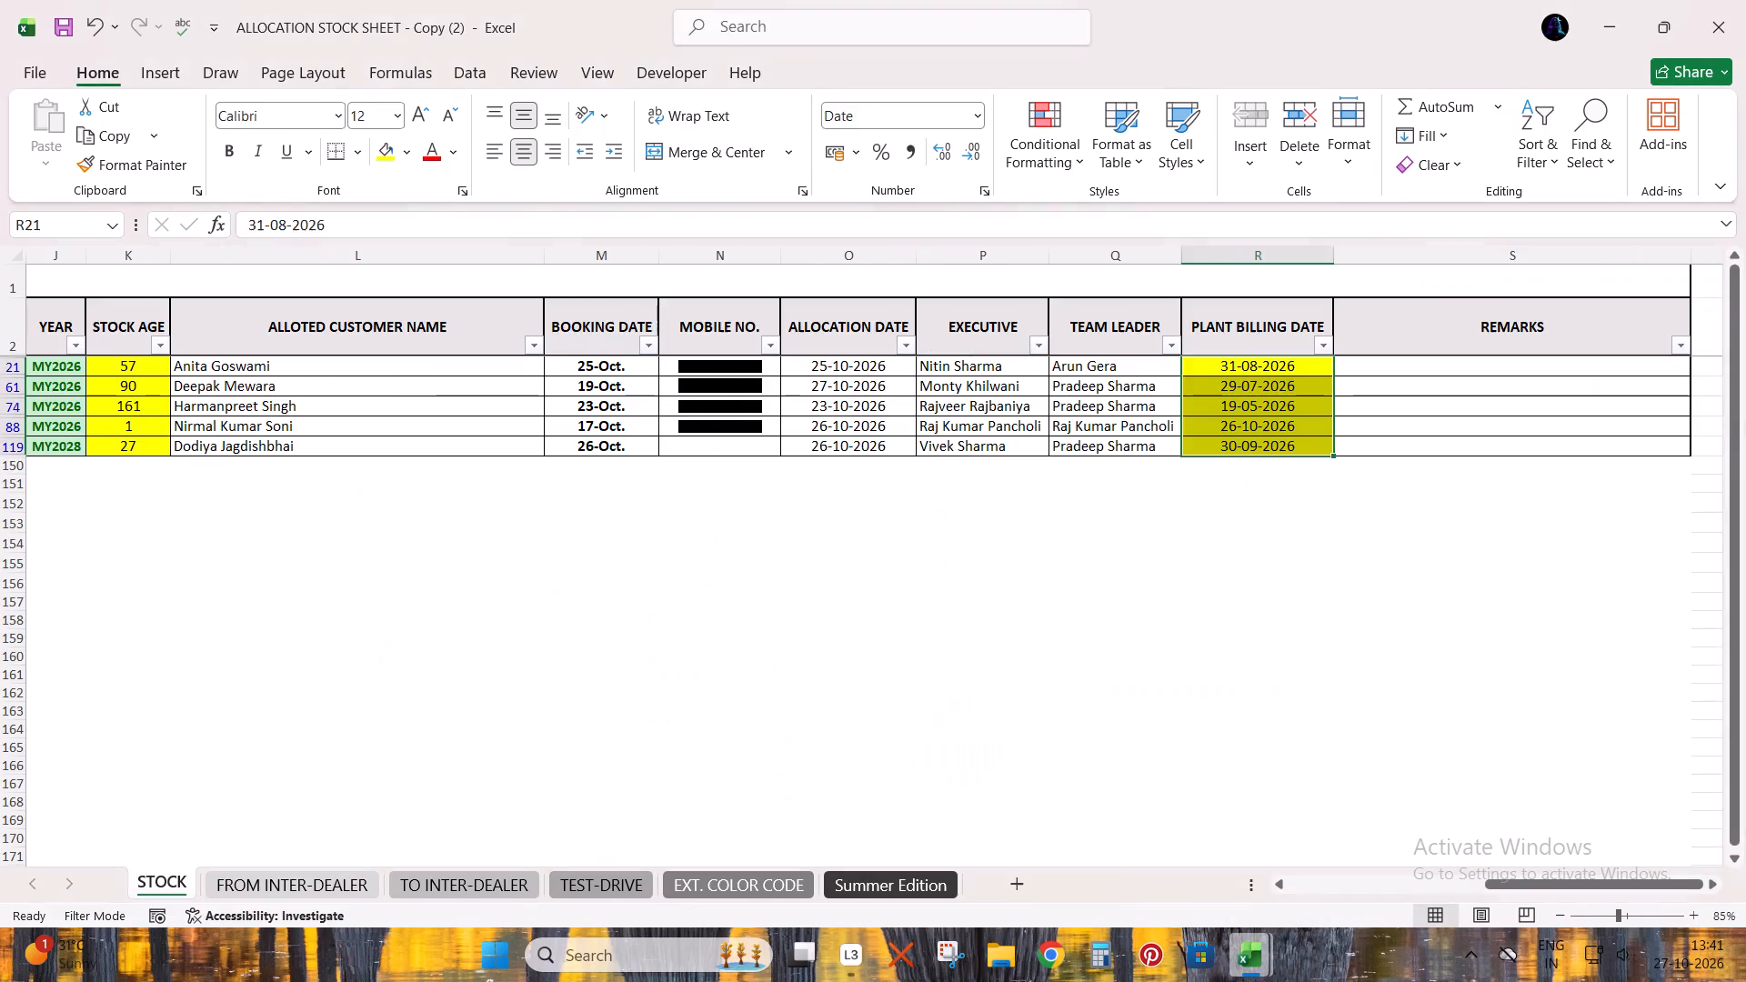
pyautogui.press('Up')
pyautogui.press('Left')
pyautogui.press('Down')
pyautogui.press('Left')
pyautogui.hotkey('alt', 'Tab')
pyautogui.write('nit')
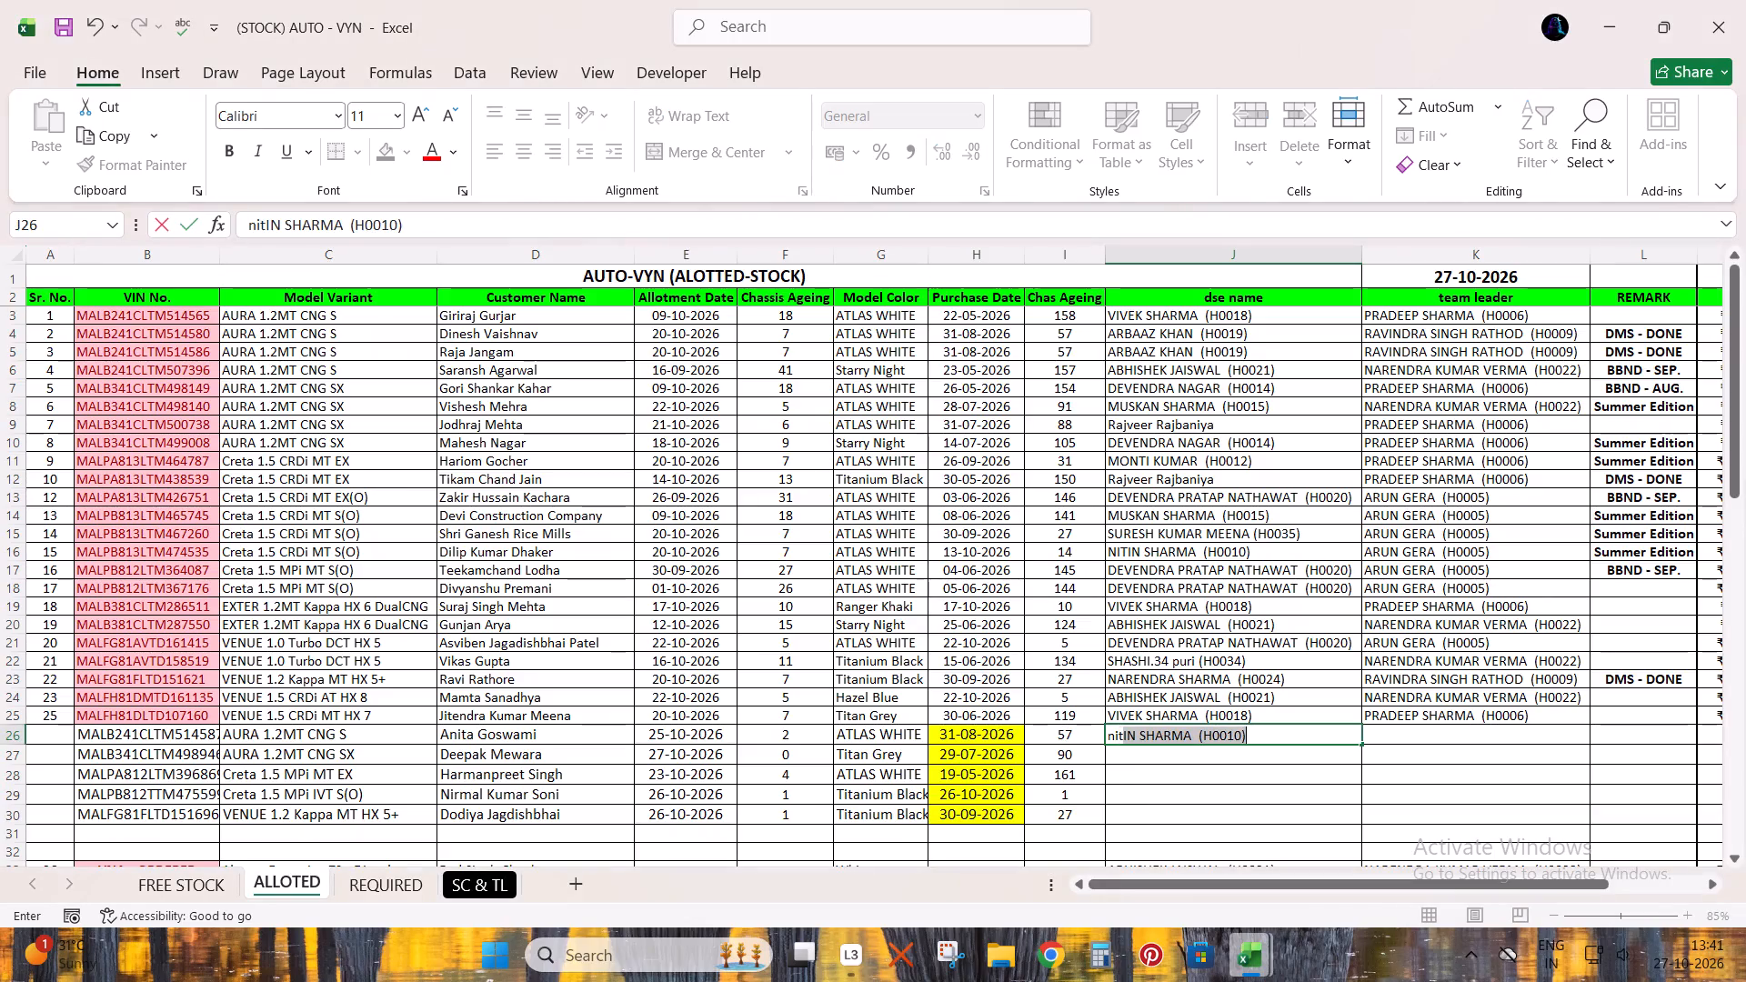
pyautogui.press('Tab')
pyautogui.write('ar')
pyautogui.press('Return')
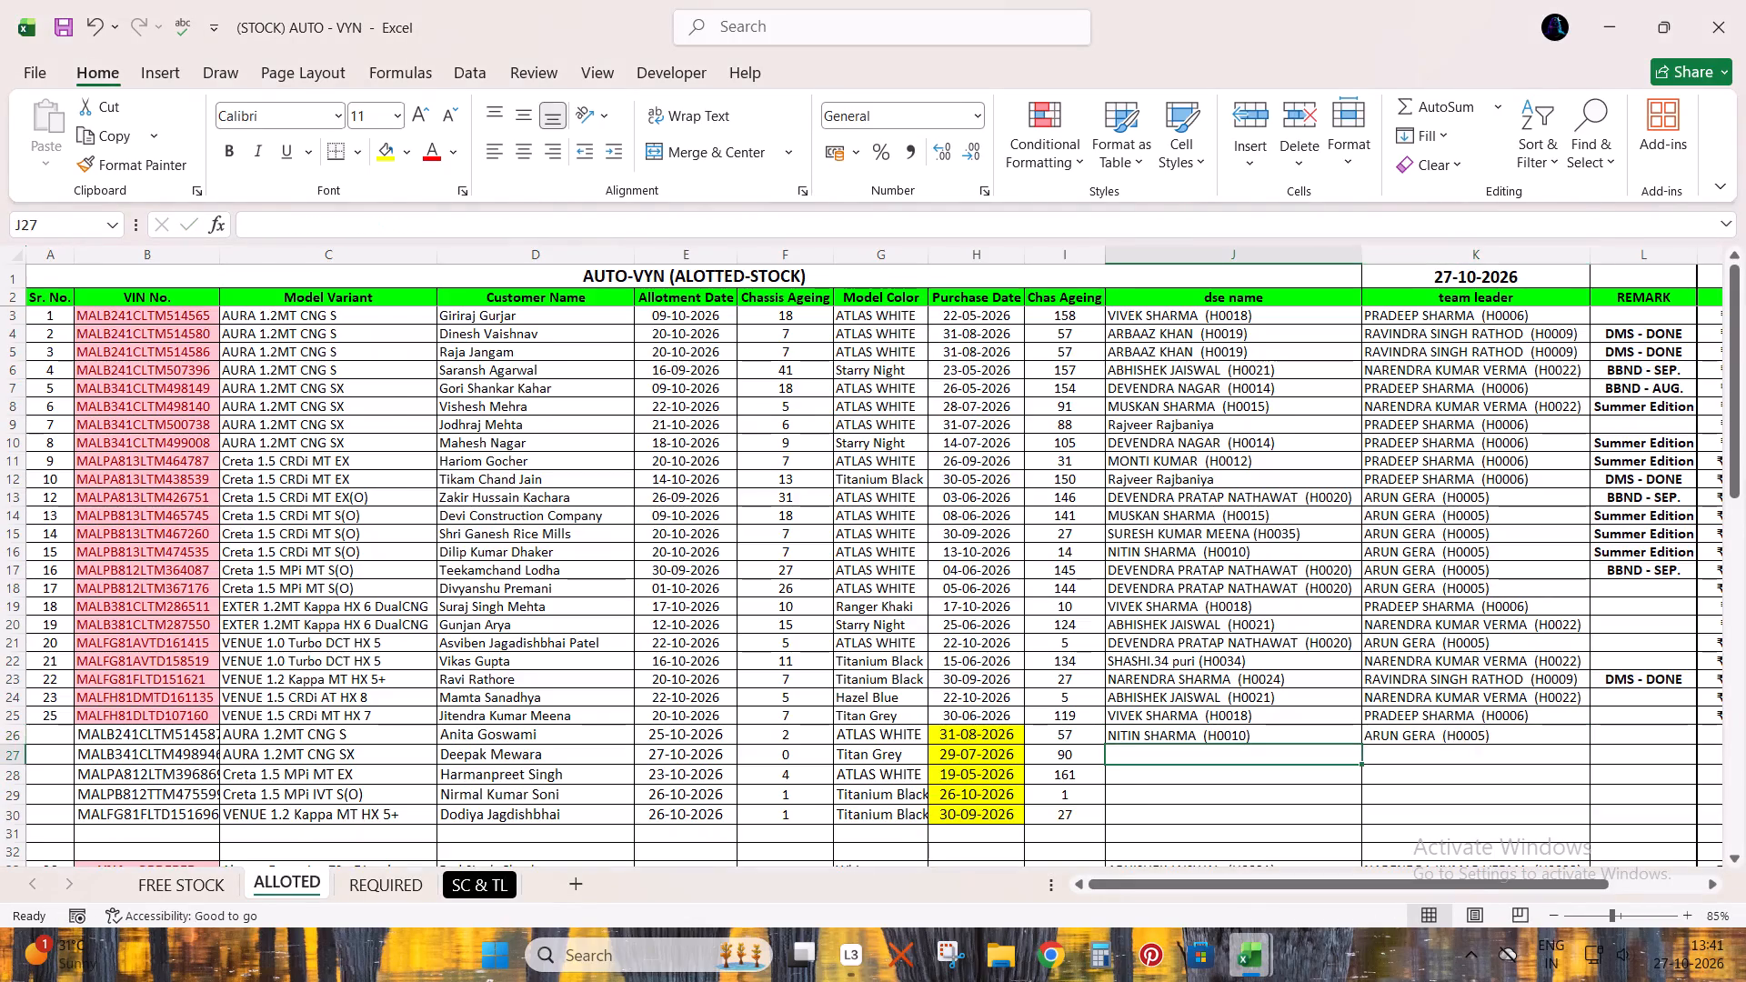
# Enter the dse name and team leader for the AURA 1.2MT CNG SX in row 27, matching its STOCK sheet entries.
pyautogui.hotkey('alt', 'Tab')
pyautogui.press('Down')
pyautogui.hotkey('alt', 'Tab')
pyautogui.write('mon')
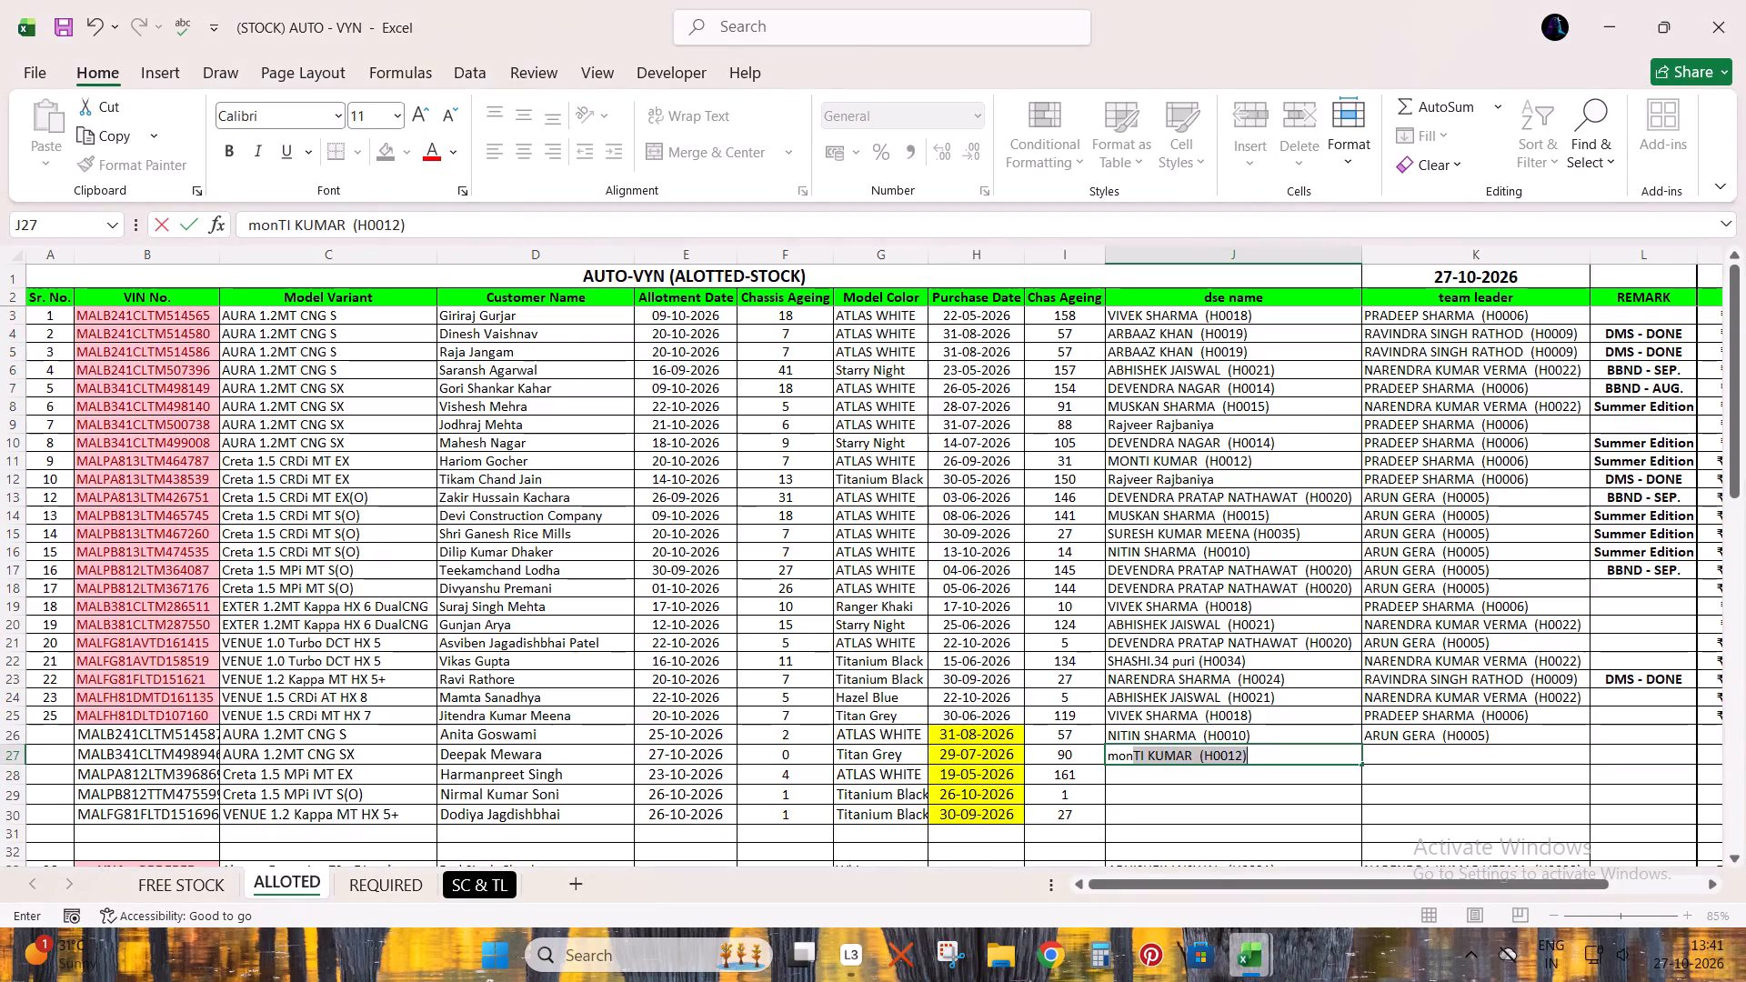
pyautogui.press('Tab')
pyautogui.hotkey('alt', 'Tab')
pyautogui.hotkey('alt', 'Tab')
pyautogui.press('p')
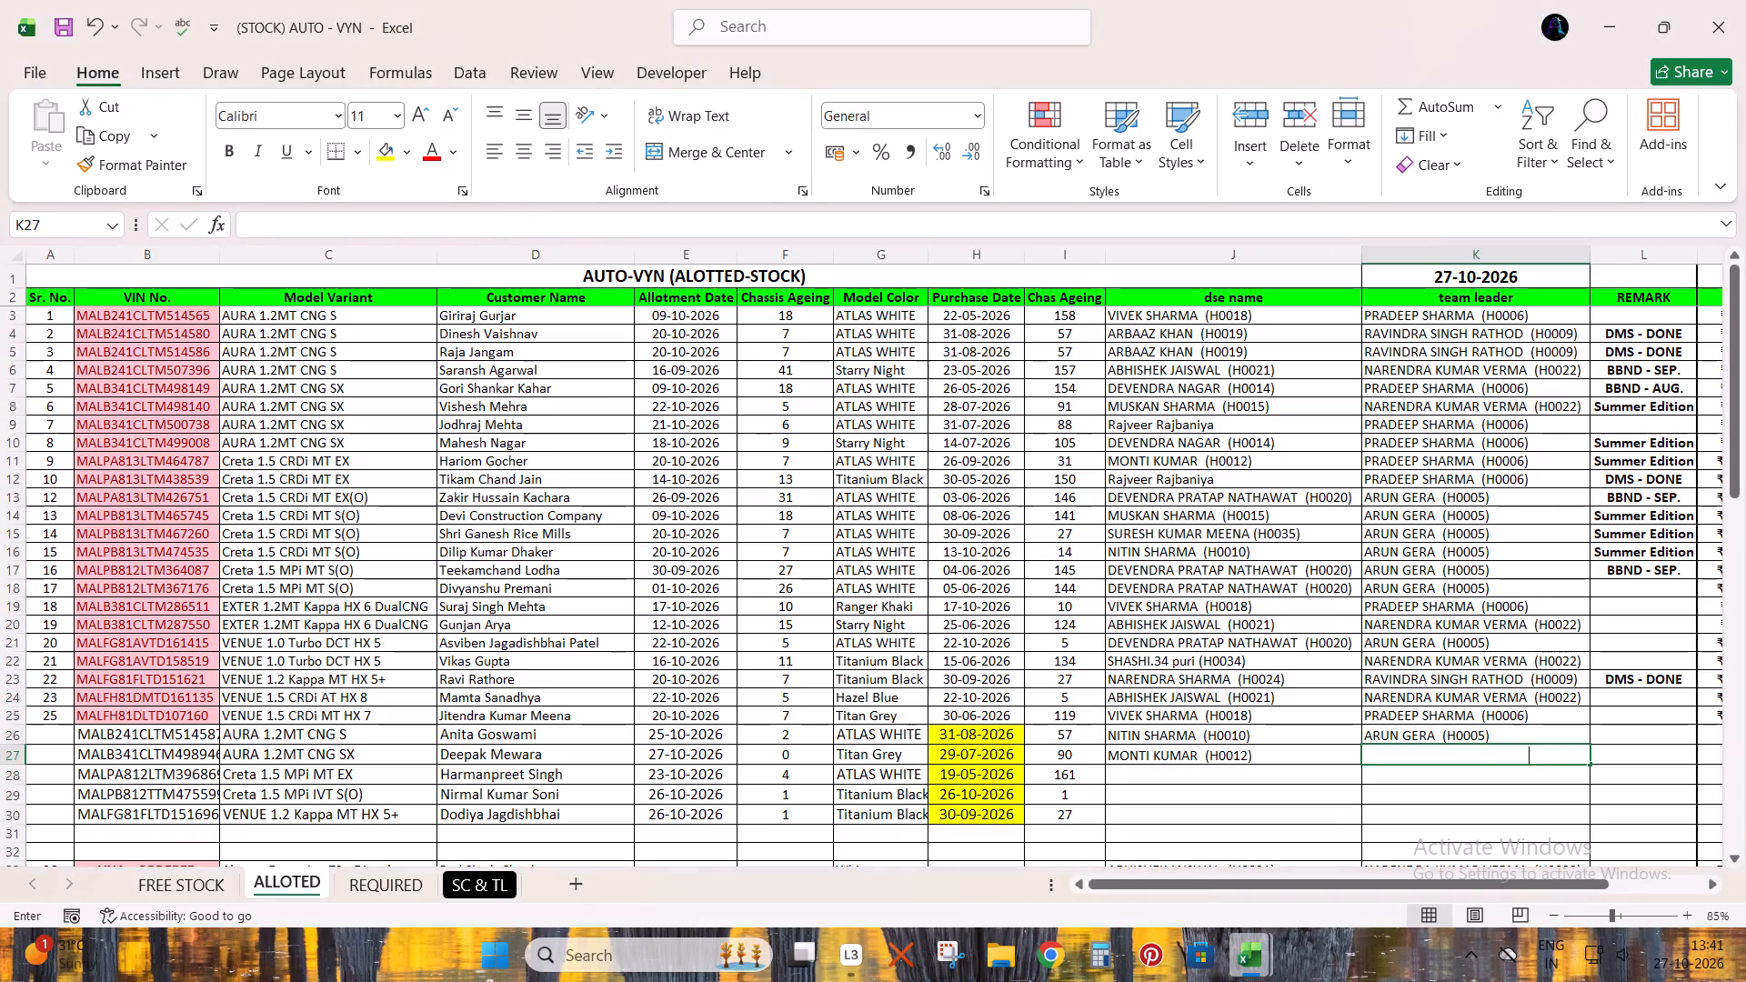
pyautogui.press('Return')
# Enter the dse name and team leader for the Creta 1.5 MPi MT EX in row 28, matching its STOCK sheet entries.
pyautogui.hotkey('alt', 'Tab')
pyautogui.hotkey('alt', 'Tab')
pyautogui.press('Left')
pyautogui.hotkey('alt', 'Tab')
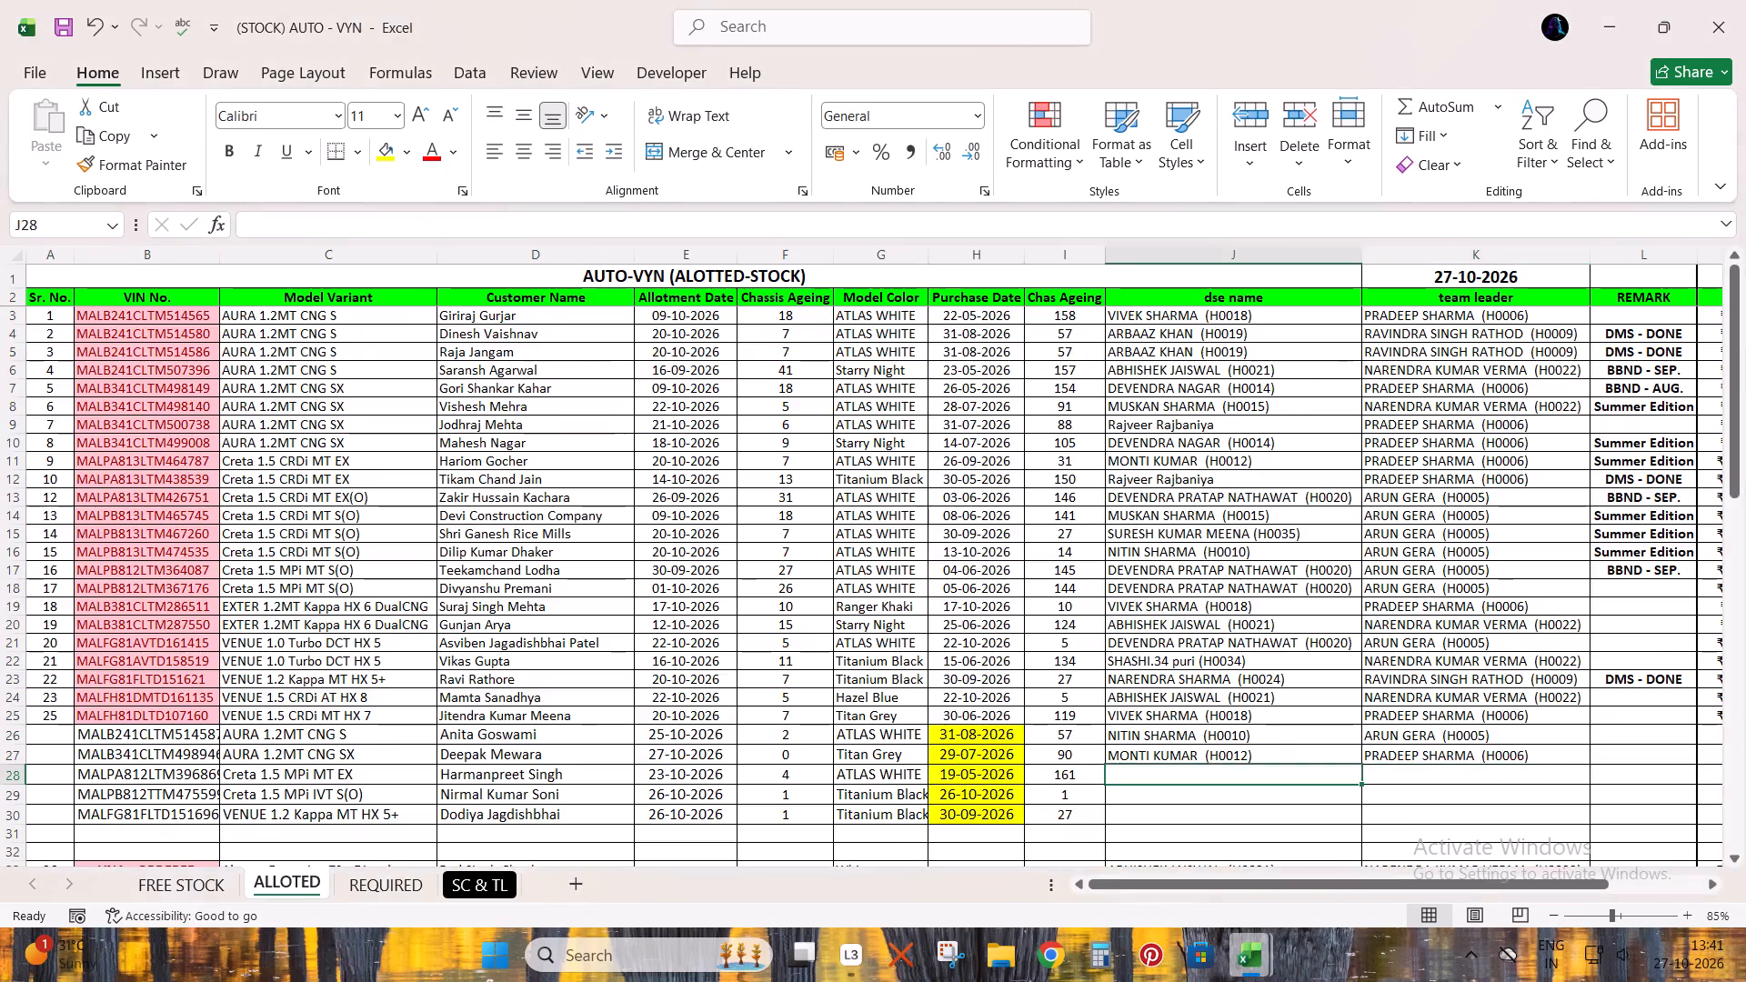
pyautogui.press('Down')
pyautogui.hotkey('alt', 'Tab')
pyautogui.write('raj')
pyautogui.press('Tab')
pyautogui.hotkey('alt', 'Tab')
pyautogui.hotkey('alt', 'Tab')
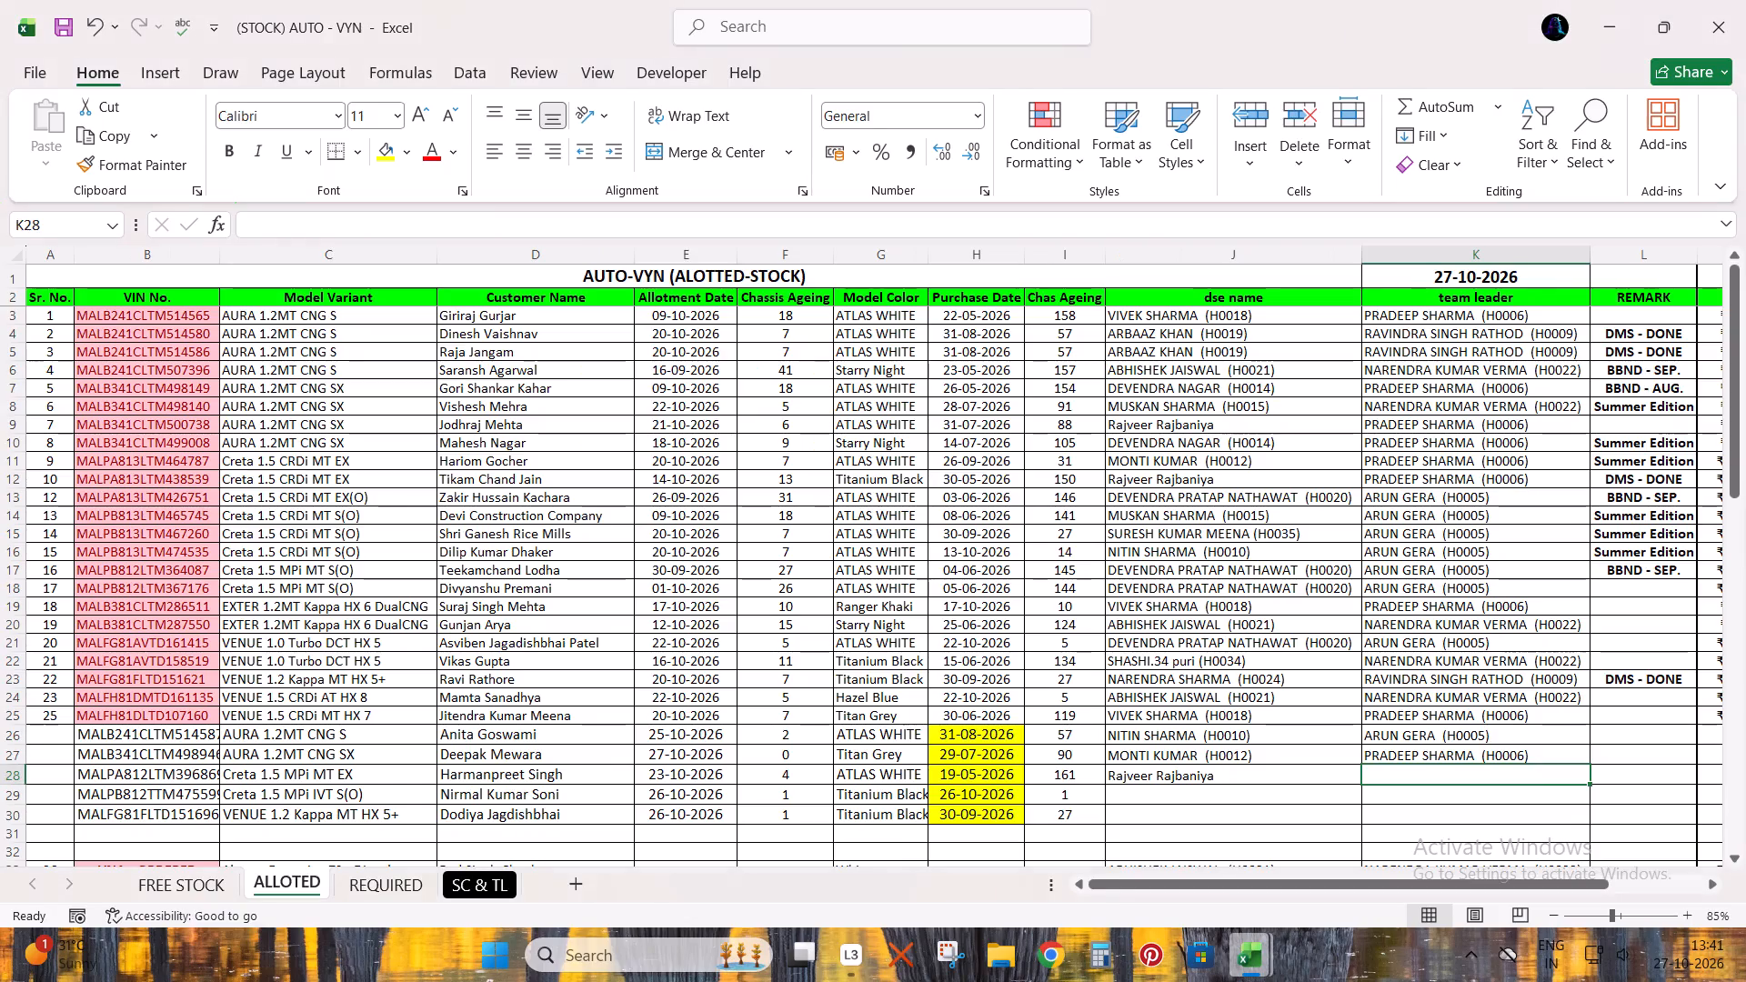
pyautogui.press('p')
pyautogui.press('Return')
pyautogui.press('\\')
pyautogui.press('Escape')
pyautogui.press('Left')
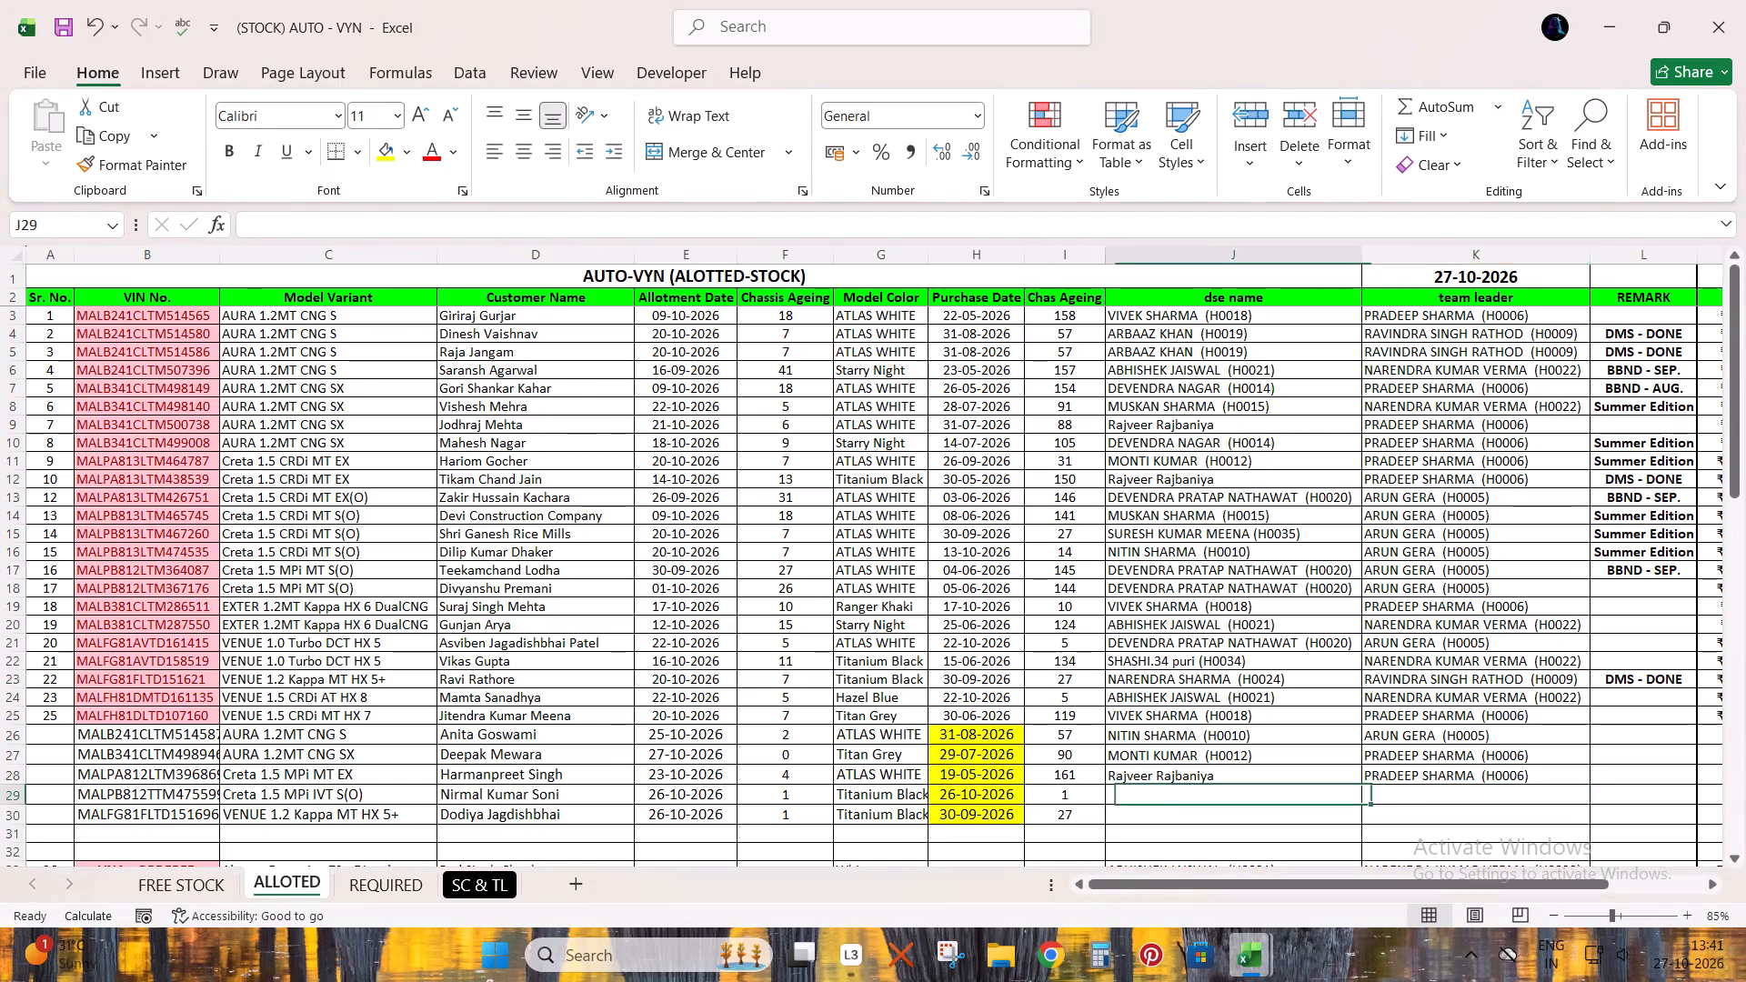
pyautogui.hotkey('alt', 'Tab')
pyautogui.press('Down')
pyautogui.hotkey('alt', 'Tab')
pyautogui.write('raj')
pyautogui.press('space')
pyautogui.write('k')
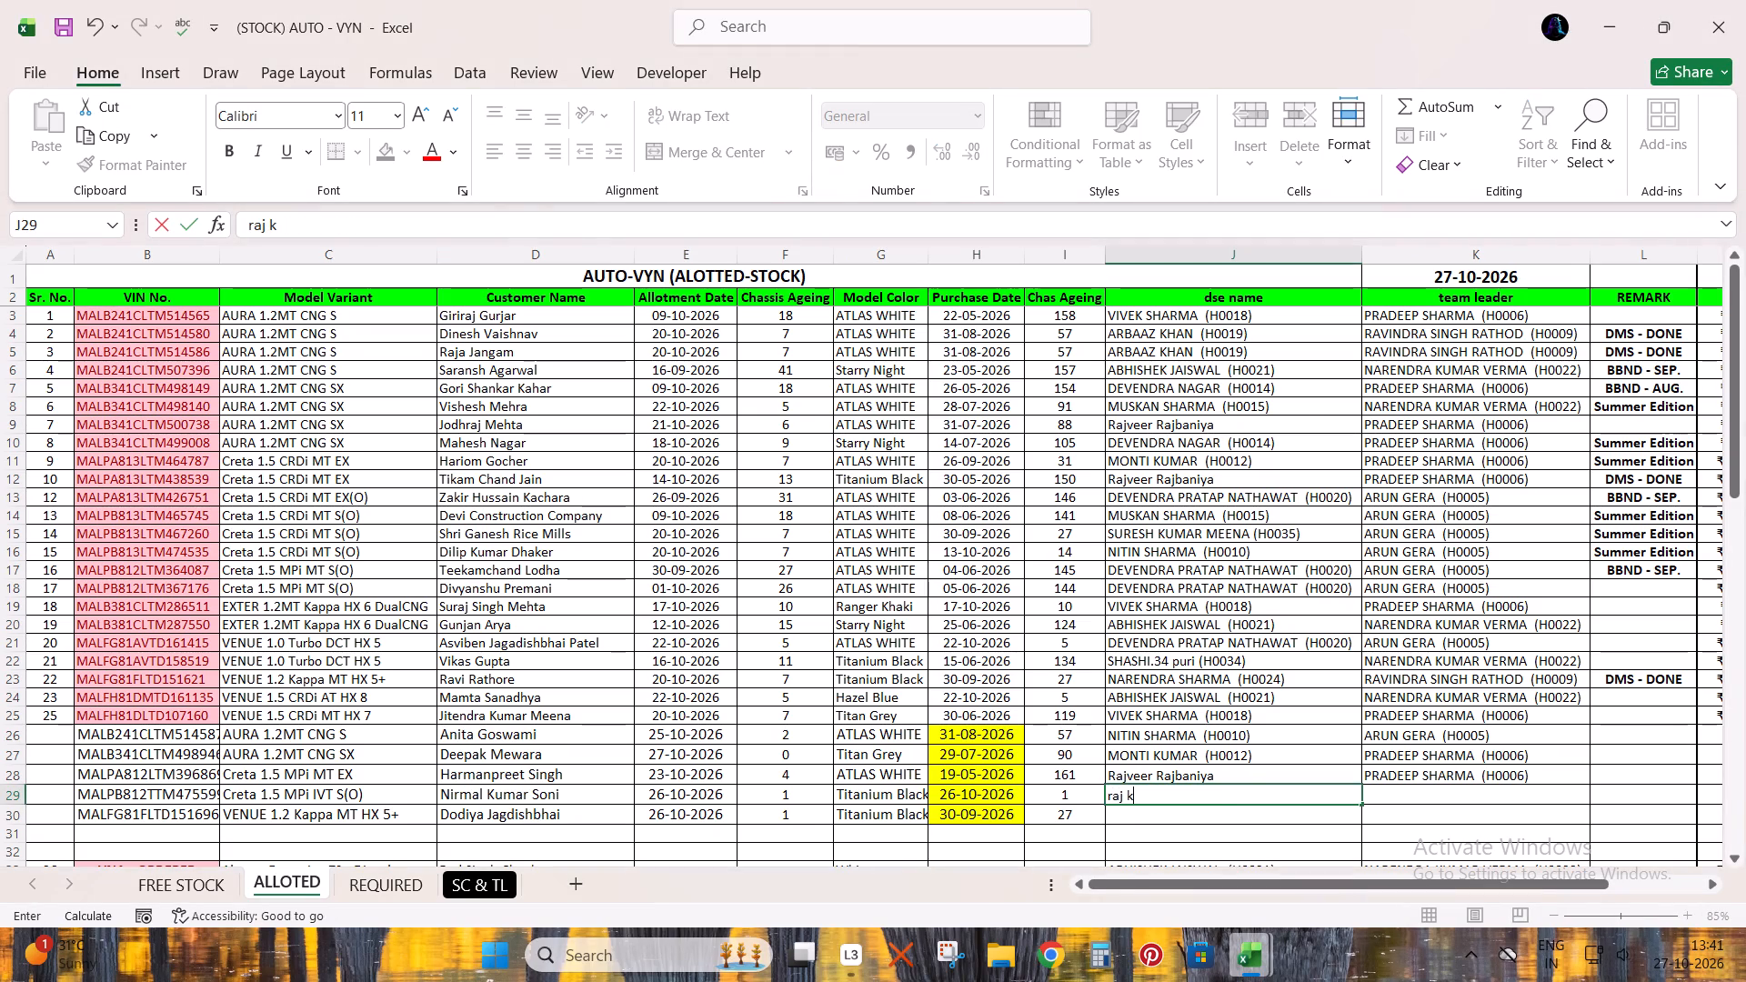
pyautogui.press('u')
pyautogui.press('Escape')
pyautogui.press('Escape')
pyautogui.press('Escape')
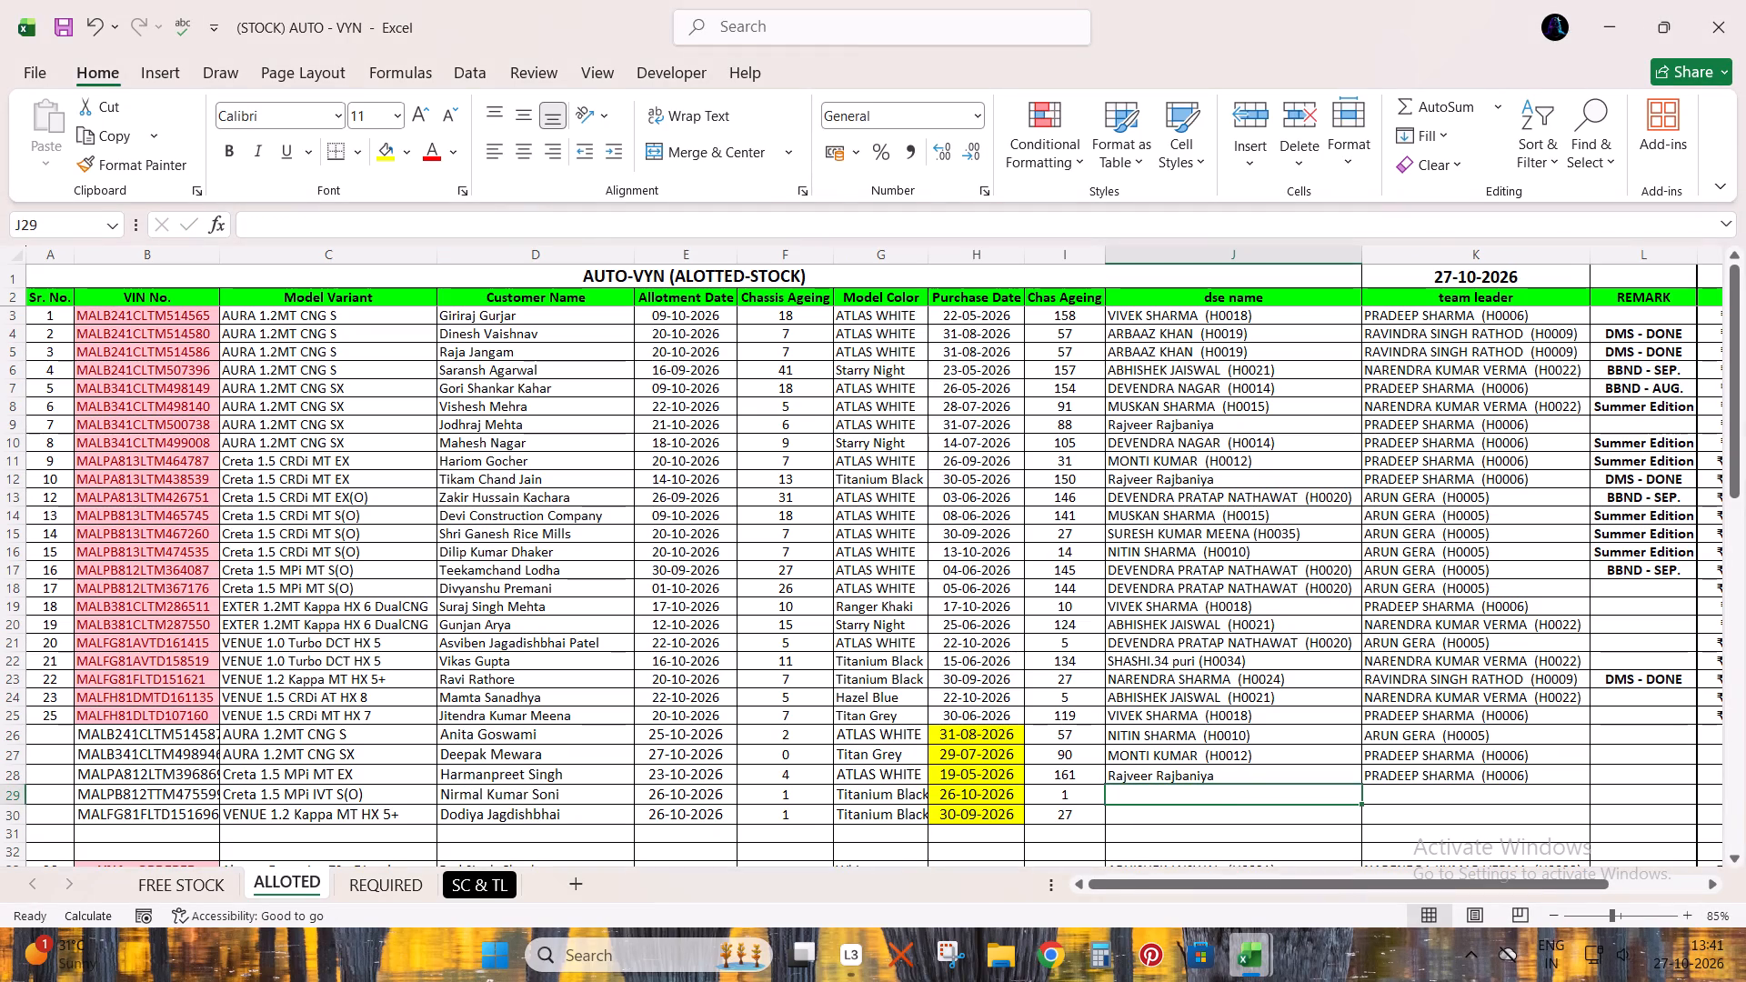
# Copy the dse name and team leader from SC & TL into row 29 for the Creta 1.5 MPi IVT S(O), matching its STOCK entries.
pyautogui.scroll(5, 1108, 718)
pyautogui.scroll(-4, 1108, 718)
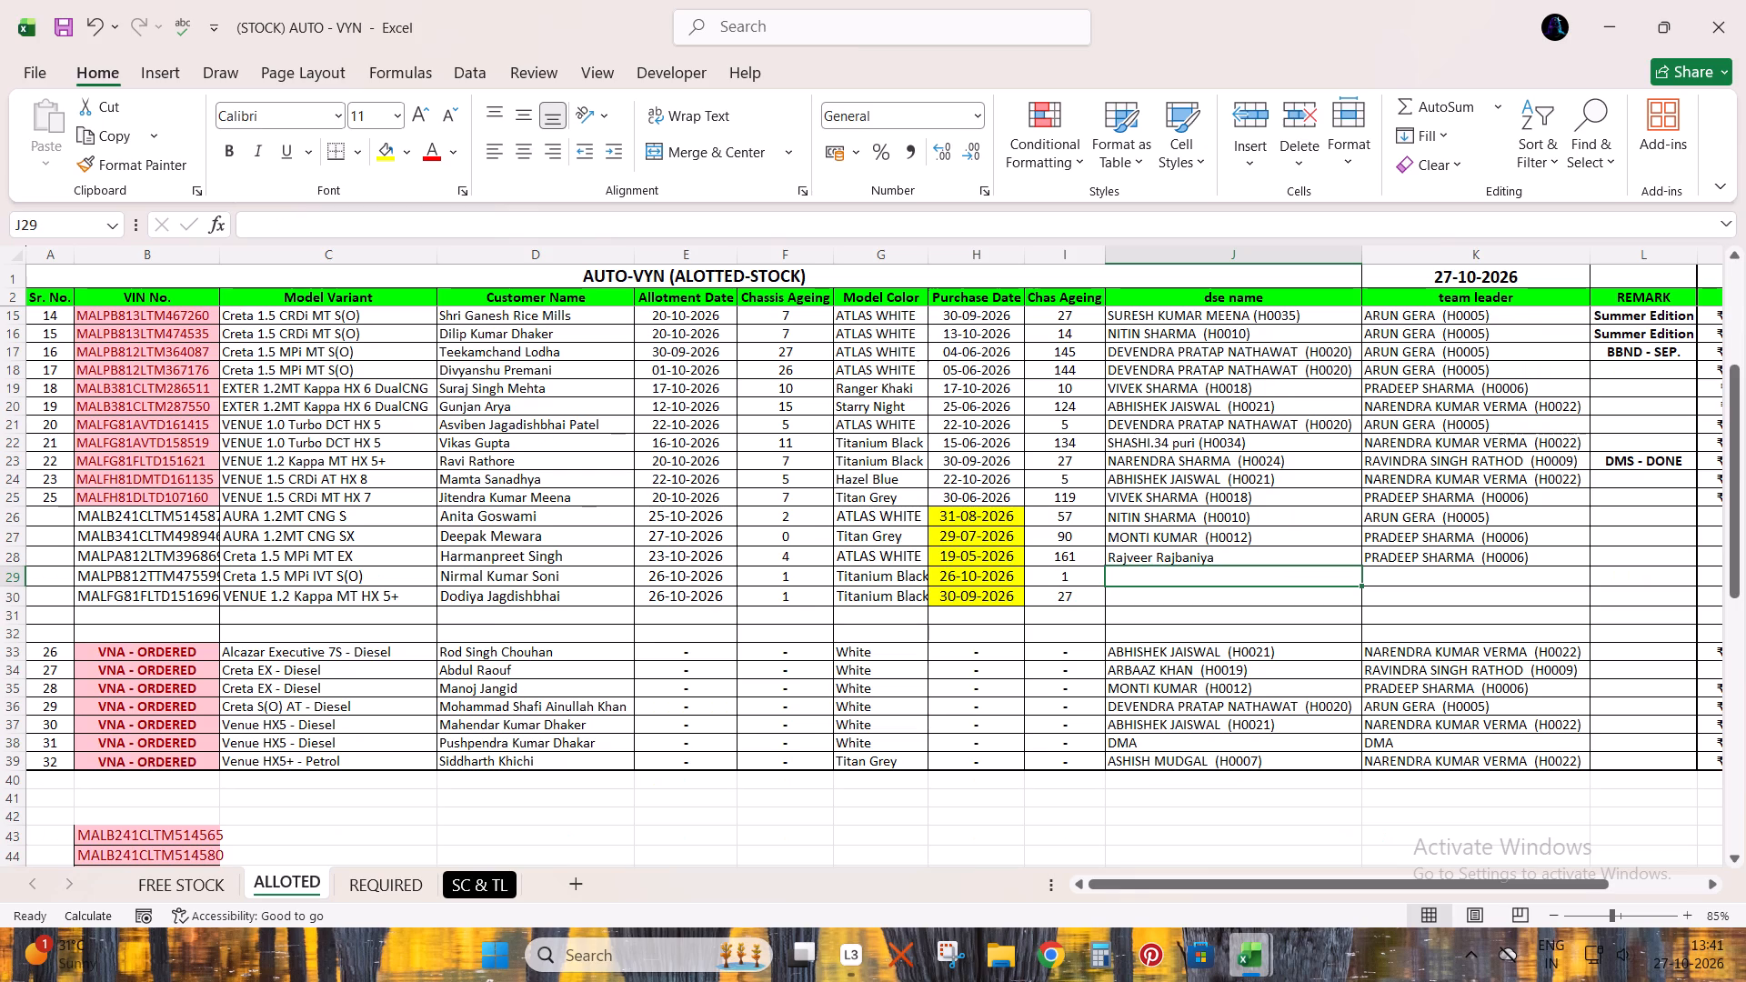
pyautogui.hotkey('ctrl', 'pagedown')
pyautogui.hotkey('ctrl', 'pagedown')
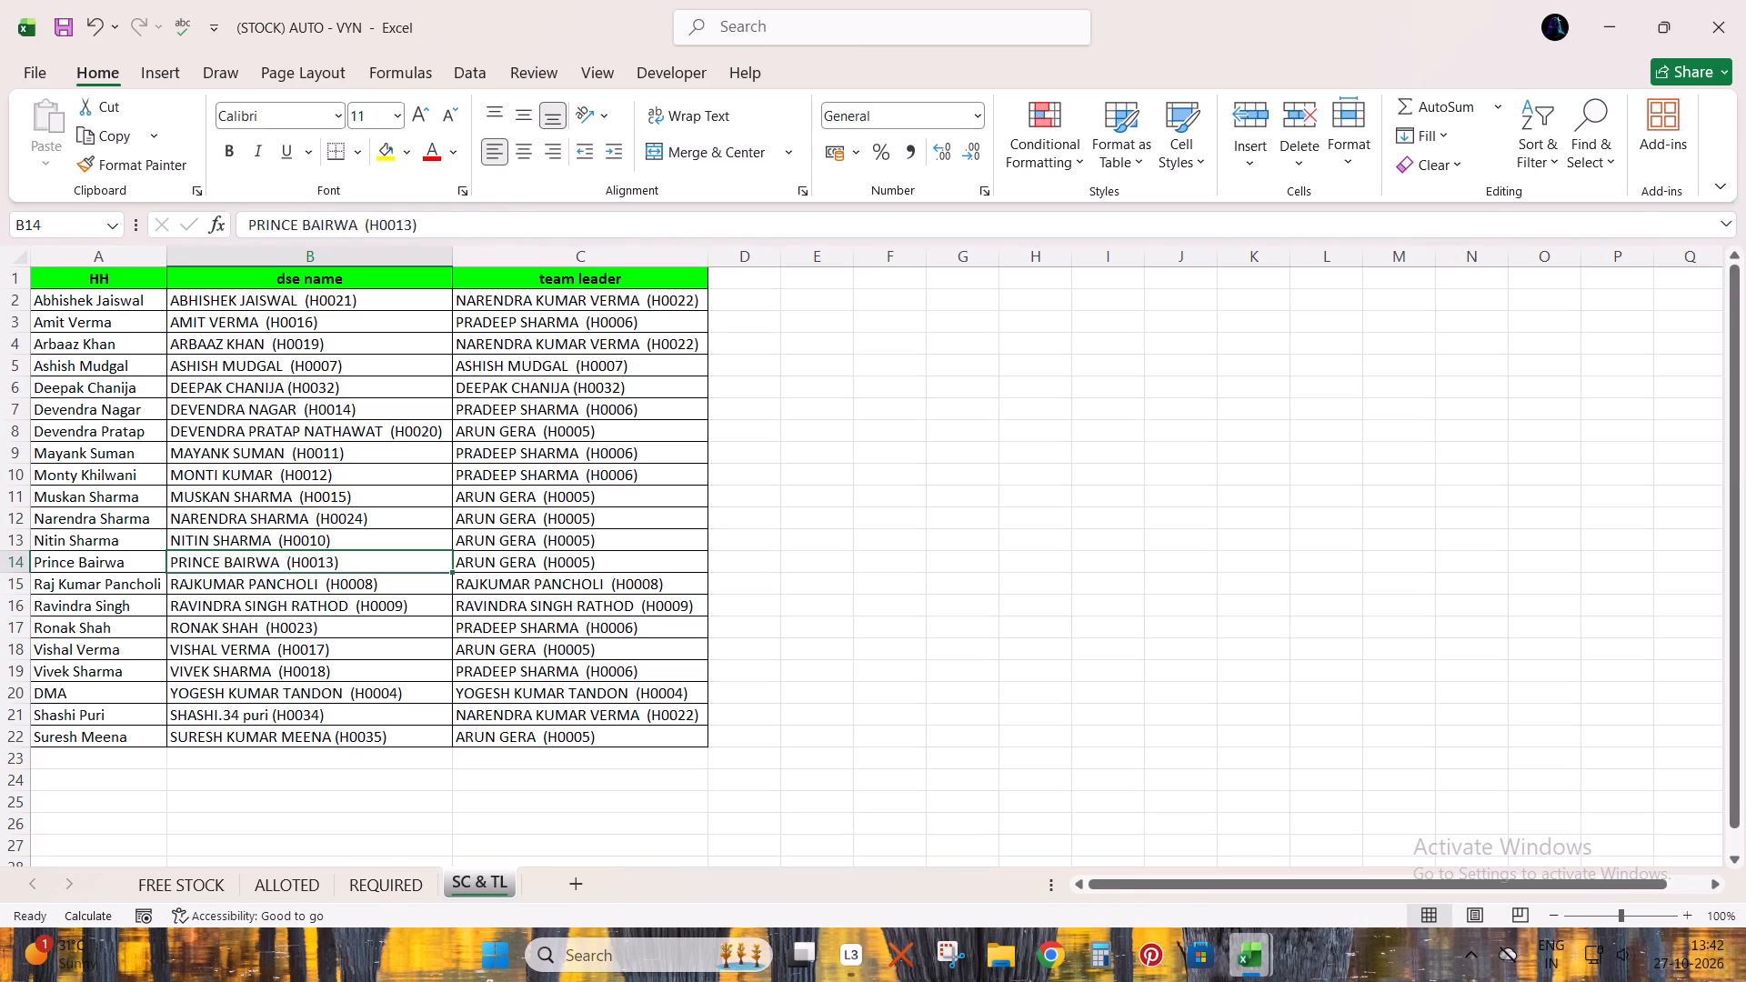
pyautogui.press('Up')
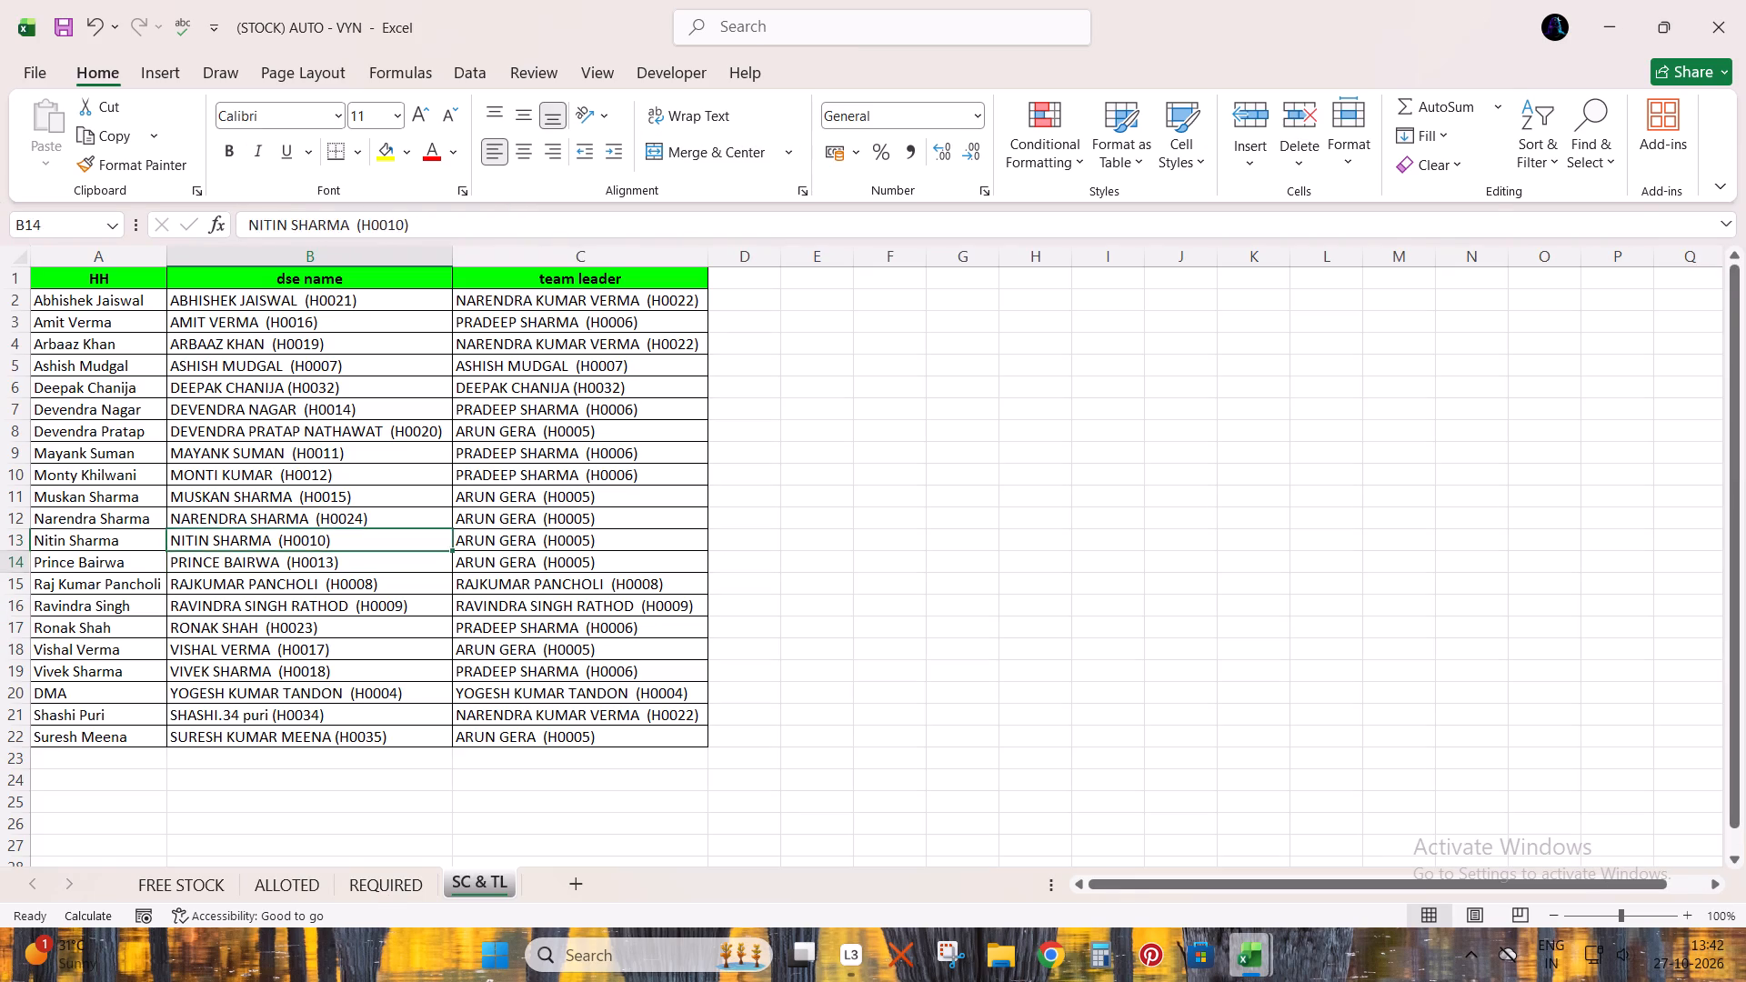
pyautogui.press('Down')
pyautogui.press('Down')
pyautogui.hotkey('shift', 'Right')
pyautogui.hotkey('ctrl', 'c')
pyautogui.hotkey('ctrl', 'pageup')
pyautogui.hotkey('ctrl', 'pageup')
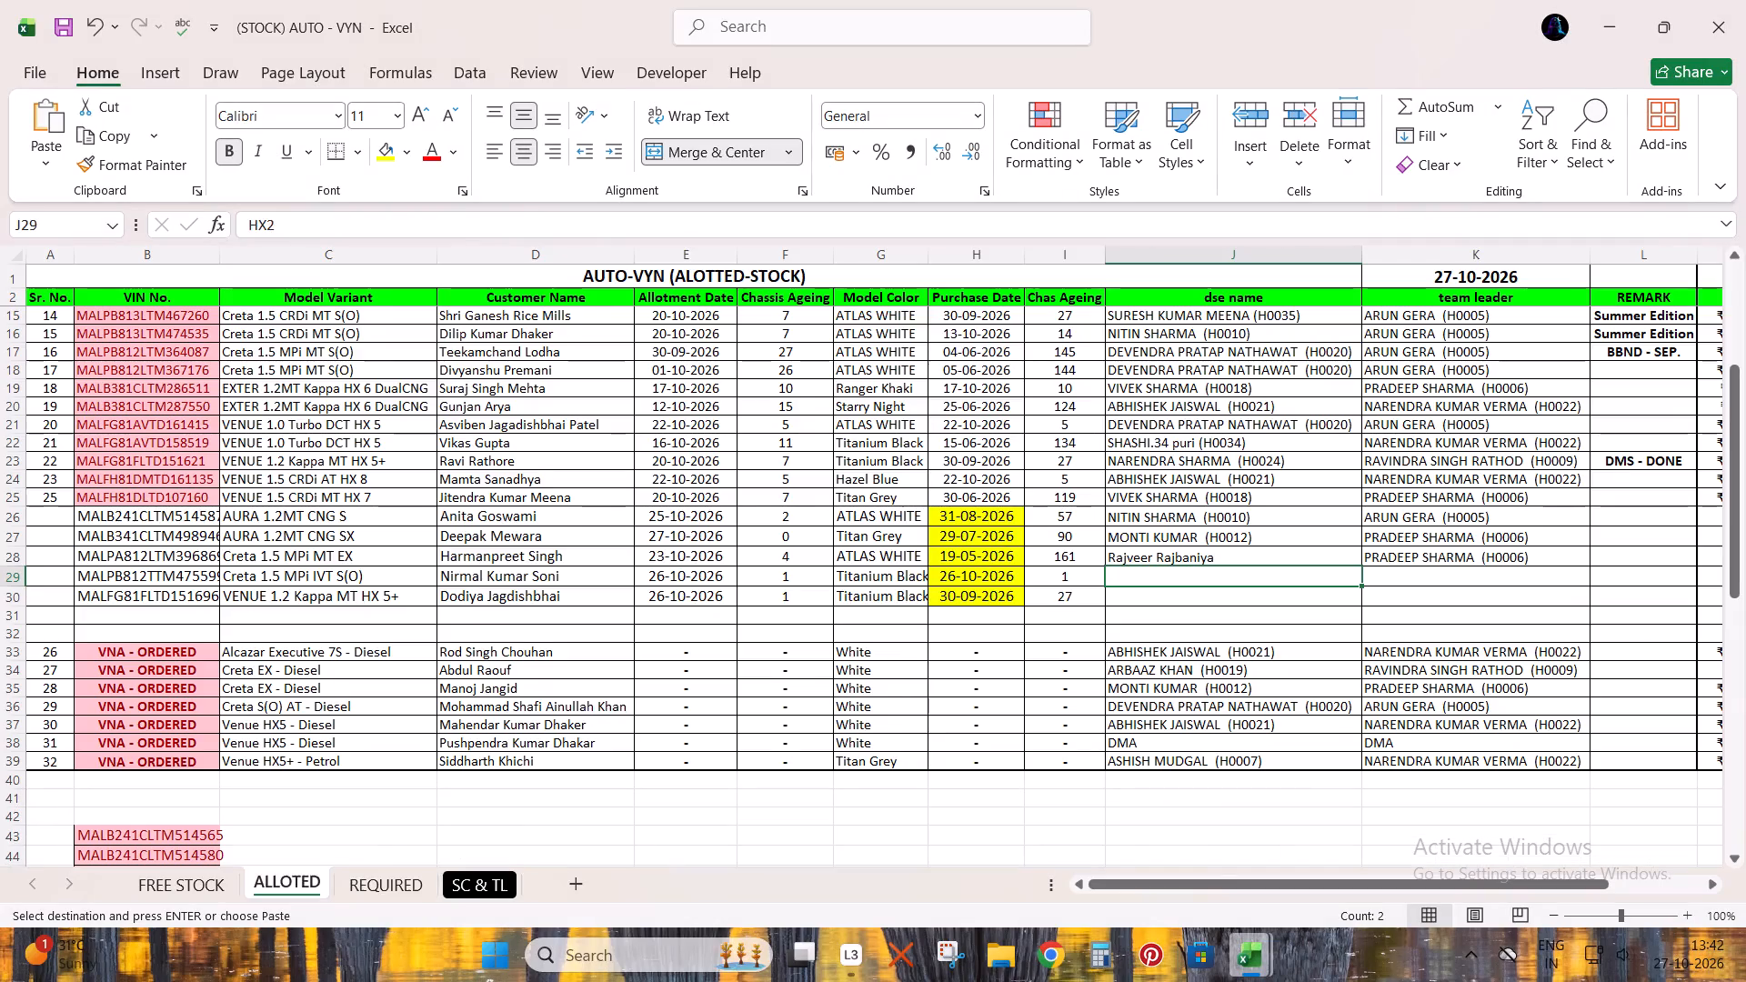
pyautogui.hotkey('ctrl', 'v')
pyautogui.press('Down')
# Enter the dse name and team leader for the VENUE 1.2 Kappa MT HX 5+ in row 30, matching its stock entries, and save.
pyautogui.hotkey('alt', 'Tab')
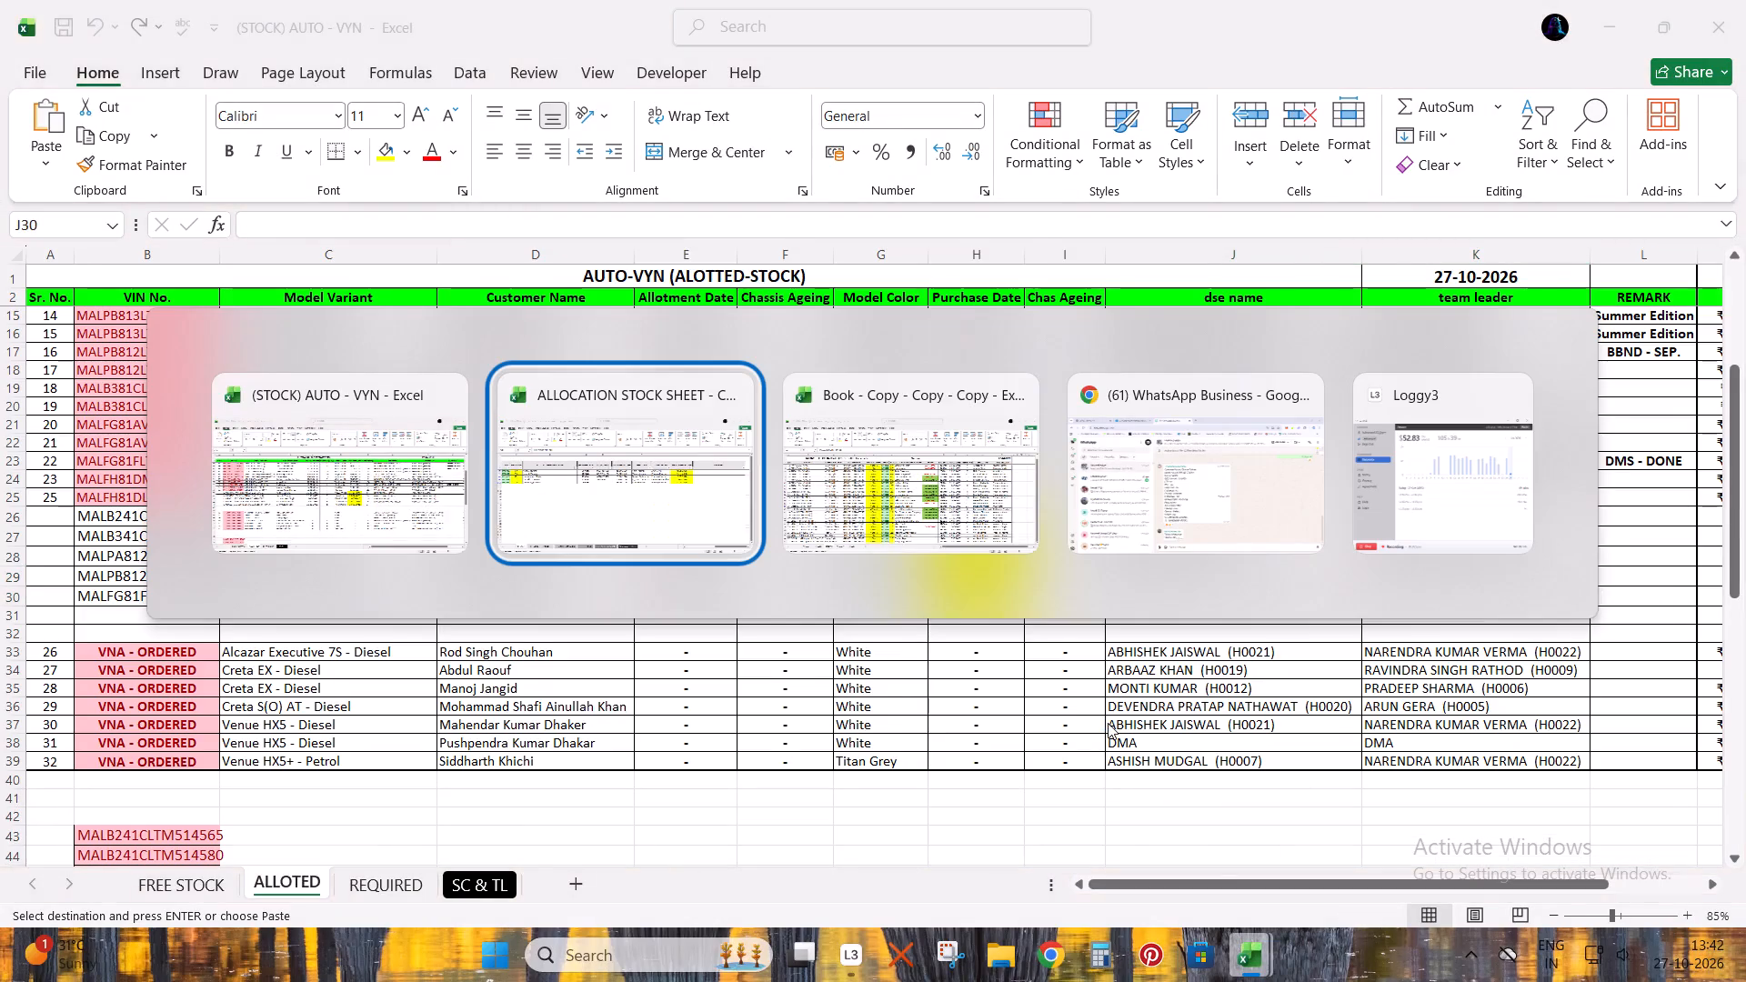
pyautogui.press('Down')
pyautogui.hotkey('alt', 'Tab')
pyautogui.write('viv')
pyautogui.press('Tab')
pyautogui.press('p')
pyautogui.press('Return')
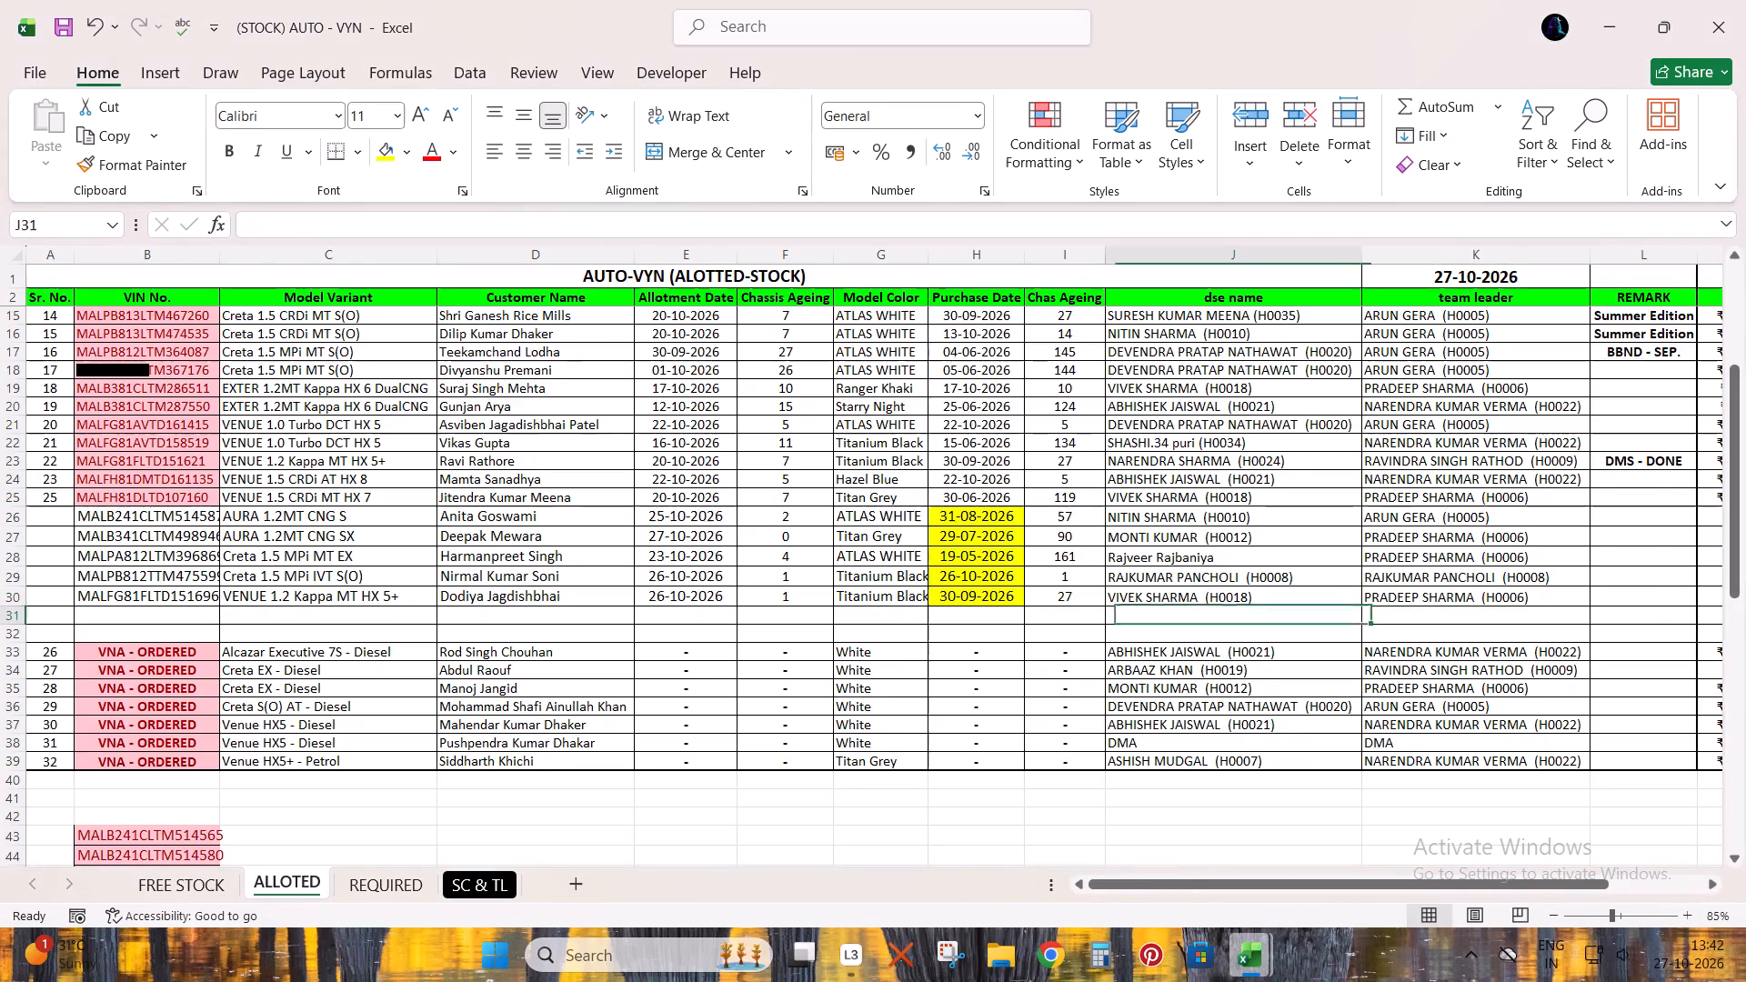
pyautogui.hotkey('ctrl', 's')
# Copy row 24's formatting down through row 30 with Format Painter and save the workbook.
pyautogui.press('Up')
pyautogui.press('Left')
pyautogui.press('Up')
pyautogui.press('Up')
pyautogui.press('Left')
pyautogui.press('Up')
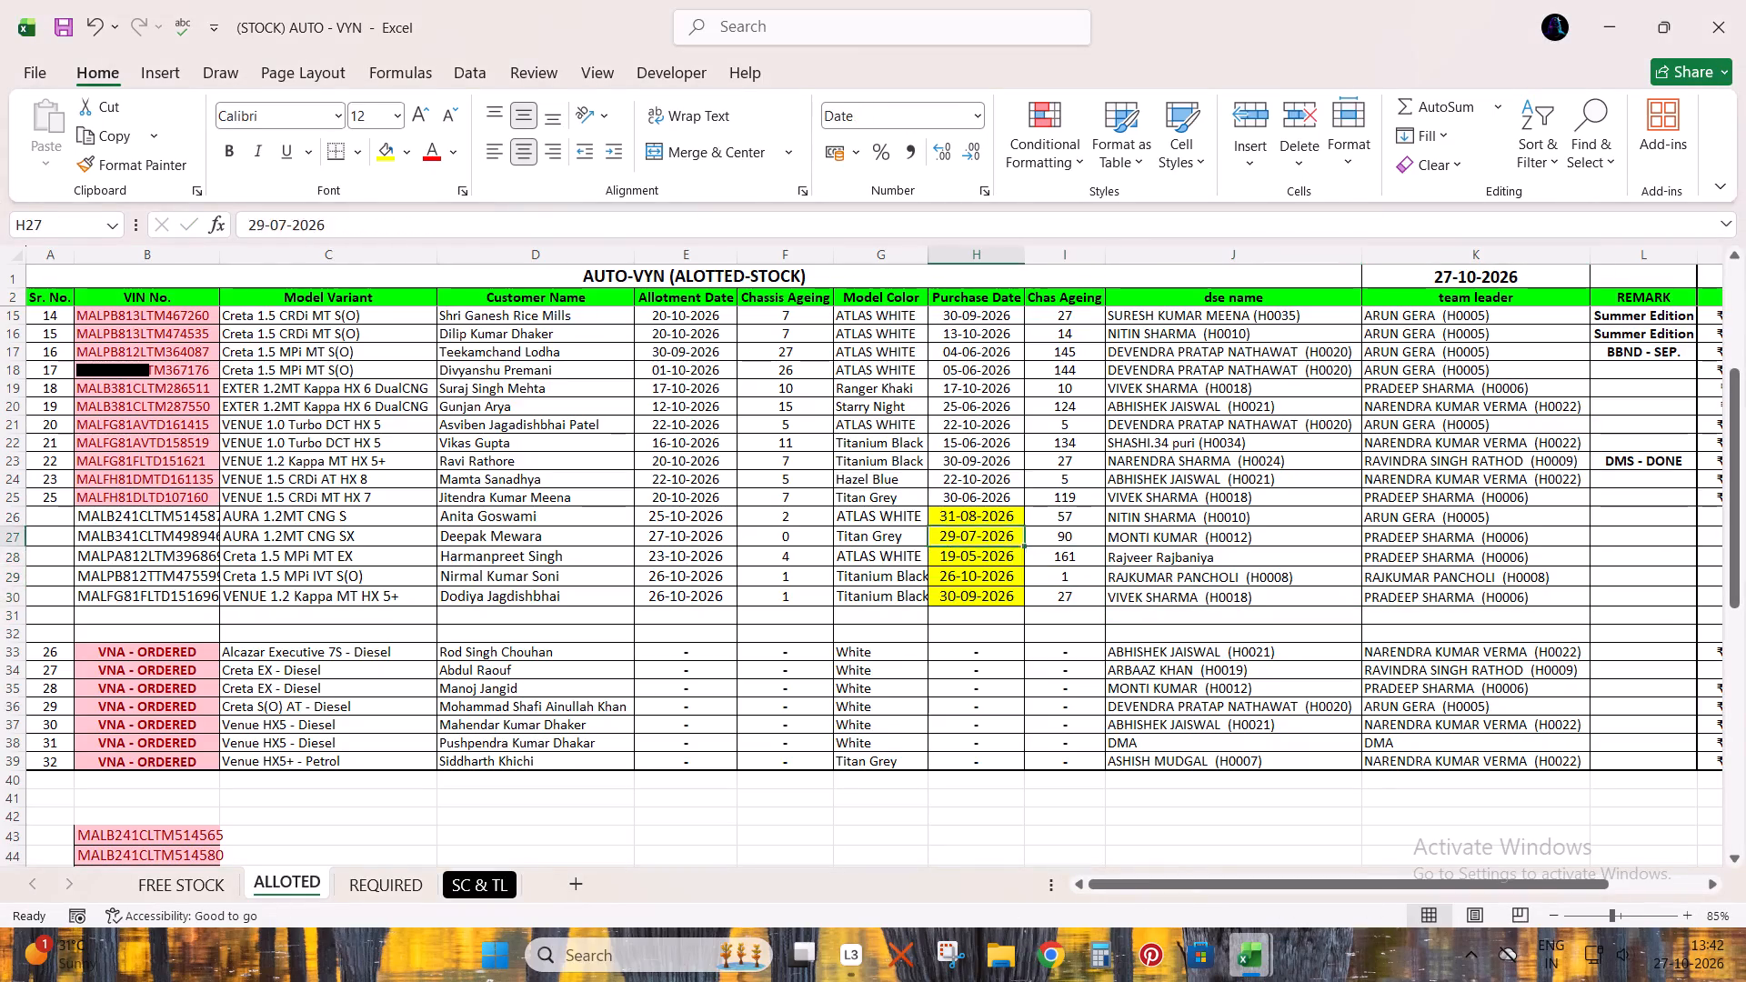
pyautogui.press('Left')
pyautogui.press('Up')
pyautogui.press('Up')
pyautogui.press('Up')
pyautogui.hotkey('shift', 'space')
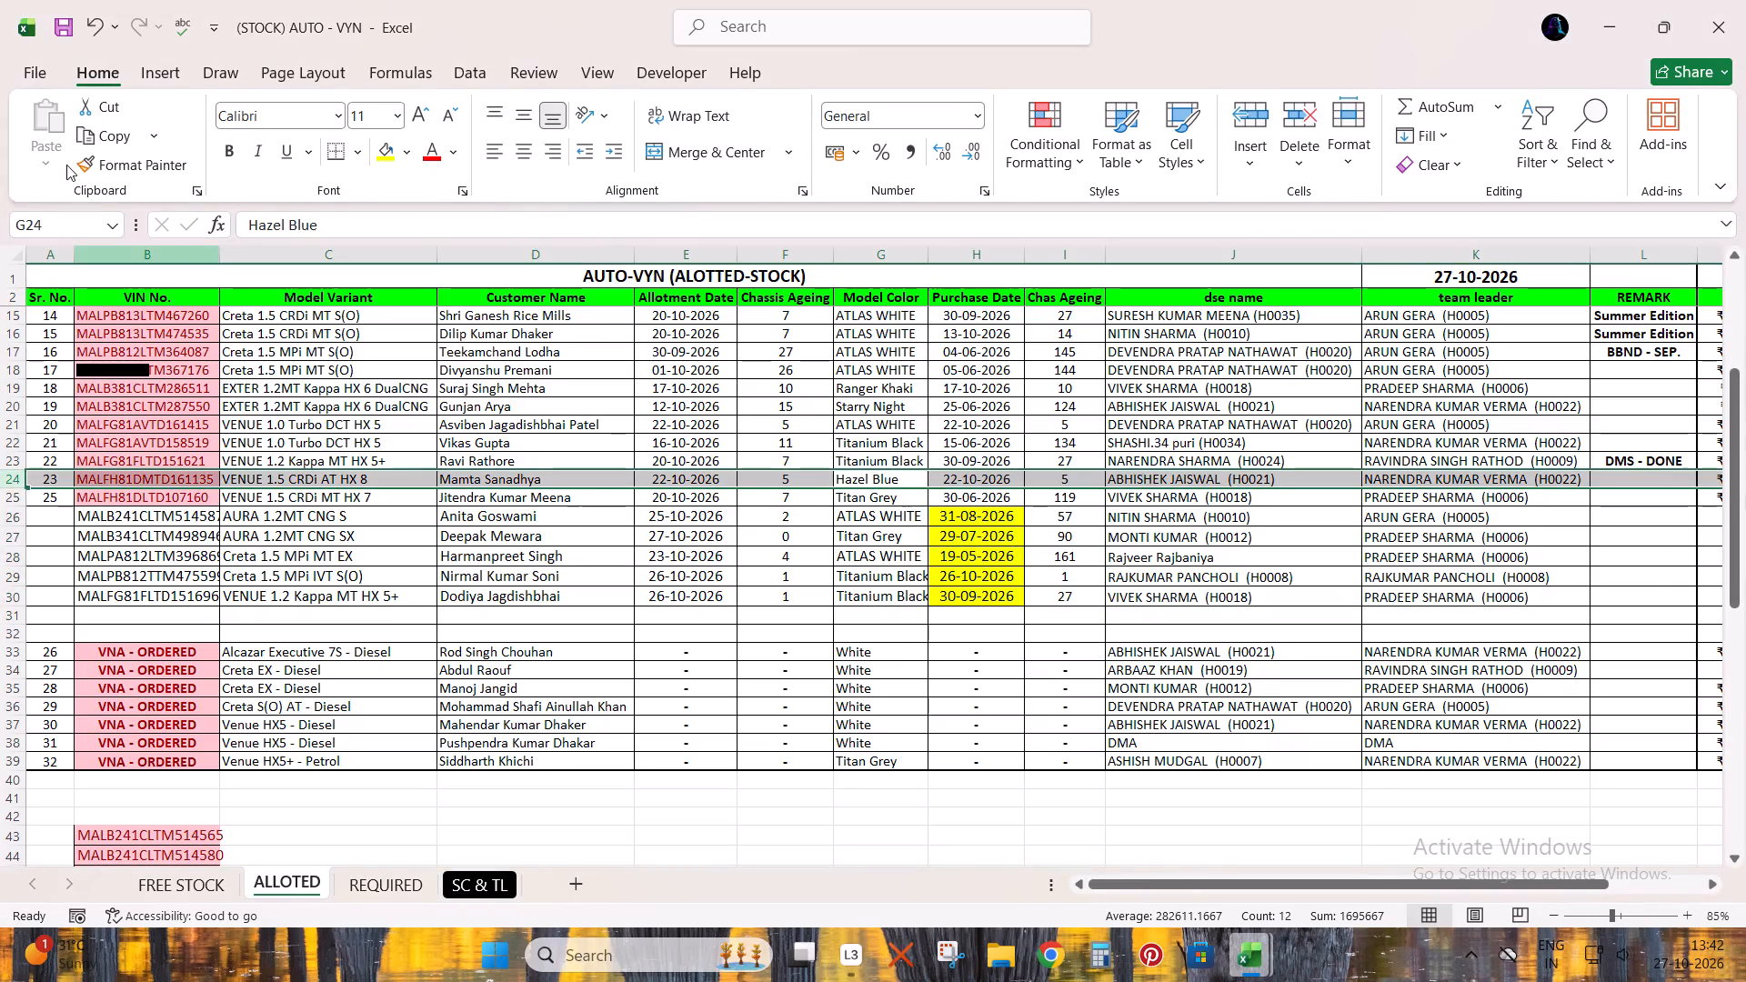
pyautogui.click(95, 165)
pyautogui.hotkey('ctrl', 'shift', 'Down')
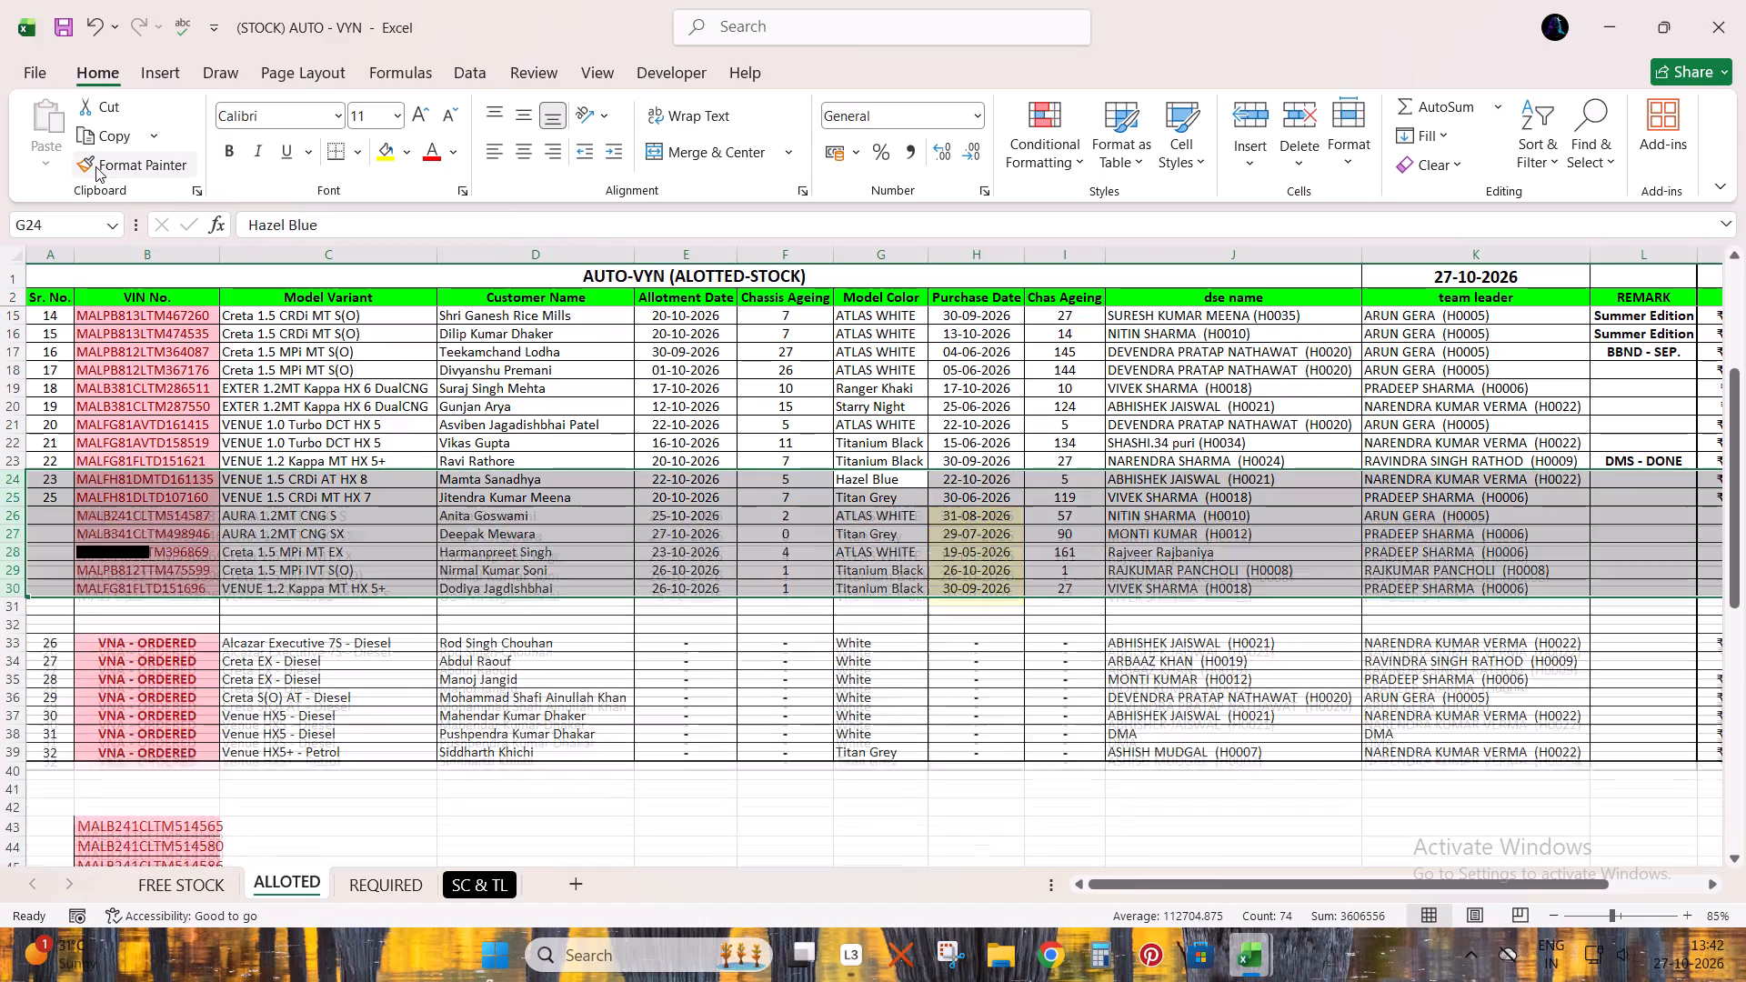
pyautogui.press('Right')
pyautogui.press('Down')
pyautogui.press('Left')
pyautogui.press('Up')
pyautogui.hotkey('ctrl', 's')
# Insert a temporary blank column E between Customer Name and Allotment Date on ALLOTED.
pyautogui.hotkey('ctrl', 'Up')
pyautogui.hotkey('ctrl', 'Left')
pyautogui.press('Down')
pyautogui.press('Right')
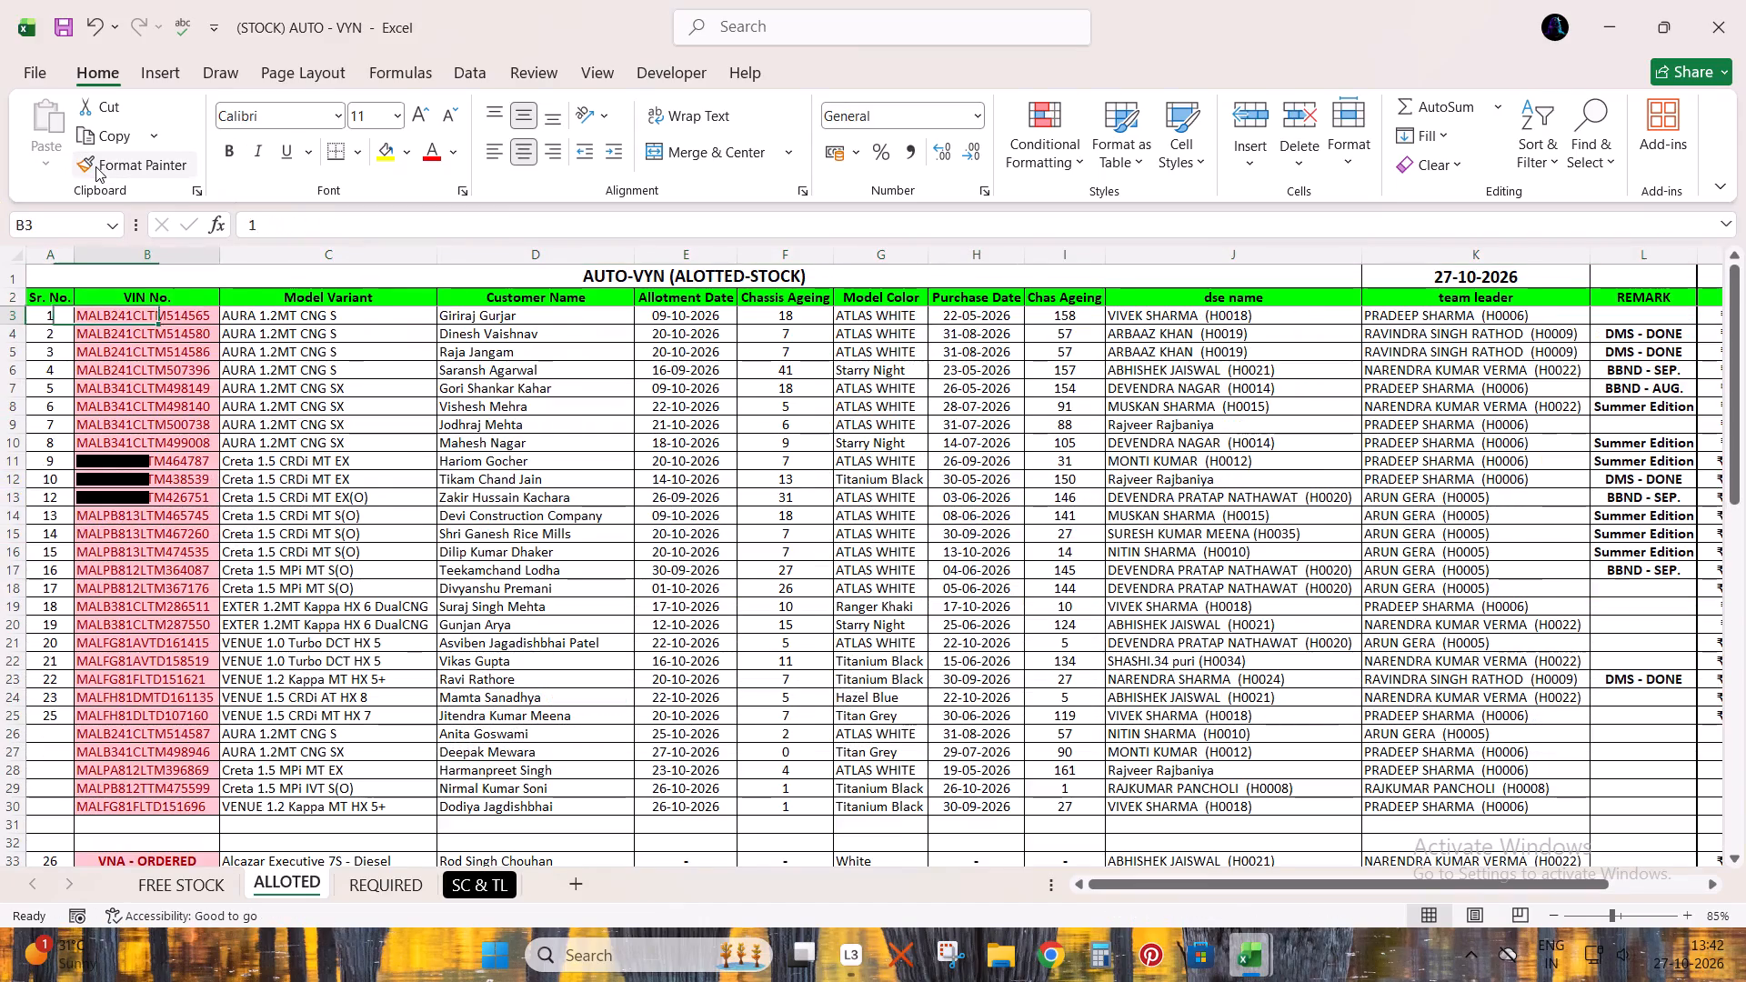
pyautogui.press('Right')
pyautogui.click(690, 258)
pyautogui.hotkey('ctrl', '+')
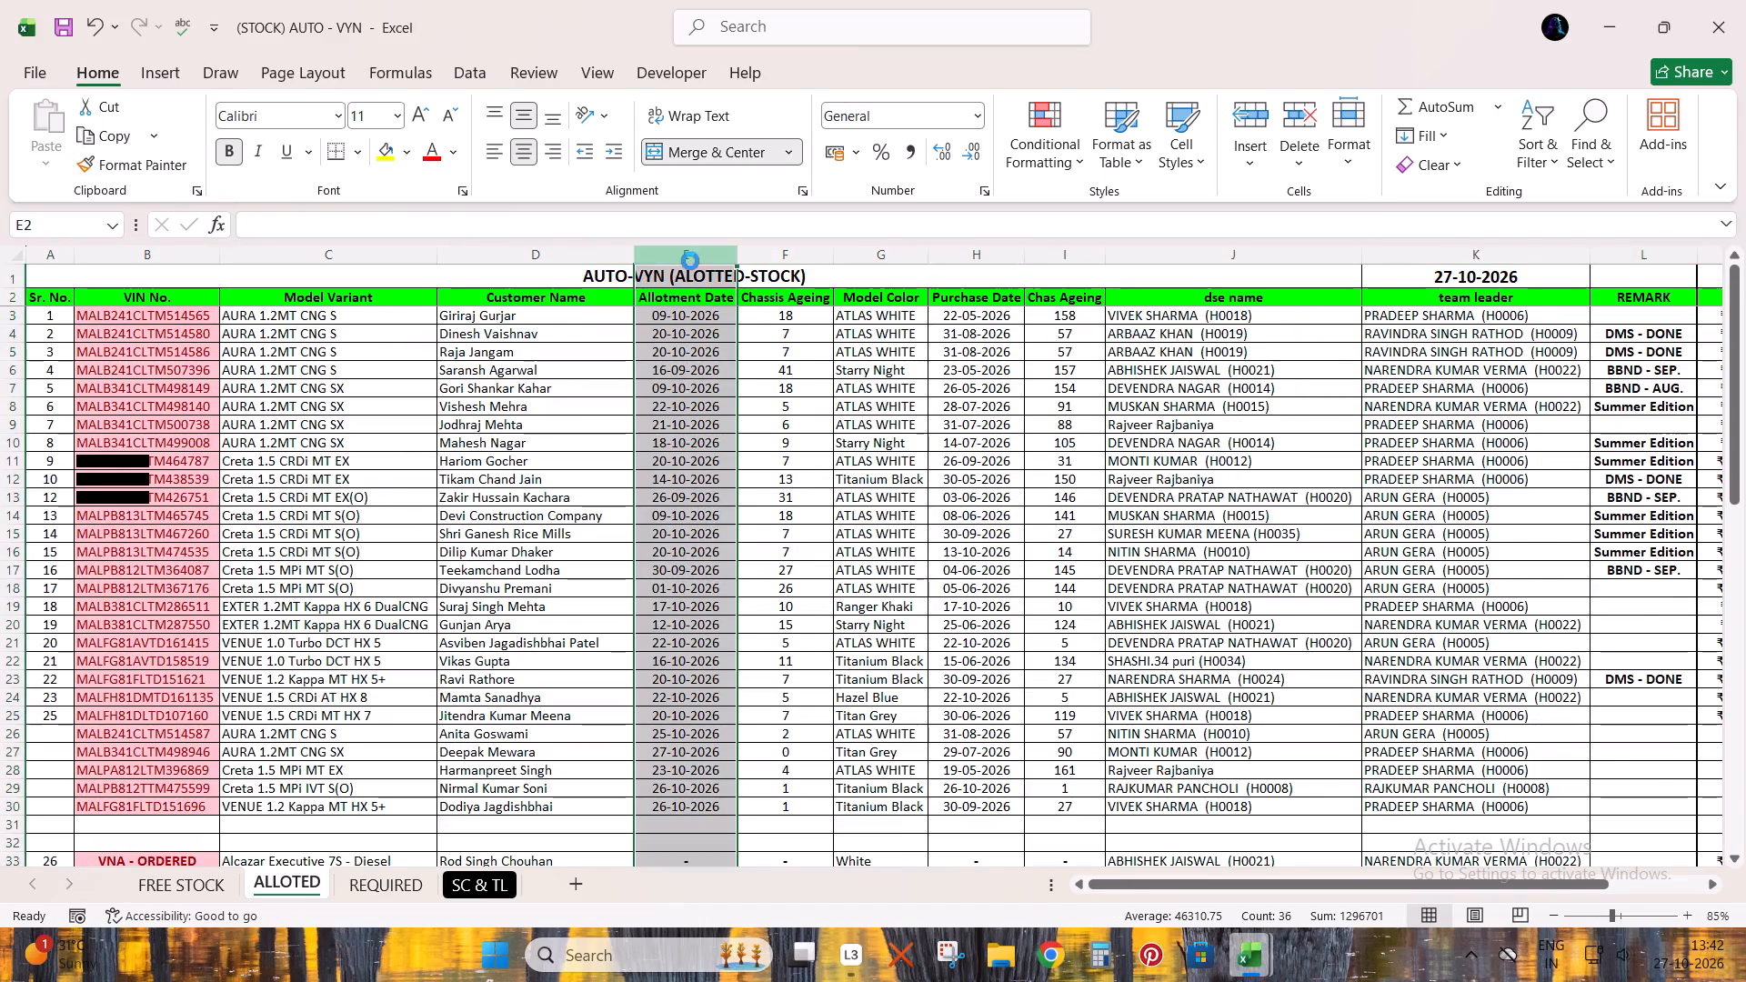
pyautogui.press('Down')
pyautogui.press('Up')
pyautogui.press('Down')
pyautogui.press('Up')
pyautogui.press('Down')
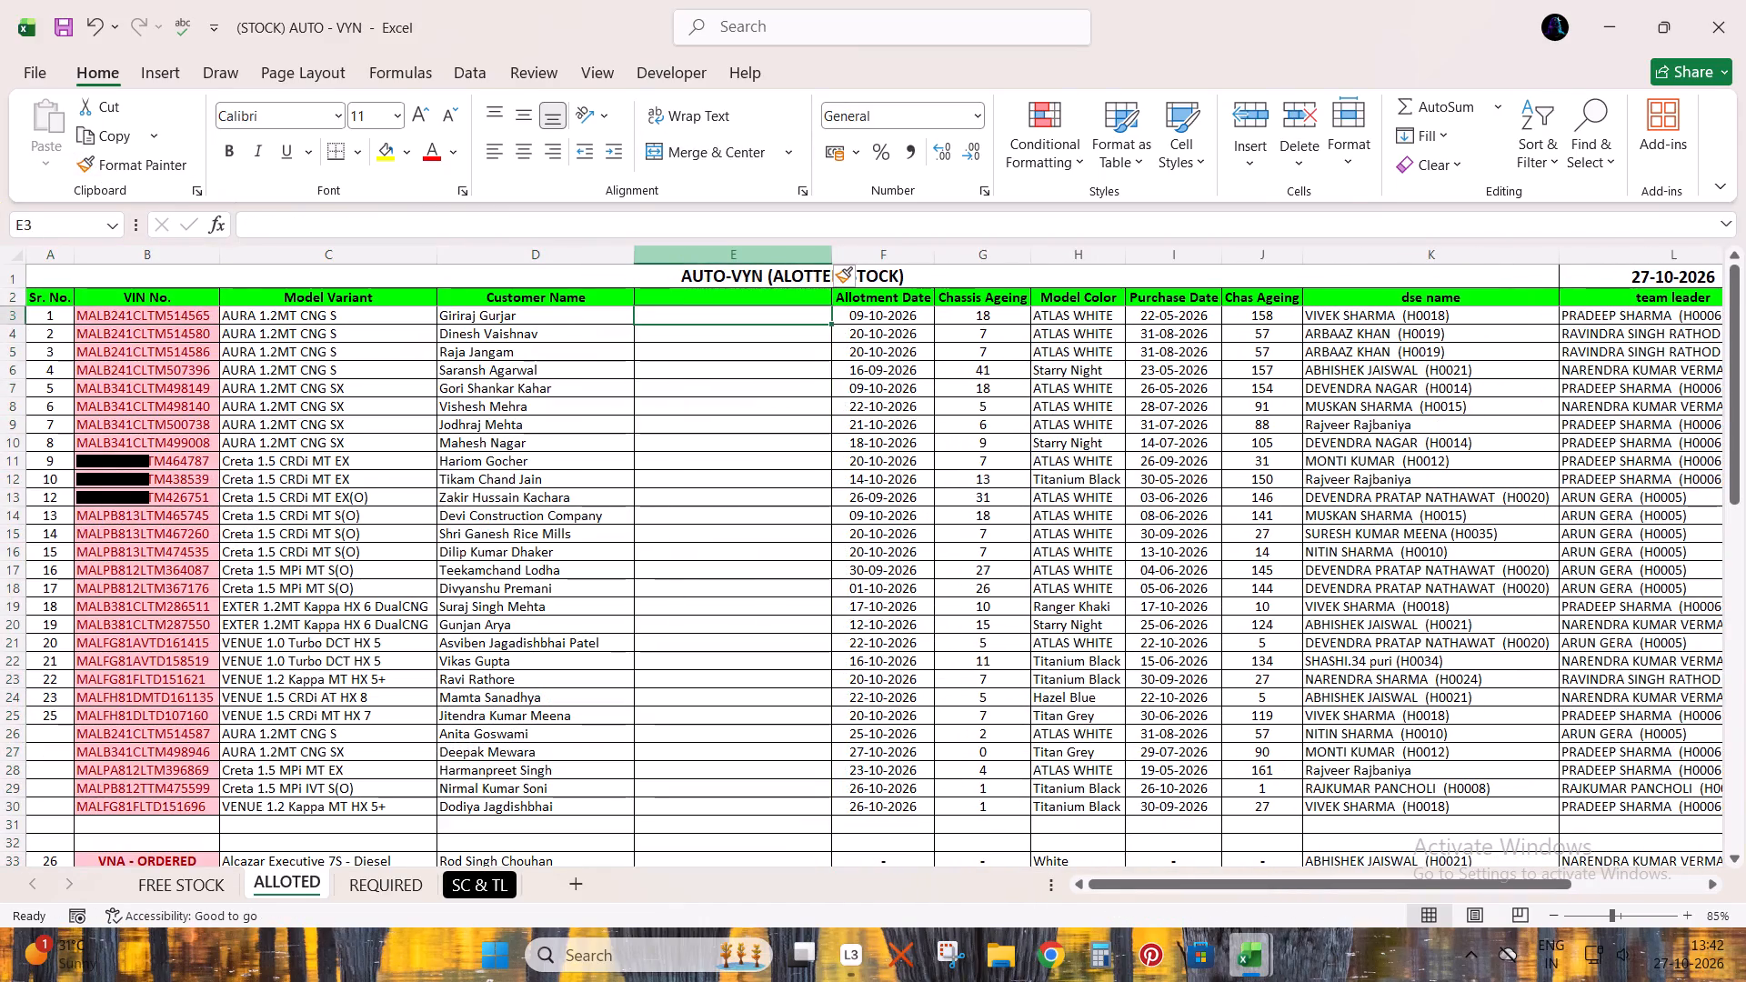
# In E3, look up B3:B30 in D3:H30 on Sheet1 of Book - Copy - Copy - Copy with VLOOKUP, column 5, exact match.
pyautogui.write('=vl')
pyautogui.press('Tab')
pyautogui.press('Up')
pyautogui.press('Left')
pyautogui.hotkey('ctrl', 'Left')
pyautogui.press('Right')
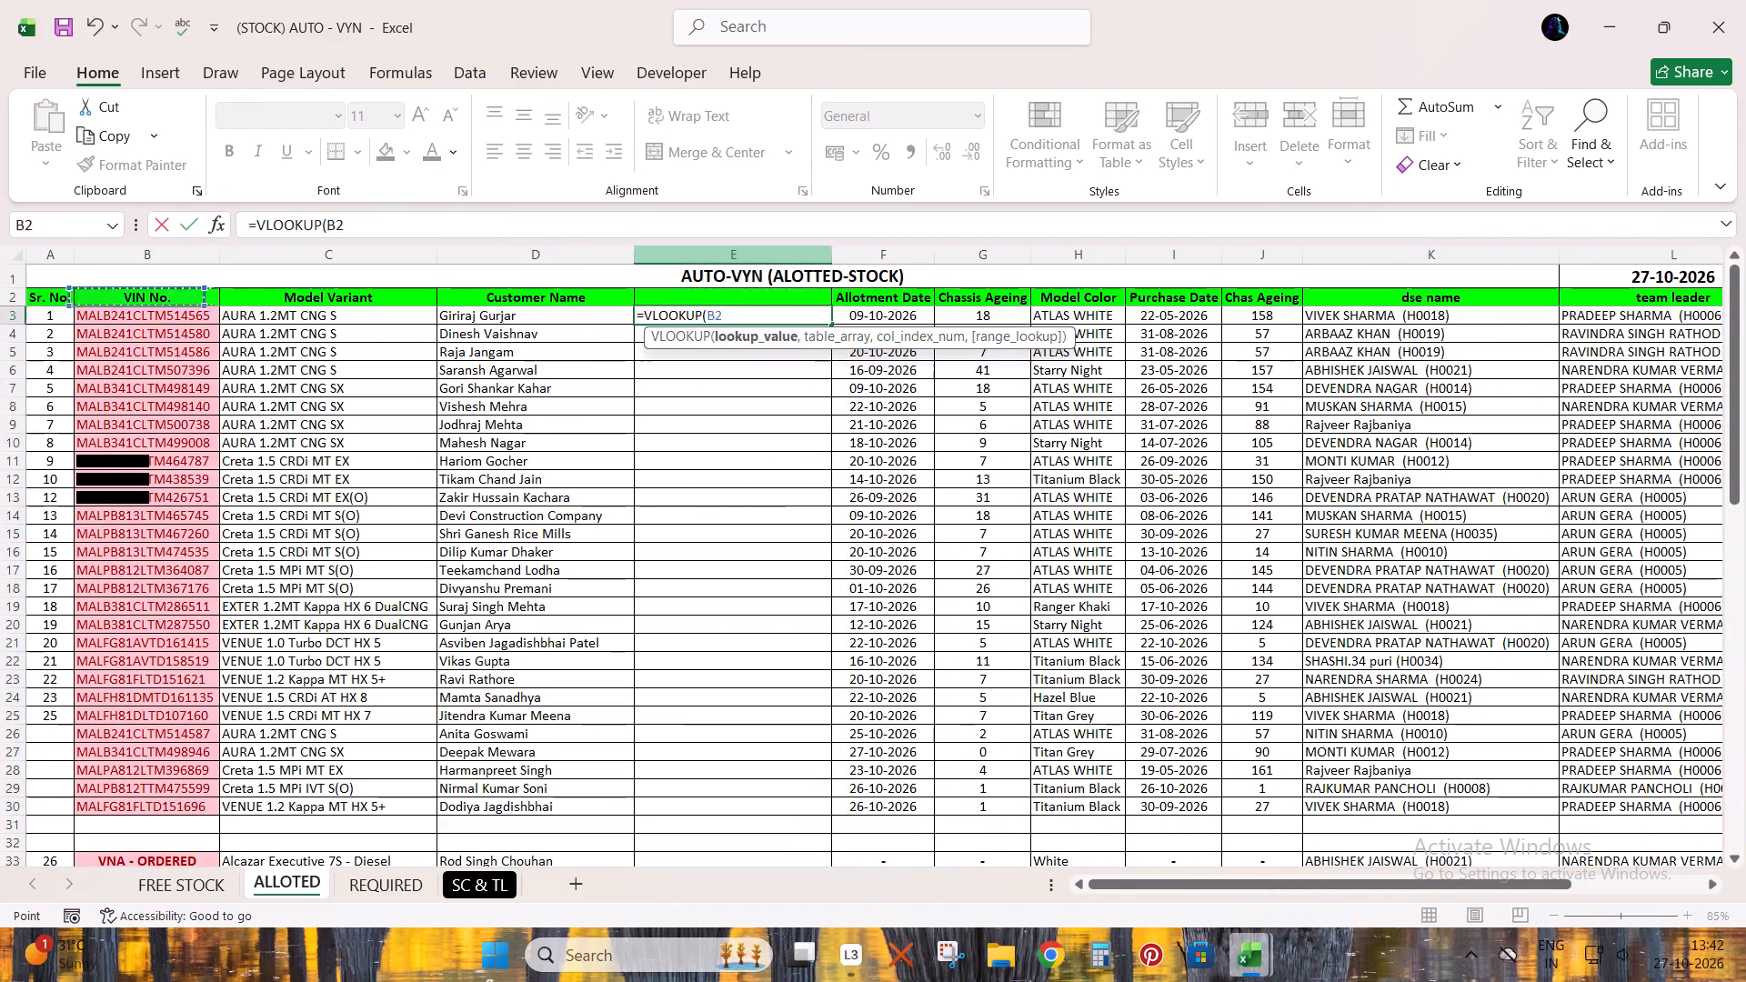
pyautogui.press('Down')
pyautogui.hotkey('ctrl', 'shift', 'Down')
pyautogui.press(',')
pyautogui.hotkey('alt', 'Tab')
pyautogui.hotkey('alt', 'Tab')
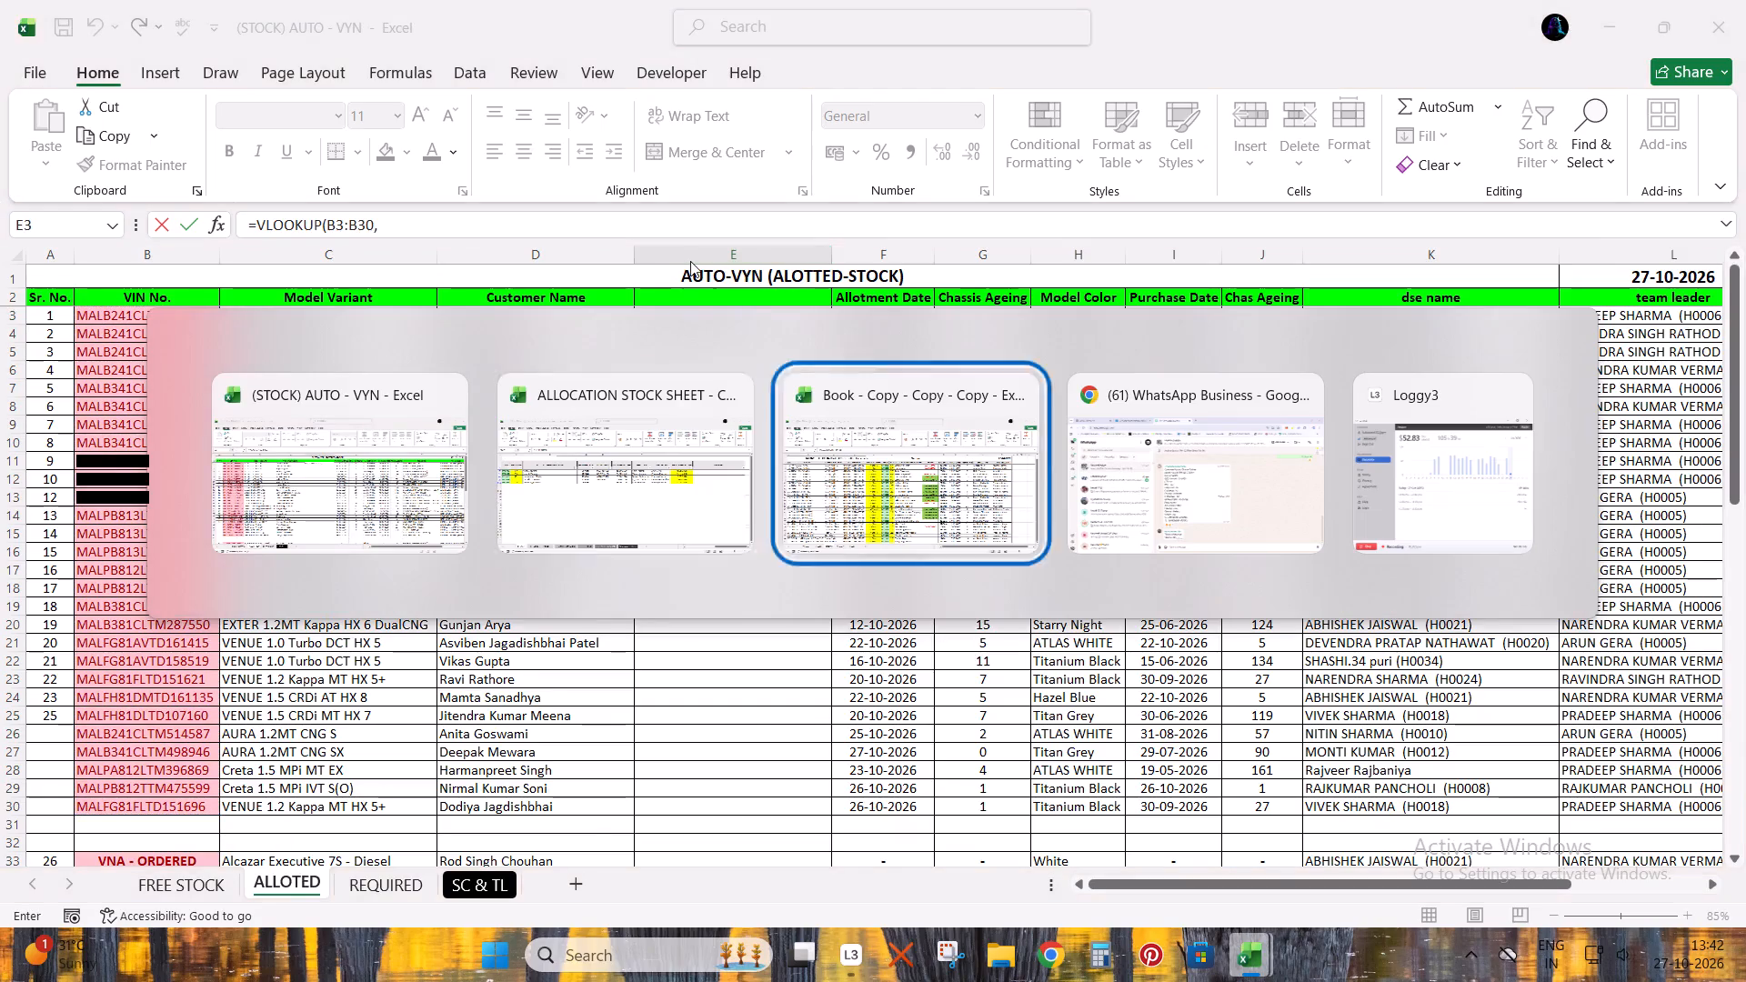
pyautogui.hotkey('ctrl', 'Up')
pyautogui.hotkey('ctrl', 'Left')
pyautogui.press('Right')
pyautogui.press('Down')
pyautogui.press('Down')
pyautogui.press('Right')
pyautogui.press('Up')
pyautogui.press('Right')
pyautogui.press('Up')
pyautogui.press('Up')
pyautogui.press('Down')
pyautogui.press('Down')
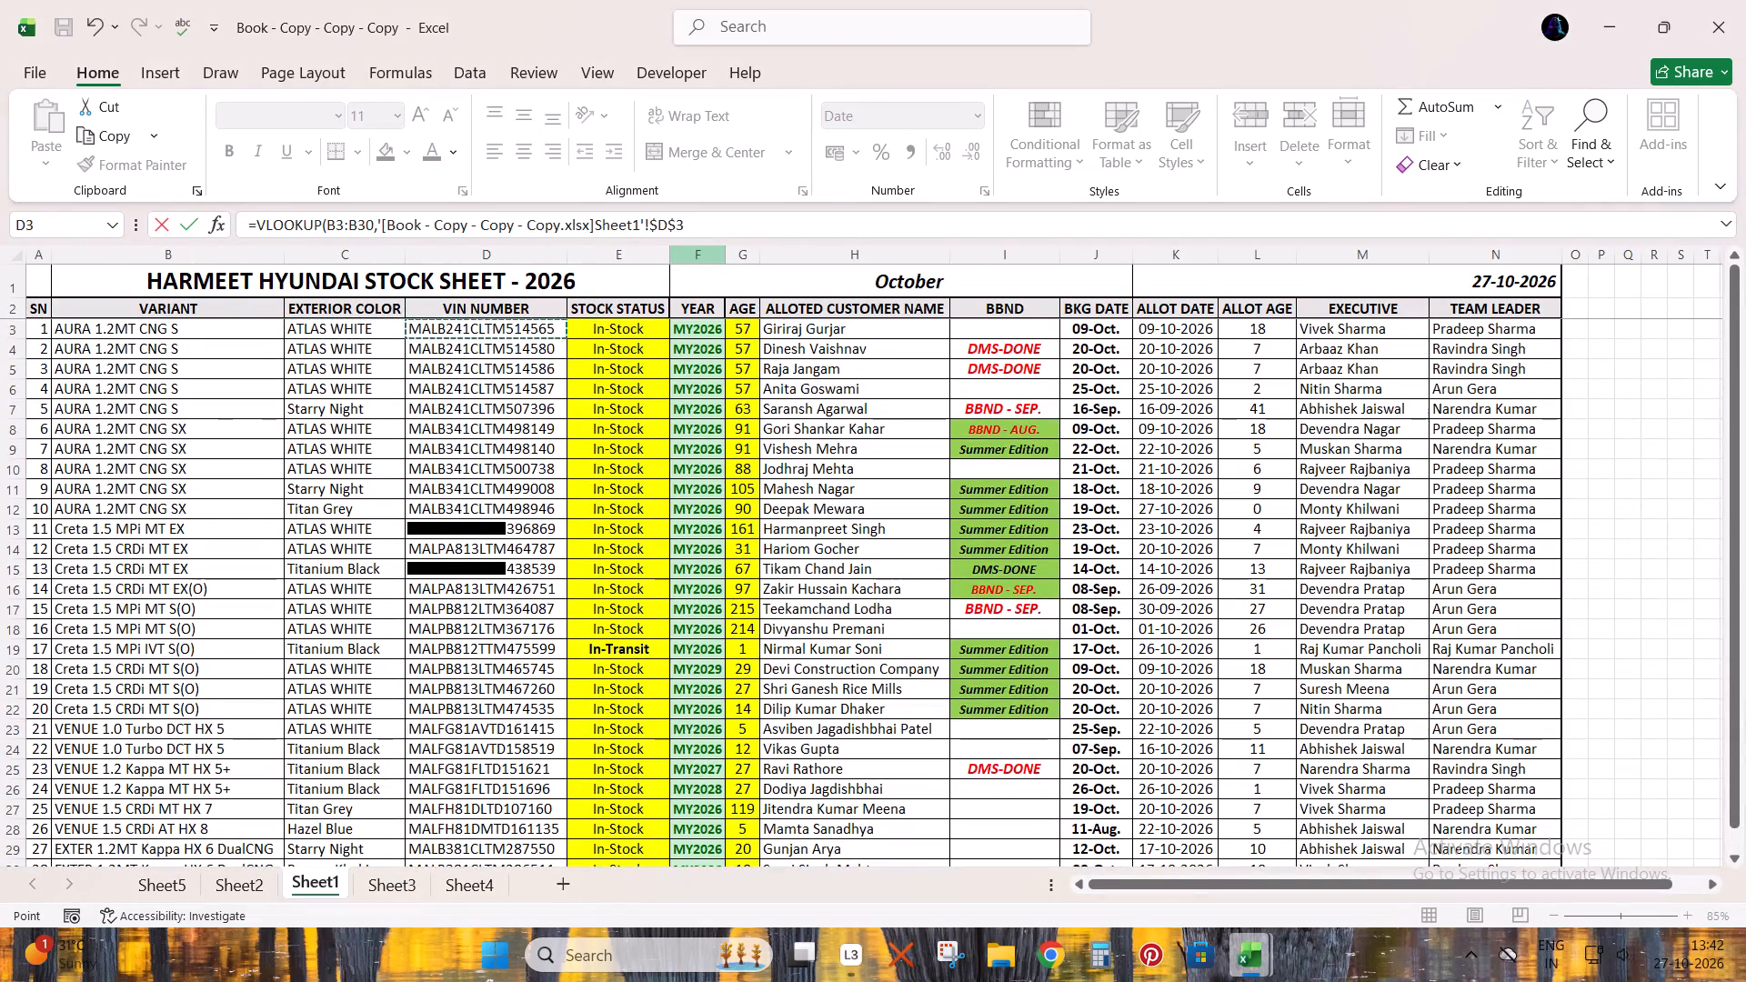
pyautogui.hotkey('shift', 'Right')
pyautogui.hotkey('shift', 'Right')
pyautogui.hotkey('shift', 'Right')
pyautogui.hotkey('shift', 'Right')
pyautogui.hotkey('ctrl', 'shift', 'Down')
pyautogui.hotkey('shift', 'Down')
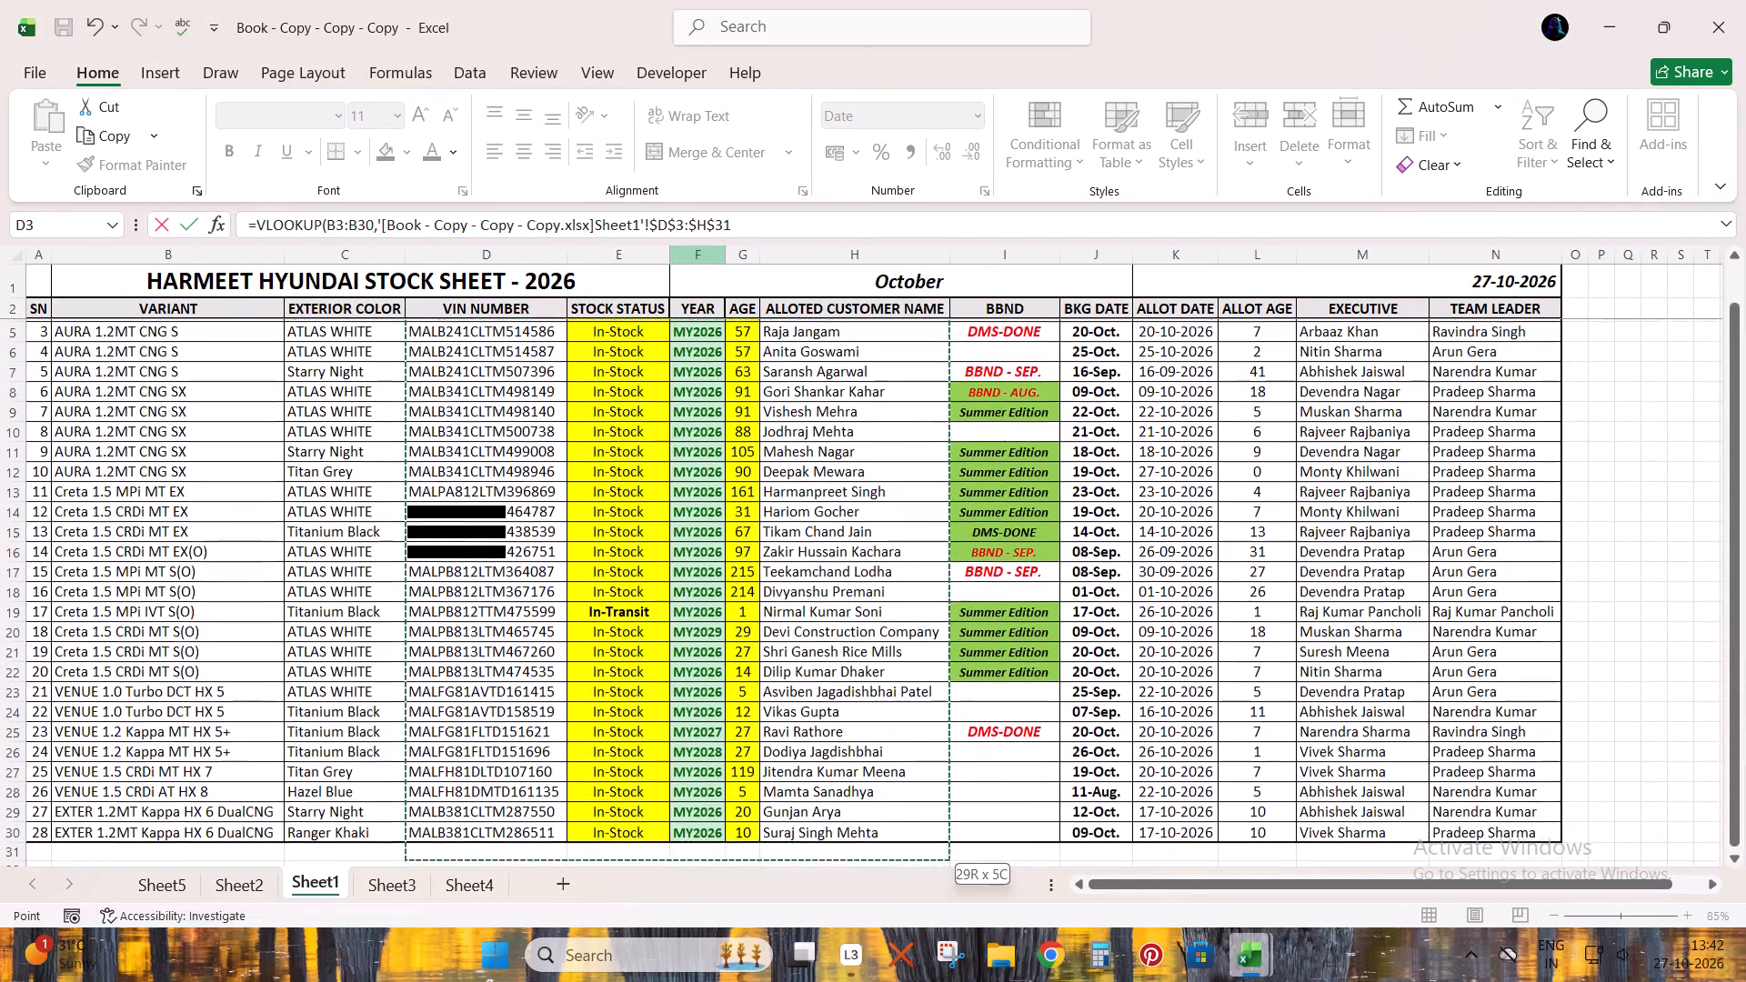
pyautogui.hotkey('shift', 'Up')
pyautogui.write(',5,0)')
pyautogui.press('Return')
pyautogui.press('Up')
pyautogui.press('Up')
pyautogui.press('Down')
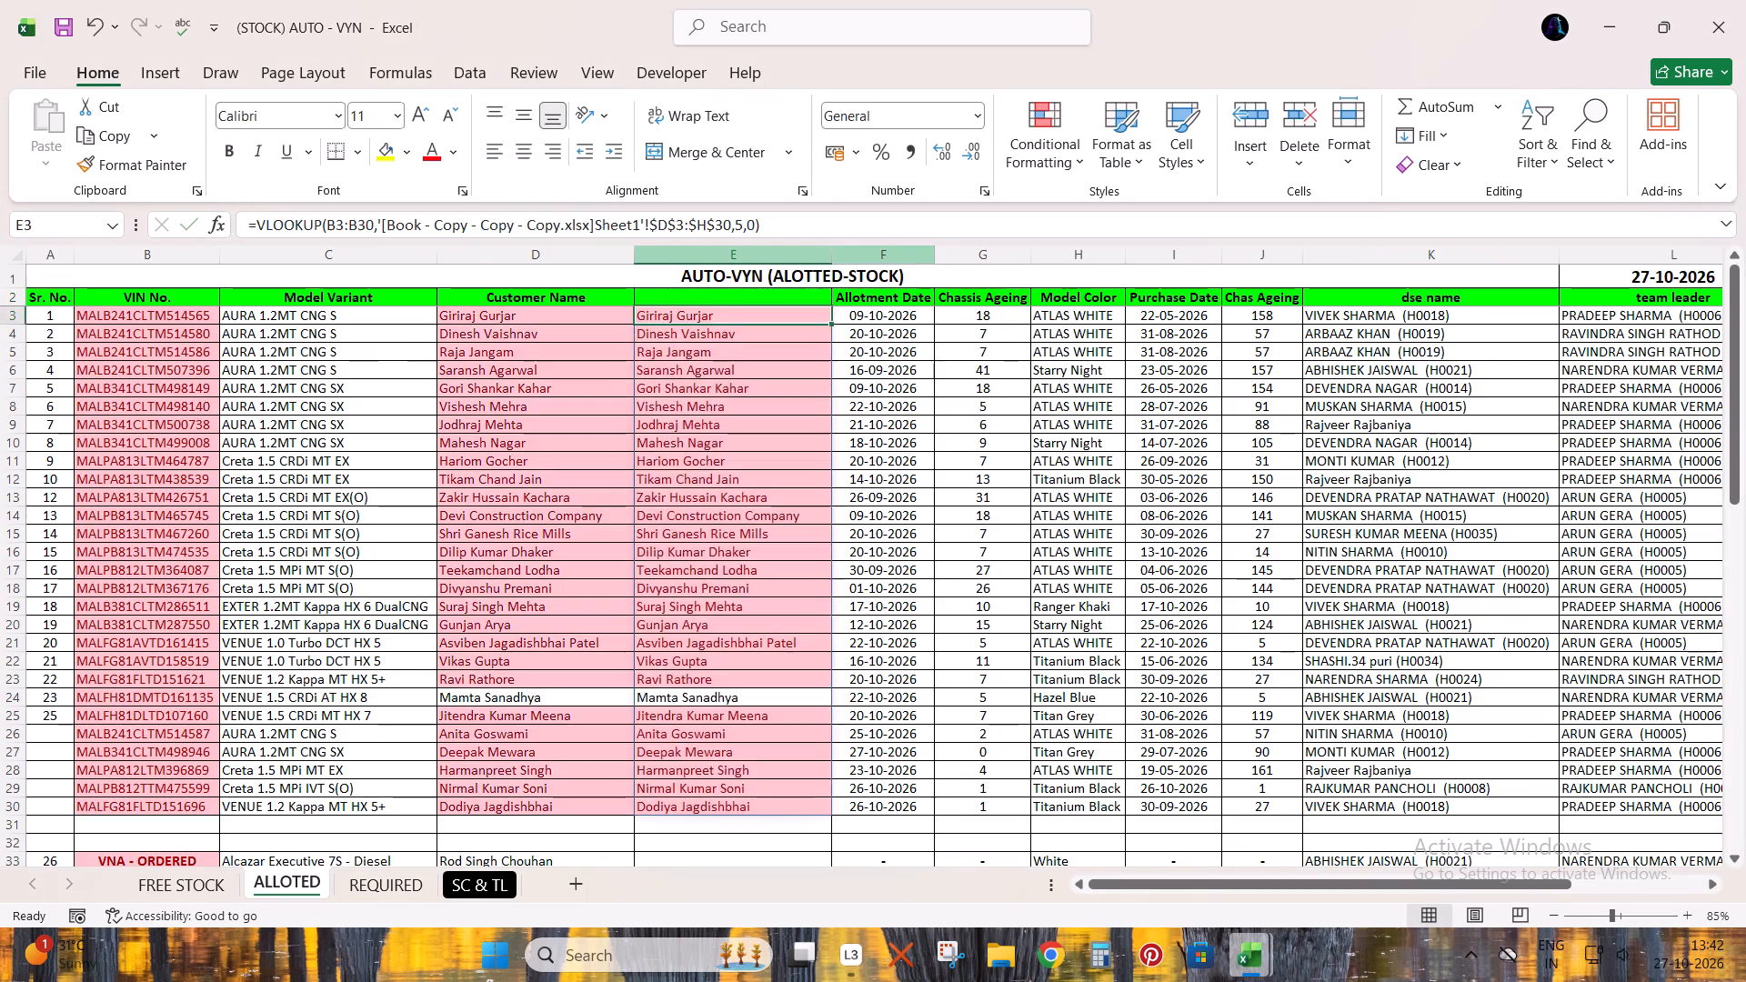
# Compare the Customer Name entries with the looked-up names in column E, down to the VENUE 1.5 CRDi AT HX 8 in row 24.
pyautogui.hotkey('ctrl', 'shift', 'Down')
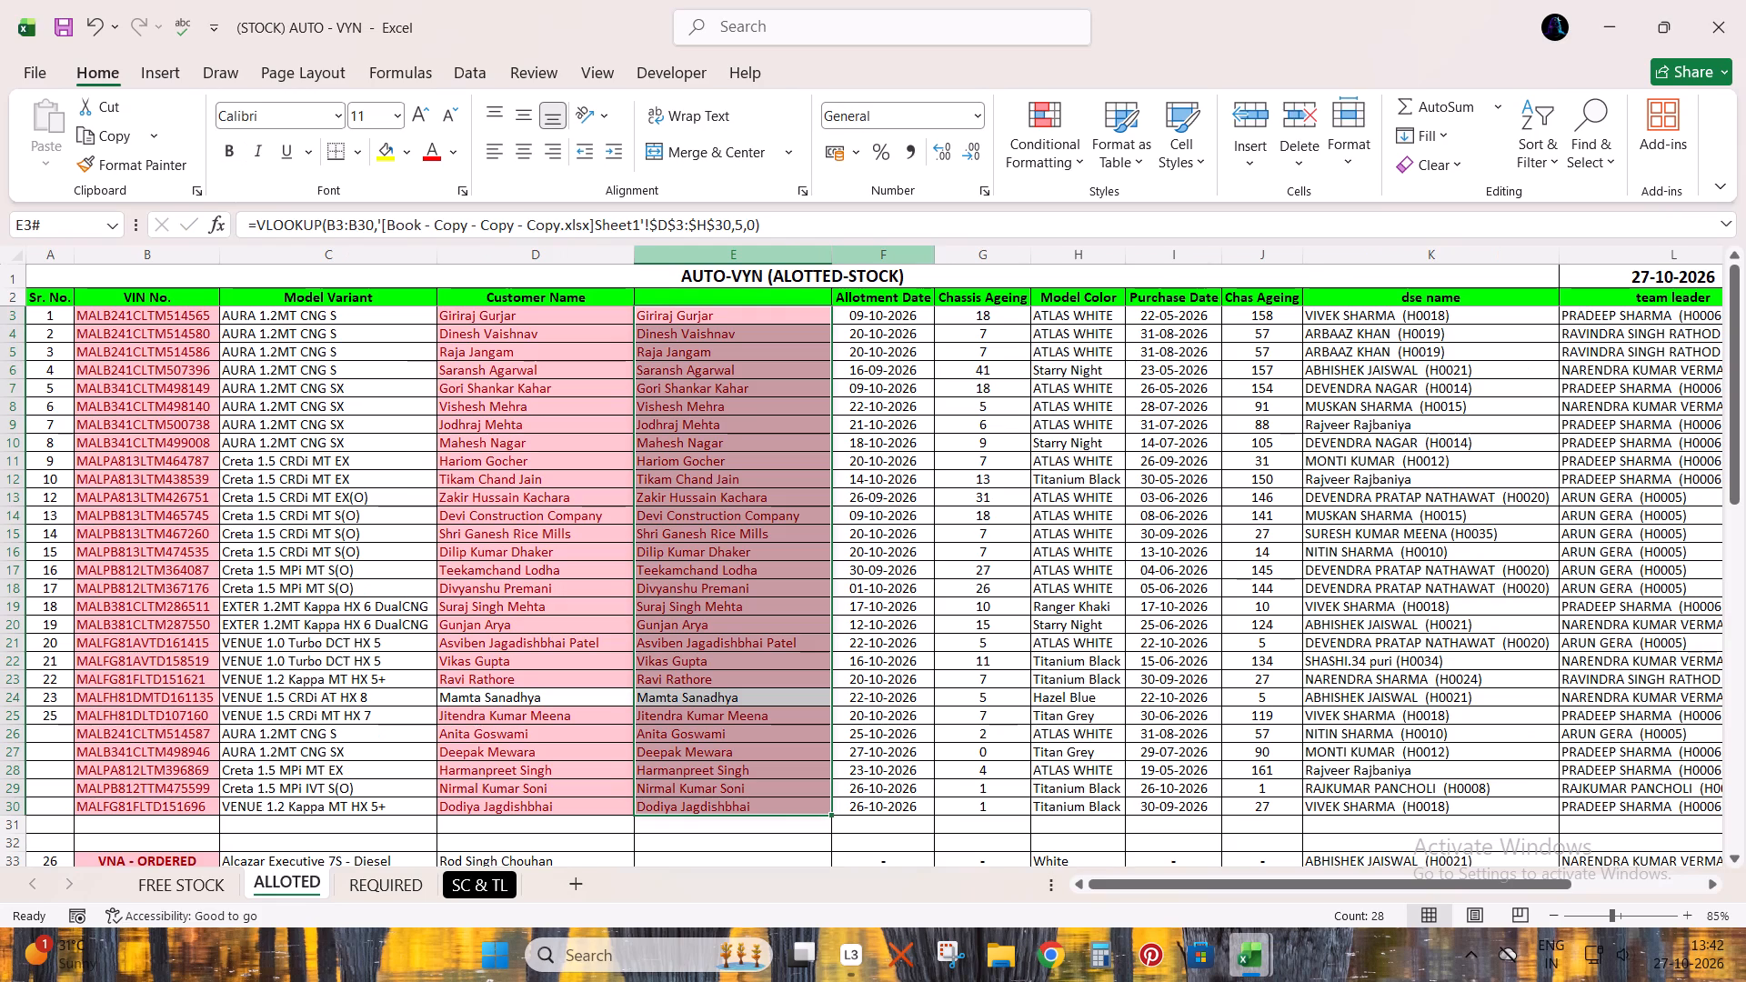
pyautogui.press('Down')
pyautogui.press('Left')
pyautogui.press('Down')
pyautogui.press('Down')
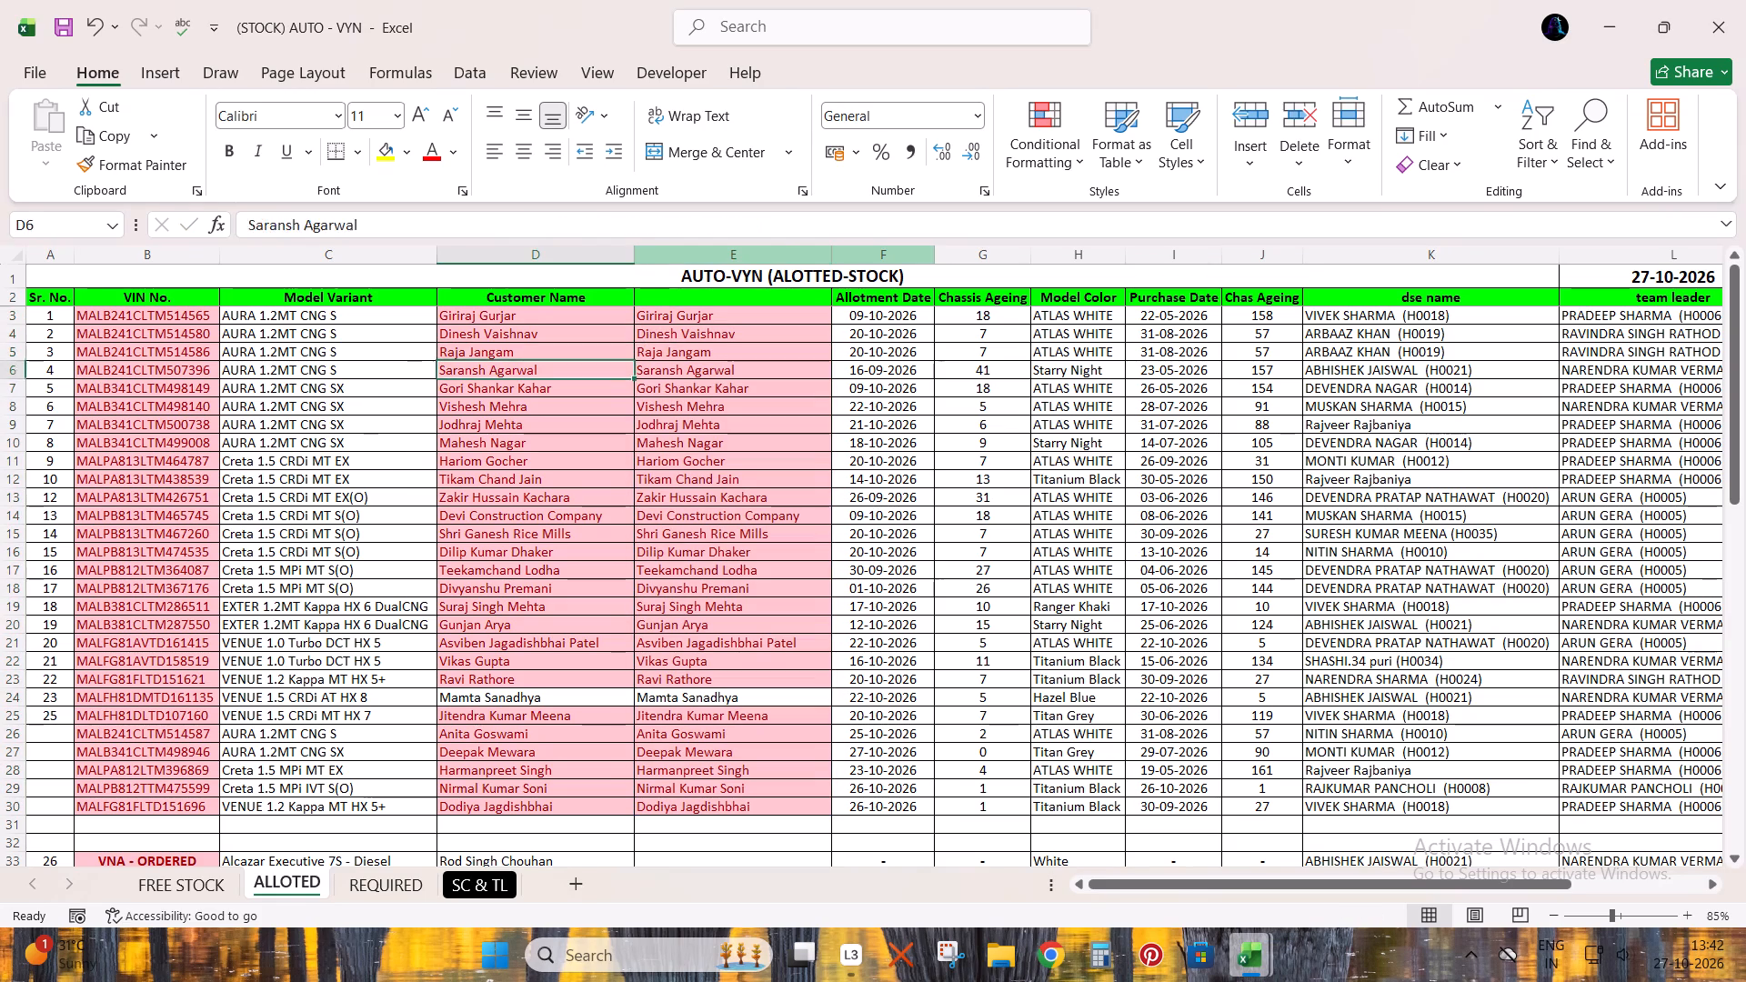
pyautogui.press('Down')
pyautogui.press('Down')
pyautogui.press('Down')
pyautogui.press('Down')
pyautogui.press('Down')
pyautogui.press('Down')
pyautogui.press('Down')
pyautogui.press('Down')
pyautogui.press('Down')
pyautogui.press('Down')
pyautogui.press('Down')
pyautogui.press('Down')
pyautogui.press('Down')
pyautogui.press('Down')
pyautogui.press('Down')
pyautogui.press('Down')
pyautogui.press('Down')
pyautogui.press('Down')
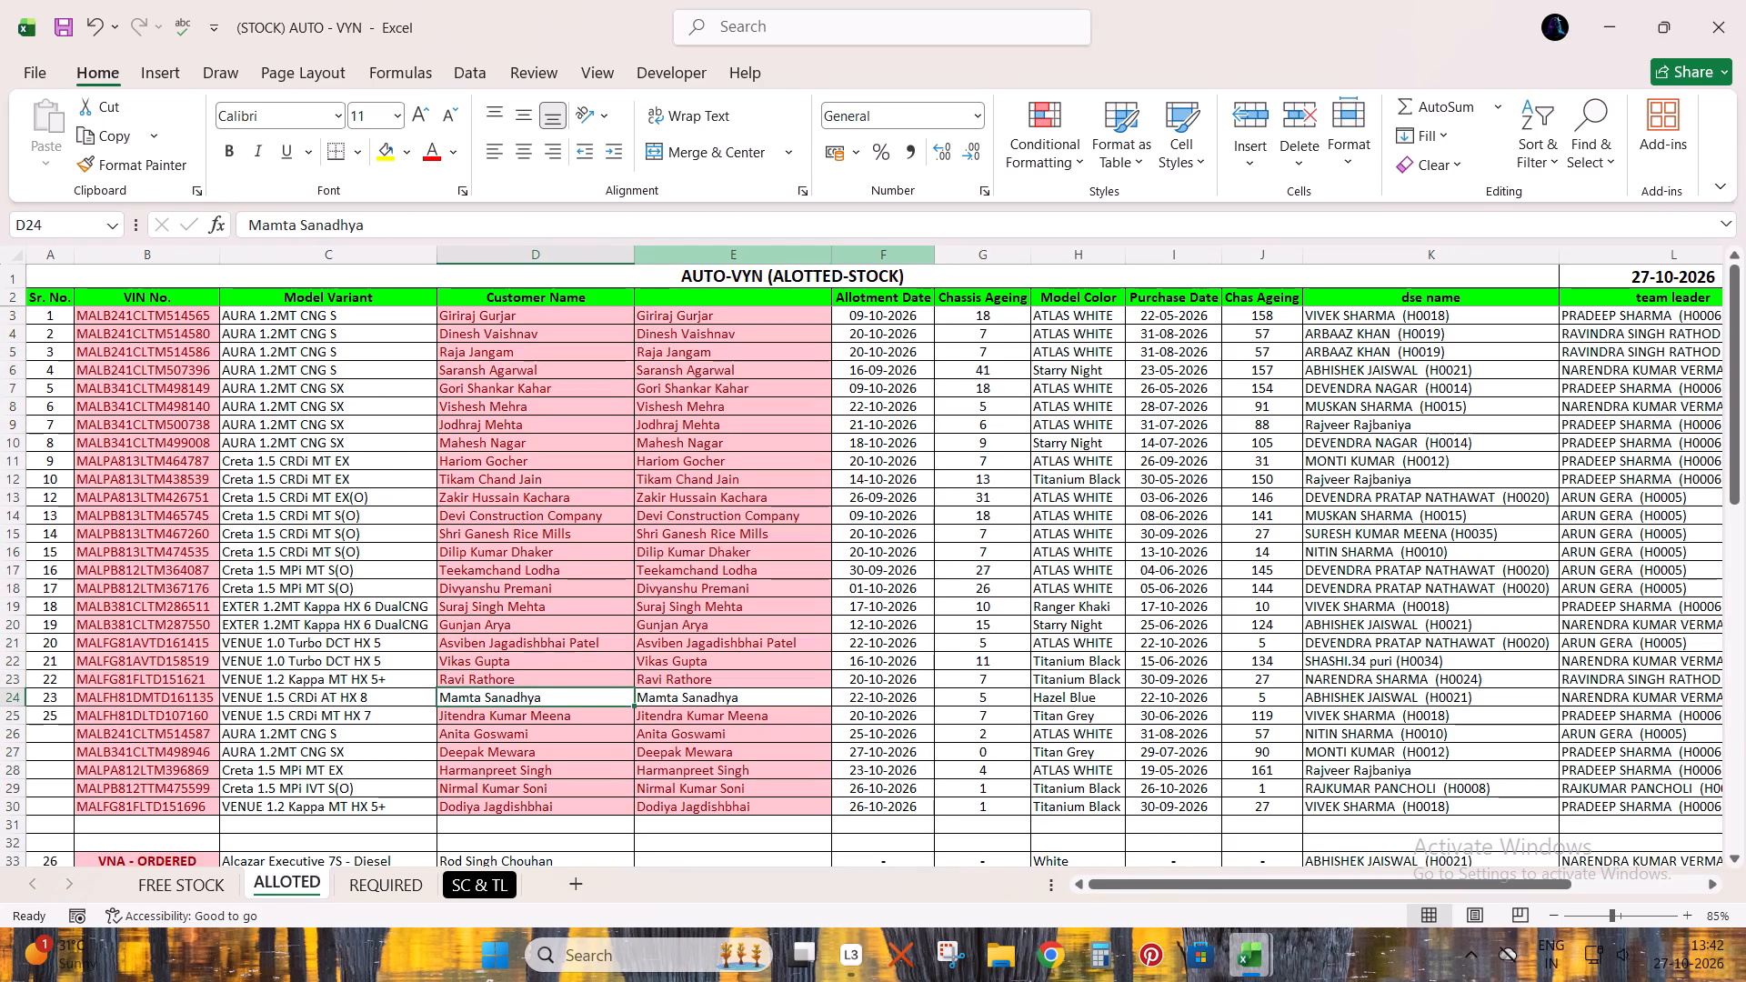
# Search the sheet for the row 24 customer name and inspect the contents of cells D24 and E24.
pyautogui.hotkey('ctrl', 'c')
pyautogui.hotkey('ctrl', 'f')
pyautogui.hotkey('ctrl', 'v')
pyautogui.press('Return')
pyautogui.press('Return')
pyautogui.press('Escape')
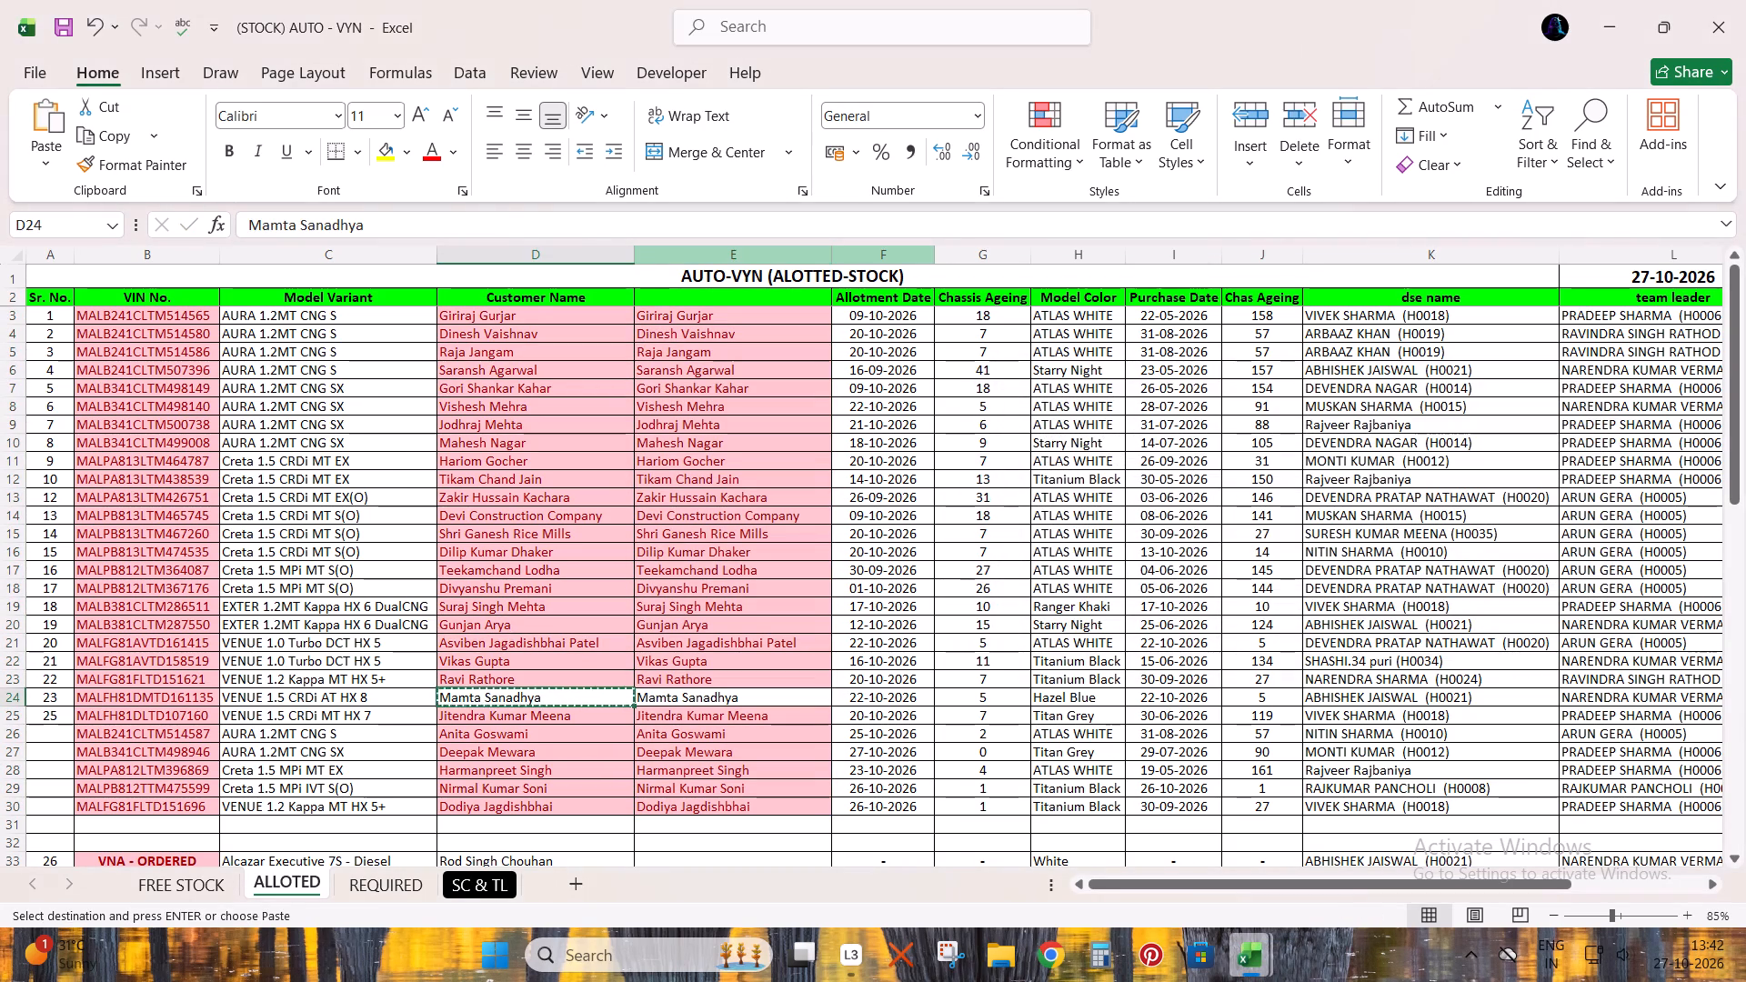
pyautogui.press('F2')
pyautogui.press('Escape')
pyautogui.press('Right')
pyautogui.press('F2')
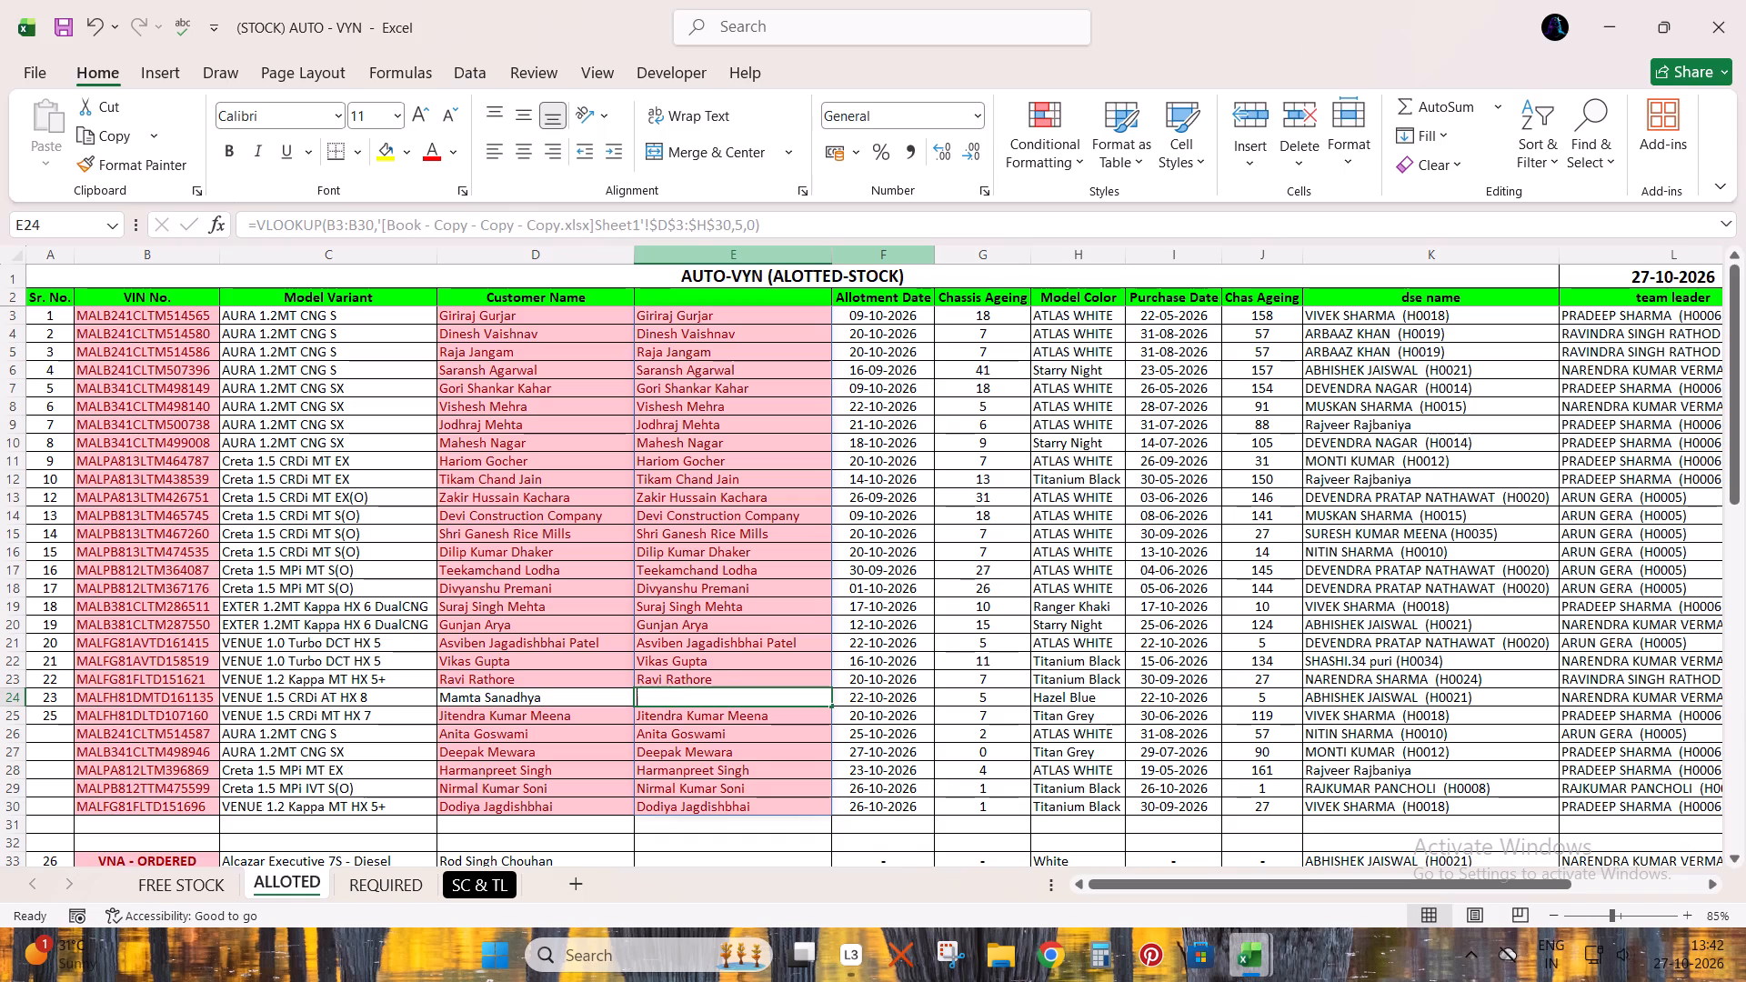
pyautogui.press('Escape')
pyautogui.press('Right')
pyautogui.press('Down')
pyautogui.press('Left')
pyautogui.press('Up')
pyautogui.press('Left')
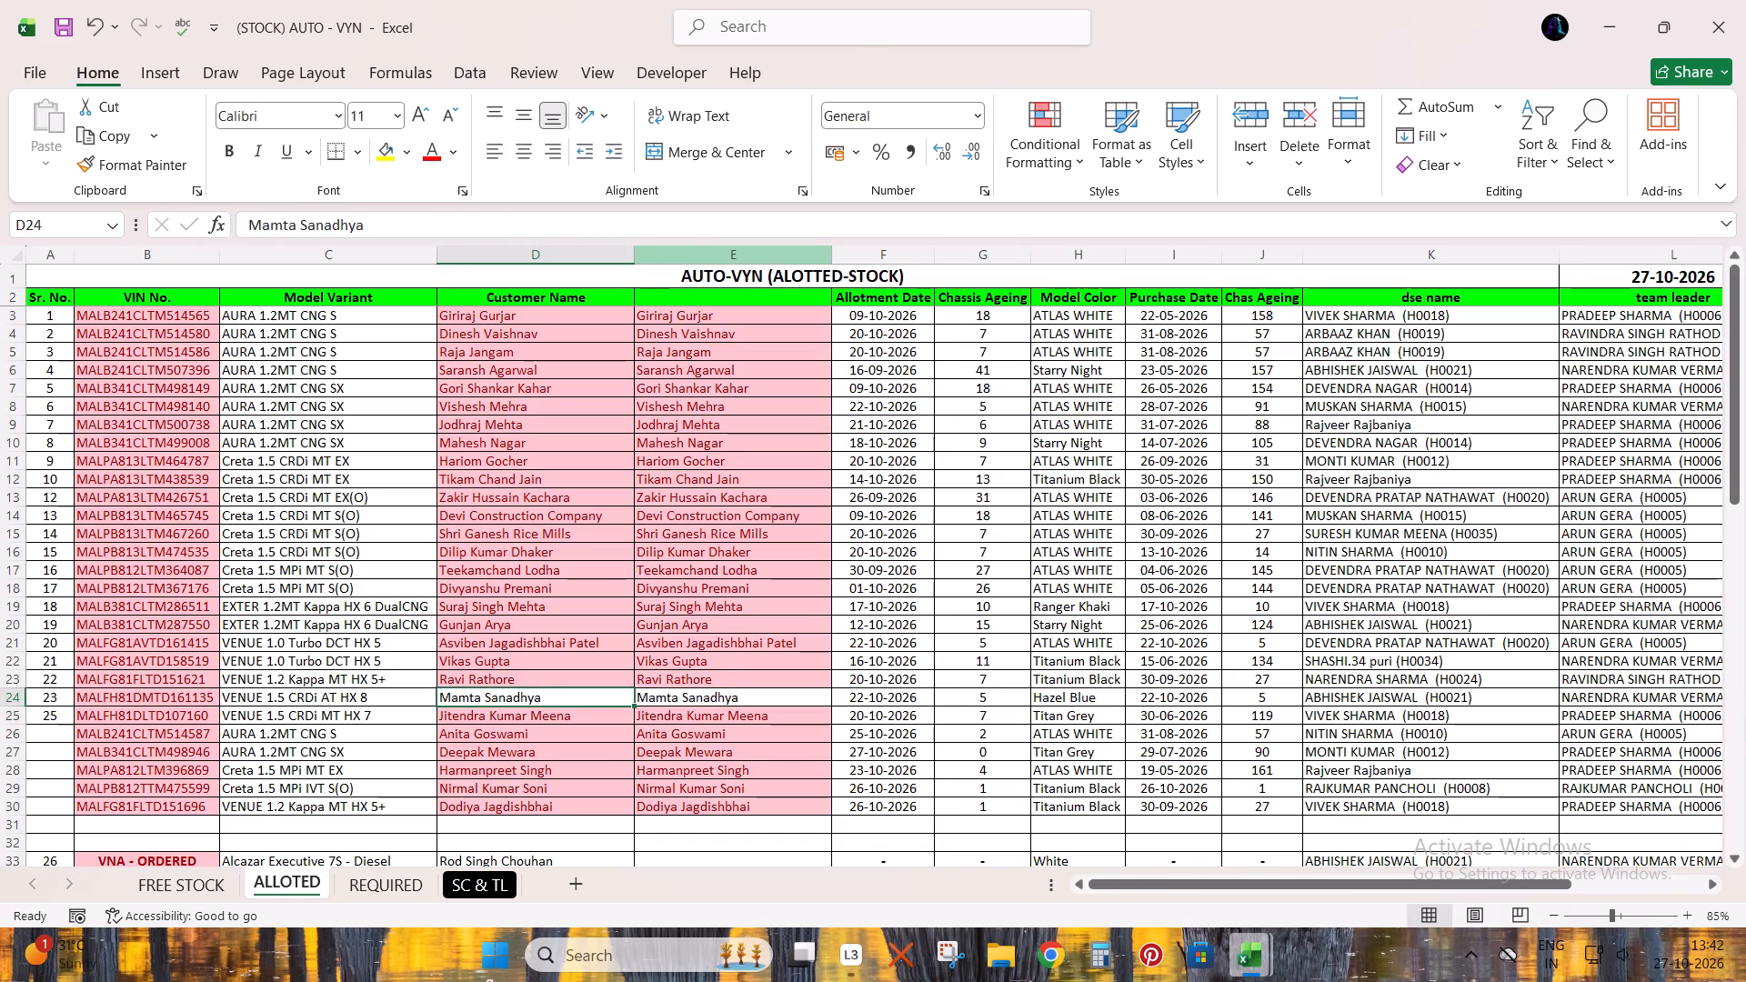
# Remove the trailing space from the customer name in D24 and save the workbook.
pyautogui.press('F2')
pyautogui.press('BackSpace')
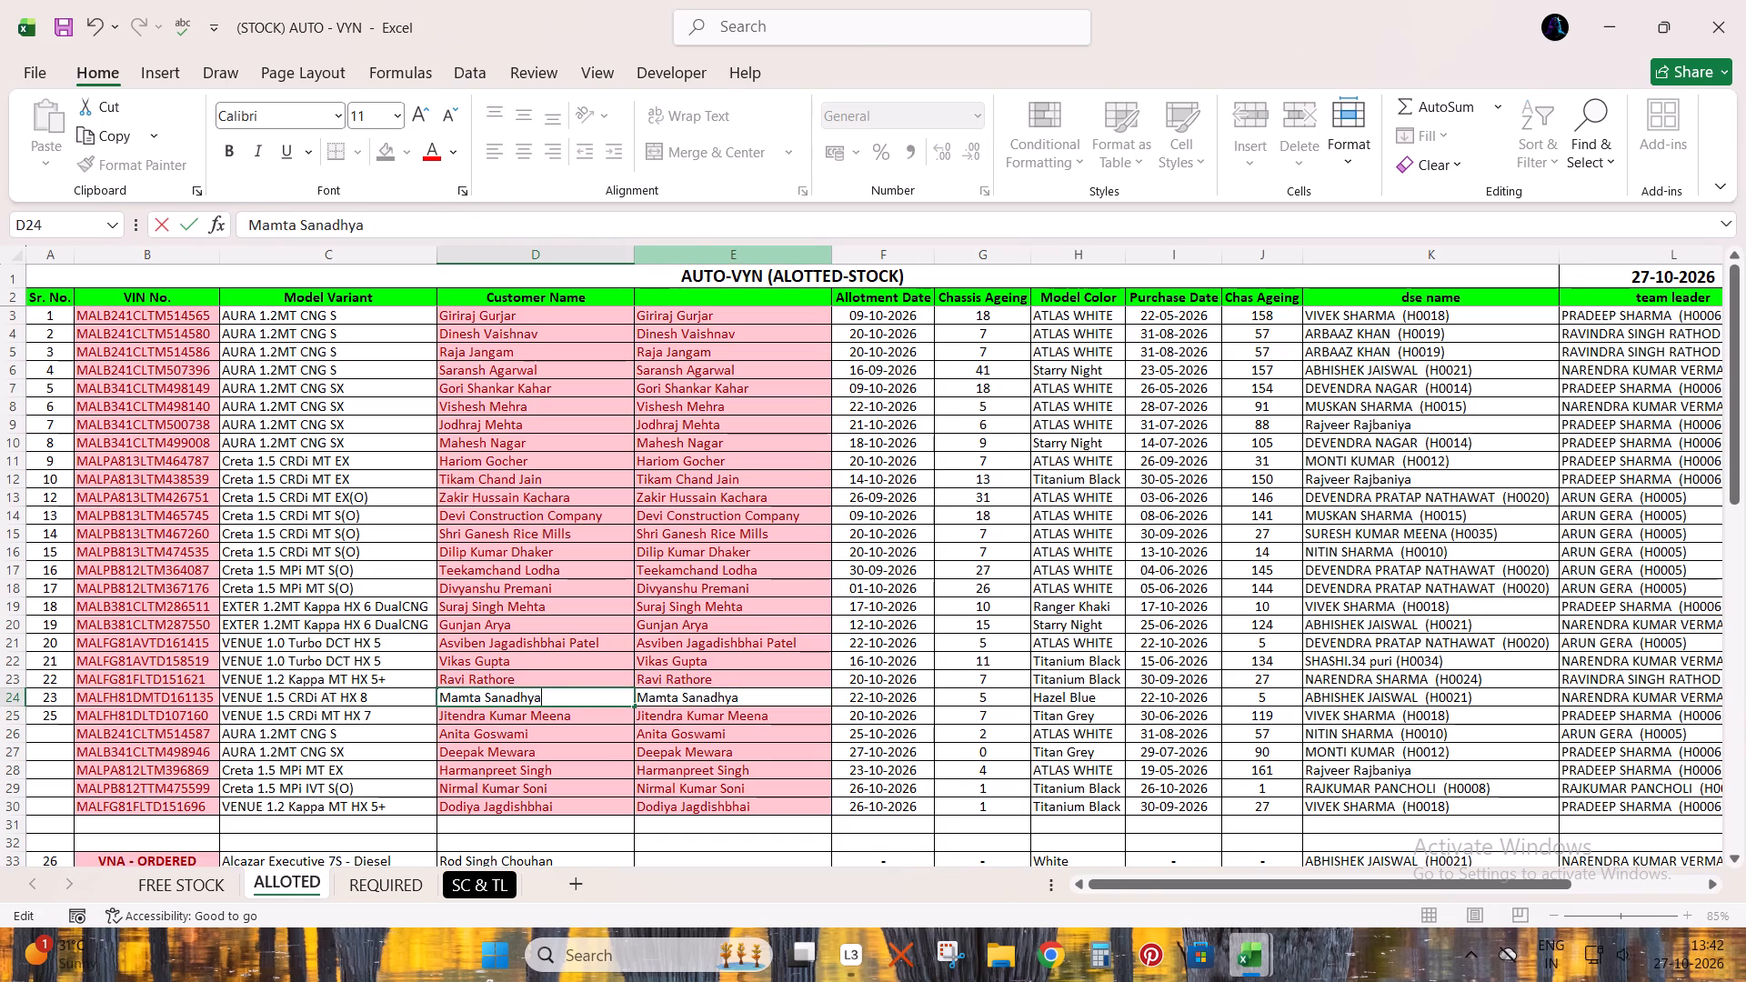
pyautogui.press('Return')
pyautogui.press('Right')
pyautogui.press('Up')
pyautogui.press('Left')
pyautogui.hotkey('ctrl', 's')
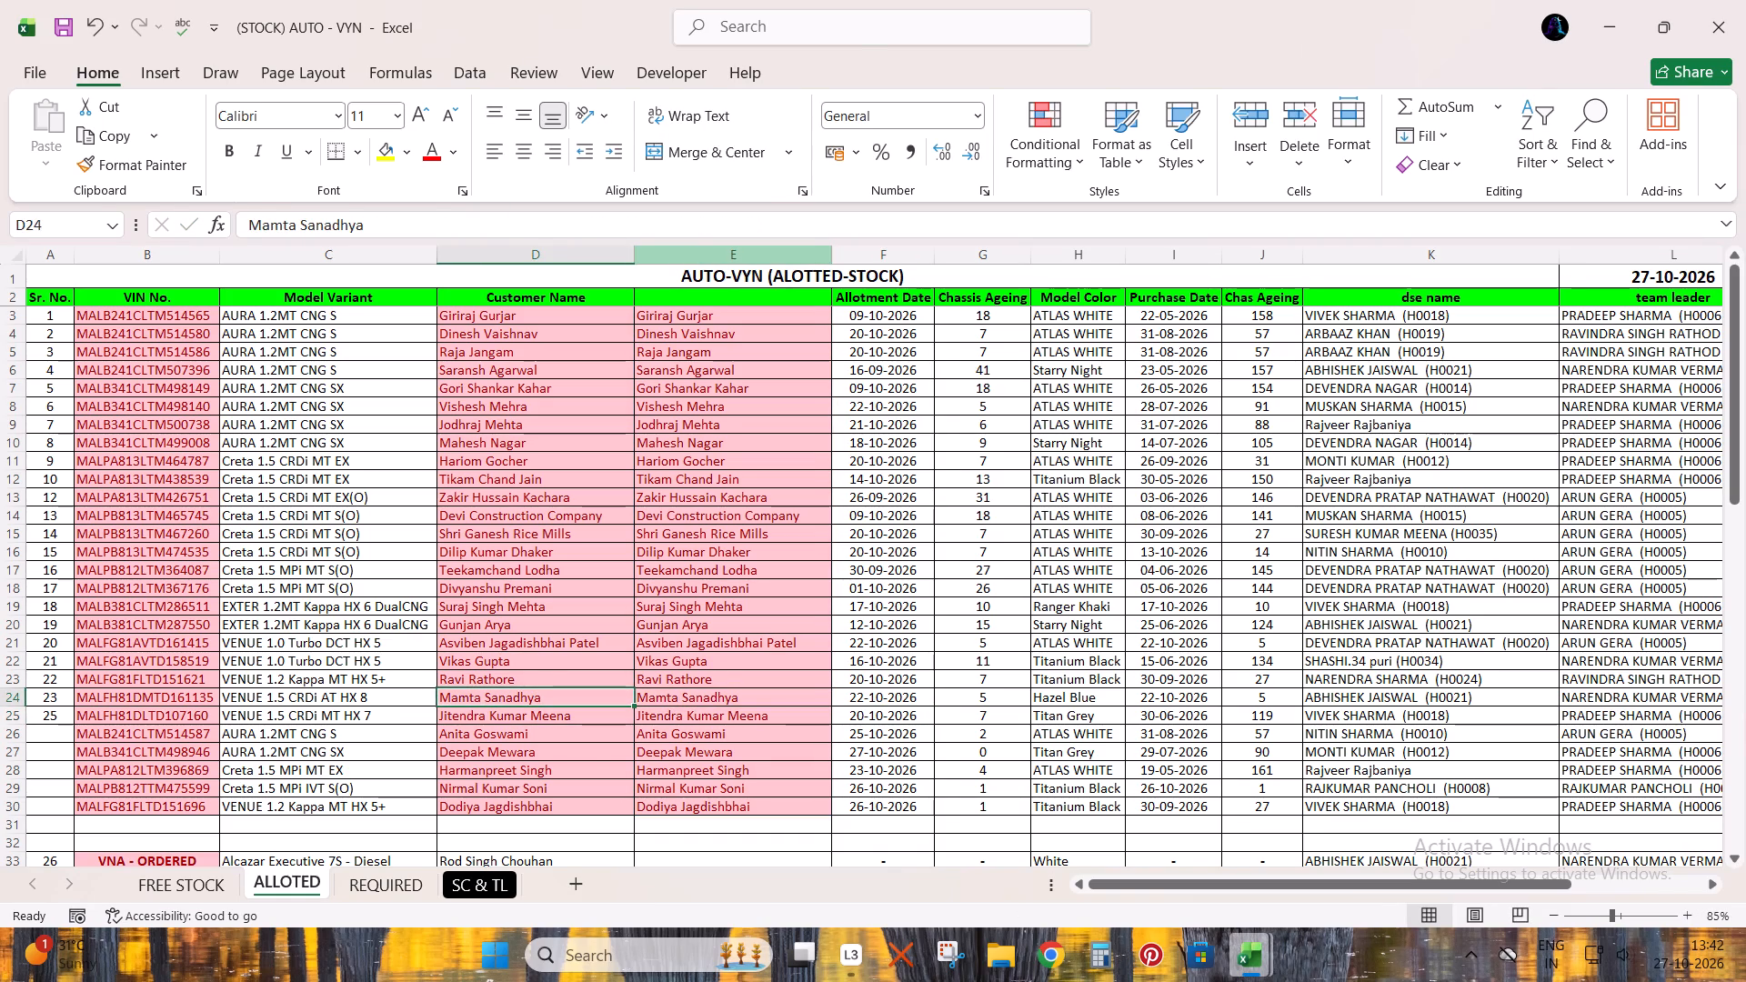
# Delete the temporary lookup column E from the ALLOTED sheet.
pyautogui.press('Right')
pyautogui.press('Up')
pyautogui.click(690, 261)
pyautogui.hotkey('ctrl', '-')
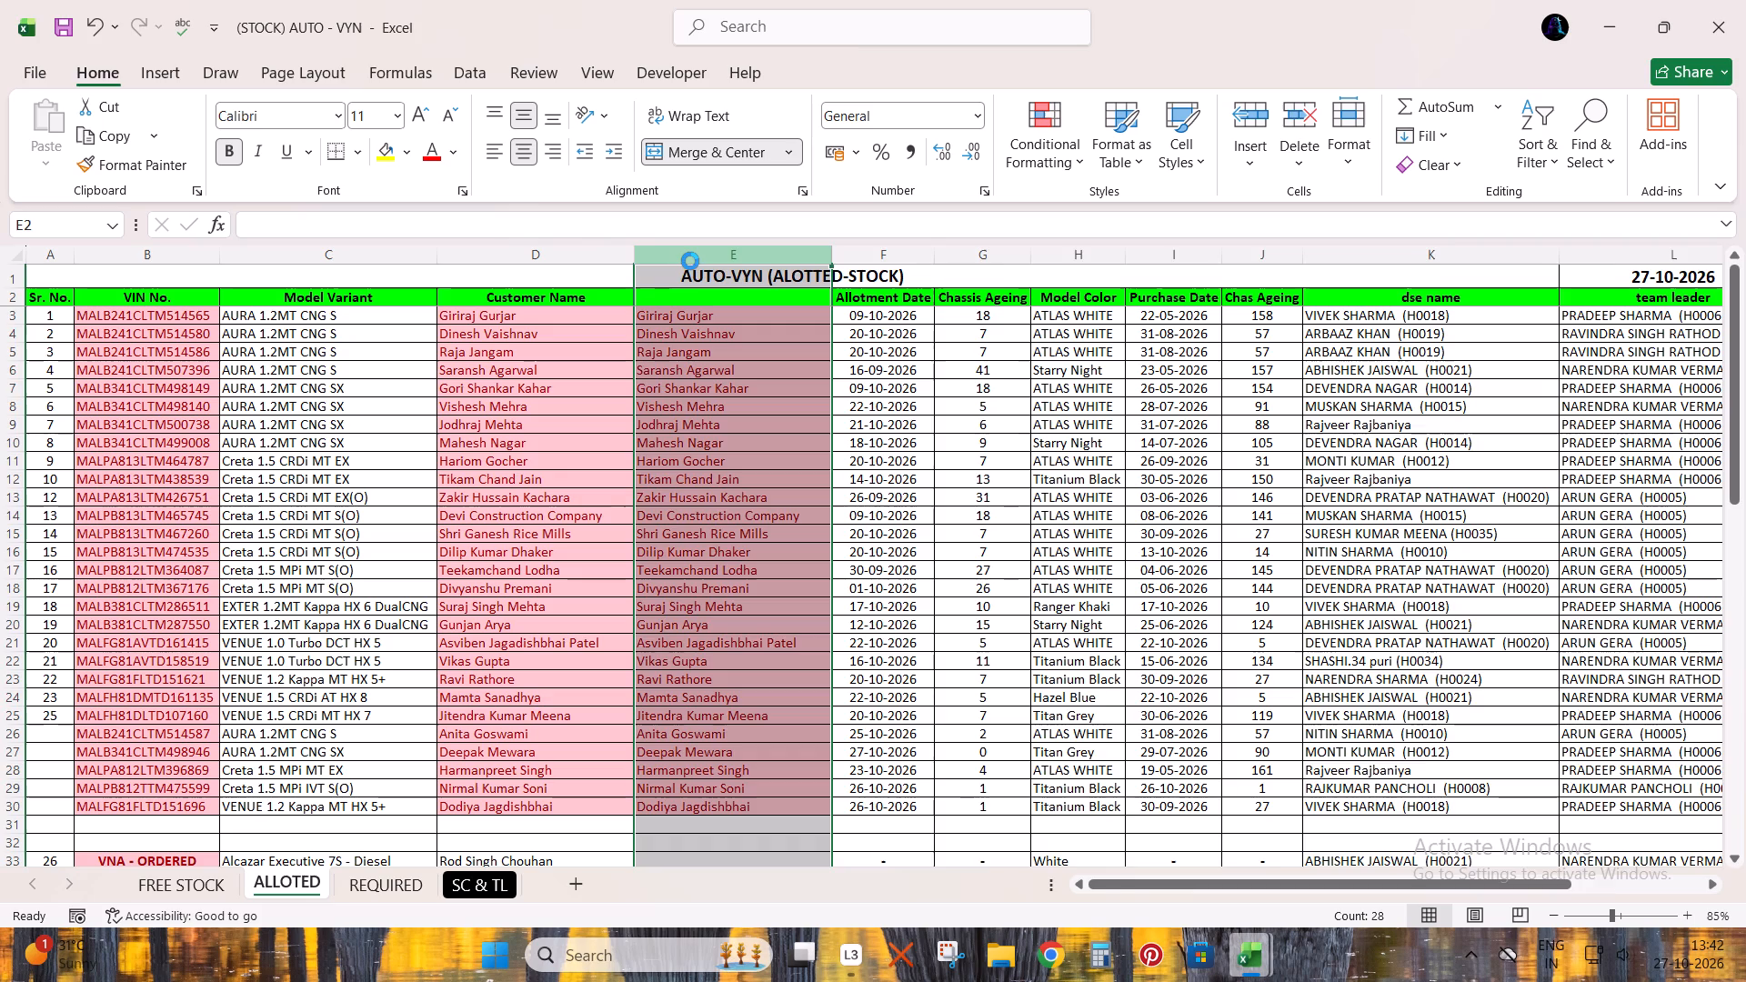
pyautogui.press('Right')
pyautogui.press('Down')
pyautogui.press('Left')
pyautogui.press('Up')
# Start a VLOOKUP formula in N3, beside the DEAL column of the ALLOTED sheet, with VIN range B3:B30 as lookup values.
pyautogui.hotkey('ctrl', 'Right')
pyautogui.press('Right')
pyautogui.press('Down')
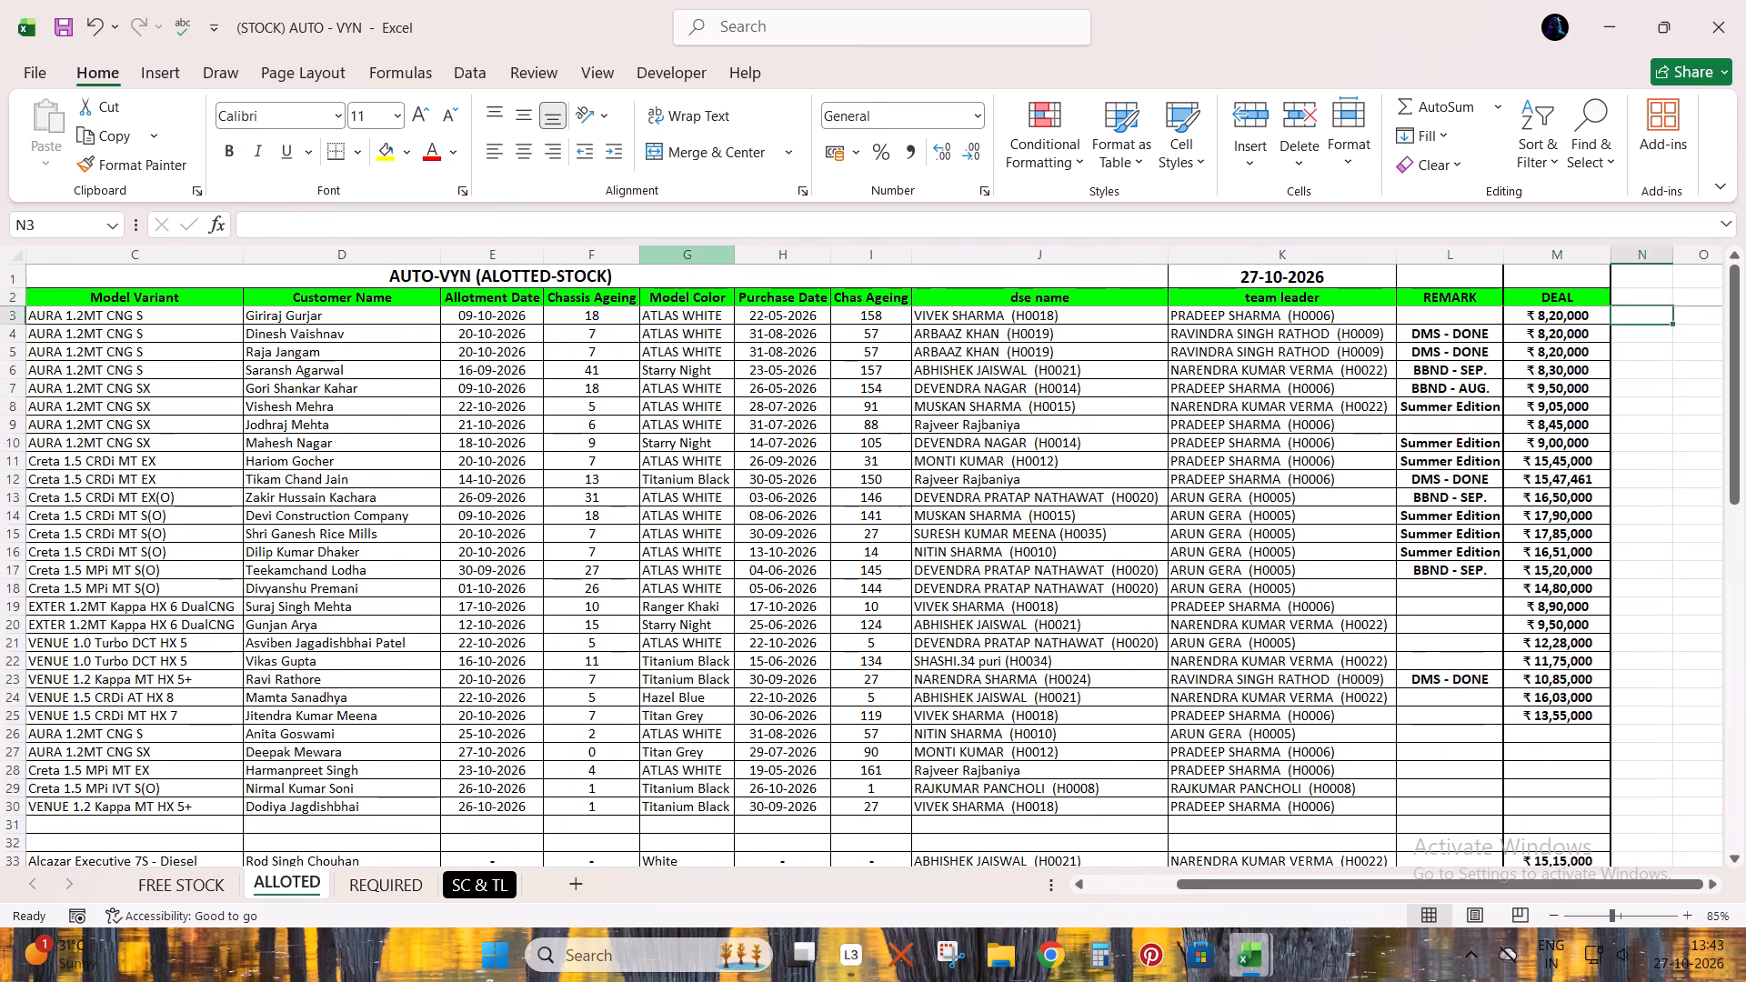
pyautogui.press('Up')
pyautogui.press('Down')
pyautogui.write('=vl')
pyautogui.press('Tab')
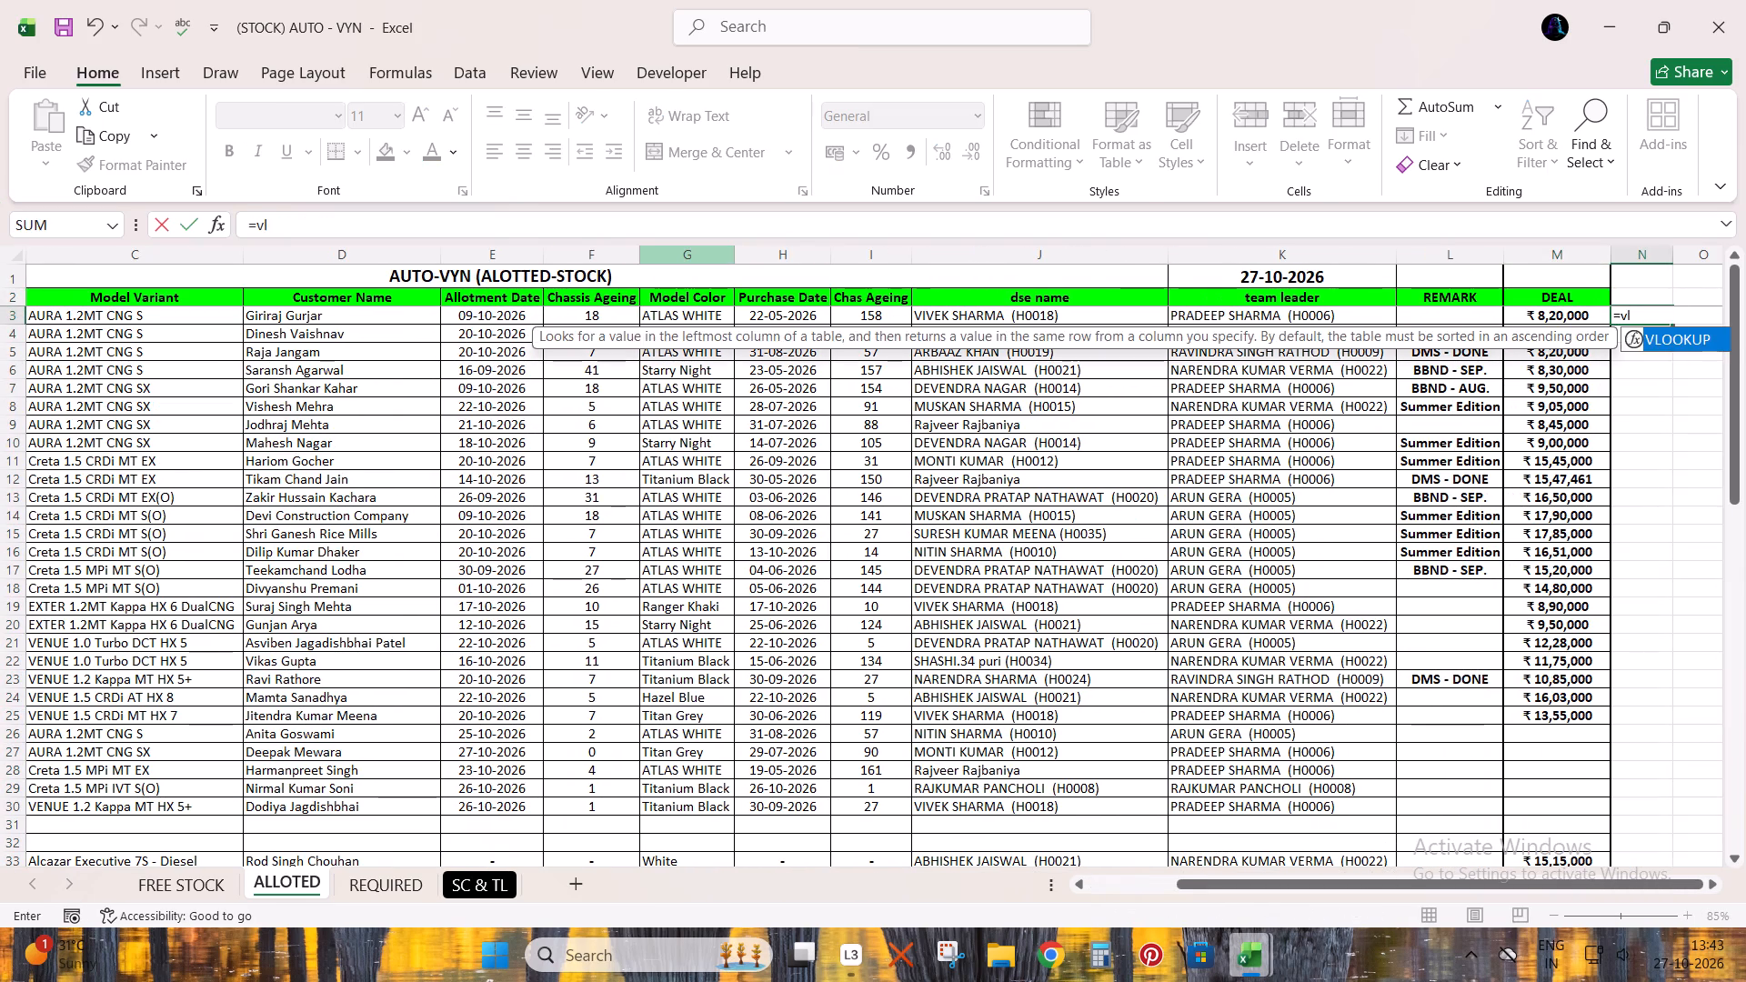
pyautogui.press('Up')
pyautogui.press('Left')
pyautogui.hotkey('ctrl', 'Left')
pyautogui.press('Right')
pyautogui.press('Down')
pyautogui.press('Right')
pyautogui.press('Up')
pyautogui.press('Down')
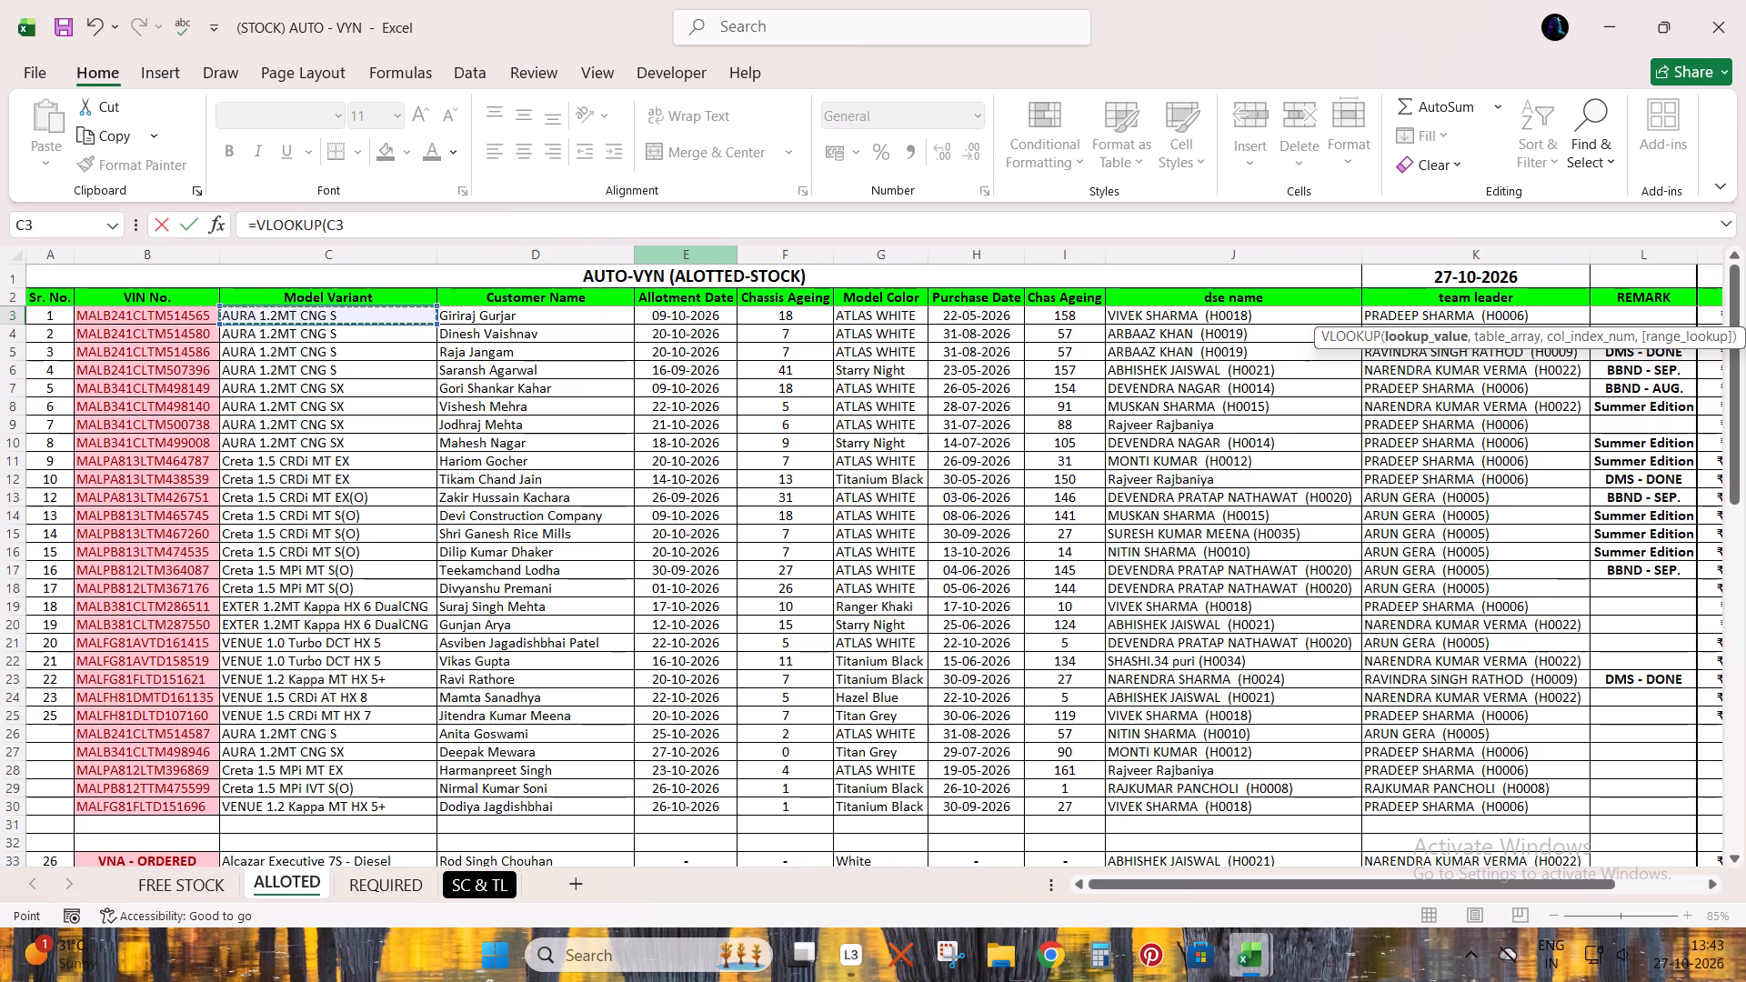
pyautogui.press('Up')
pyautogui.press('Left')
pyautogui.press('Down')
pyautogui.hotkey('ctrl', 'shift', 'Down')
pyautogui.press(',')
# Complete the VLOOKUP with table range D3:I30 on Sheet1 of the stock sheet copy, column index 6 and exact match 0.
pyautogui.hotkey('alt', 'Tab')
pyautogui.hotkey('ctrl', 'Up')
pyautogui.press('Down')
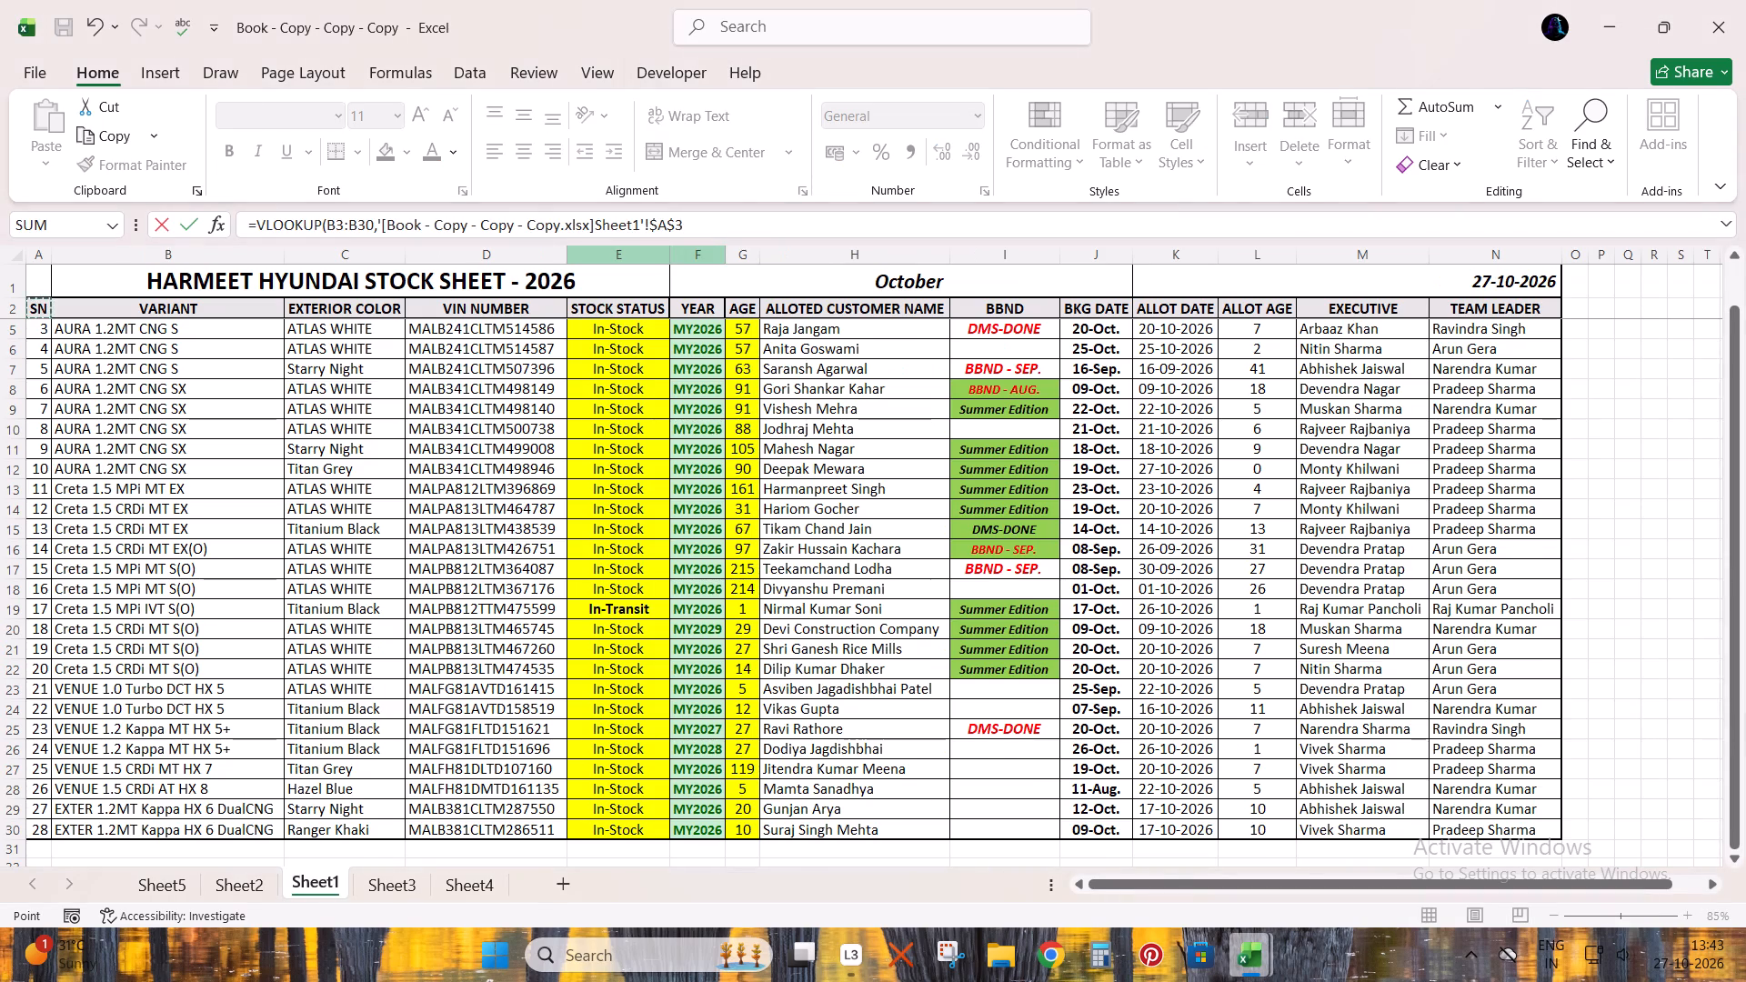
pyautogui.press('Right')
pyautogui.press('Down')
pyautogui.press('Up')
pyautogui.press('Right')
pyautogui.press('Up')
pyautogui.press('Right')
pyautogui.press('Down')
pyautogui.press('Up')
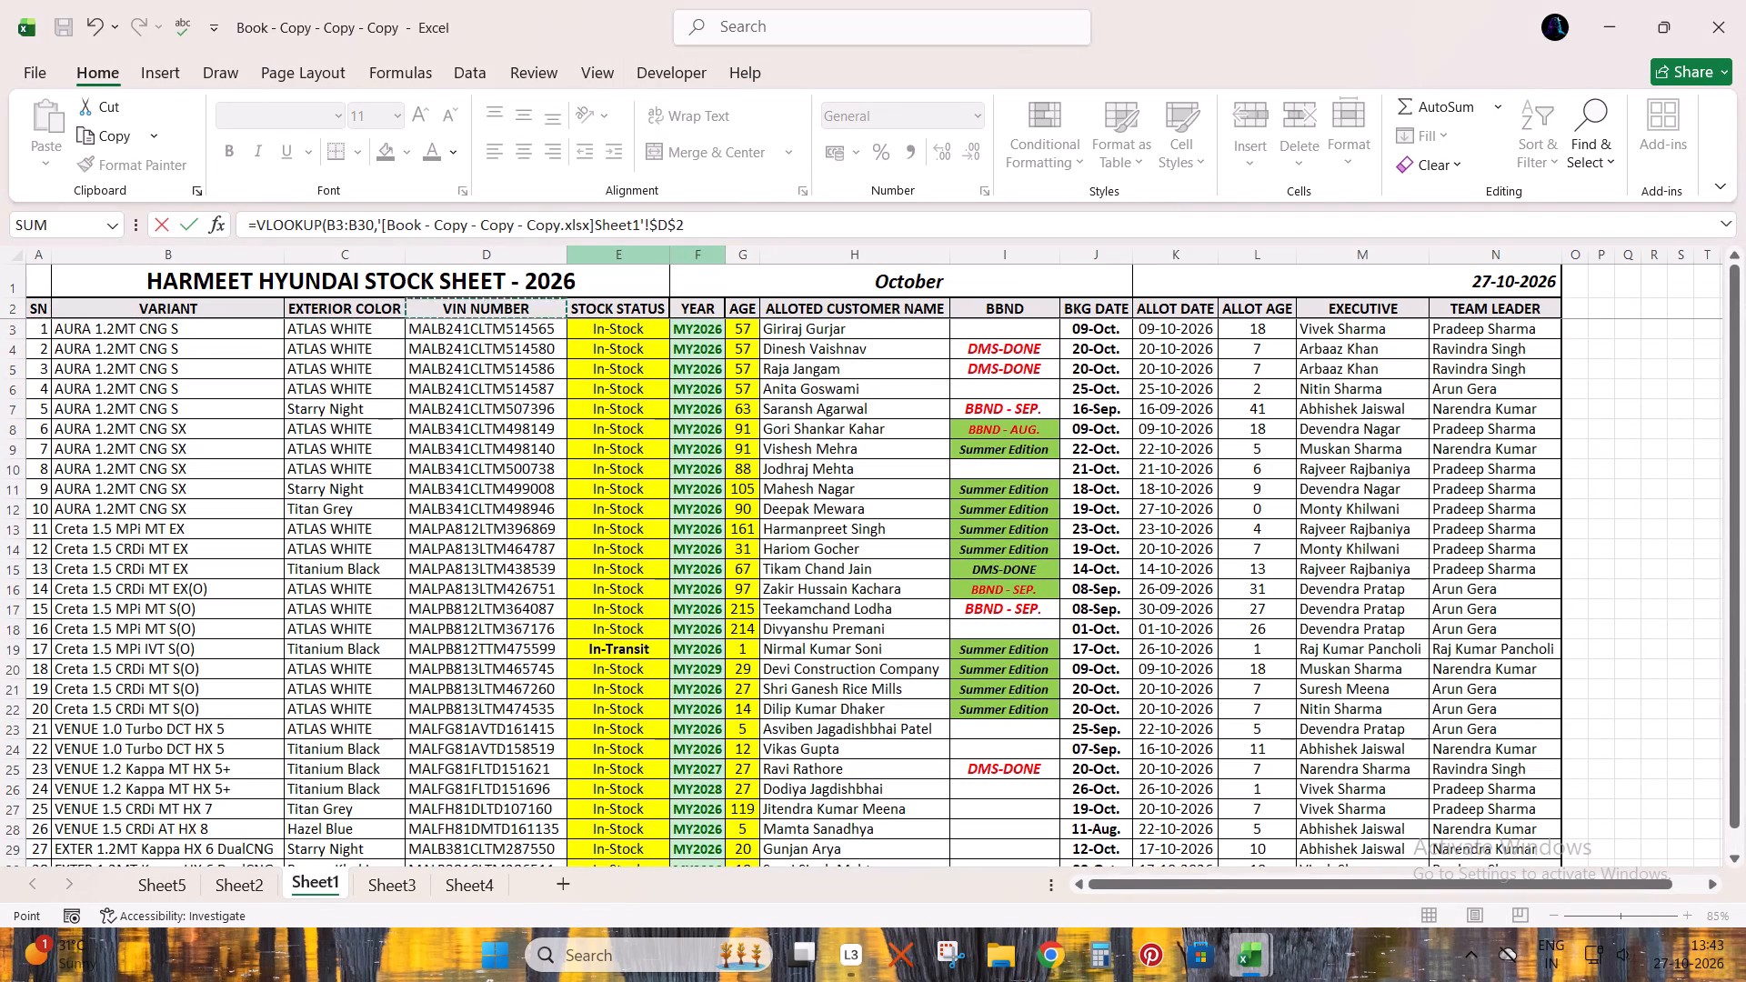
pyautogui.press('Down')
pyautogui.hotkey('shift', 'Right')
pyautogui.hotkey('shift', 'Right')
pyautogui.hotkey('shift', 'Right')
pyautogui.hotkey('shift', 'Right')
pyautogui.hotkey('shift', 'Right')
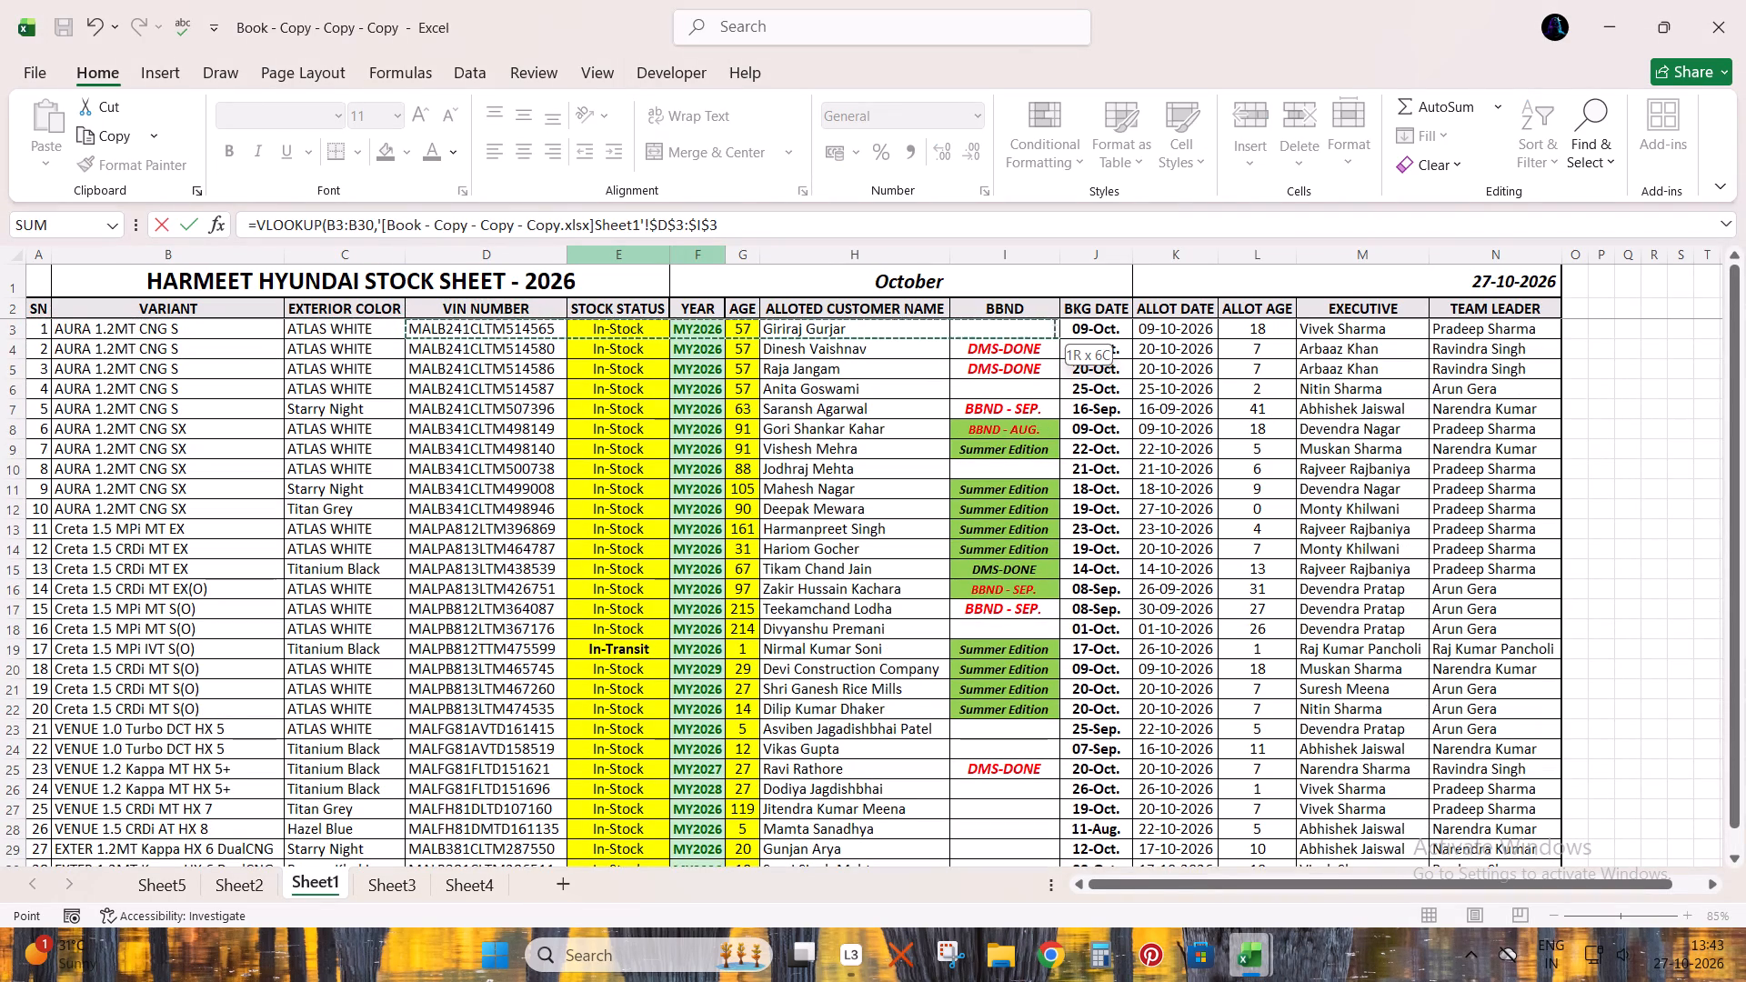
pyautogui.hotkey('ctrl', 'shift', 'Down')
pyautogui.hotkey('shift', 'Up')
pyautogui.hotkey('shift', 'Down')
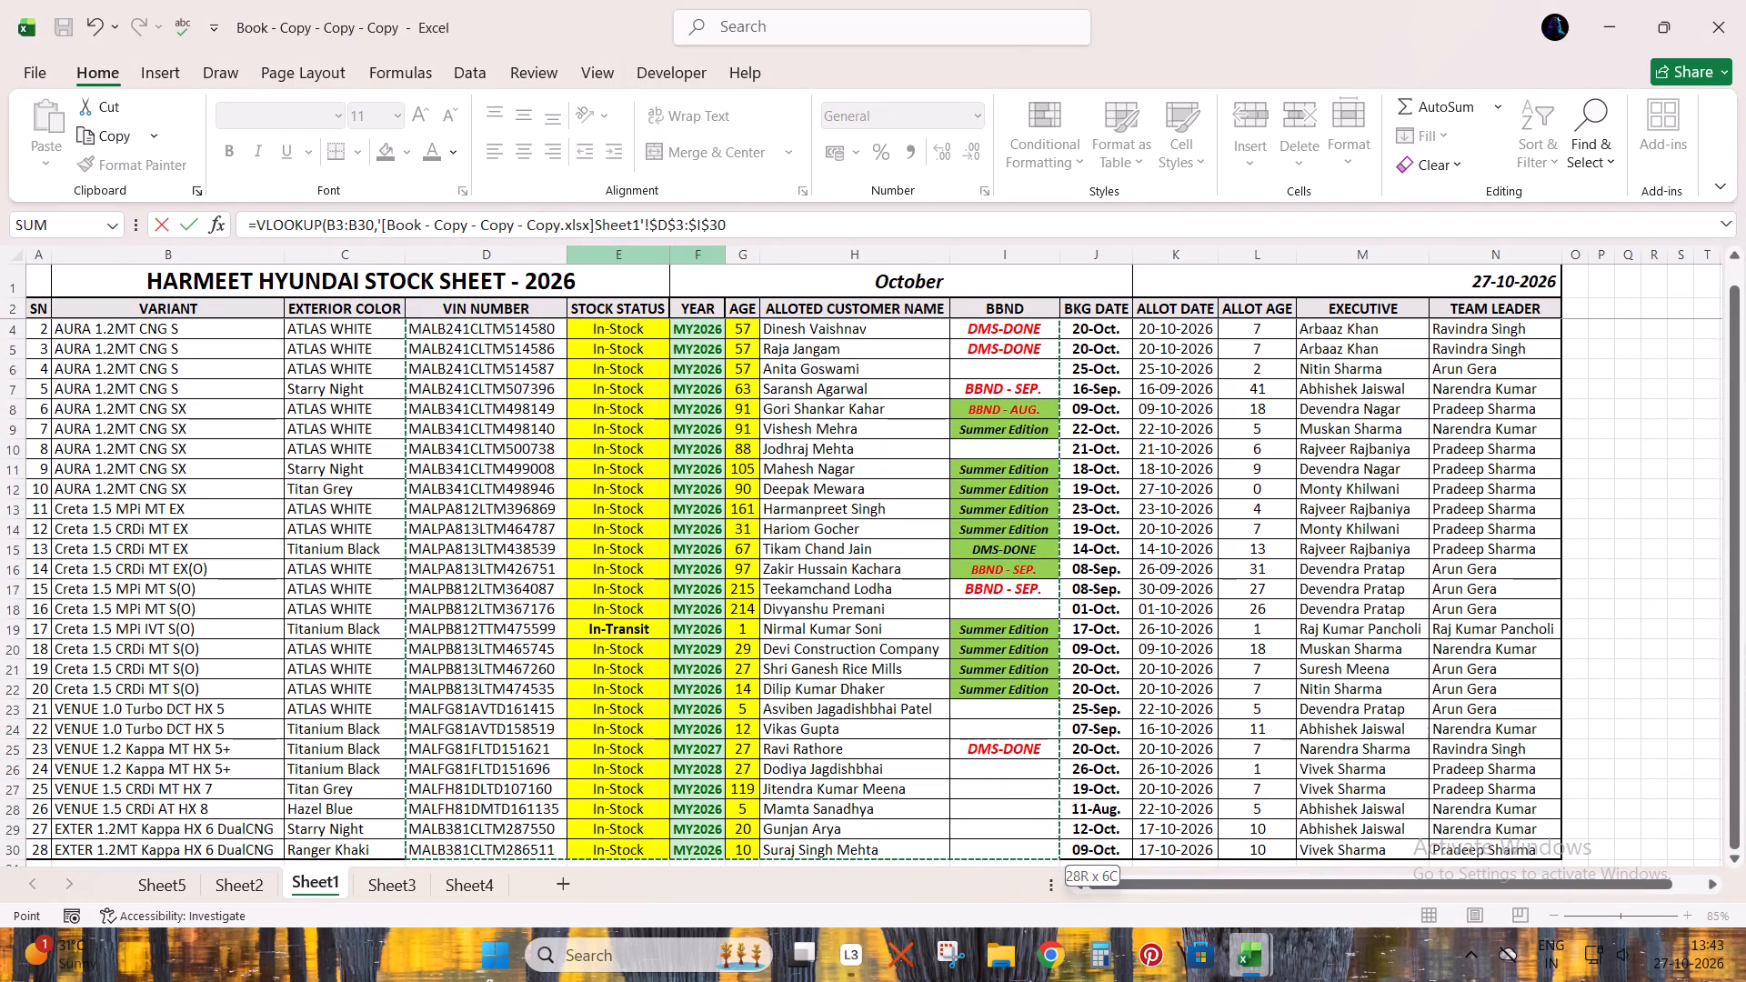
pyautogui.write(',6,0)')
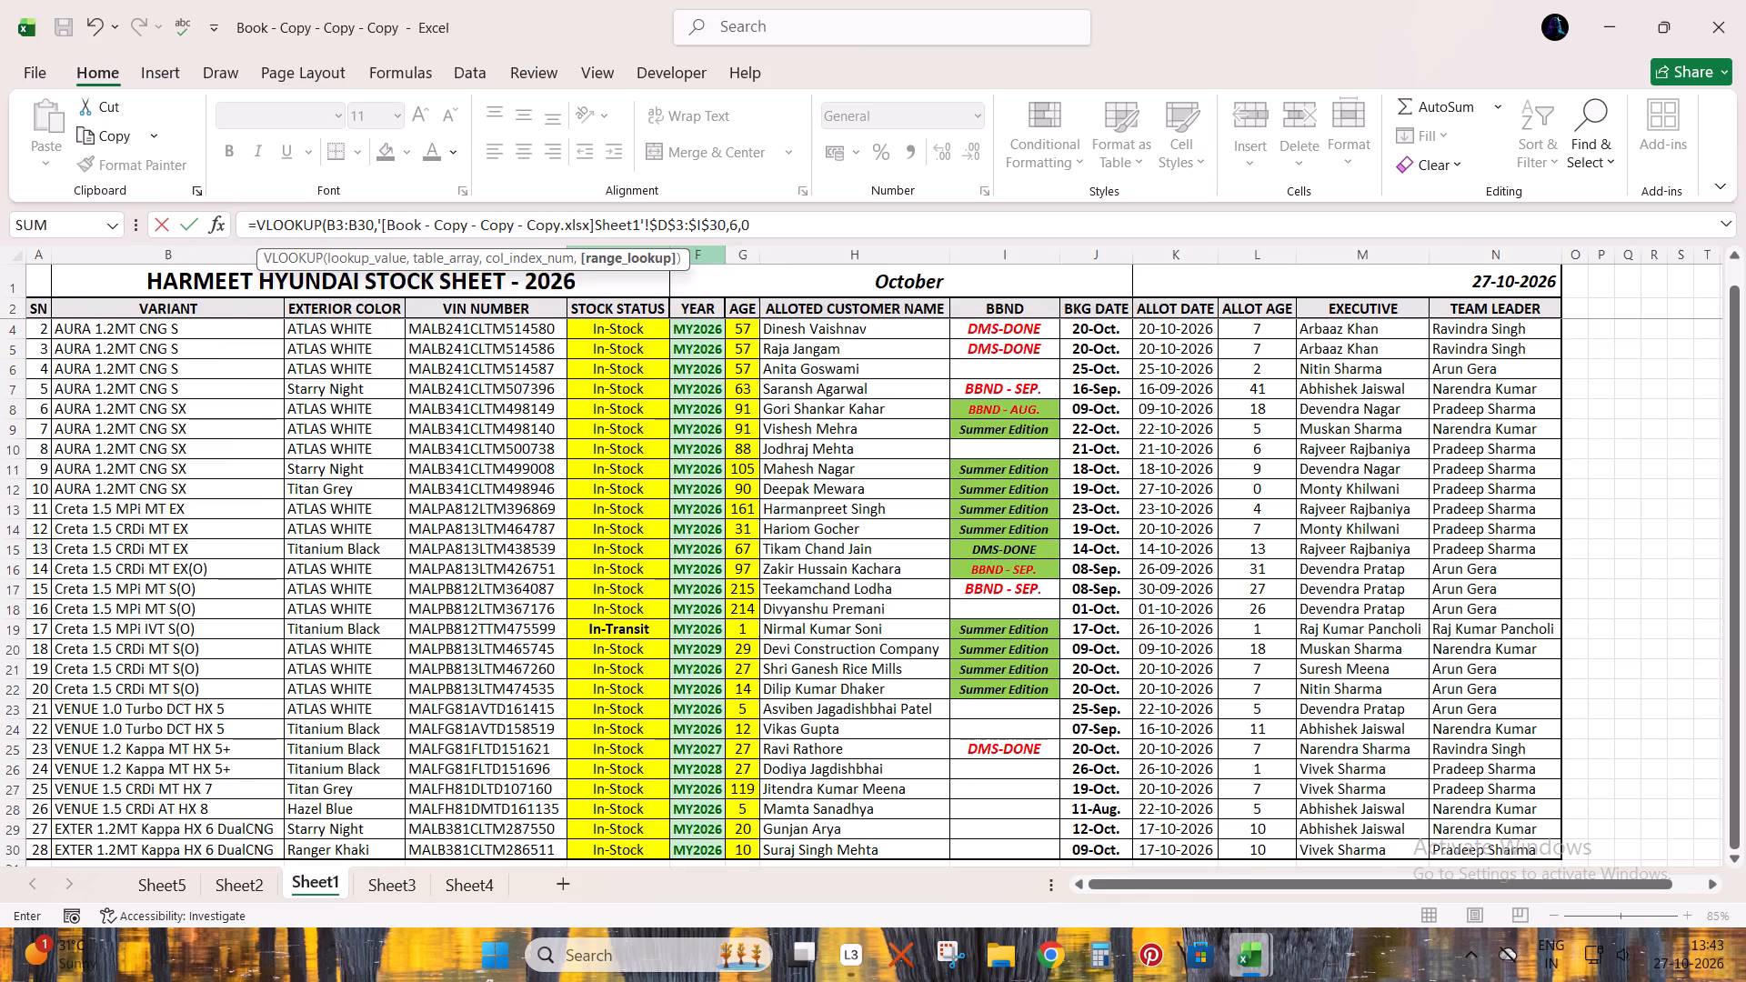
pyautogui.press('Return')
pyautogui.press('Up')
pyautogui.press('Up')
pyautogui.press('Down')
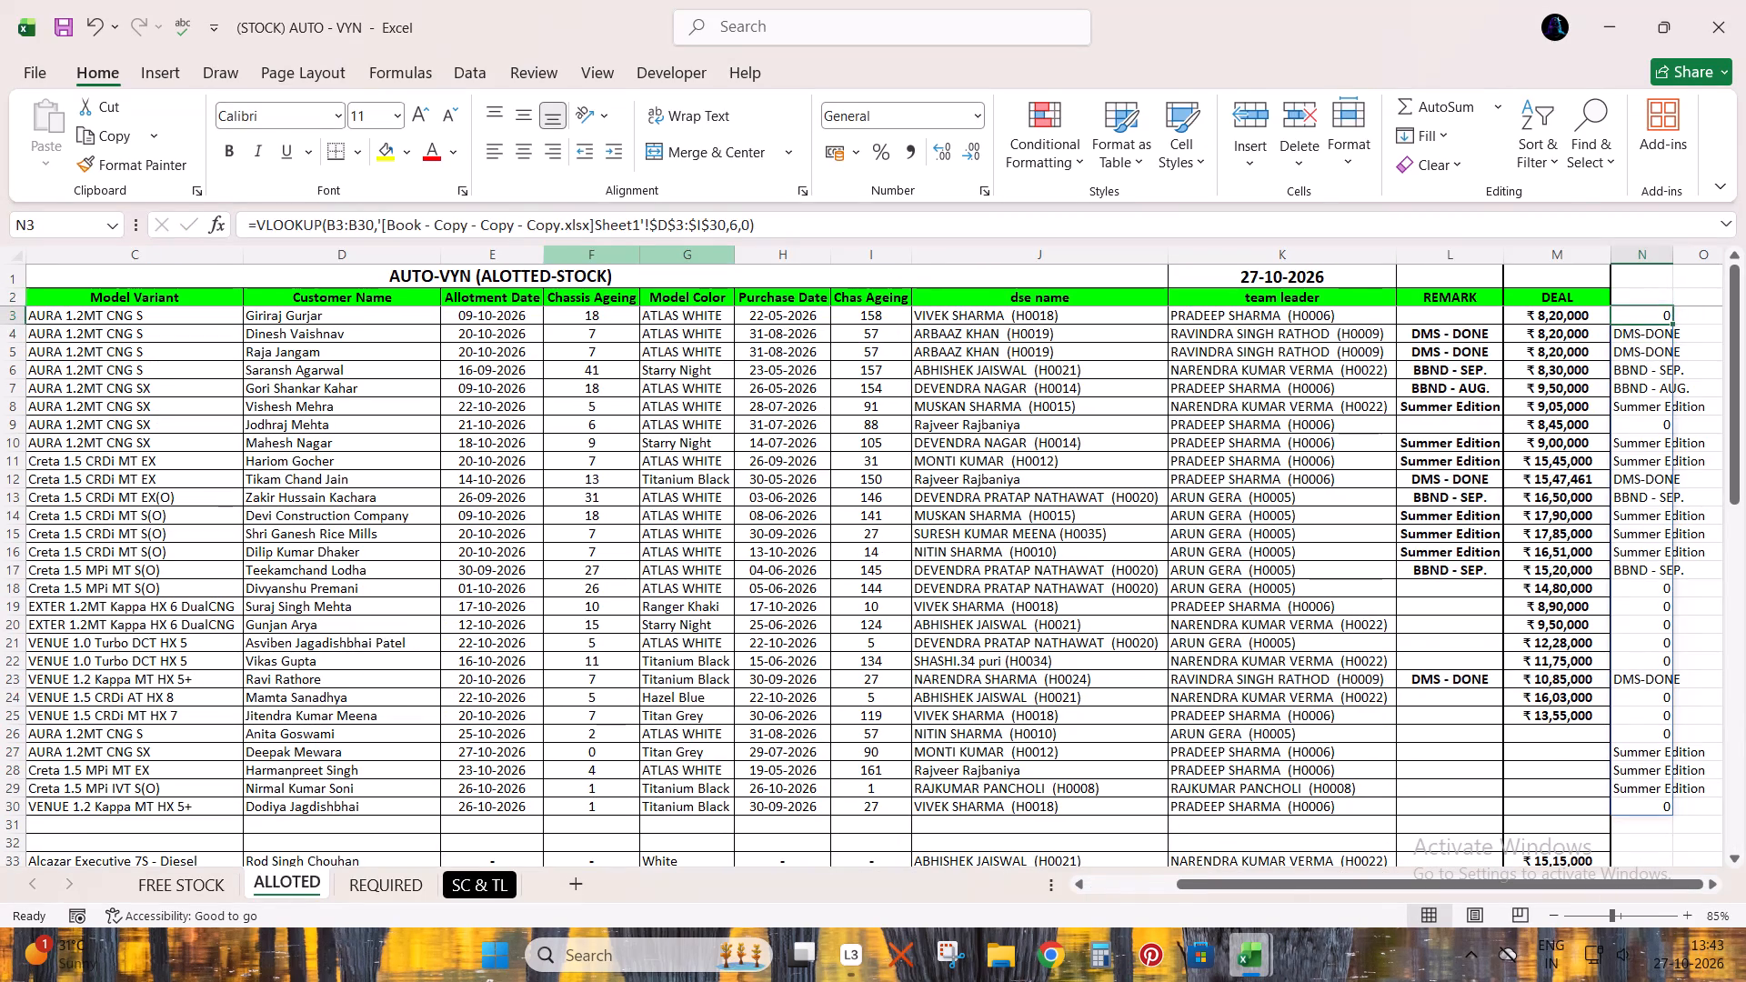
# Compare the REMARK entries with the looked-up values in column N, down to the VENUE 1.5 CRDi MT HX 7 in row 25.
pyautogui.press('Down')
pyautogui.press('Left')
pyautogui.press('Left')
pyautogui.press('Down')
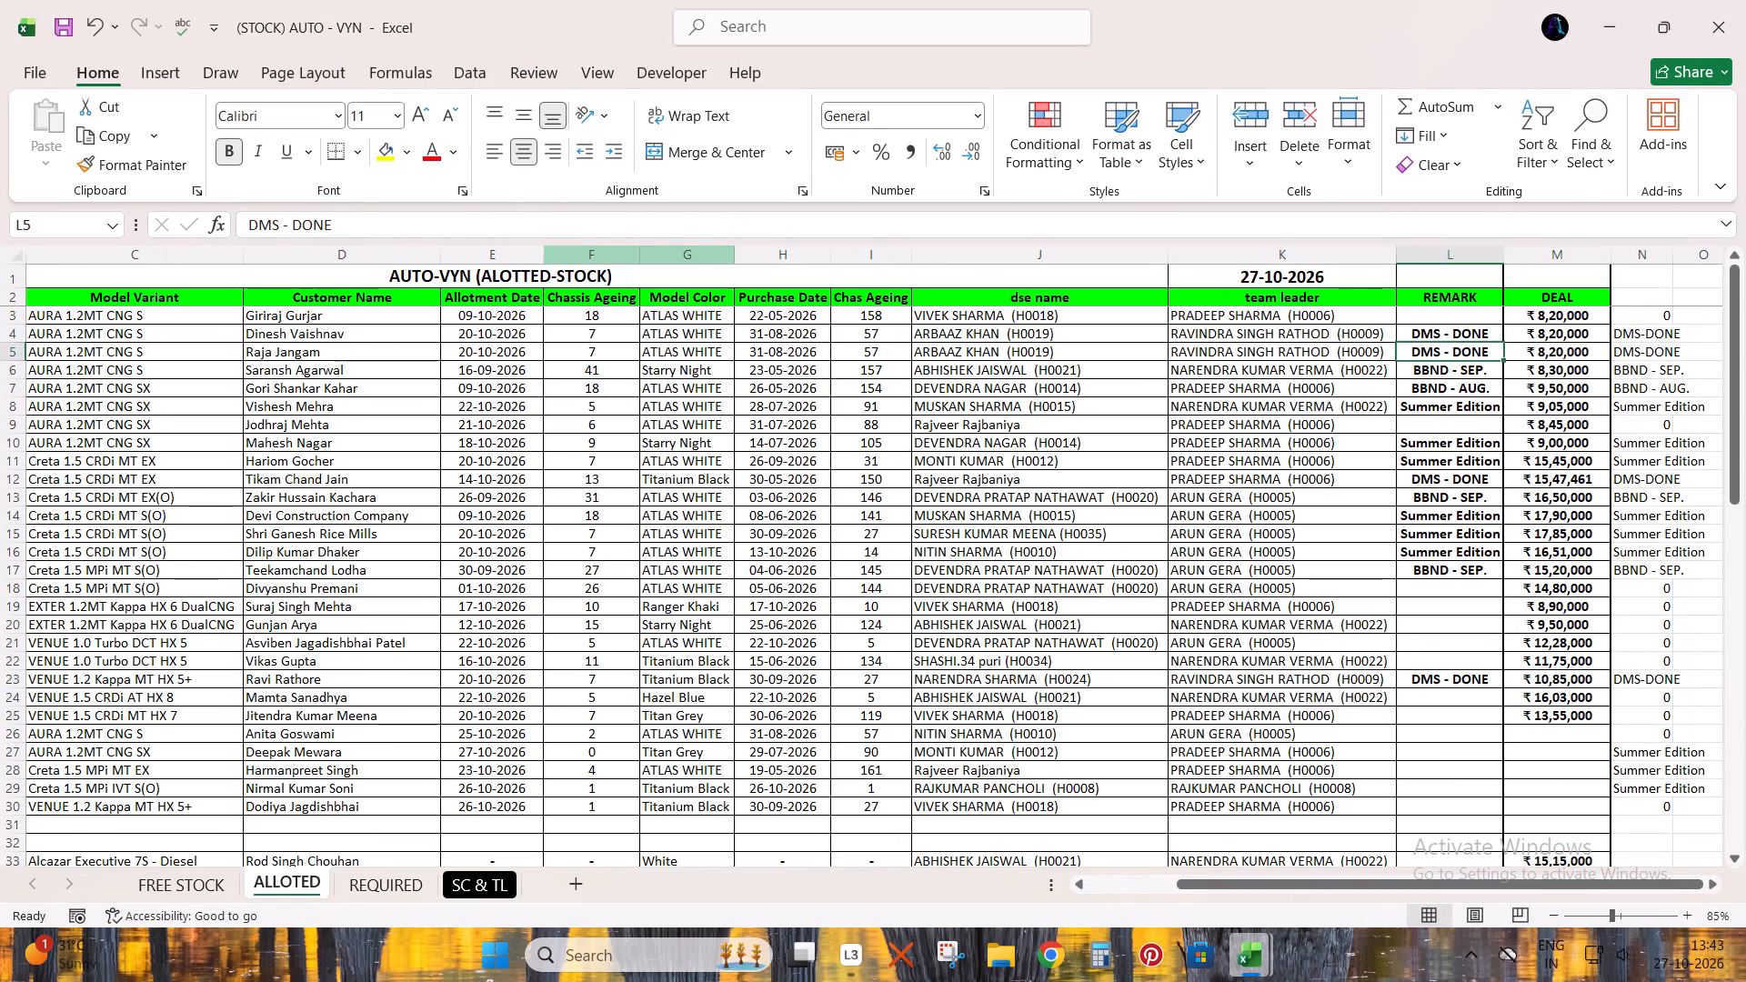
pyautogui.press('Down')
pyautogui.press('Down')
pyautogui.press('Down')
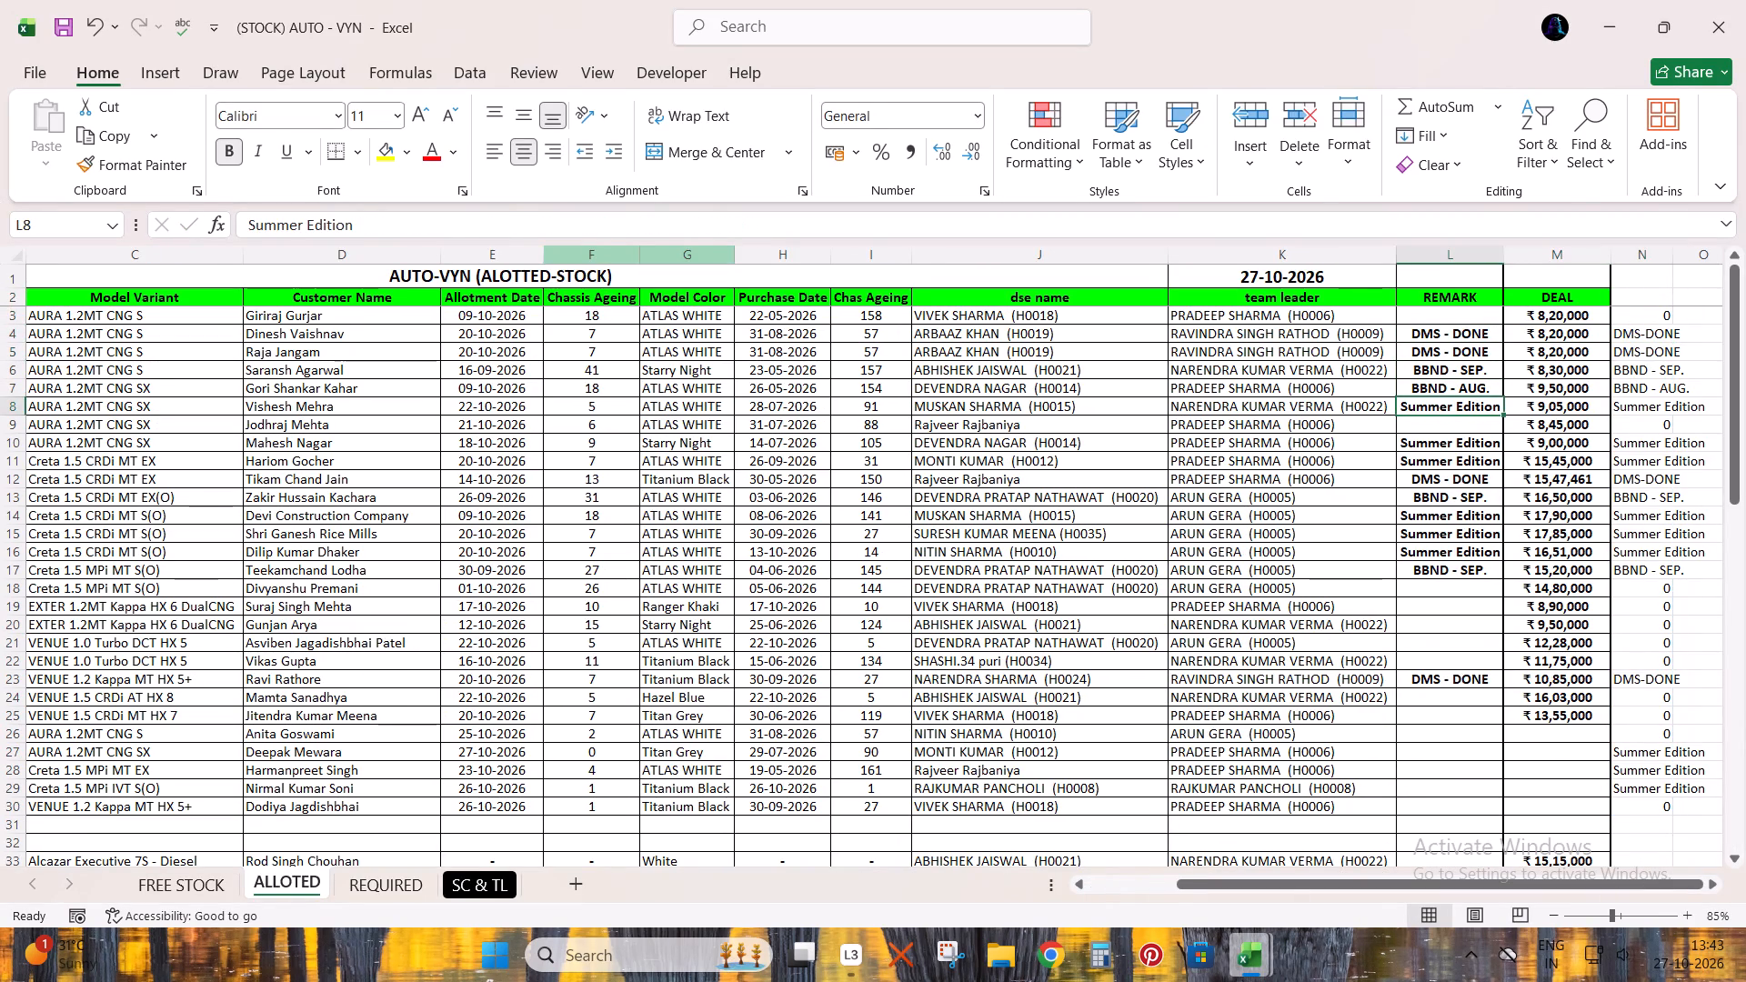
pyautogui.press('Down')
pyautogui.press('Down')
pyautogui.press('Down')
pyautogui.press('Down')
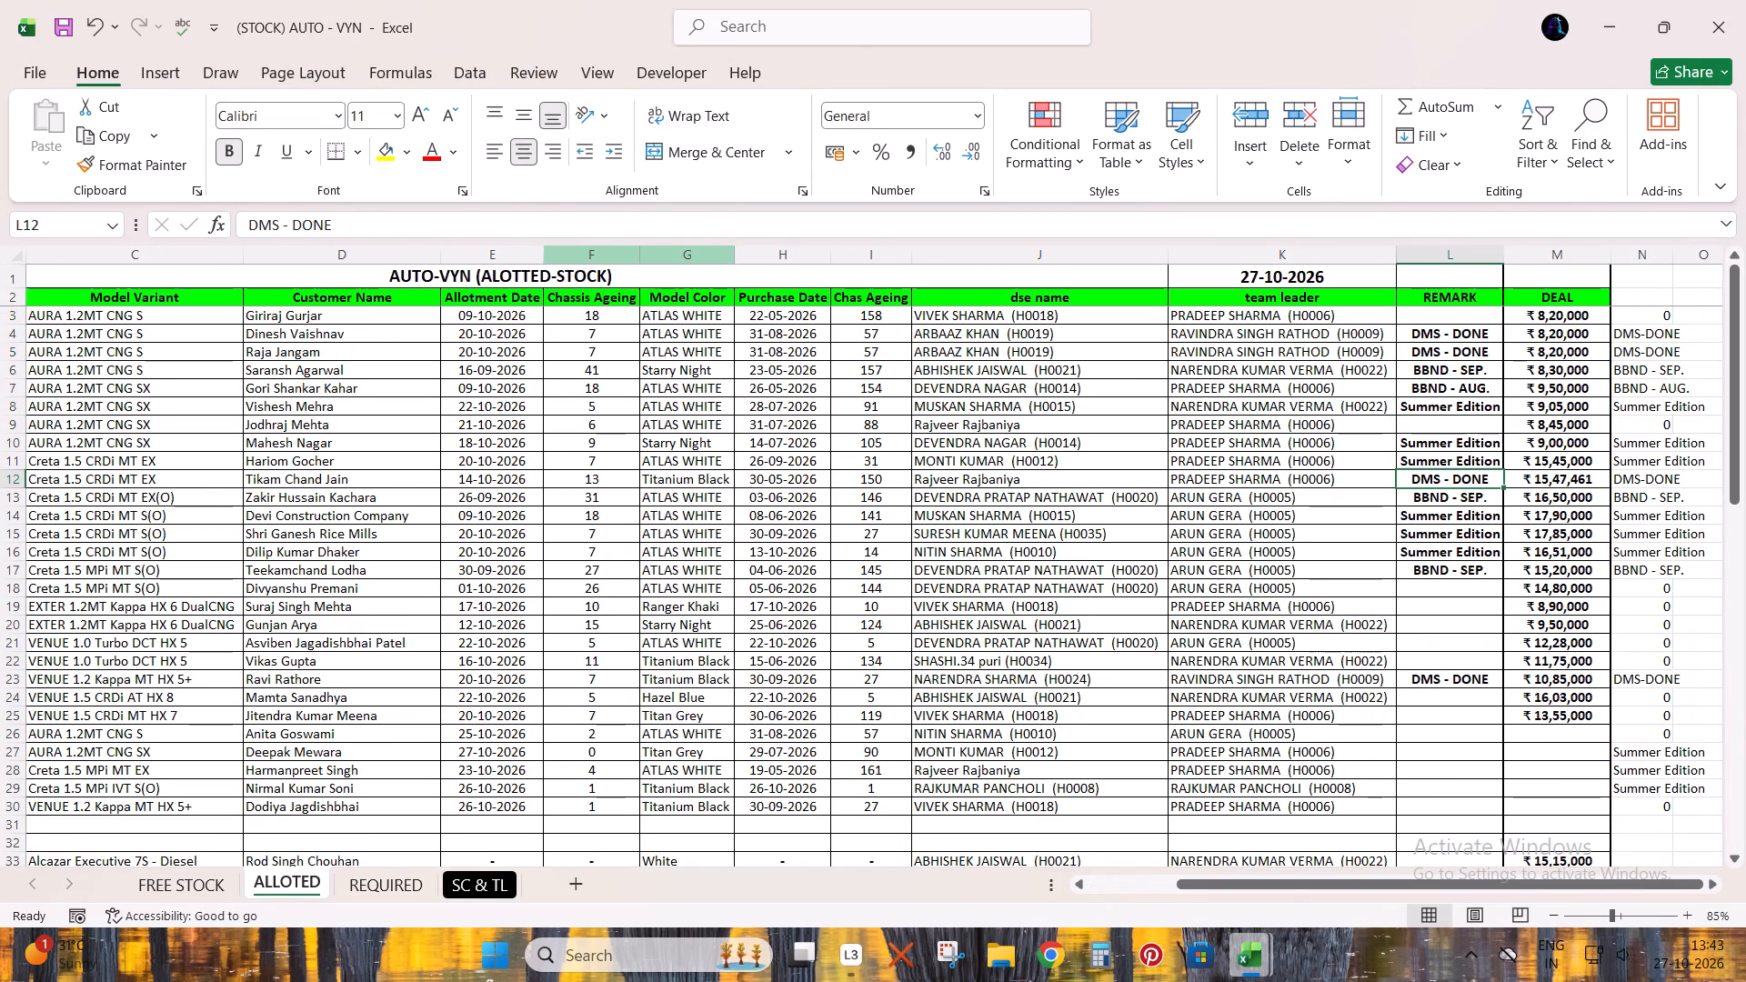
pyautogui.press('Down')
pyautogui.press('Down')
pyautogui.press('Down')
pyautogui.press('Down')
pyautogui.press('Down')
pyautogui.press('Down')
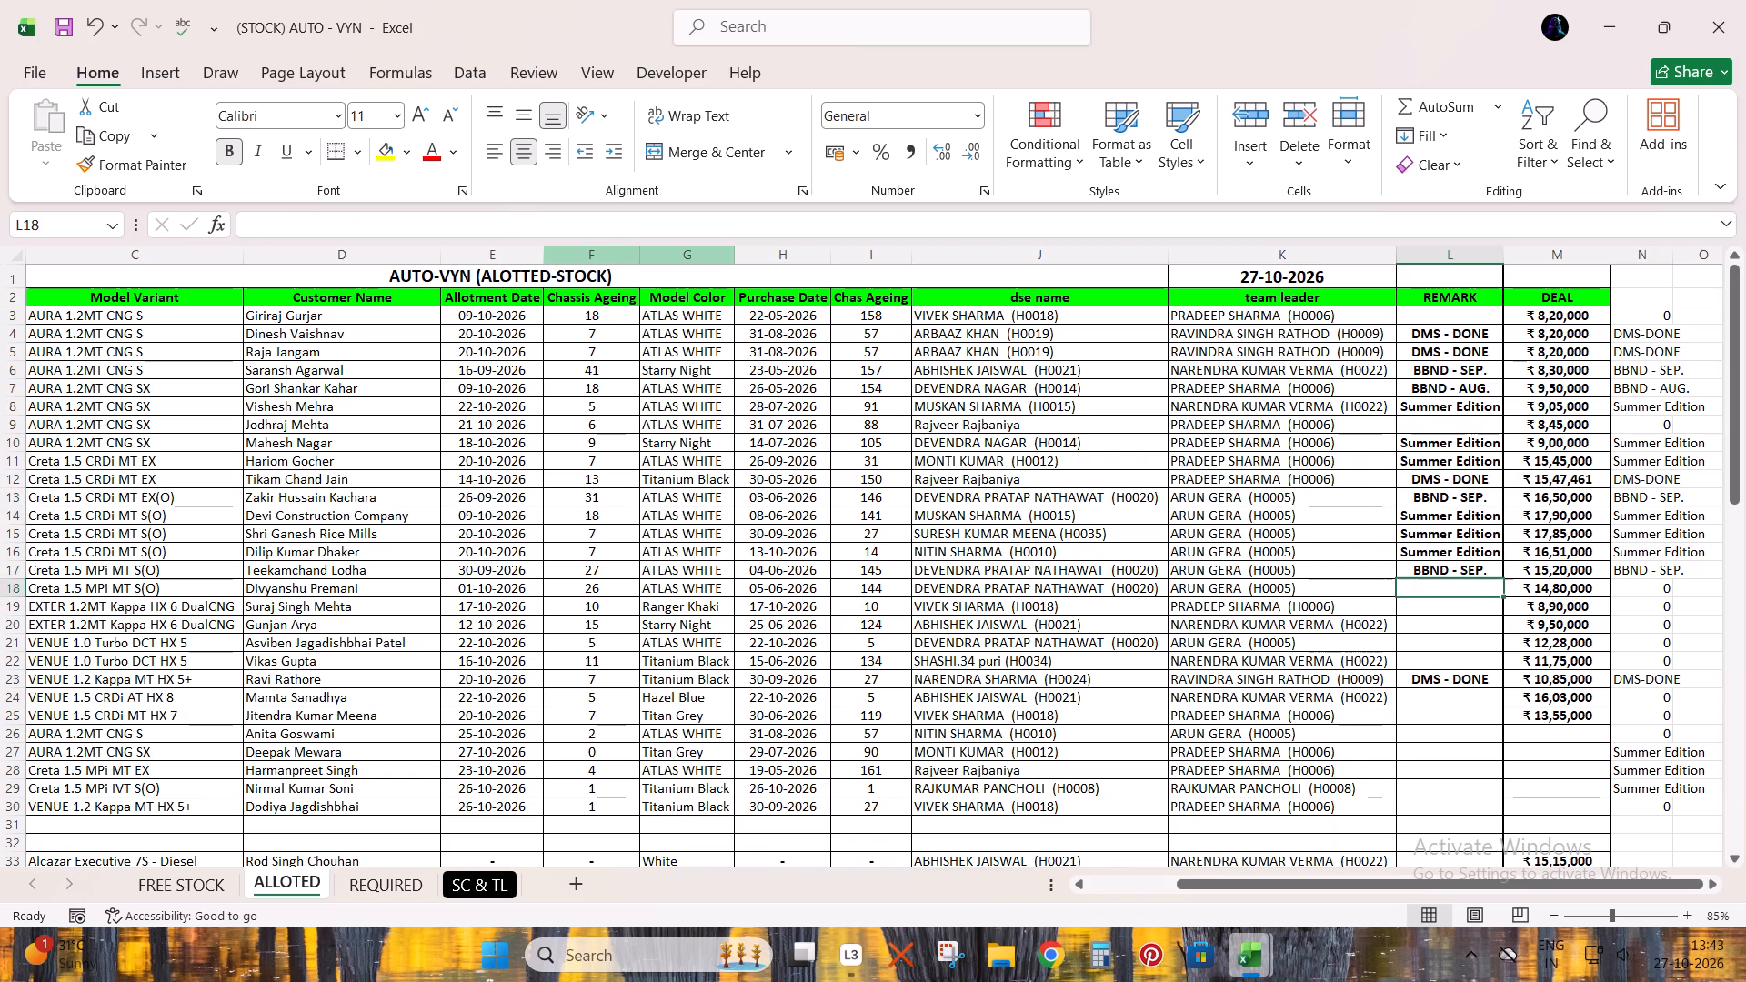
pyautogui.press('Down')
pyautogui.press('Down')
pyautogui.press('Down')
pyautogui.press('Down')
pyautogui.press('Down')
pyautogui.press('Down')
pyautogui.press('Down')
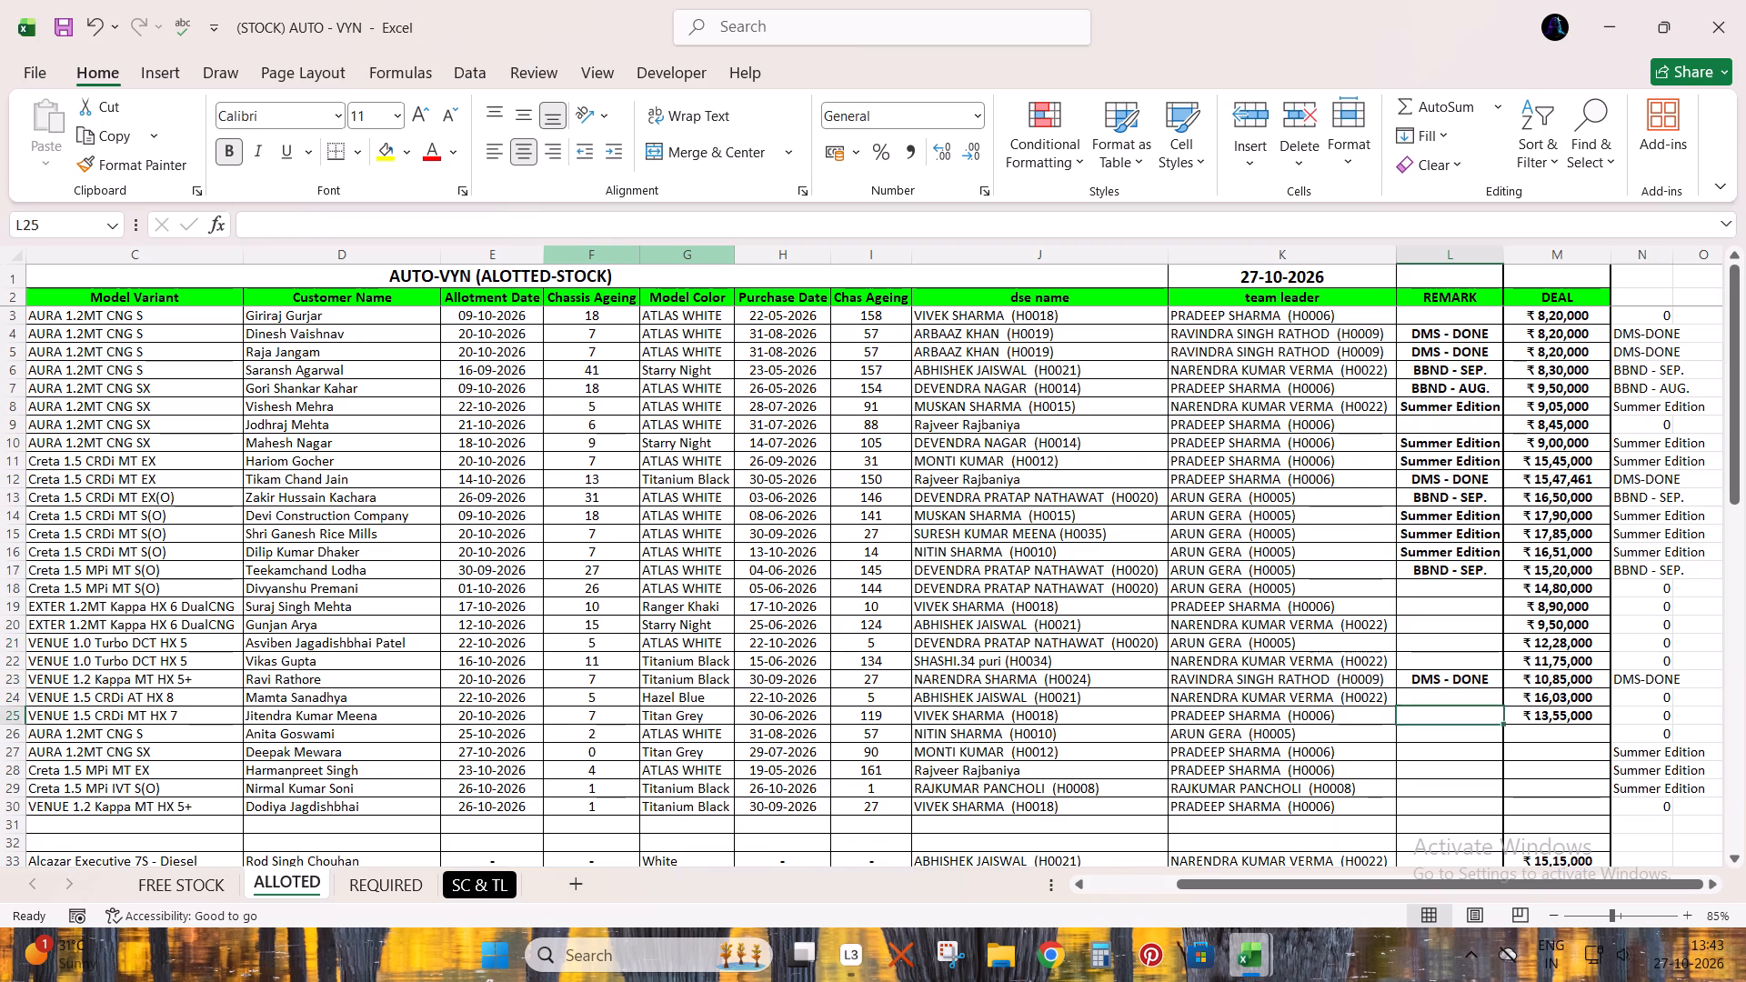
# Enter the remark Summer Edition in L27, L28 and L29 for the newly added cars.
pyautogui.press('Down')
pyautogui.press('Down')
pyautogui.write('su')
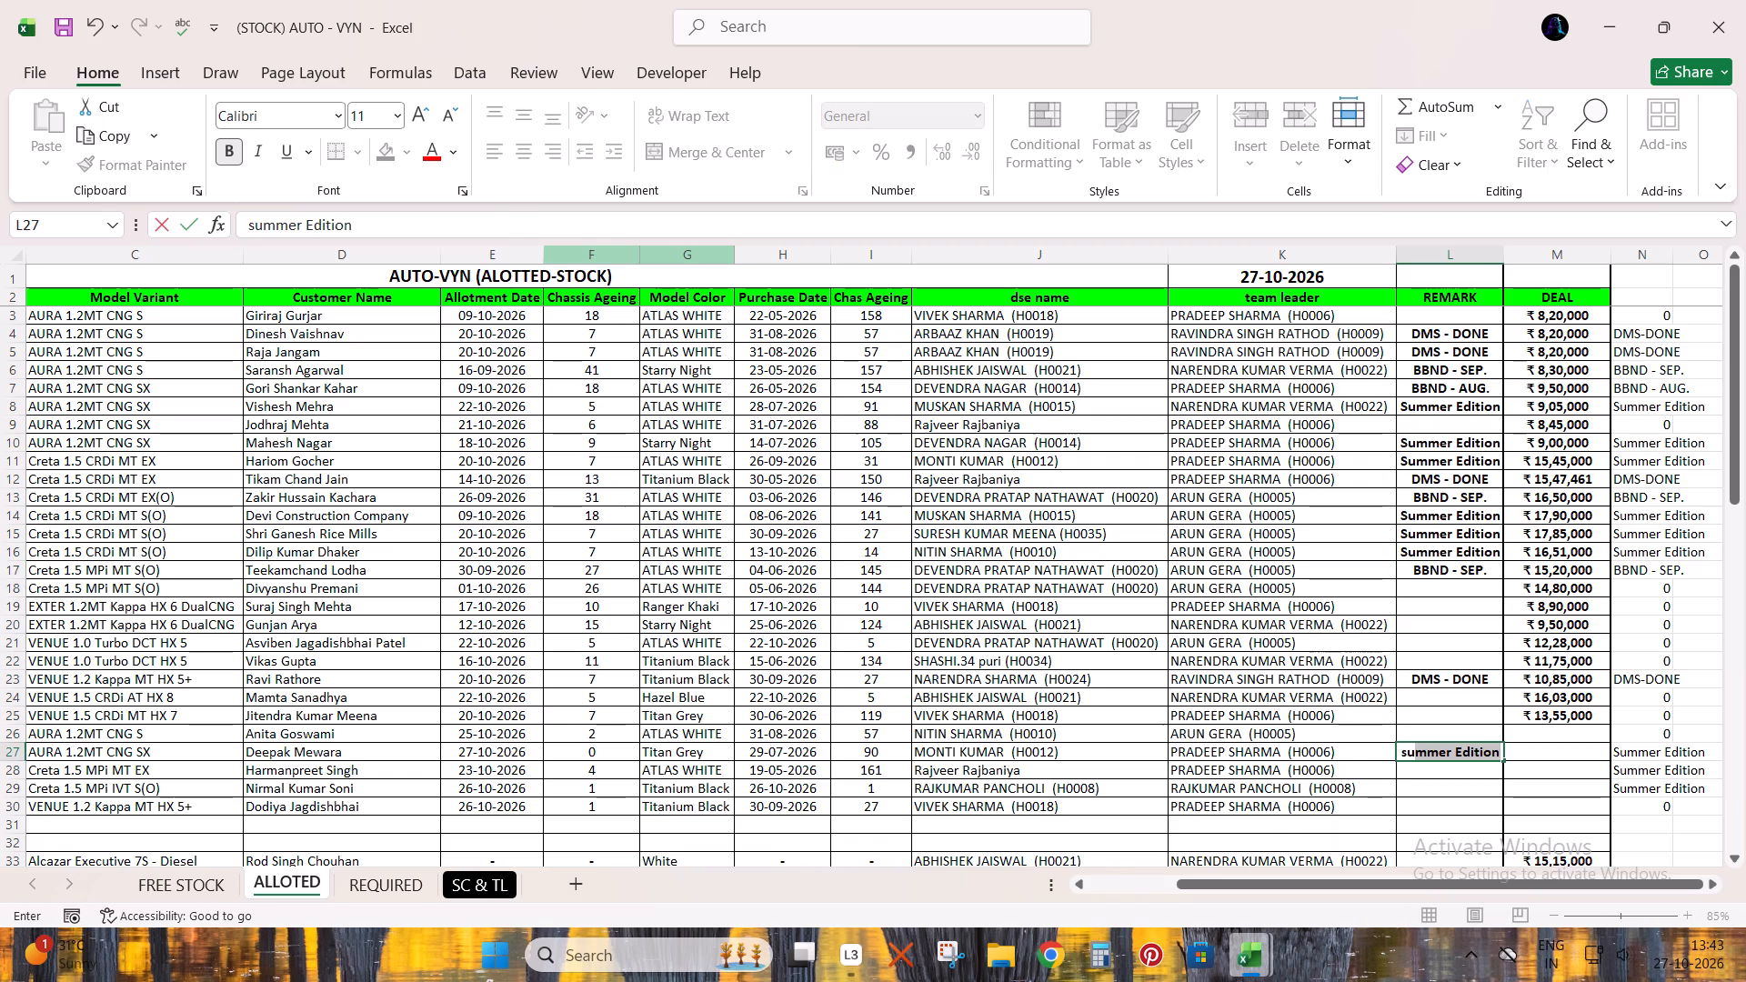
pyautogui.press('Return')
pyautogui.press('s')
pyautogui.press('Return')
pyautogui.press('s')
pyautogui.press('Return')
# Delete the temporary VLOOKUP formula from N3.
pyautogui.press('Right')
pyautogui.press('Down')
pyautogui.press('Left')
pyautogui.press('Down')
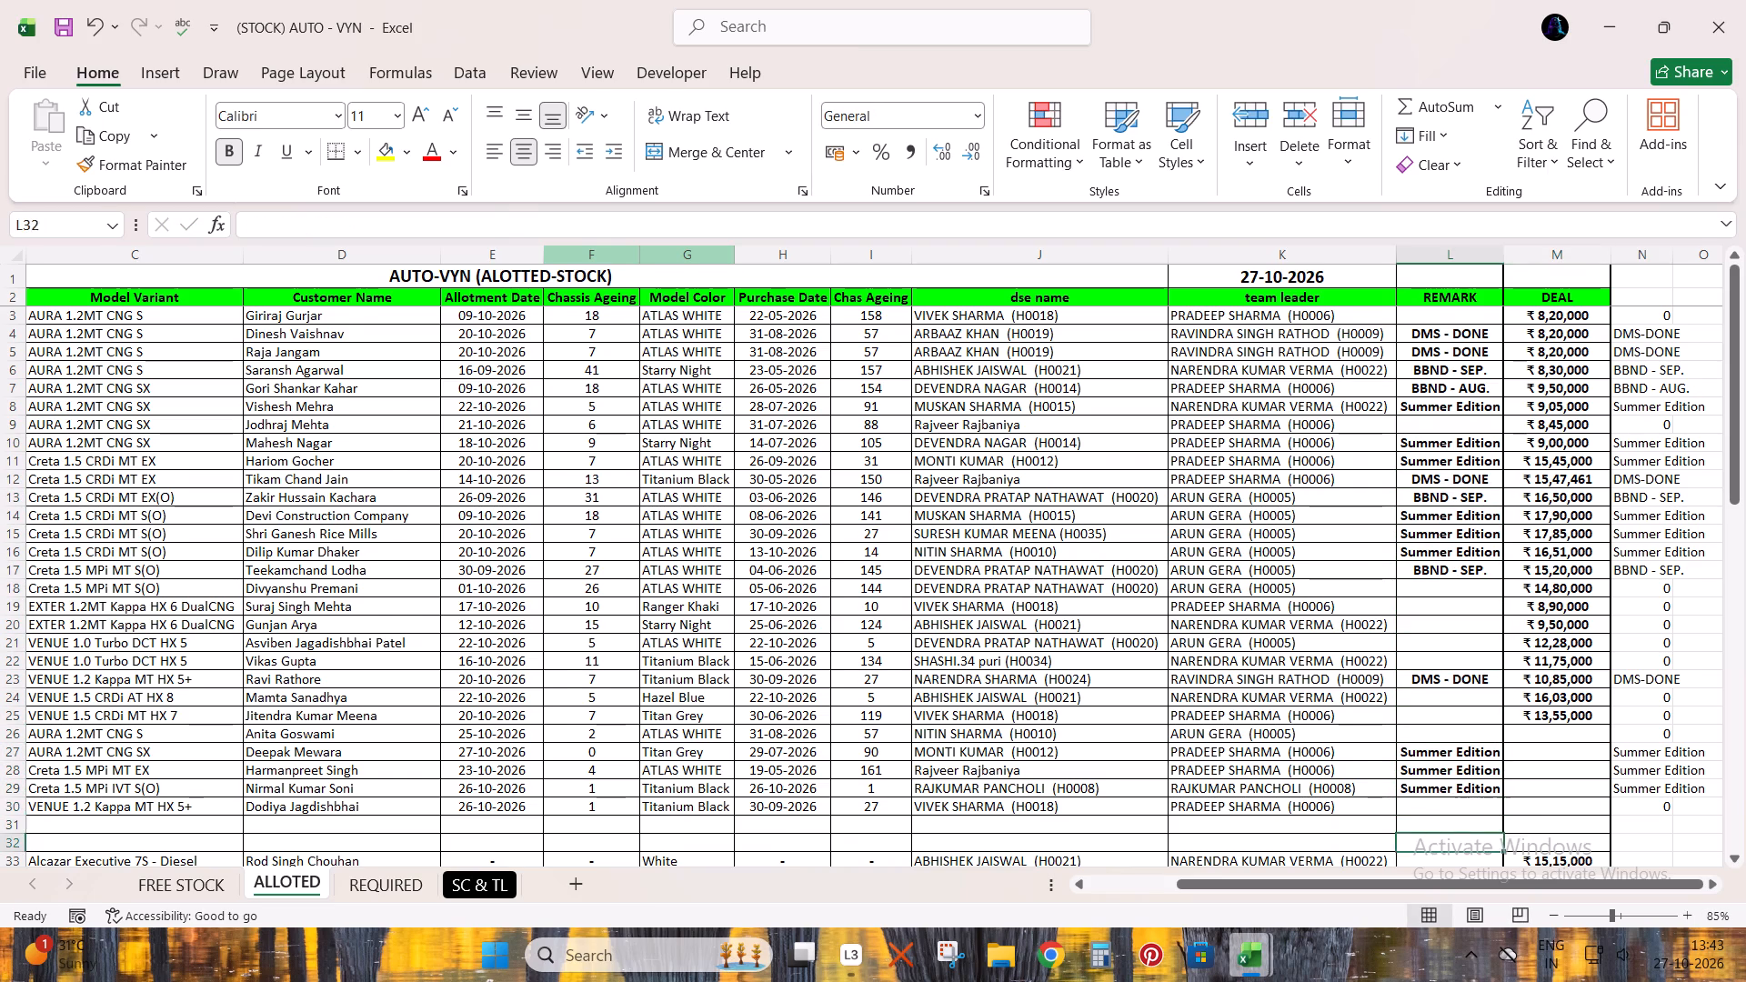
pyautogui.press('Down')
pyautogui.press('Right')
pyautogui.press('Right')
pyautogui.press('Down')
pyautogui.hotkey('ctrl', 'Up')
pyautogui.hotkey('ctrl', 'Up')
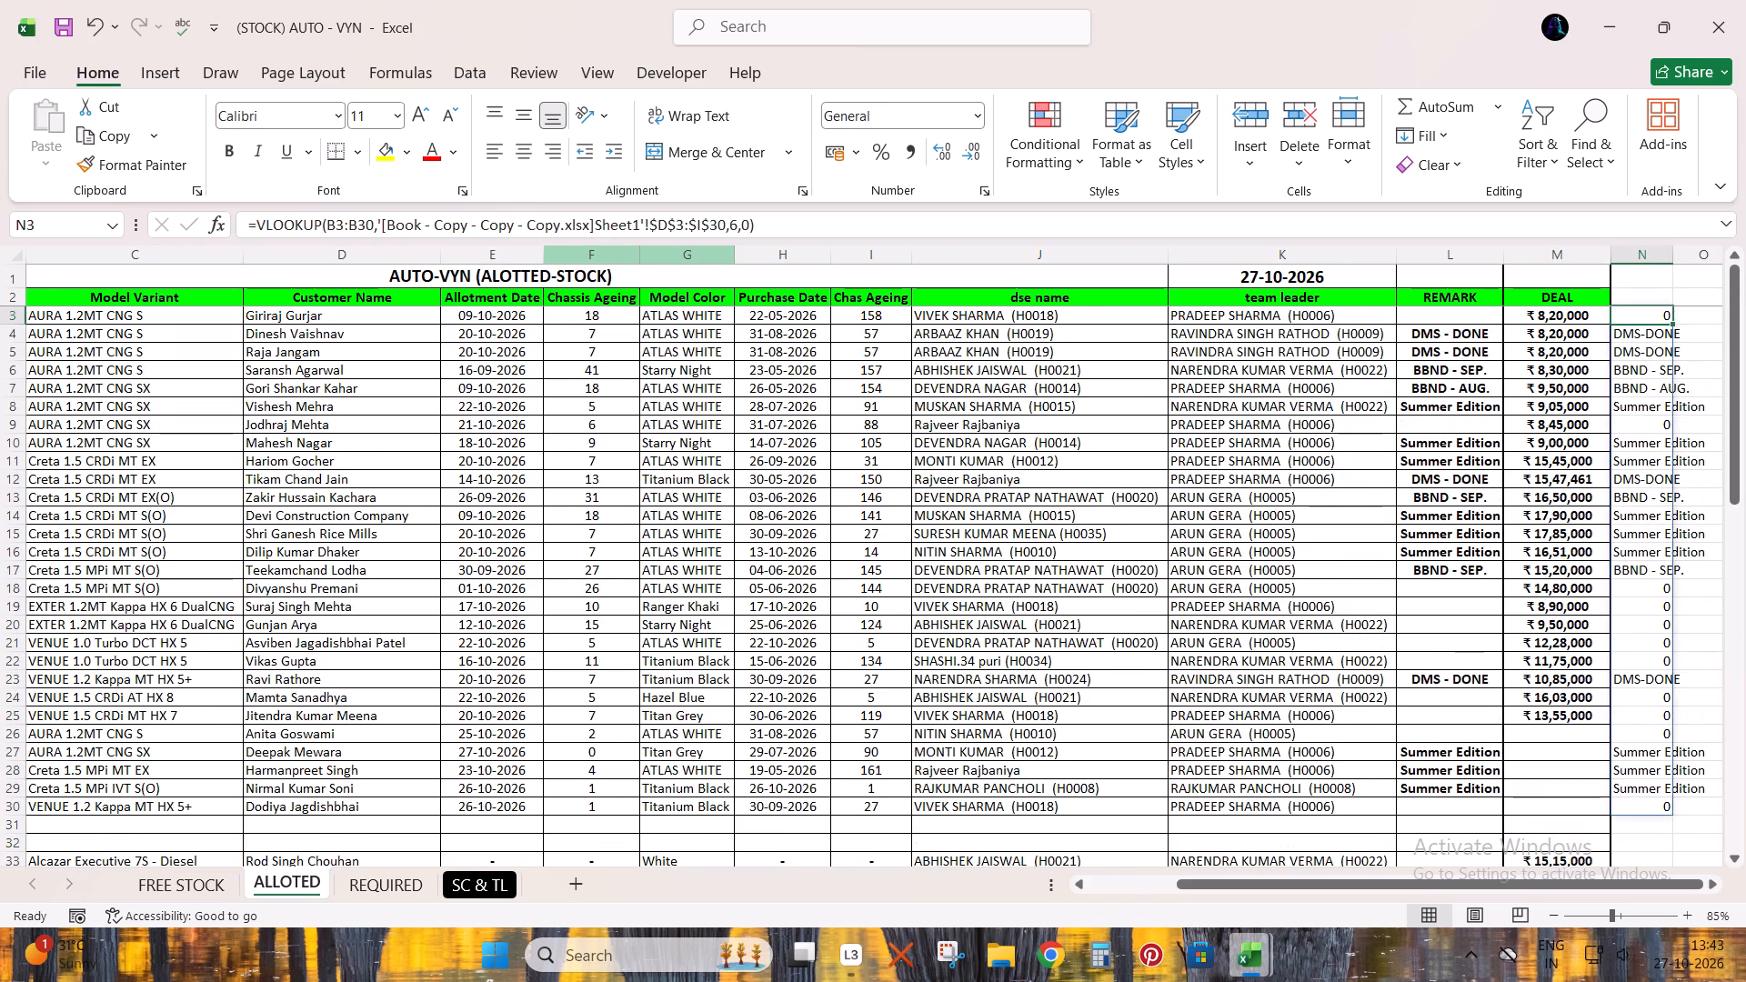
pyautogui.press('Delete')
# Go to the VNA - ORDERED rows below the allotted cars and save the workbook.
pyautogui.press('Down')
pyautogui.press('Left')
pyautogui.hotkey('ctrl', 'Down')
pyautogui.press('Down')
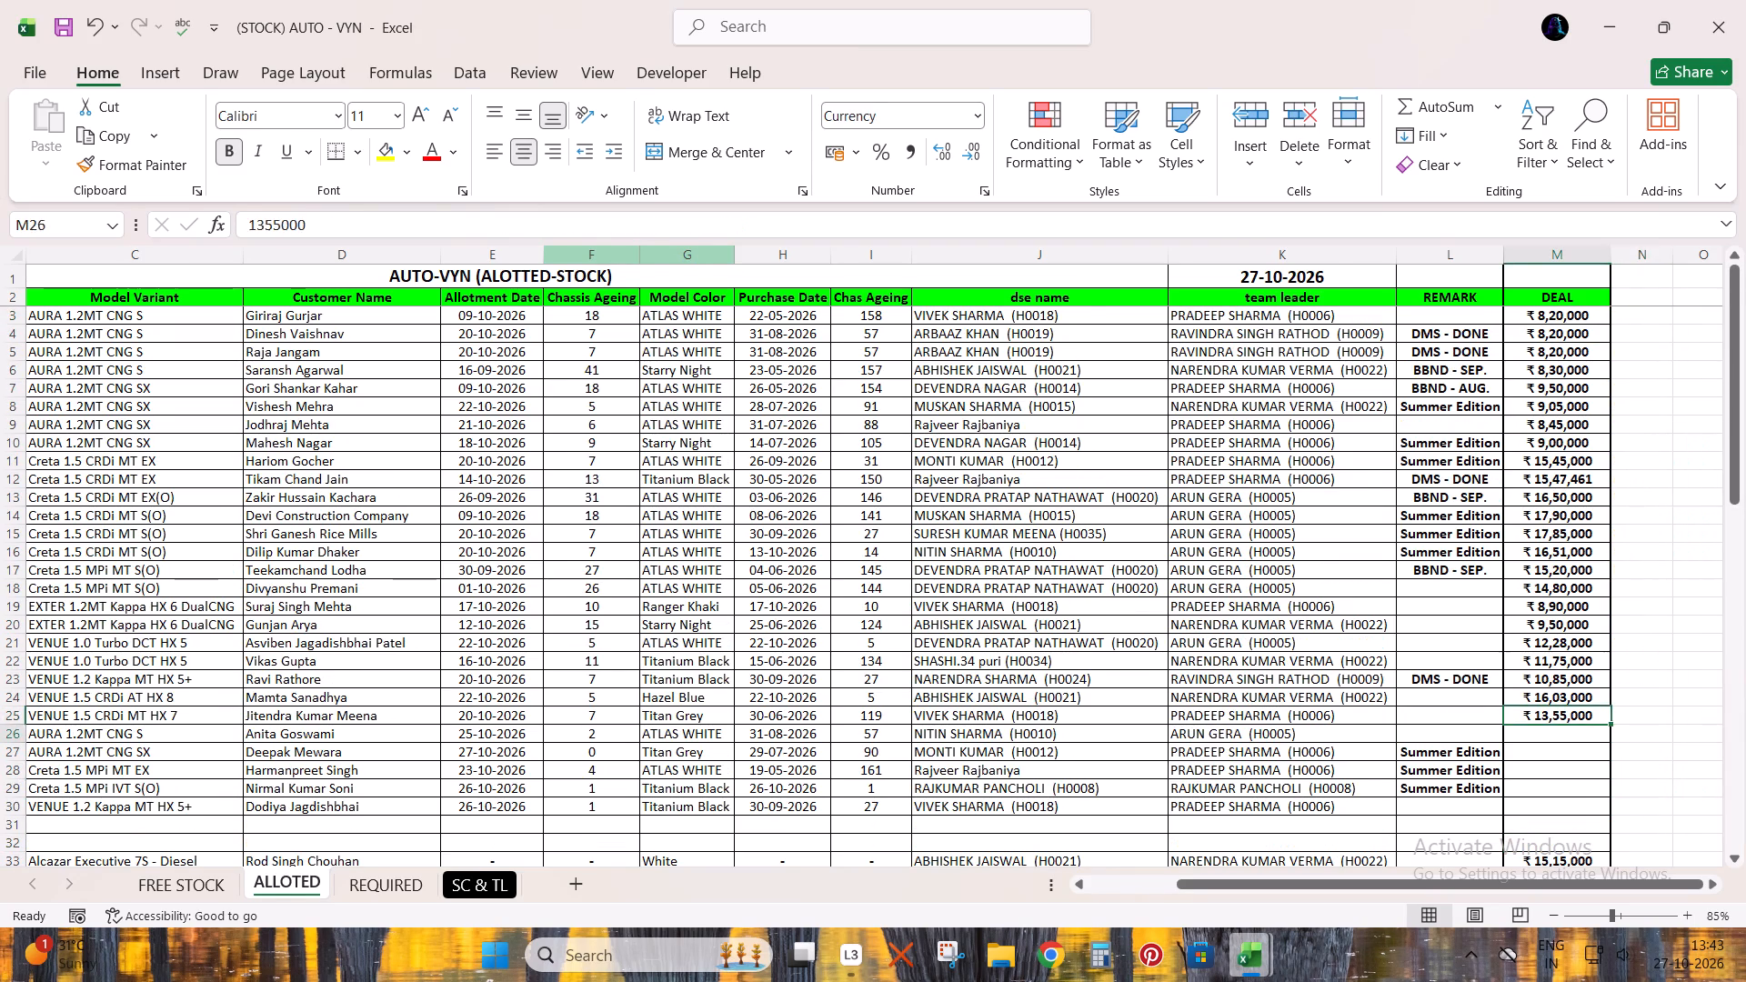
pyautogui.press('Left')
pyautogui.press('Down')
pyautogui.hotkey('ctrl', 'Down')
pyautogui.press('Left')
pyautogui.hotkey('ctrl', 'Left')
pyautogui.hotkey('ctrl', 'Left')
pyautogui.hotkey('ctrl', 'Down')
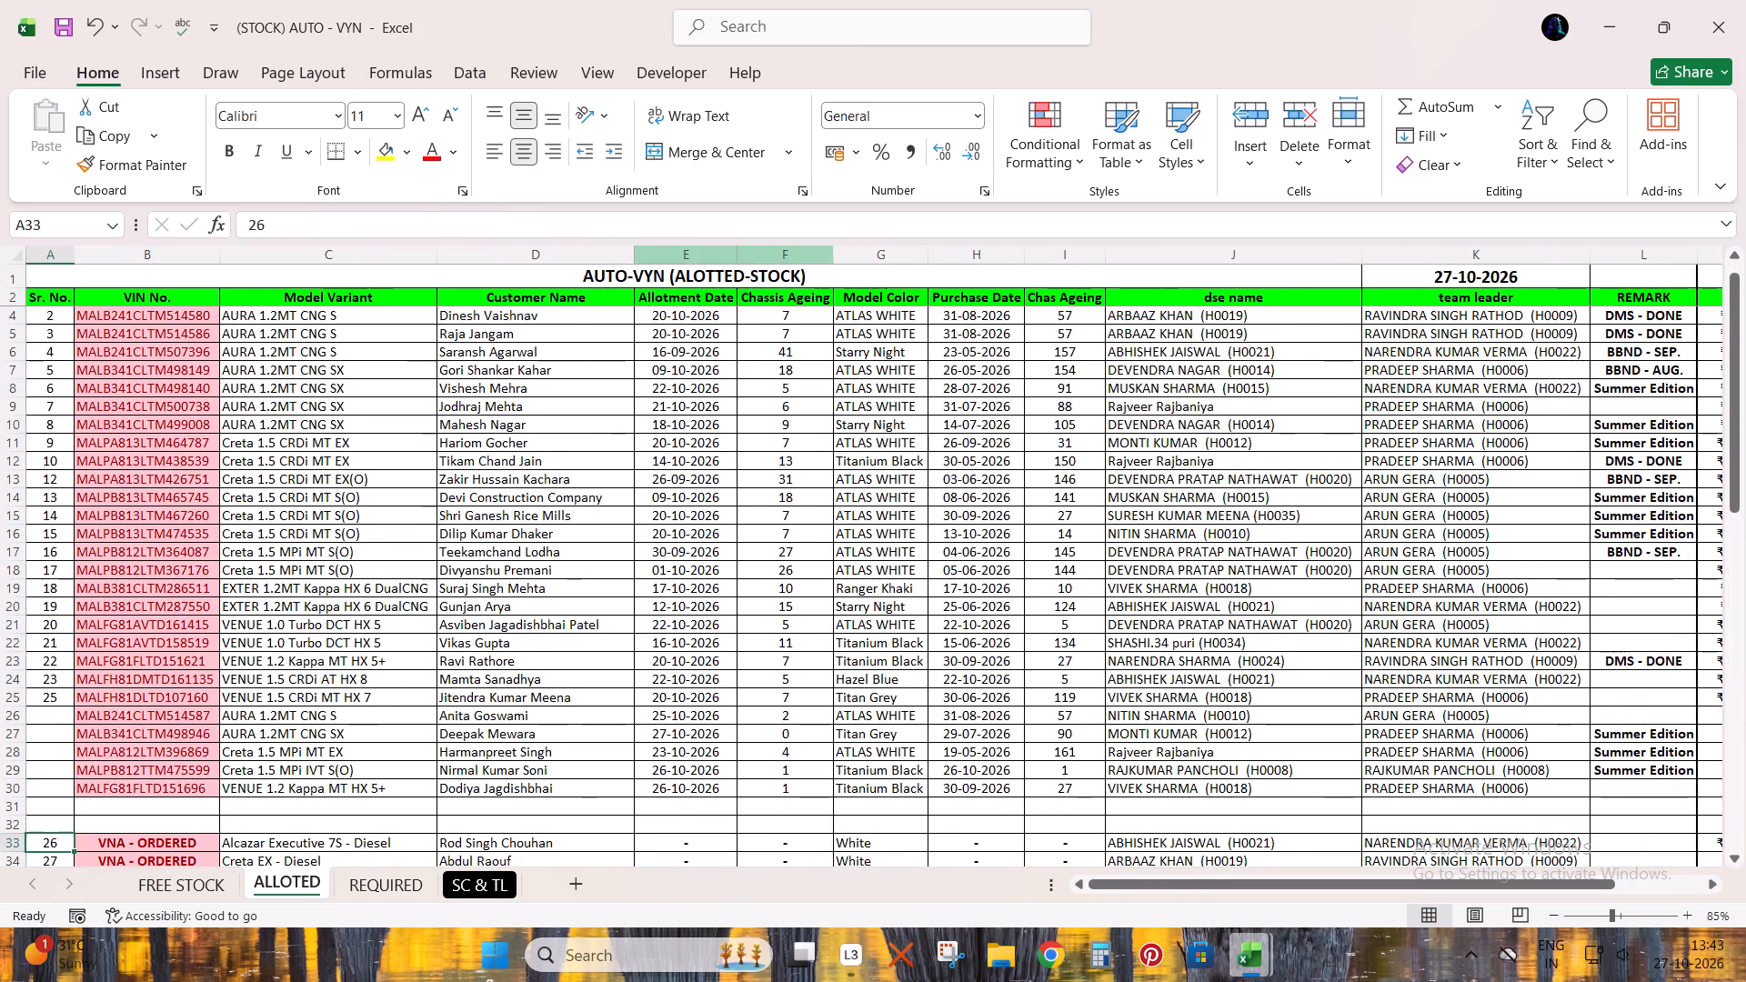
pyautogui.press('Right')
pyautogui.press('Down')
pyautogui.press('Down')
pyautogui.hotkey('ctrl', 's')
# Copy the customer names of the four Ordered rows, C21:C24, from Sheet4 of the stock sheet copy.
pyautogui.hotkey('alt', 'Tab')
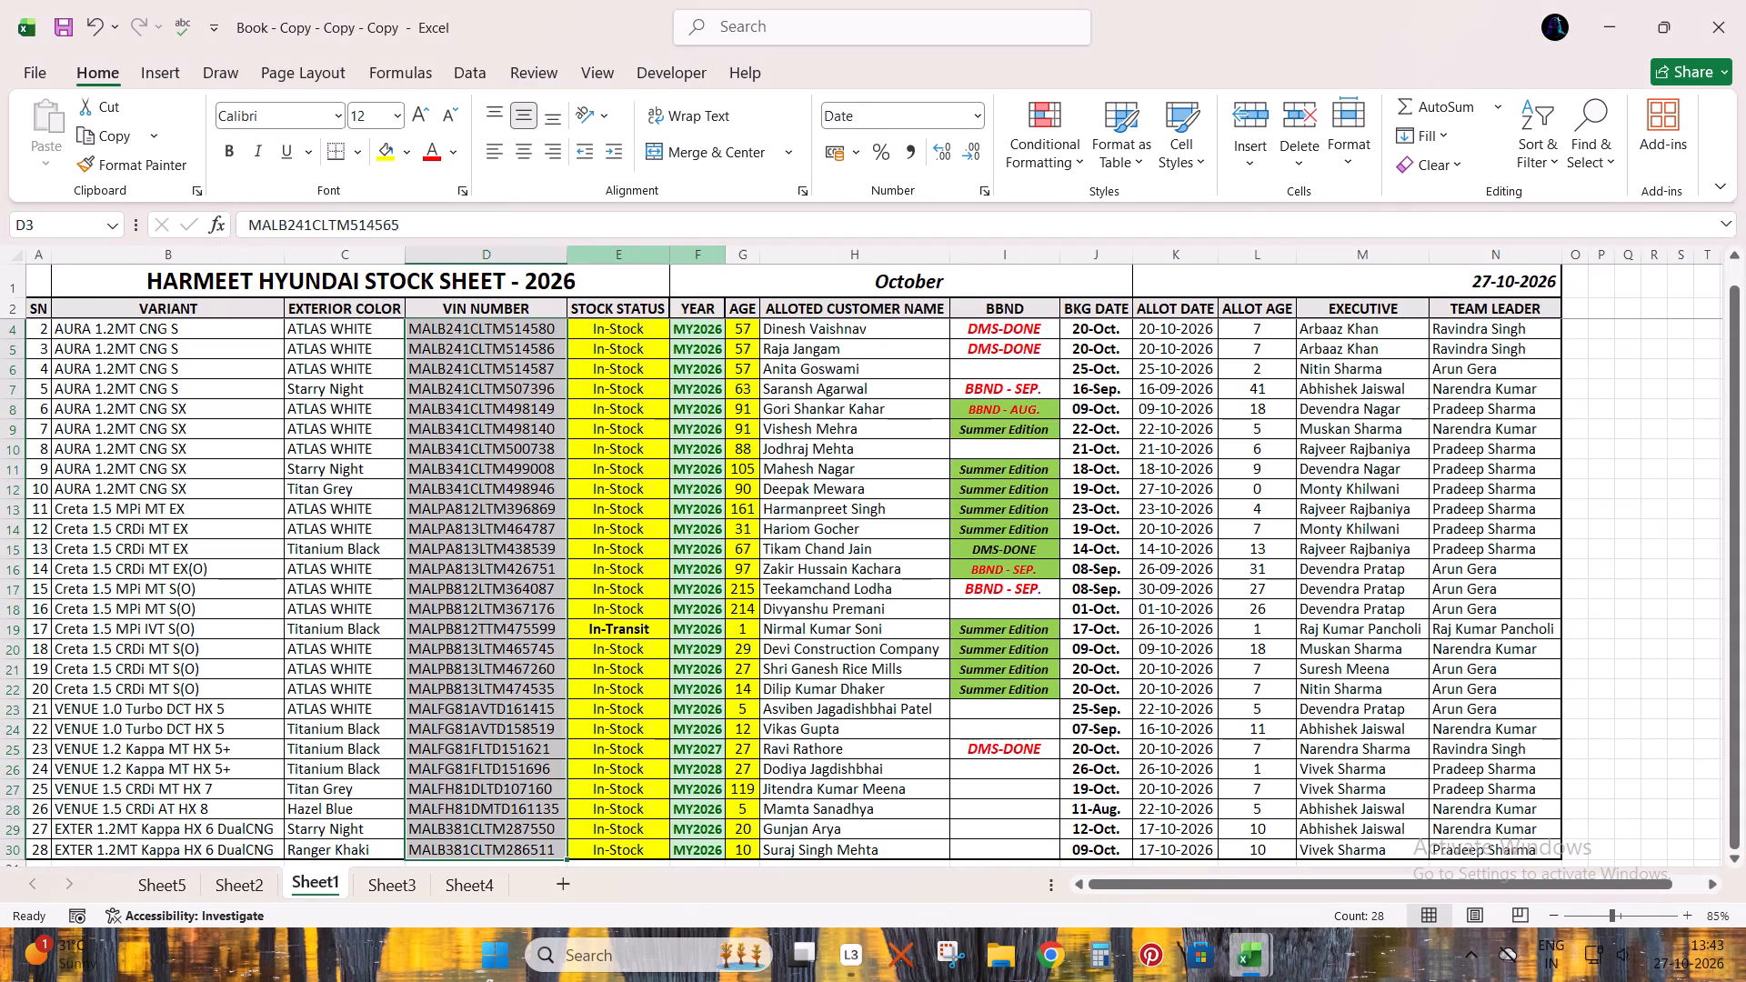
pyautogui.hotkey('ctrl', 'pagedown')
pyautogui.hotkey('ctrl', 'pagedown')
pyautogui.hotkey('ctrl', 'pagedown')
pyautogui.press('Right')
pyautogui.press('Down')
pyautogui.press('Down')
pyautogui.press('Left')
pyautogui.press('Down')
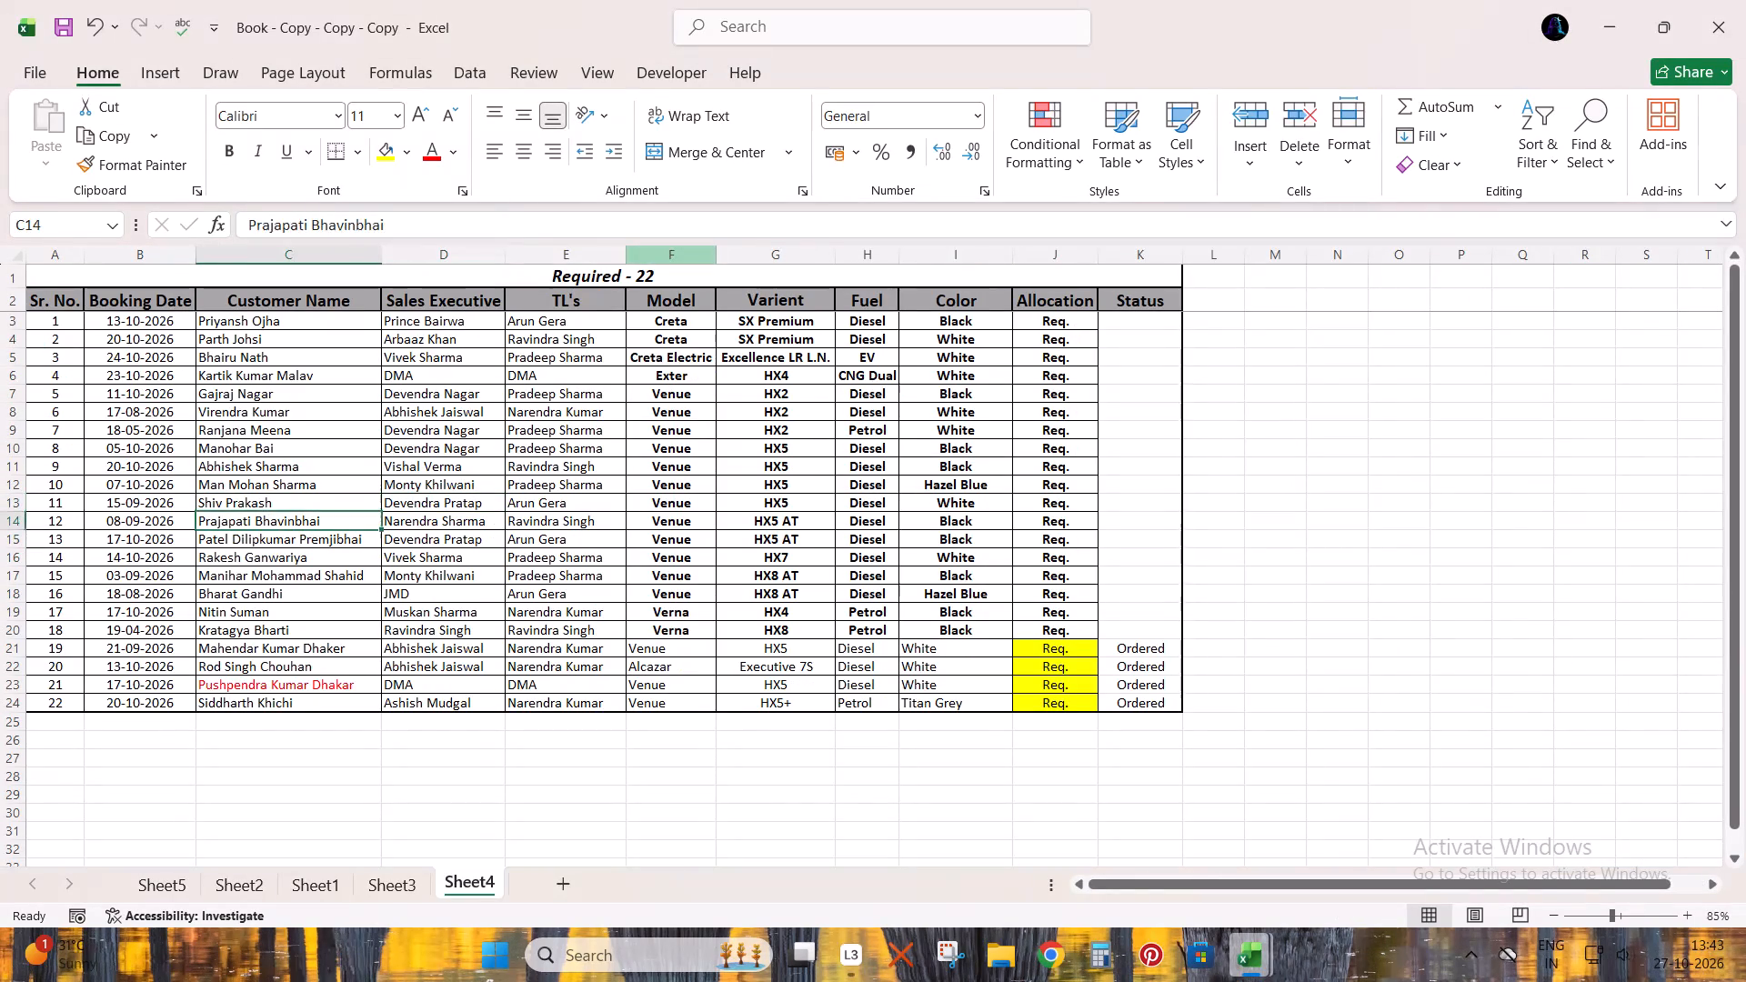
pyautogui.press('Down')
pyautogui.press('Down')
pyautogui.press('Down')
pyautogui.press('Down')
pyautogui.press('Down')
pyautogui.press('Down')
pyautogui.press('Down')
pyautogui.hotkey('ctrl', 'shift', 'Down')
pyautogui.hotkey('ctrl', 'c')
# Paste the copied customer names at D42, below the VNA - ORDERED rows on the ALLOTED sheet.
pyautogui.hotkey('alt', 'Tab')
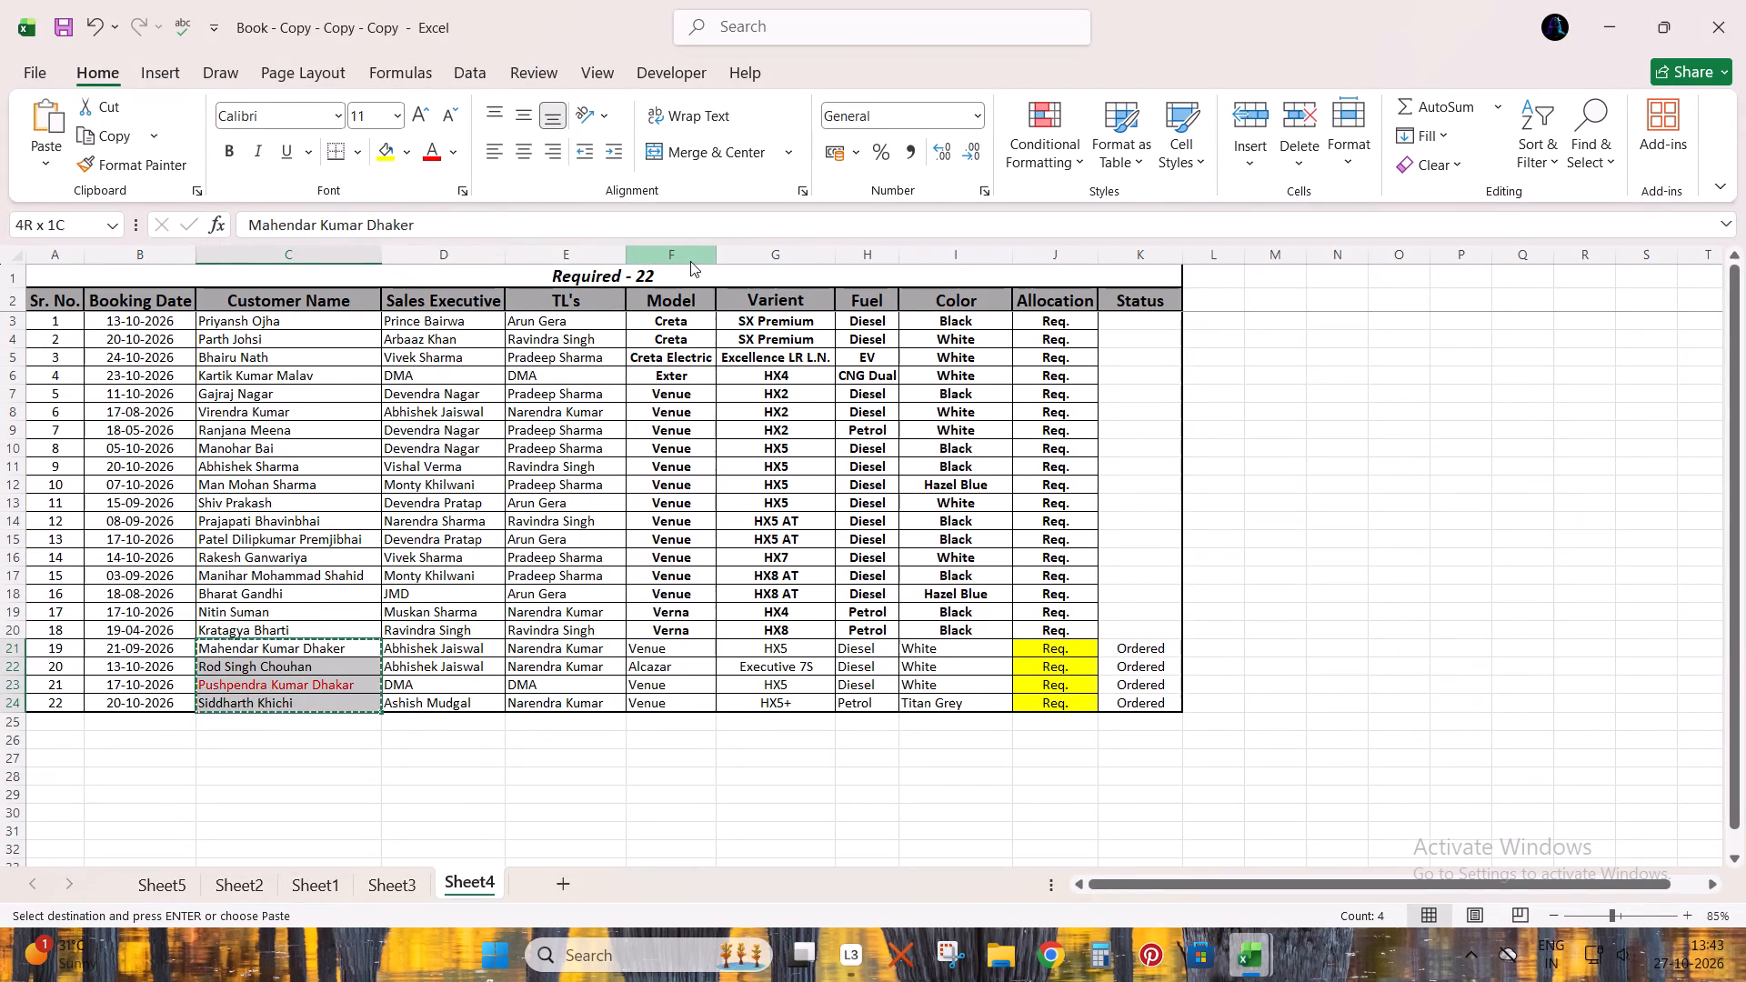
pyautogui.hotkey('ctrl', 'Down')
pyautogui.press('Right')
pyautogui.press('Down')
pyautogui.press('Right')
pyautogui.press('Down')
pyautogui.press('Down')
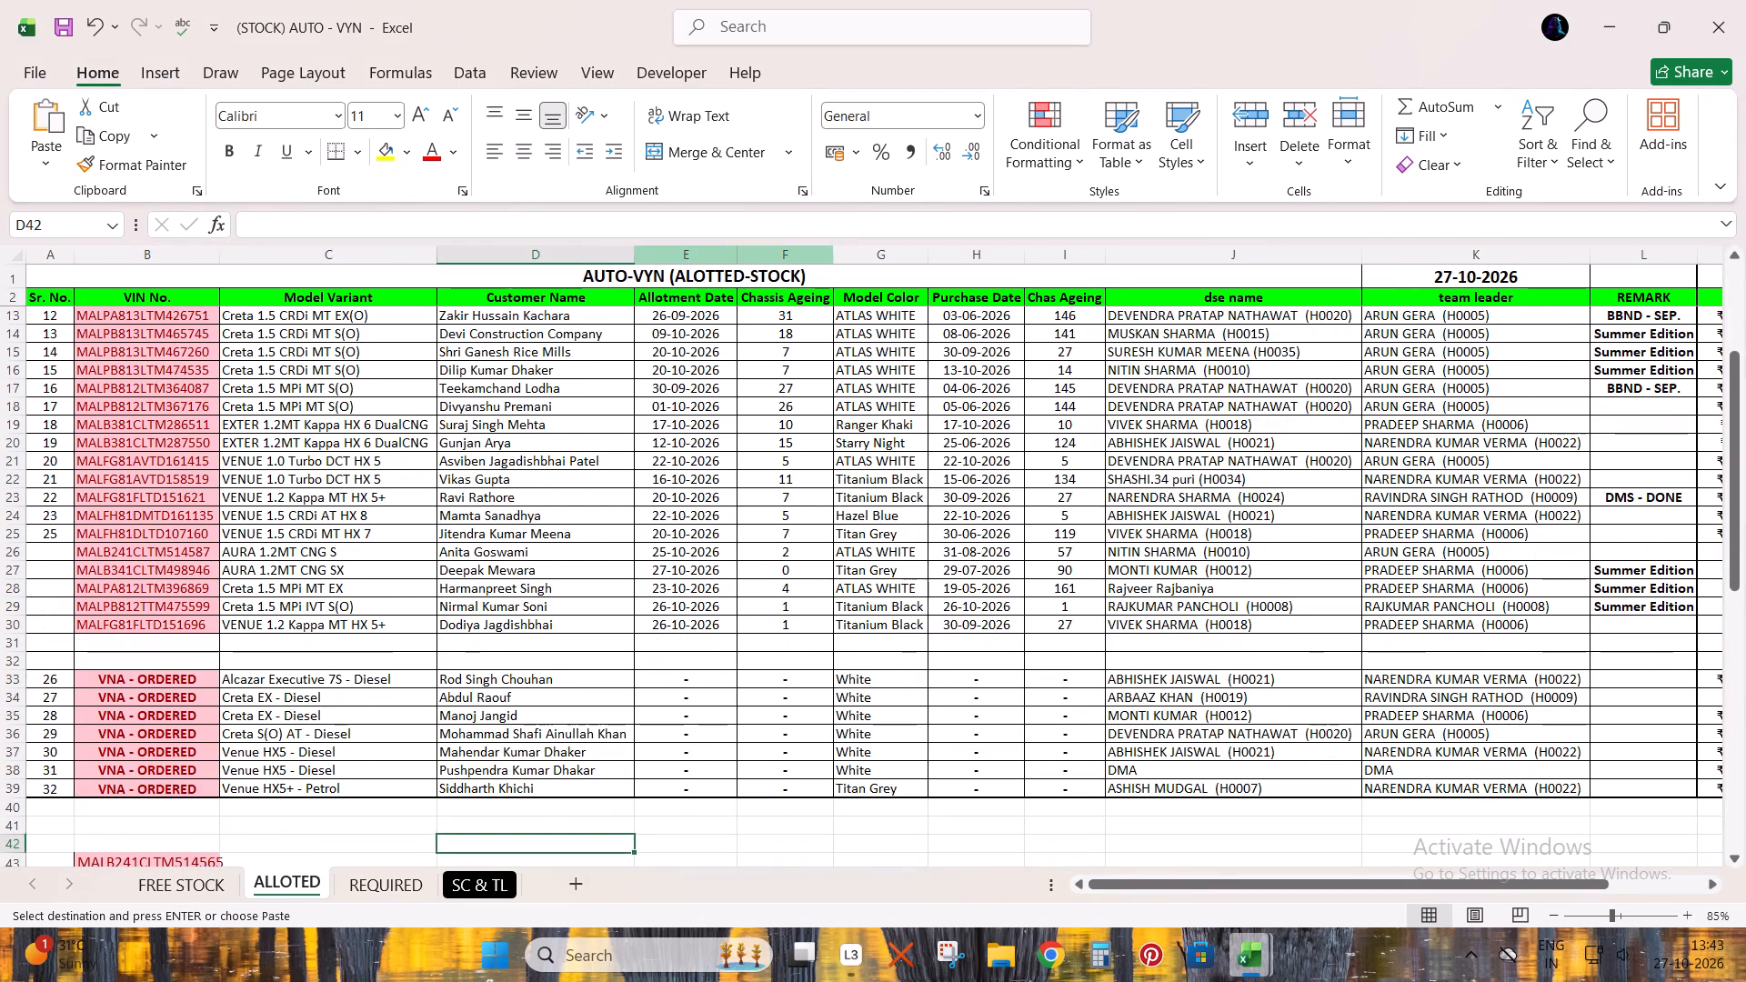
pyautogui.hotkey('ctrl', 'v')
# Highlight duplicate values in the Customer Name column D with conditional formatting.
pyautogui.click(545, 260)
pyautogui.click(1072, 154)
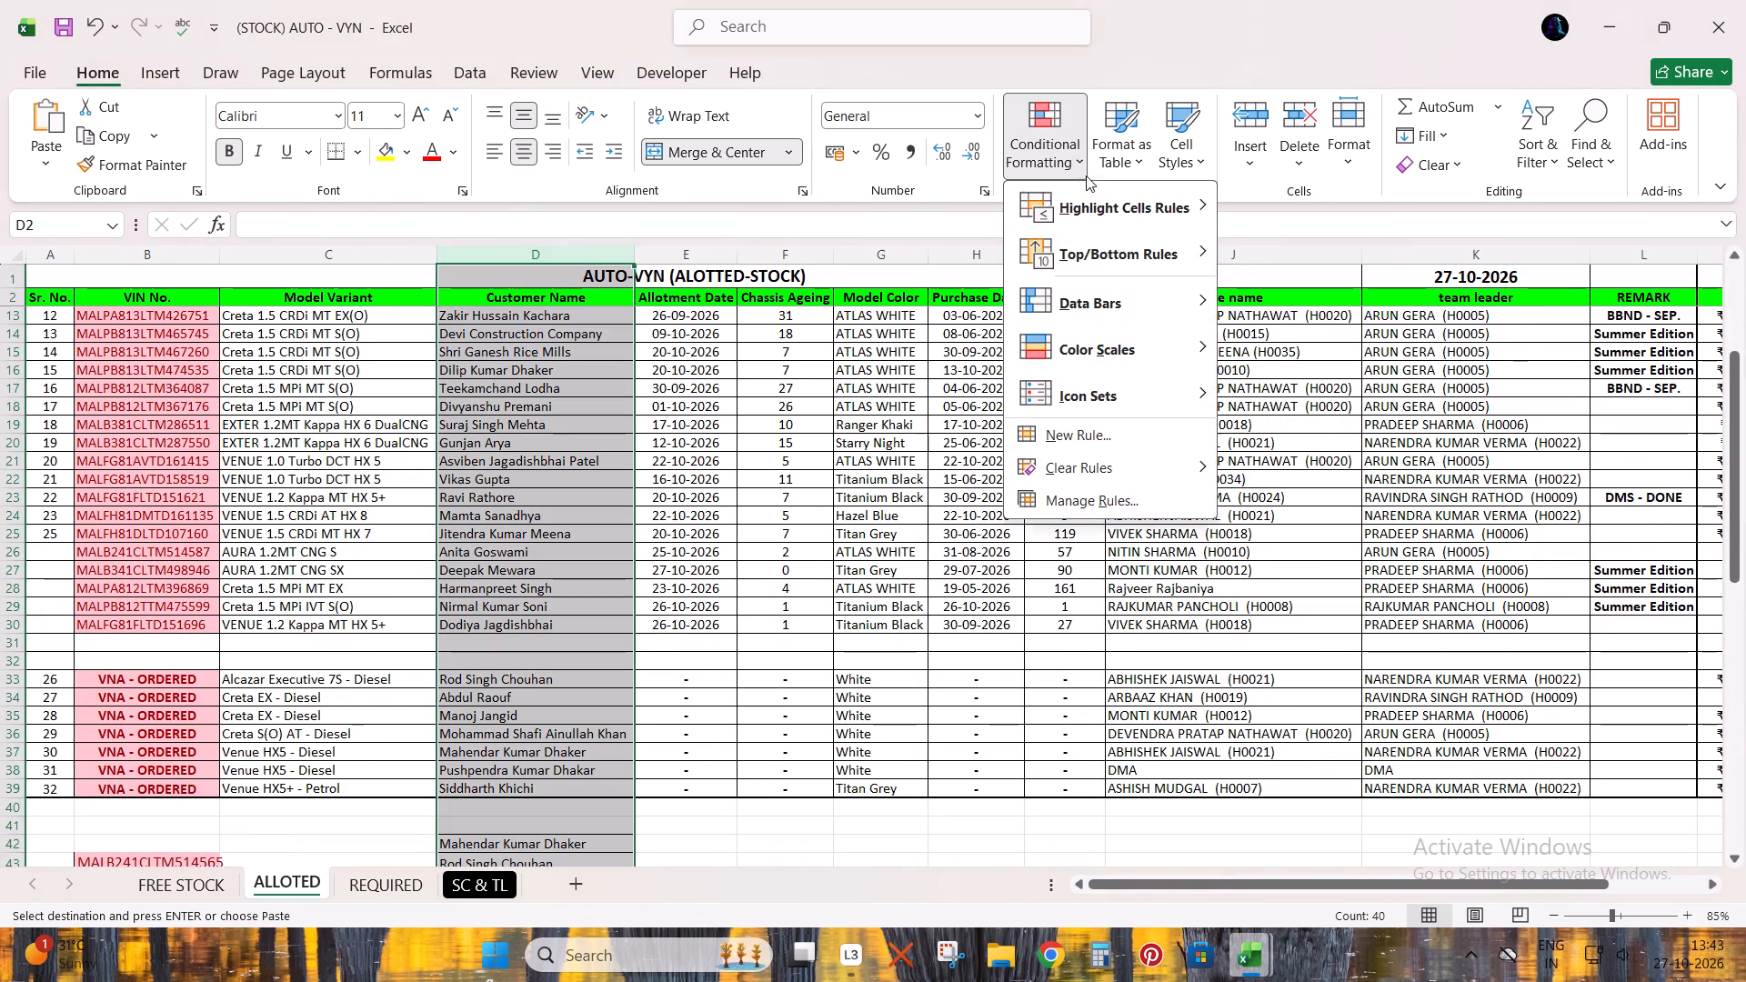
pyautogui.click(1131, 236)
pyautogui.click(1129, 206)
pyautogui.click(1370, 488)
pyautogui.press('Return')
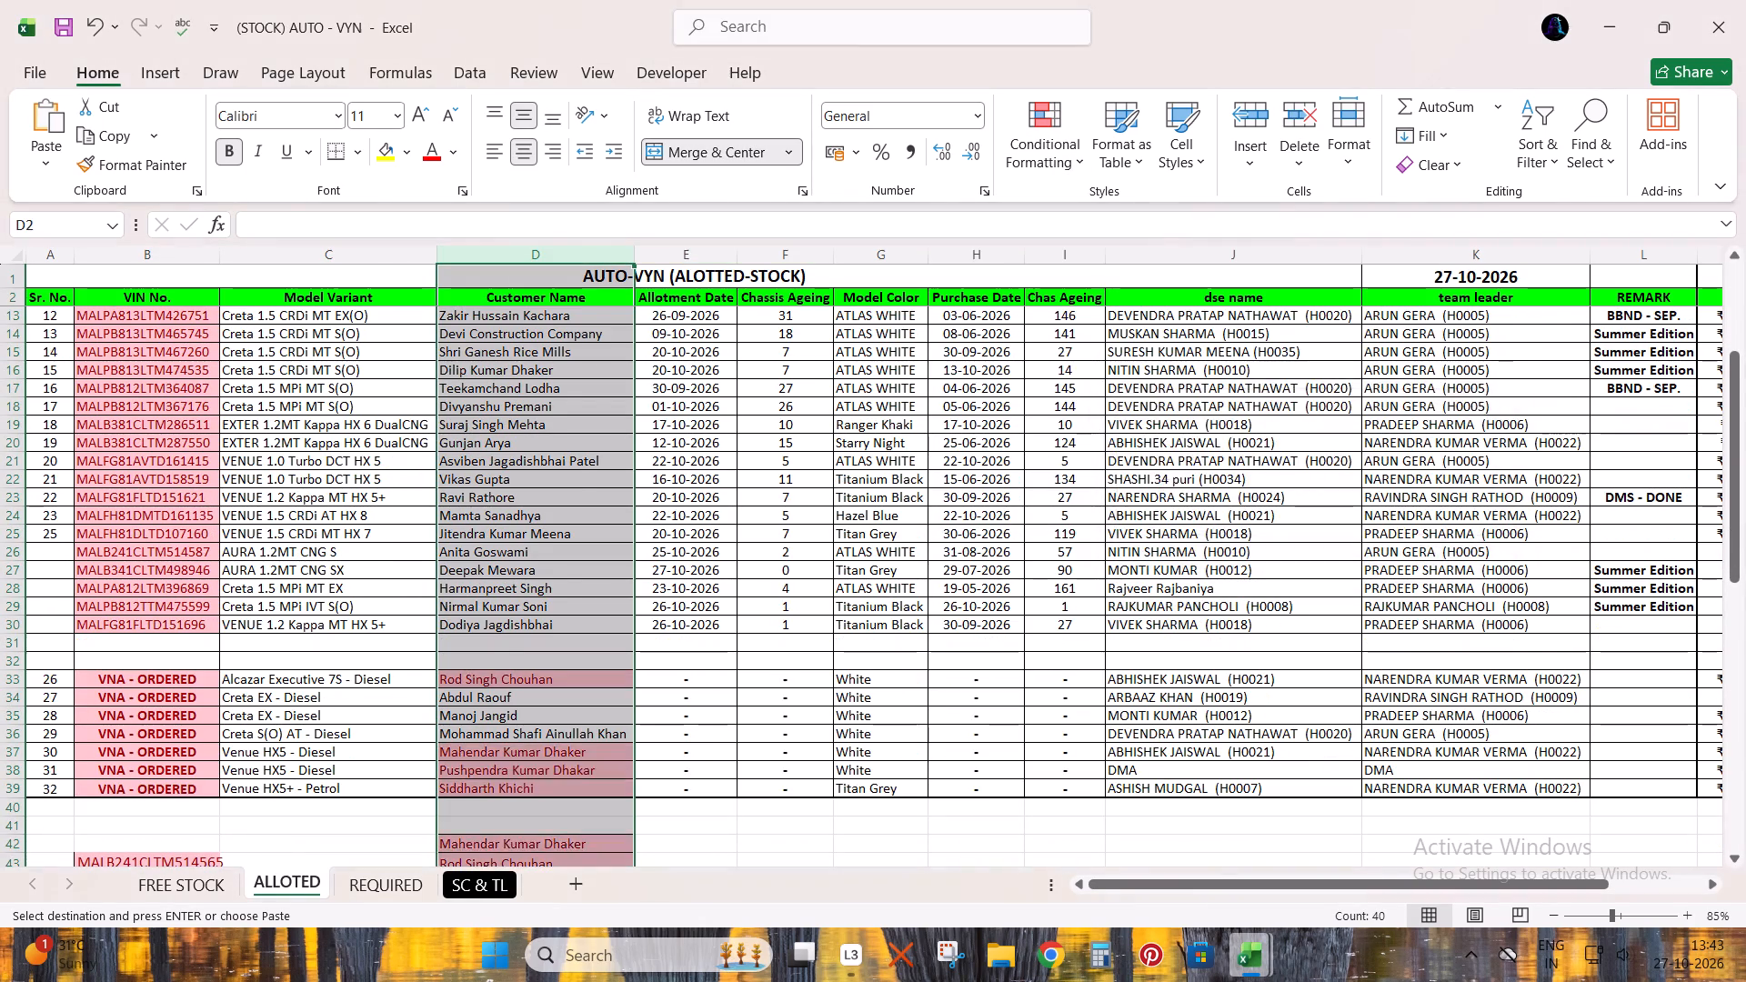
# Delete the three VNA - ORDERED rows with unhighlighted customer names, rows 34 to 36 (two Creta EX and one Creta S(O) AT).
pyautogui.scroll(-3, 766, 695)
pyautogui.moveTo(541, 541); pyautogui.dragTo(543, 564)
pyautogui.hotkey('shift', 'space')
pyautogui.hotkey('ctrl', '-')
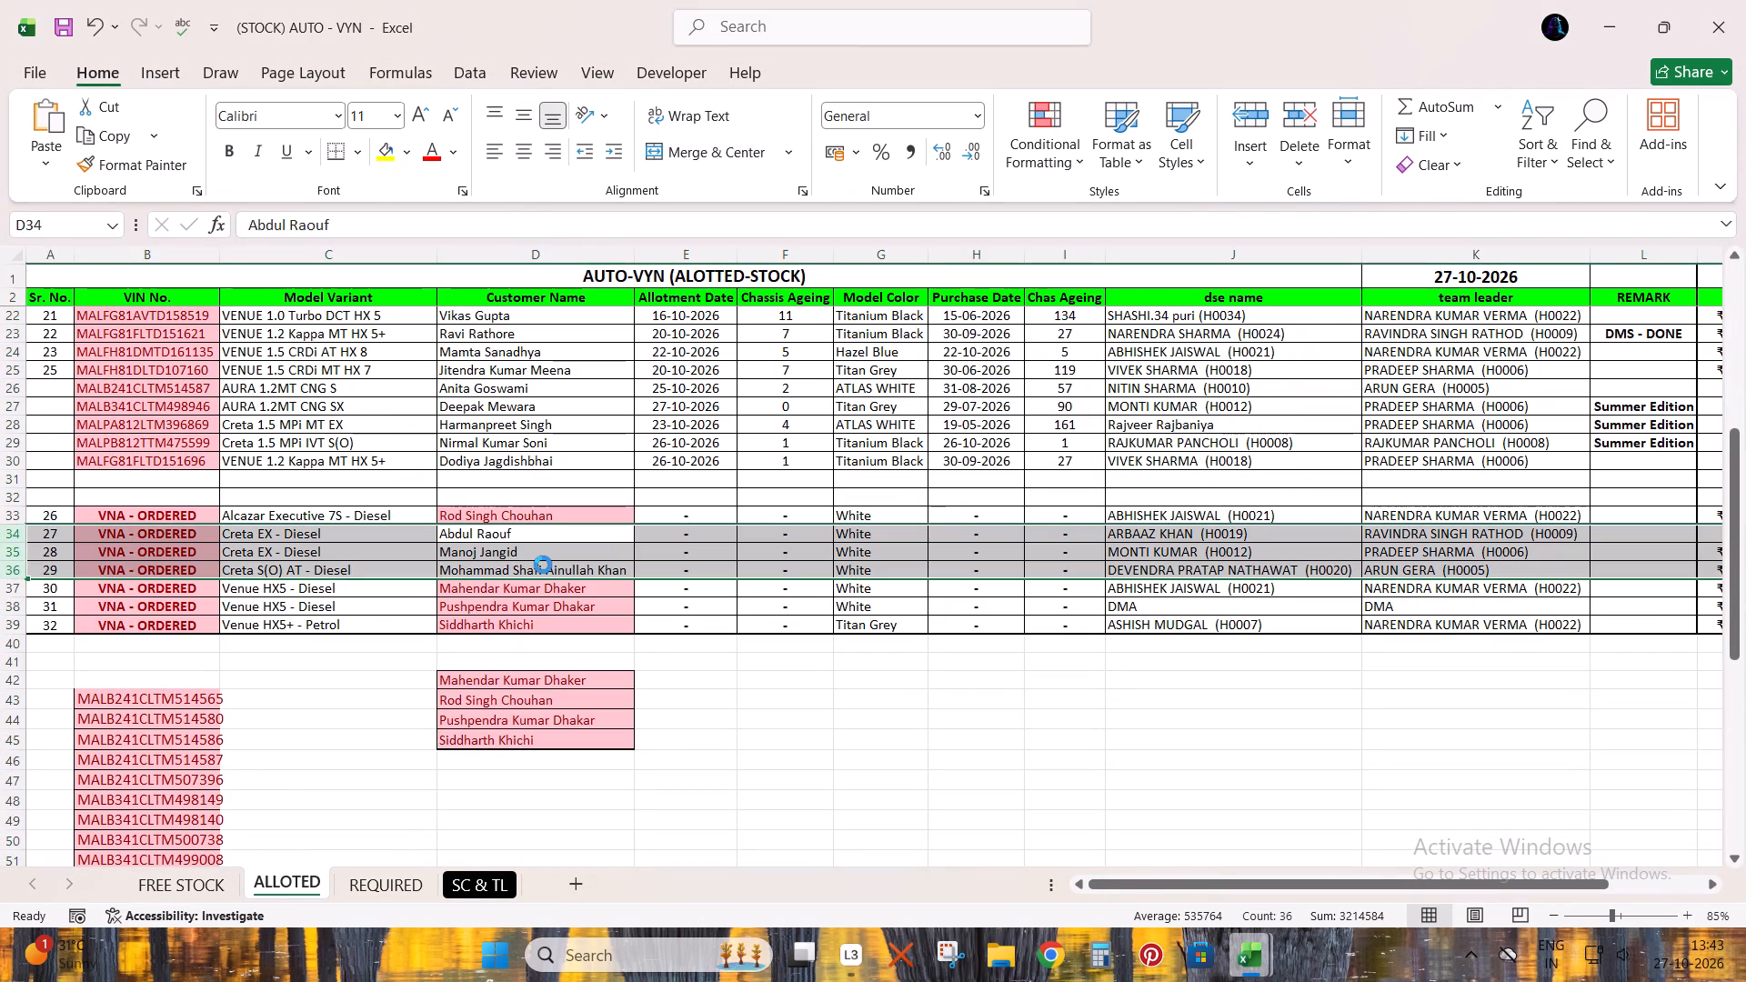
# Compare the Alcazar Executive 7S VNA - ORDERED row 33 with the Ordered Alcazar row 22 on Sheet4 of the stock sheet copy.
pyautogui.press('Right')
pyautogui.press('Up')
pyautogui.press('Left')
pyautogui.press('Left')
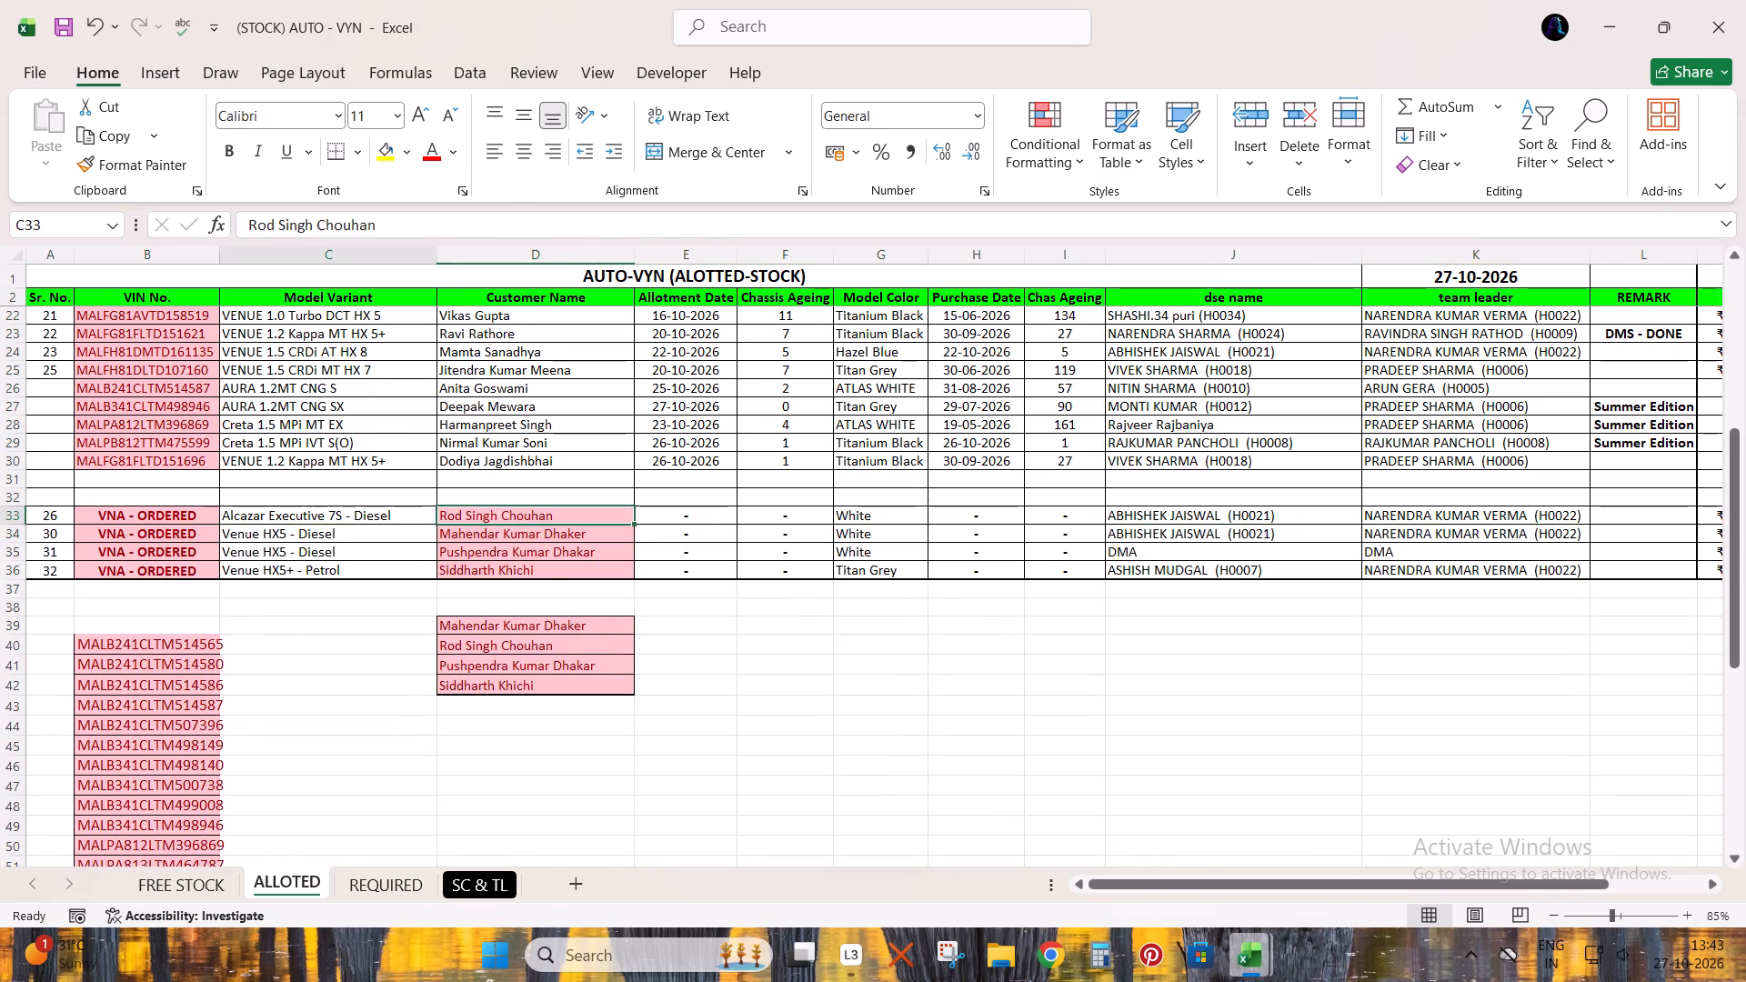
pyautogui.hotkey('alt', 'Tab')
pyautogui.press('Right')
pyautogui.press('Right')
pyautogui.hotkey('shift', 'space')
pyautogui.press('Down')
pyautogui.hotkey('shift', 'space')
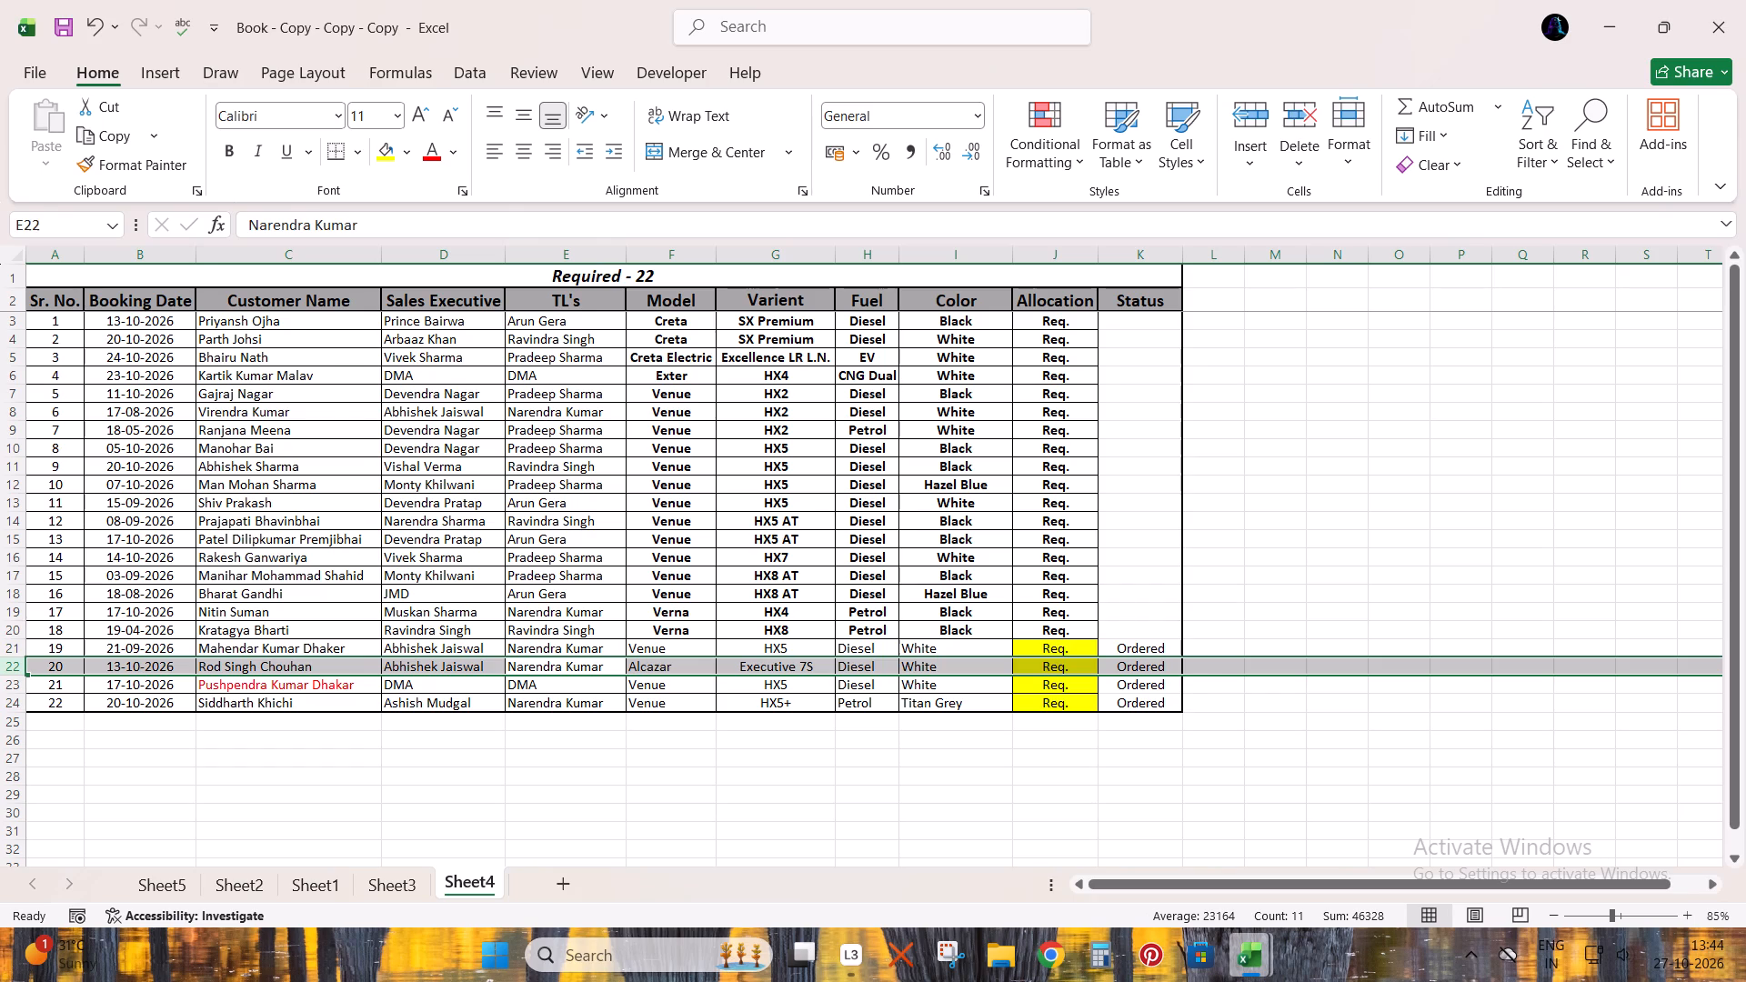
pyautogui.hotkey('alt', 'Tab')
pyautogui.hotkey('alt', 'Tab')
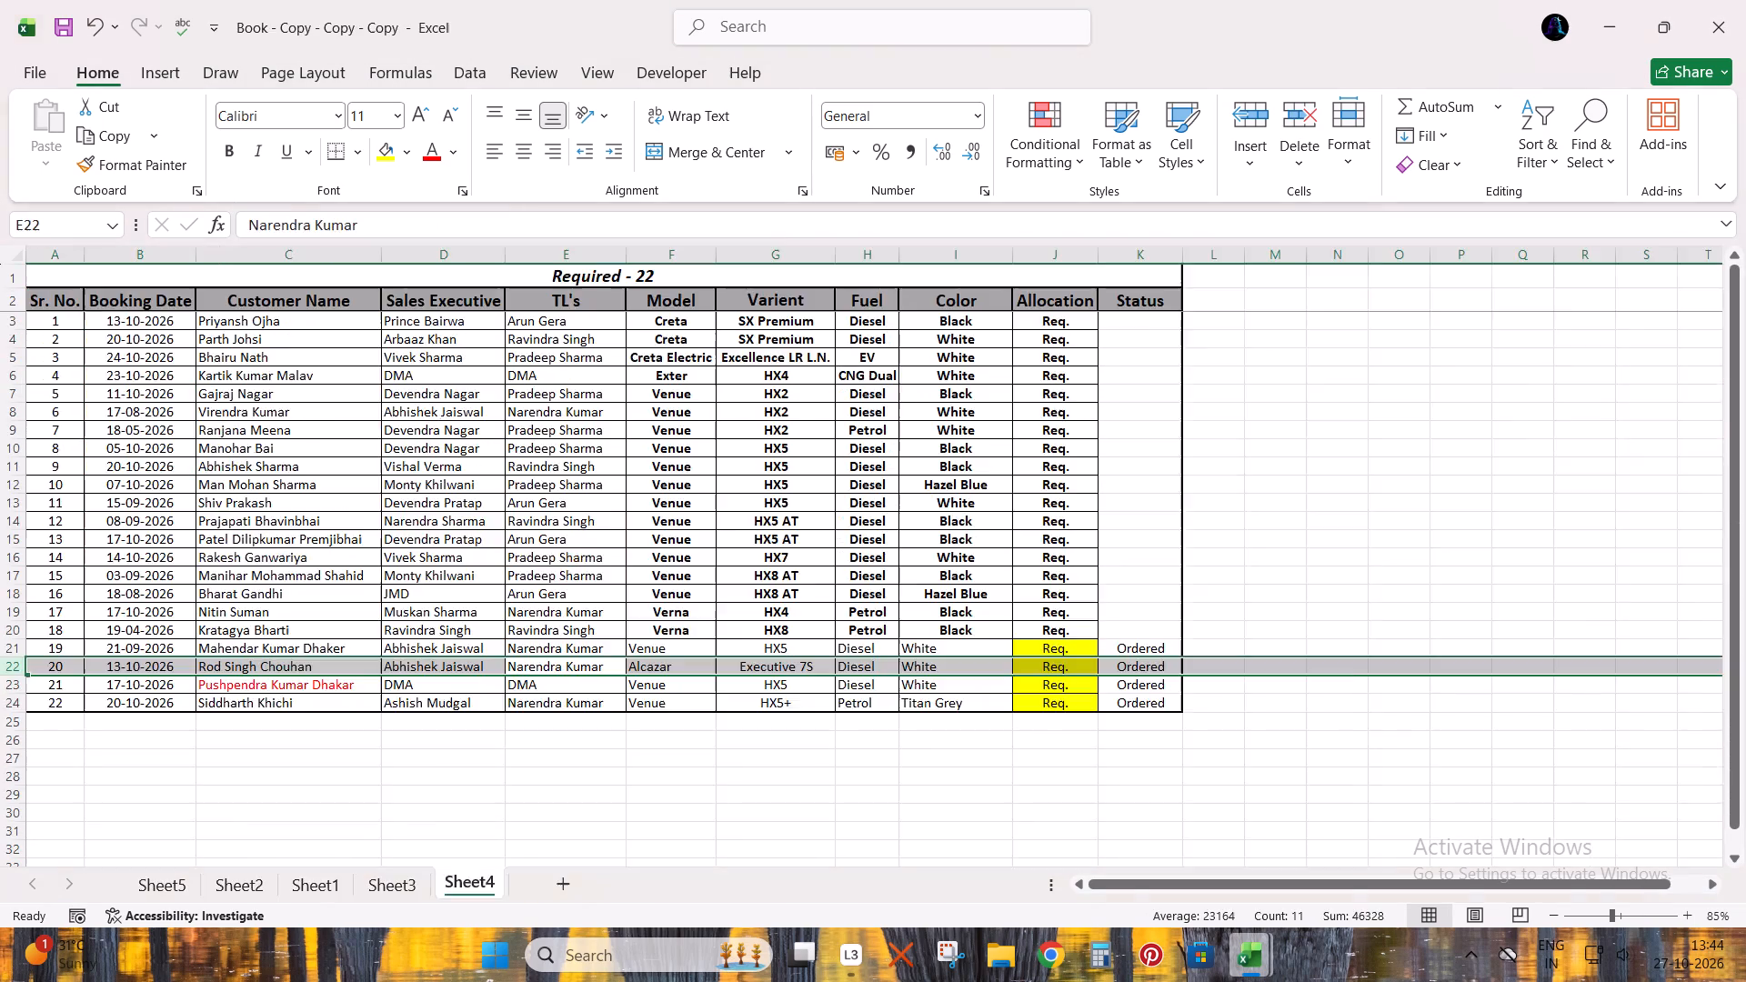
pyautogui.hotkey('alt', 'Tab')
pyautogui.press('Down')
pyautogui.press('Right')
pyautogui.hotkey('alt', 'Tab')
pyautogui.hotkey('alt', 'Tab')
pyautogui.hotkey('alt', 'Tab')
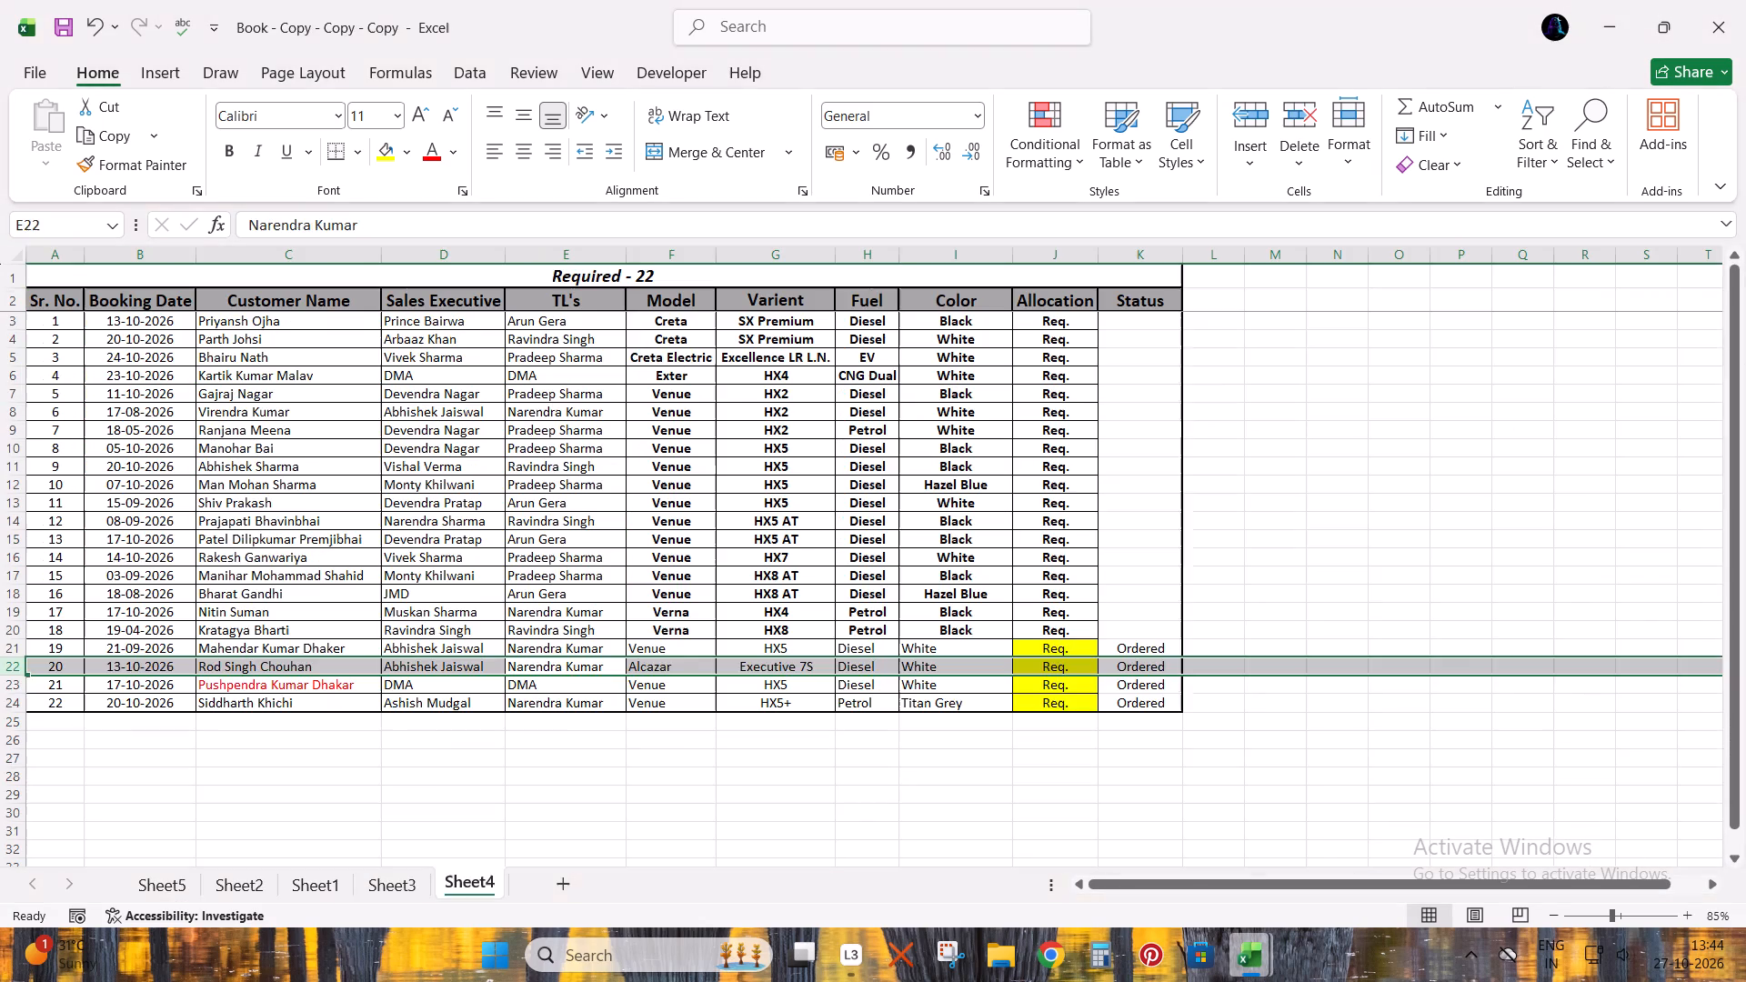
# Compare Sheet4's Ordered Venue HX5 row 21 with the VNA - ORDERED row 34 on the ALLOTED sheet.
pyautogui.press('Down')
pyautogui.press('Left')
pyautogui.press('Up')
pyautogui.press('Left')
pyautogui.press('Up')
pyautogui.hotkey('shift', 'space')
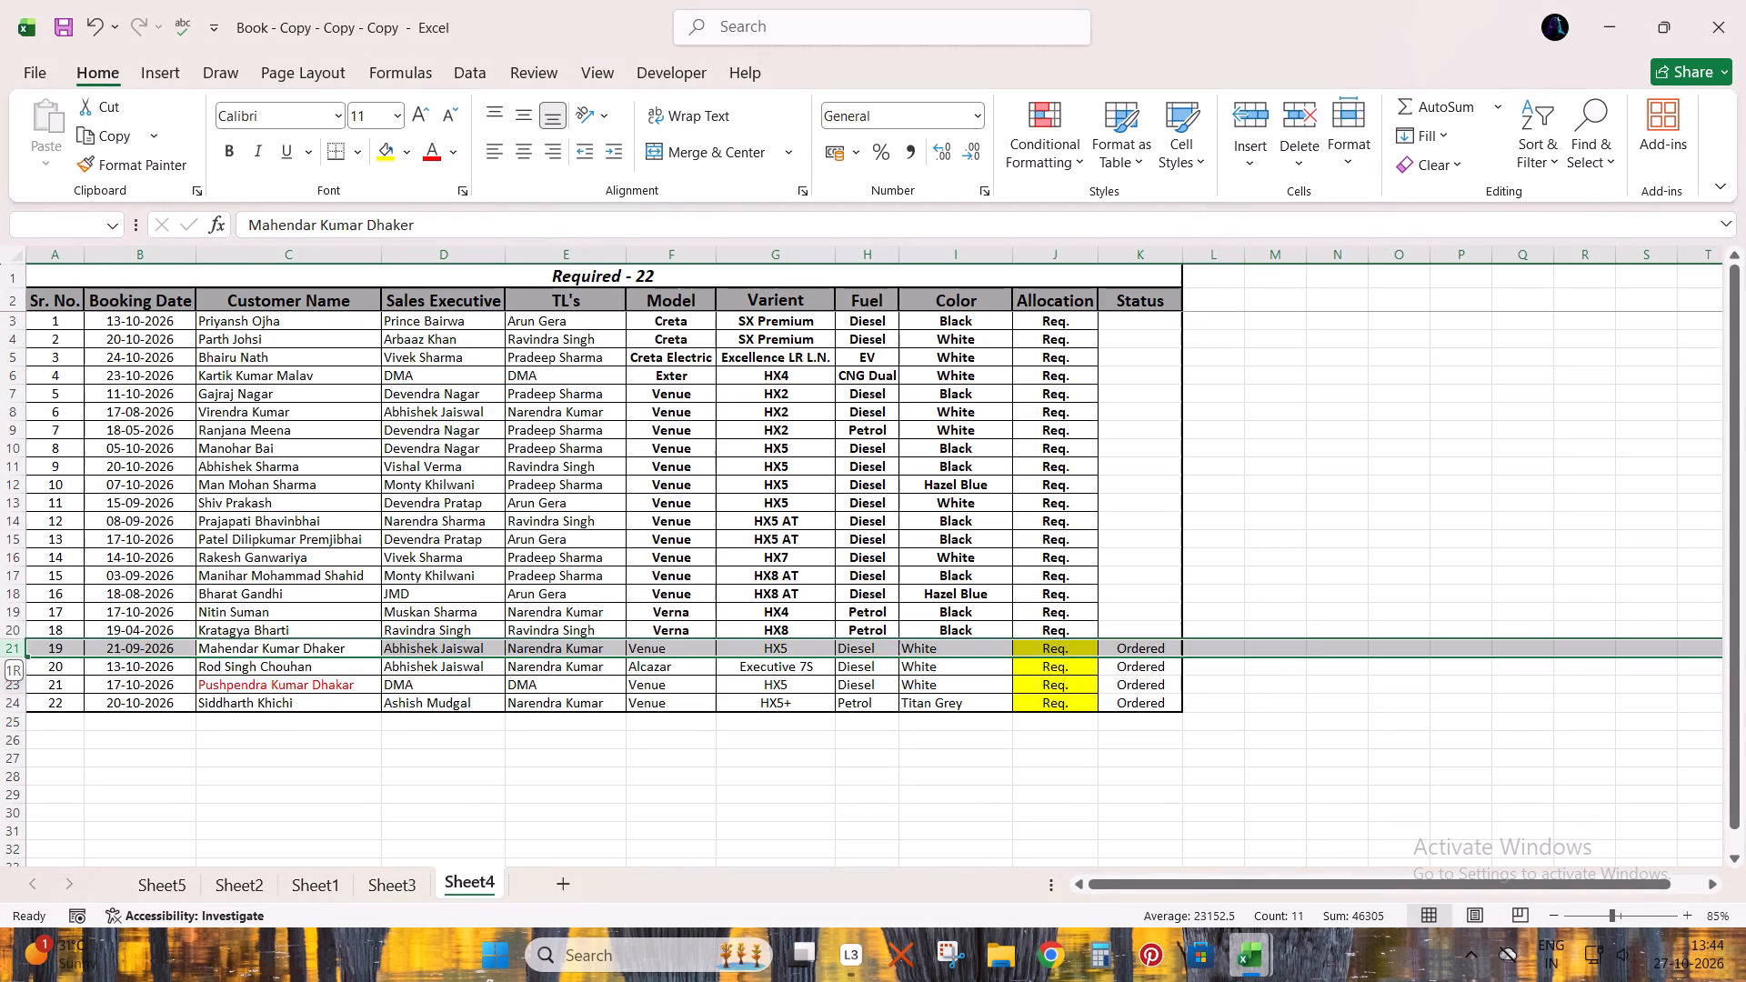
pyautogui.hotkey('alt', 'Tab')
pyautogui.hotkey('shift', 'space')
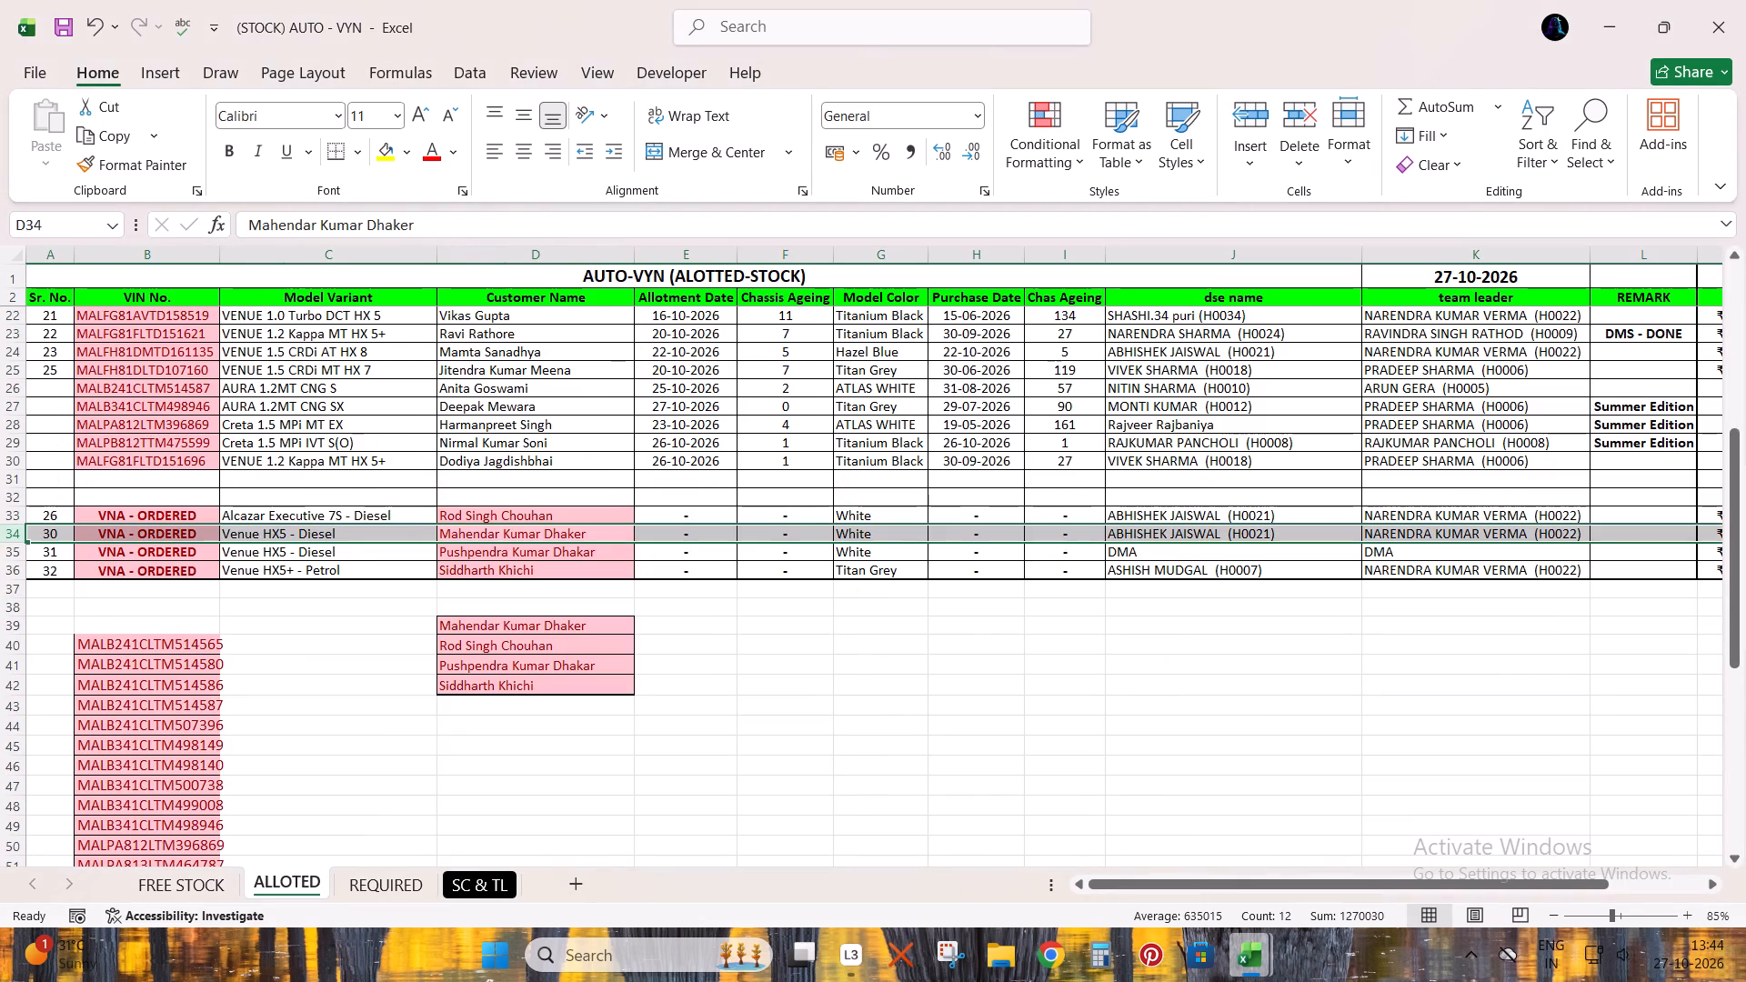
# Compare Sheet4's Ordered DMA Venue HX5 row 23 with the VNA - ORDERED row 35 on the ALLOTED sheet.
pyautogui.press('Down')
pyautogui.hotkey('alt', 'Tab')
pyautogui.press('Down')
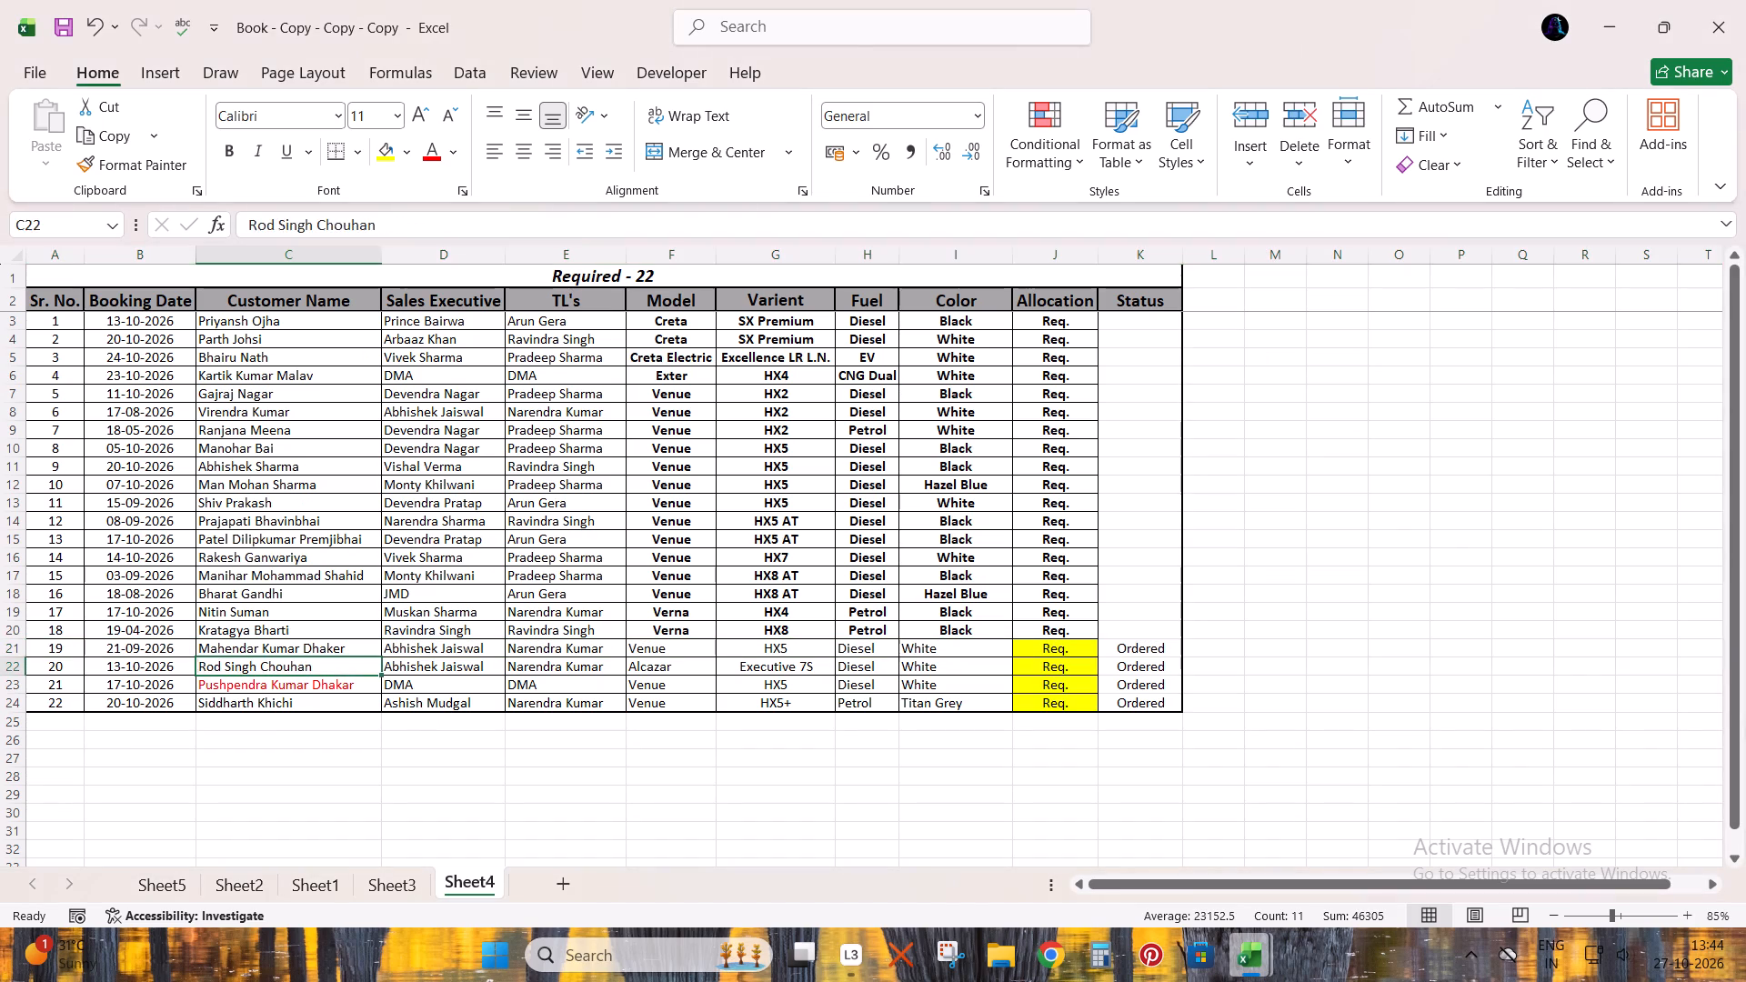
pyautogui.press('Down')
pyautogui.hotkey('shift', 'space')
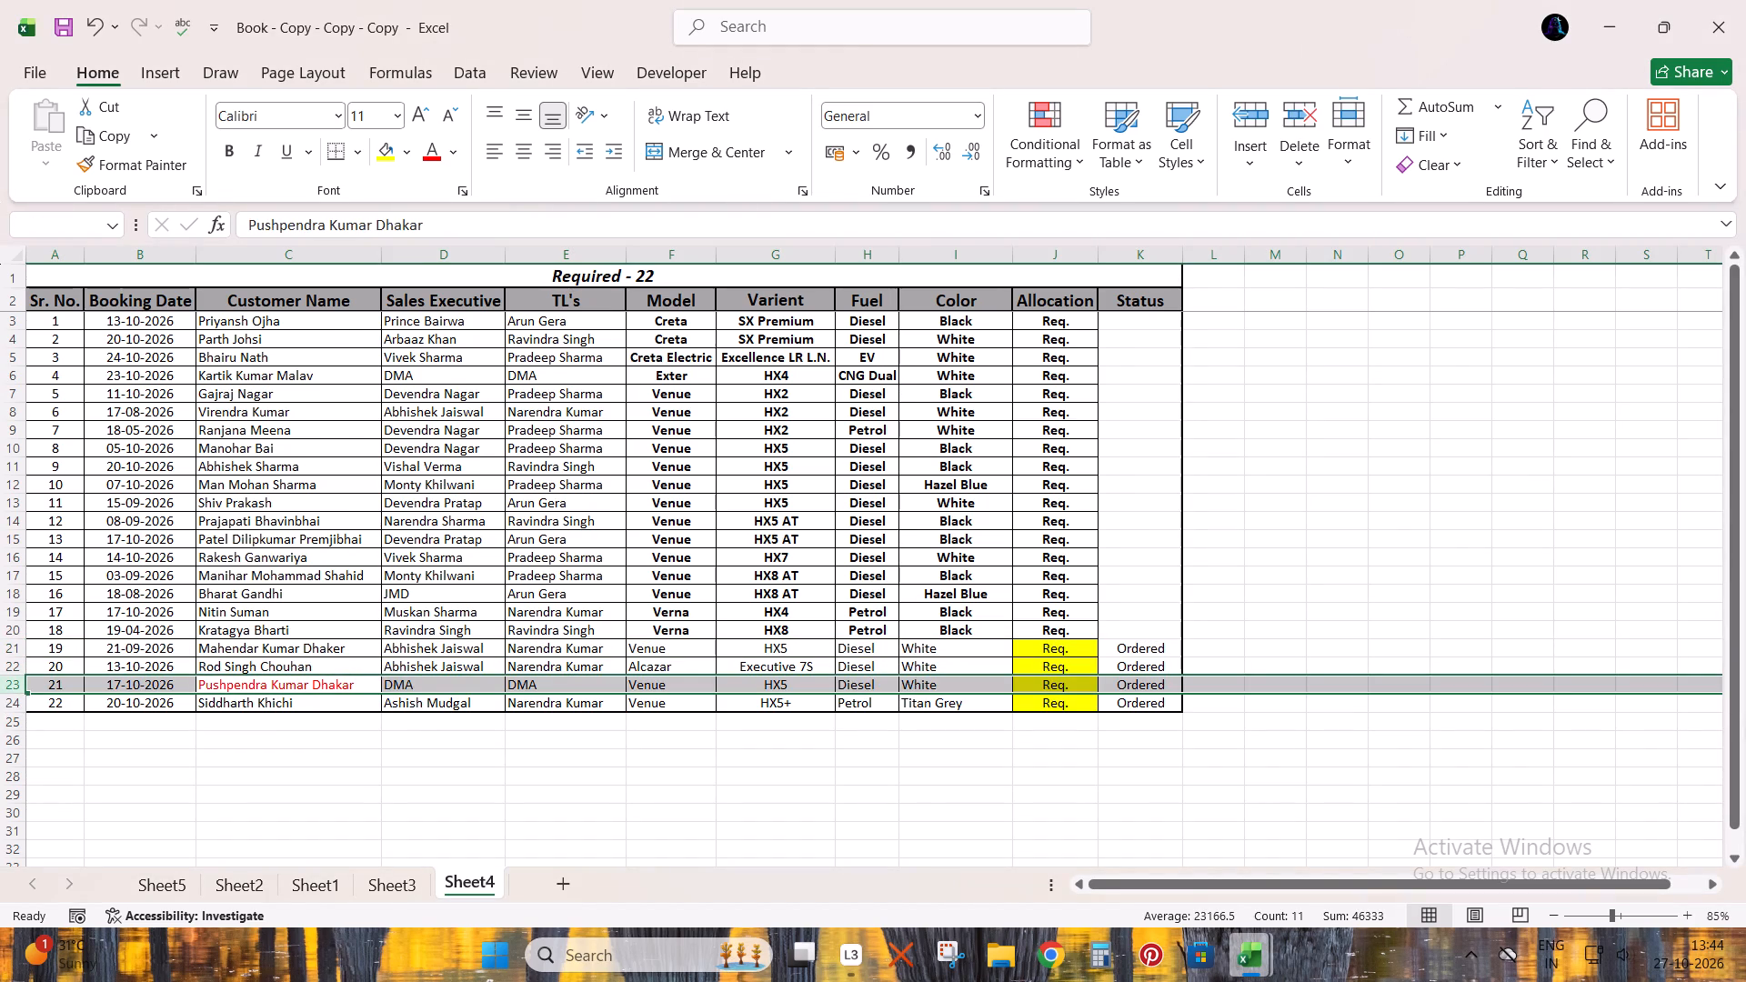
pyautogui.hotkey('alt', 'Tab')
pyautogui.hotkey('shift', 'space')
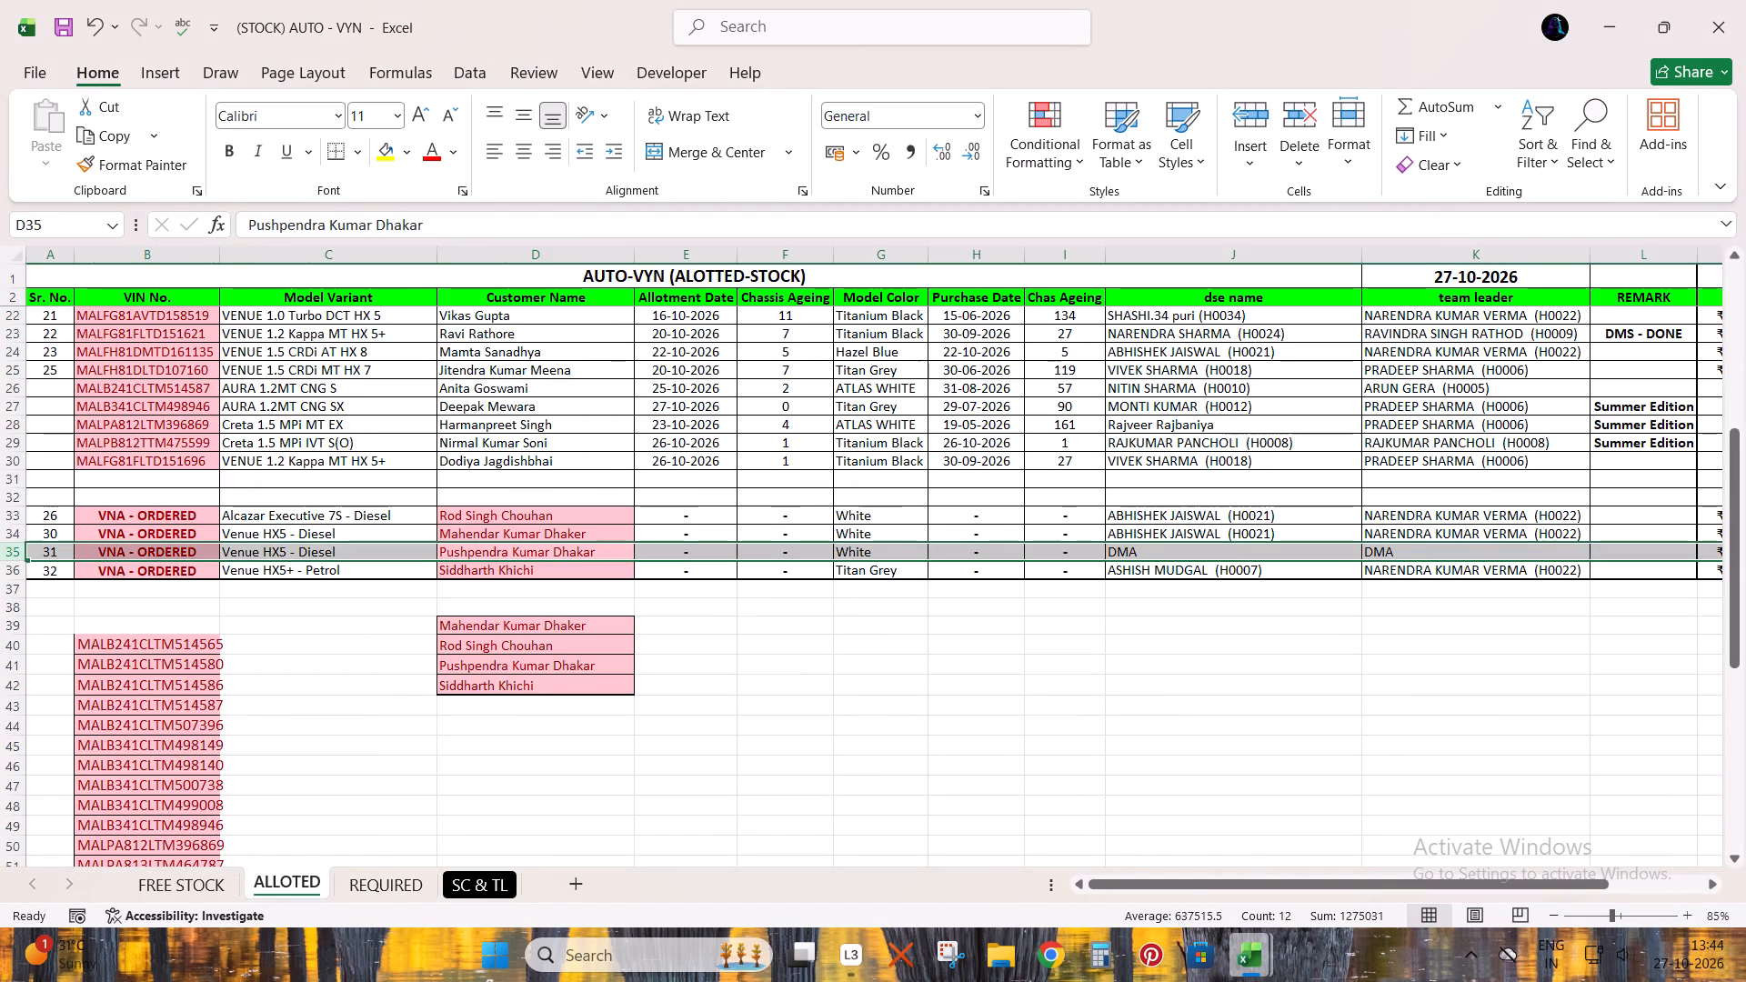
# Compare the Venue HX5+ Petrol VNA - ORDERED row 36 with the Ordered Venue HX5+ row 24 on Sheet4.
pyautogui.press('Down')
pyautogui.hotkey('shift', 'space')
pyautogui.hotkey('alt', 'Tab')
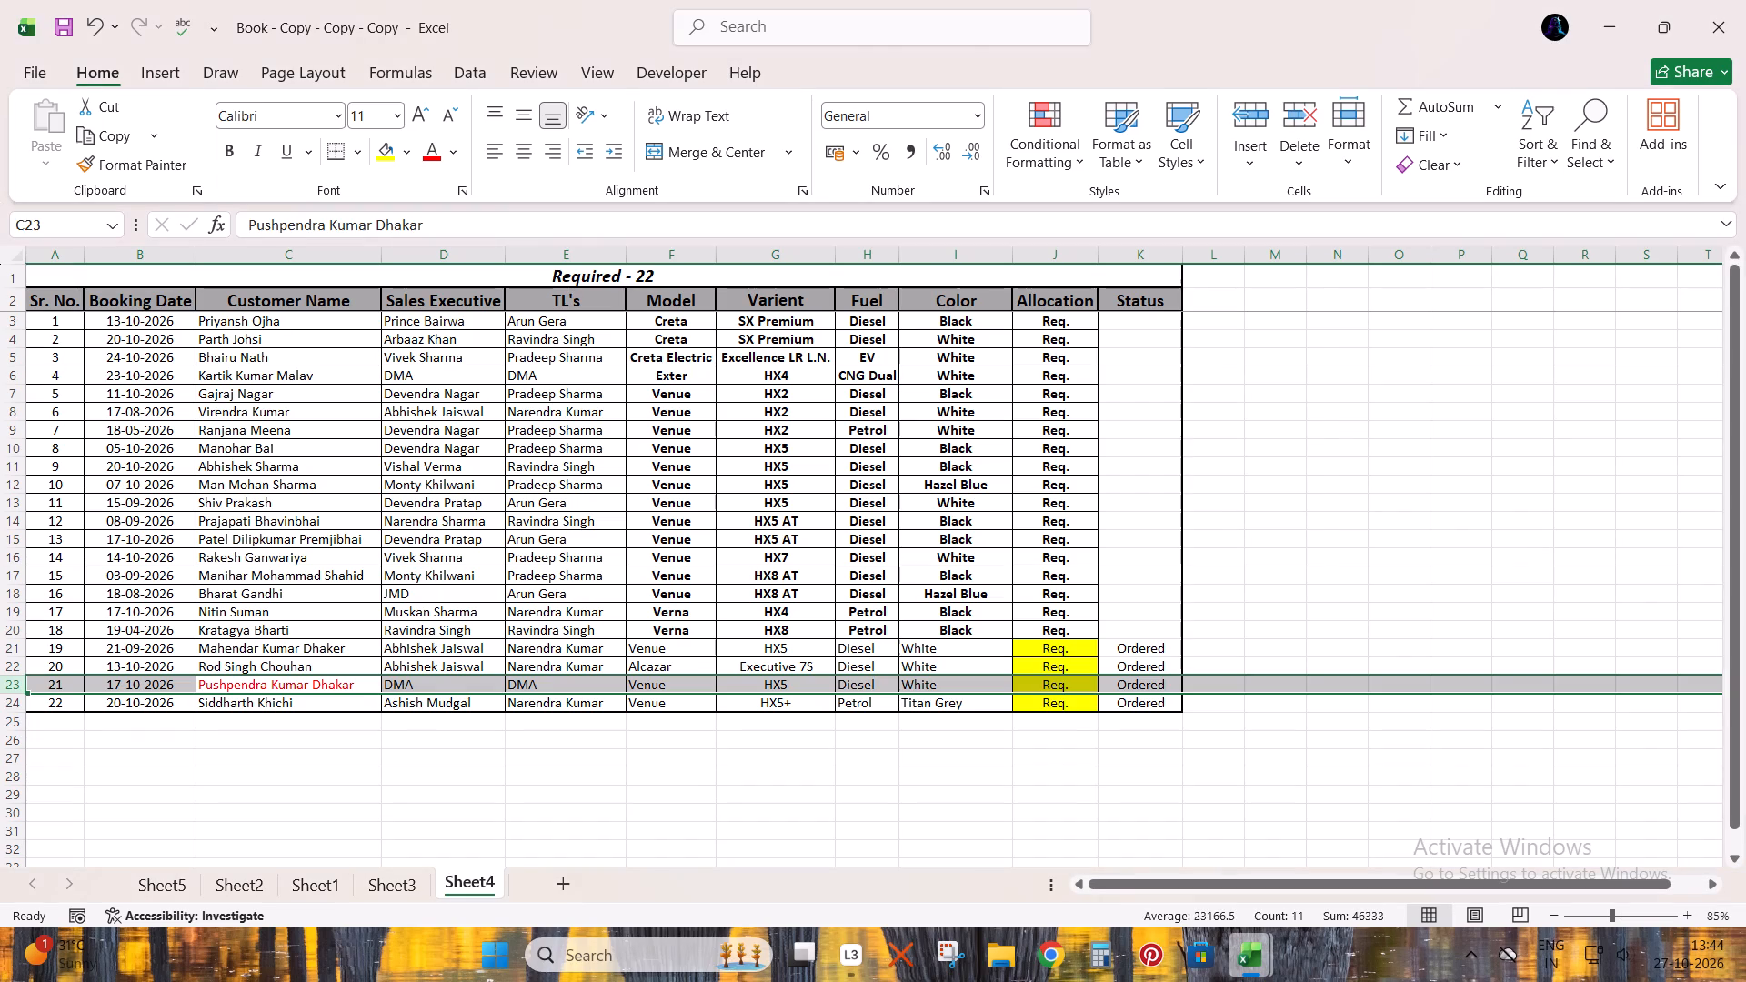
pyautogui.press('Down')
pyautogui.hotkey('shift', 'space')
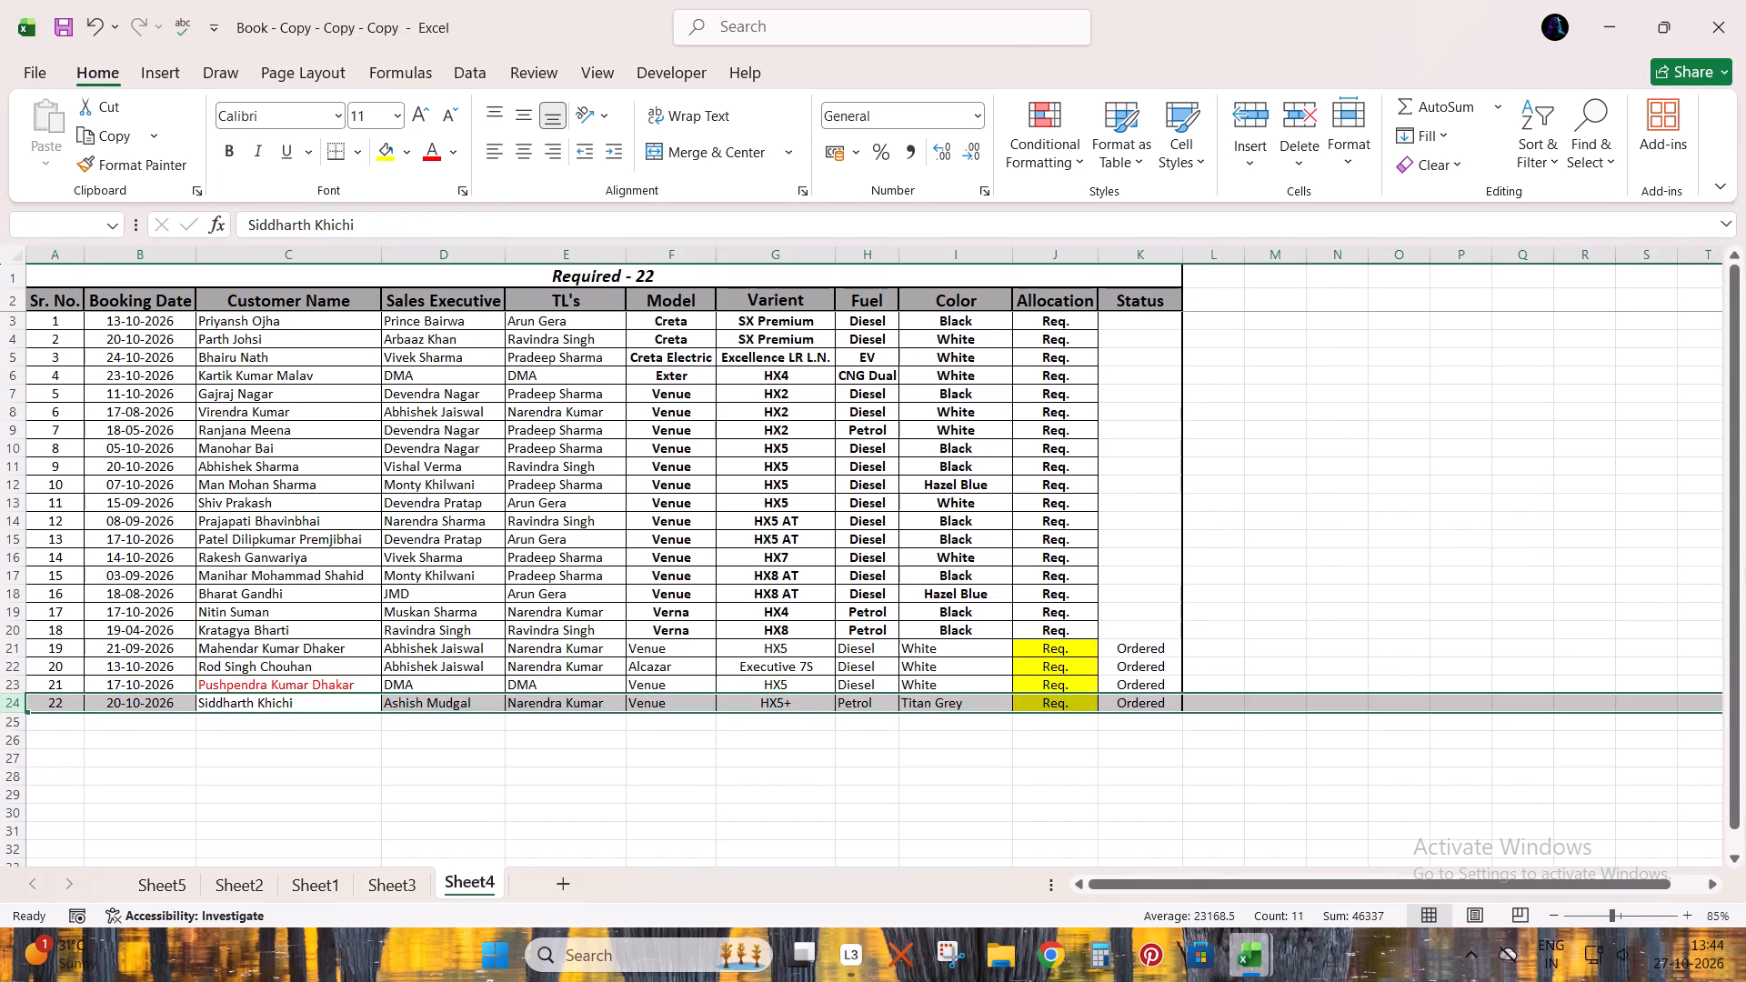
pyautogui.hotkey('alt', 'Tab')
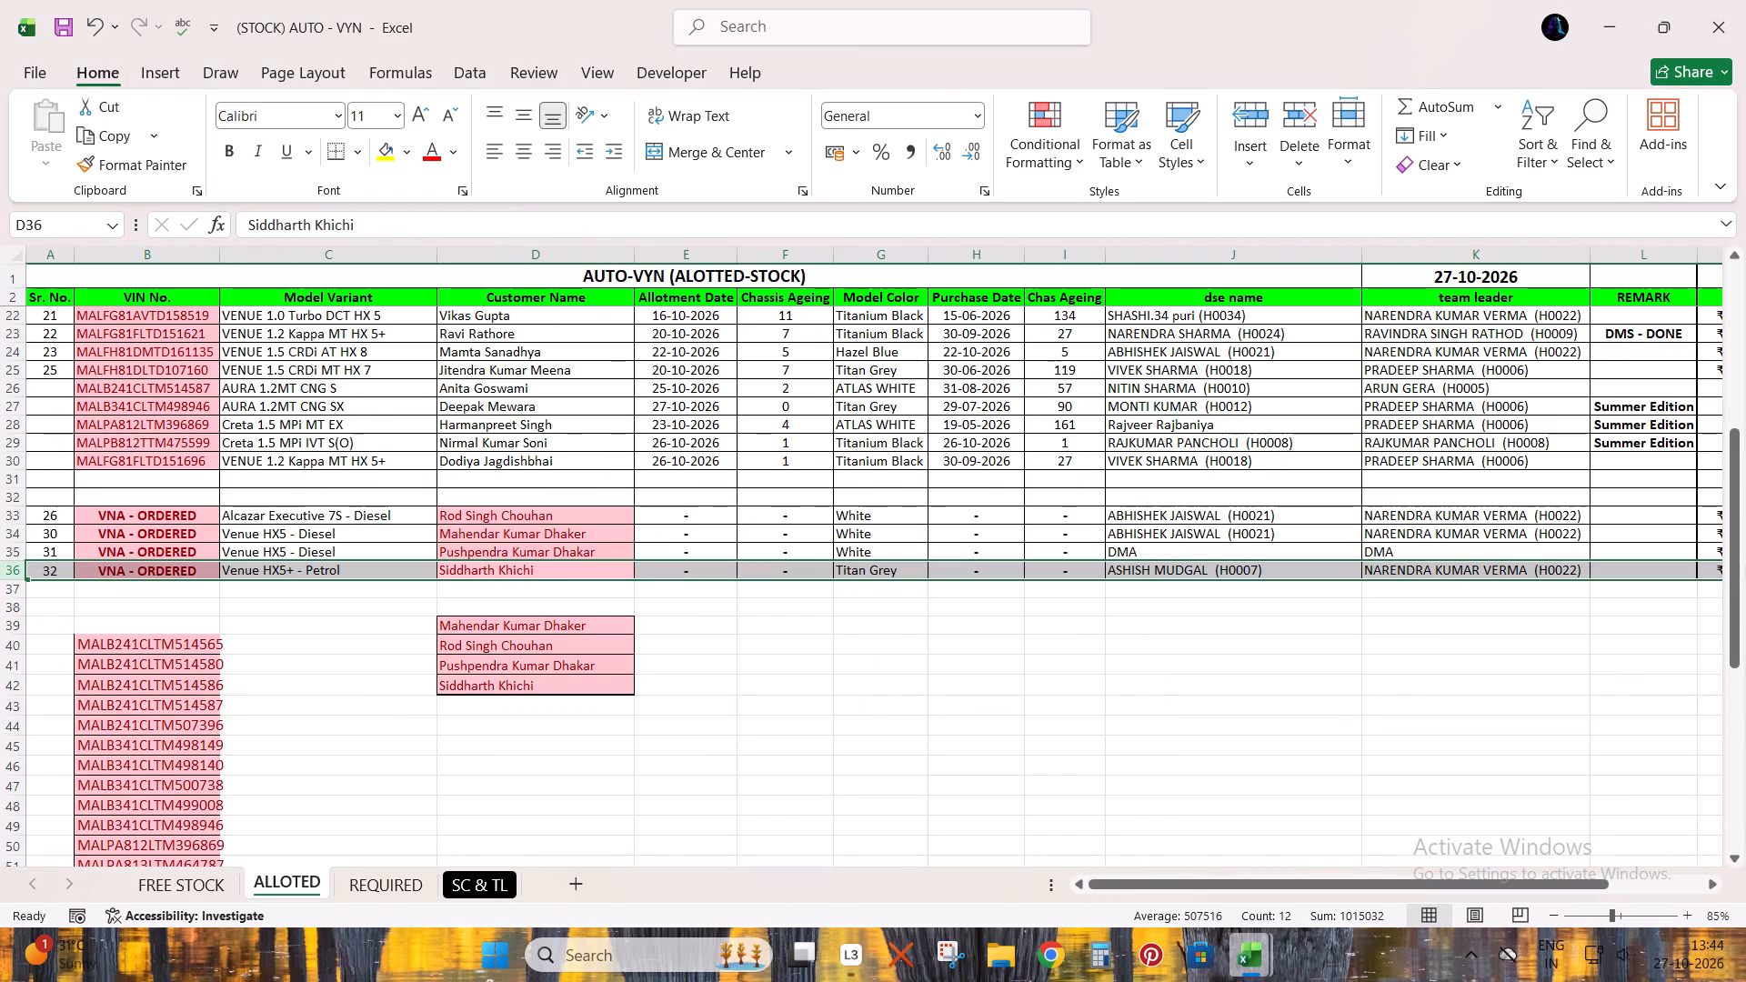
# Examine the VNA - ORDERED row 34 on the ALLOTED sheet across all its columns, including those beyond REMARK.
pyautogui.press('Up')
pyautogui.press('Right')
pyautogui.press('Left')
pyautogui.press('Right')
pyautogui.press('Up')
pyautogui.press('Right')
pyautogui.hotkey('ctrl', 'Right')
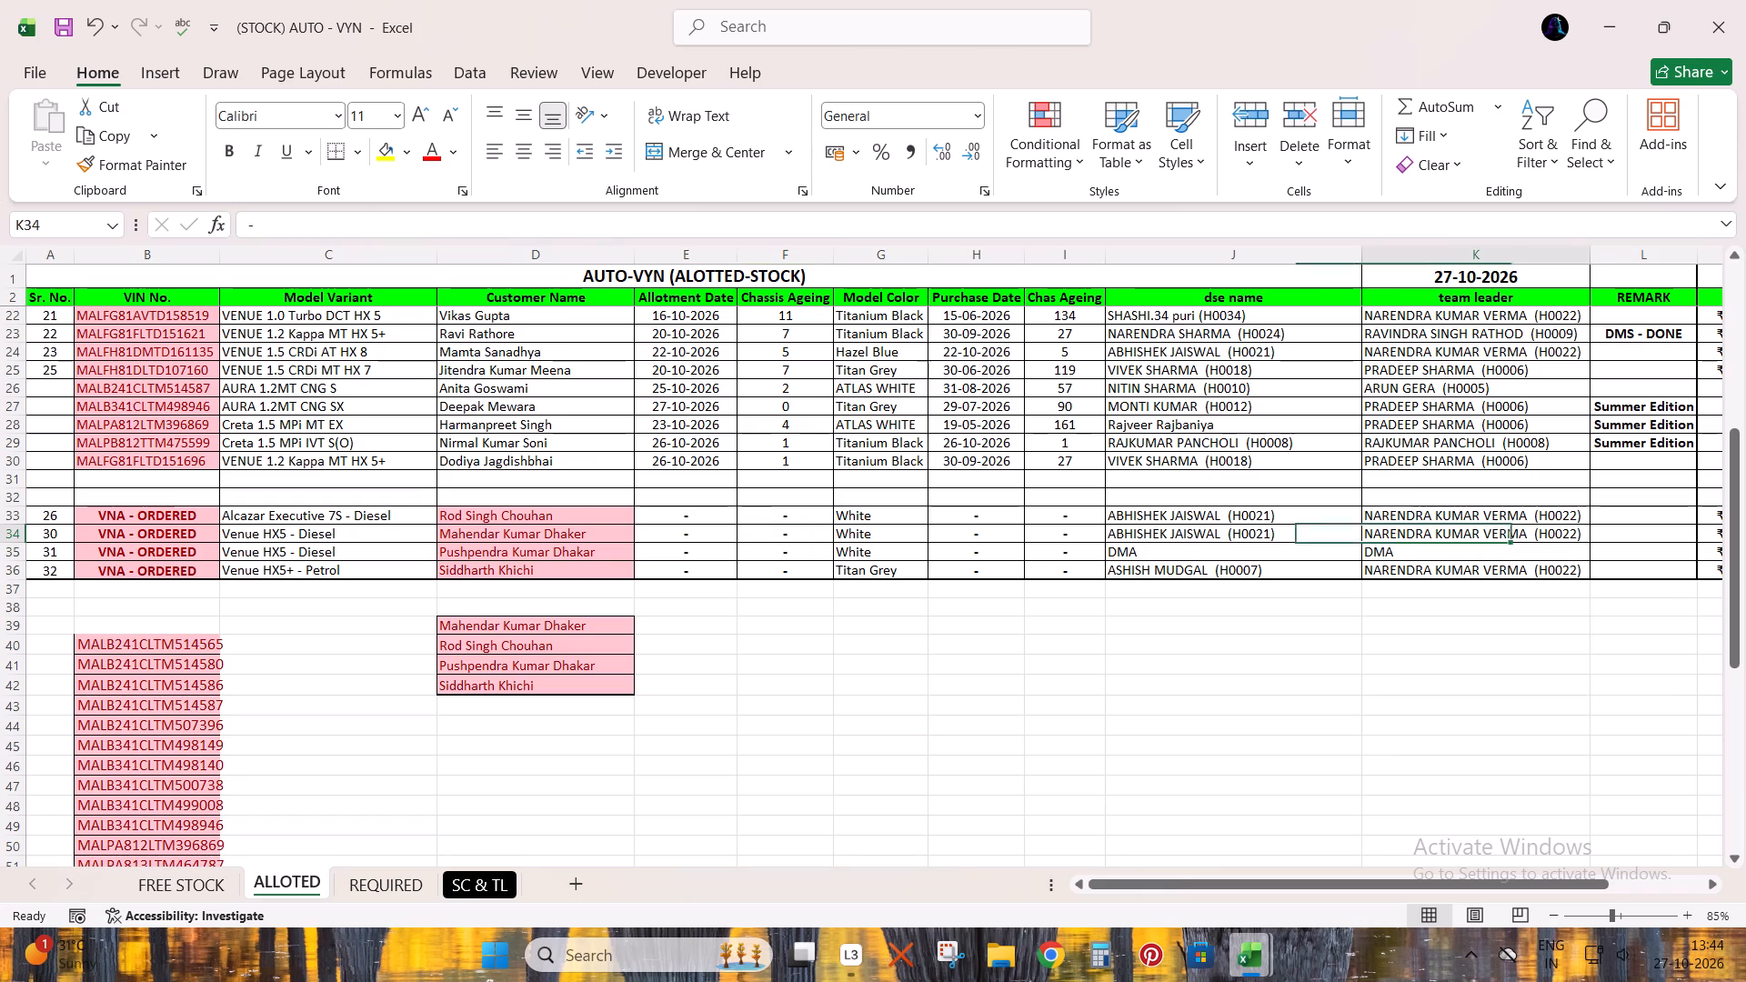
pyautogui.press('Right')
pyautogui.press('Right')
pyautogui.press('Right')
pyautogui.hotkey('ctrl', 'Left')
pyautogui.hotkey('ctrl', 'Left')
pyautogui.hotkey('ctrl', 'Left')
pyautogui.hotkey('ctrl', 'Left')
pyautogui.hotkey('ctrl', 'Left')
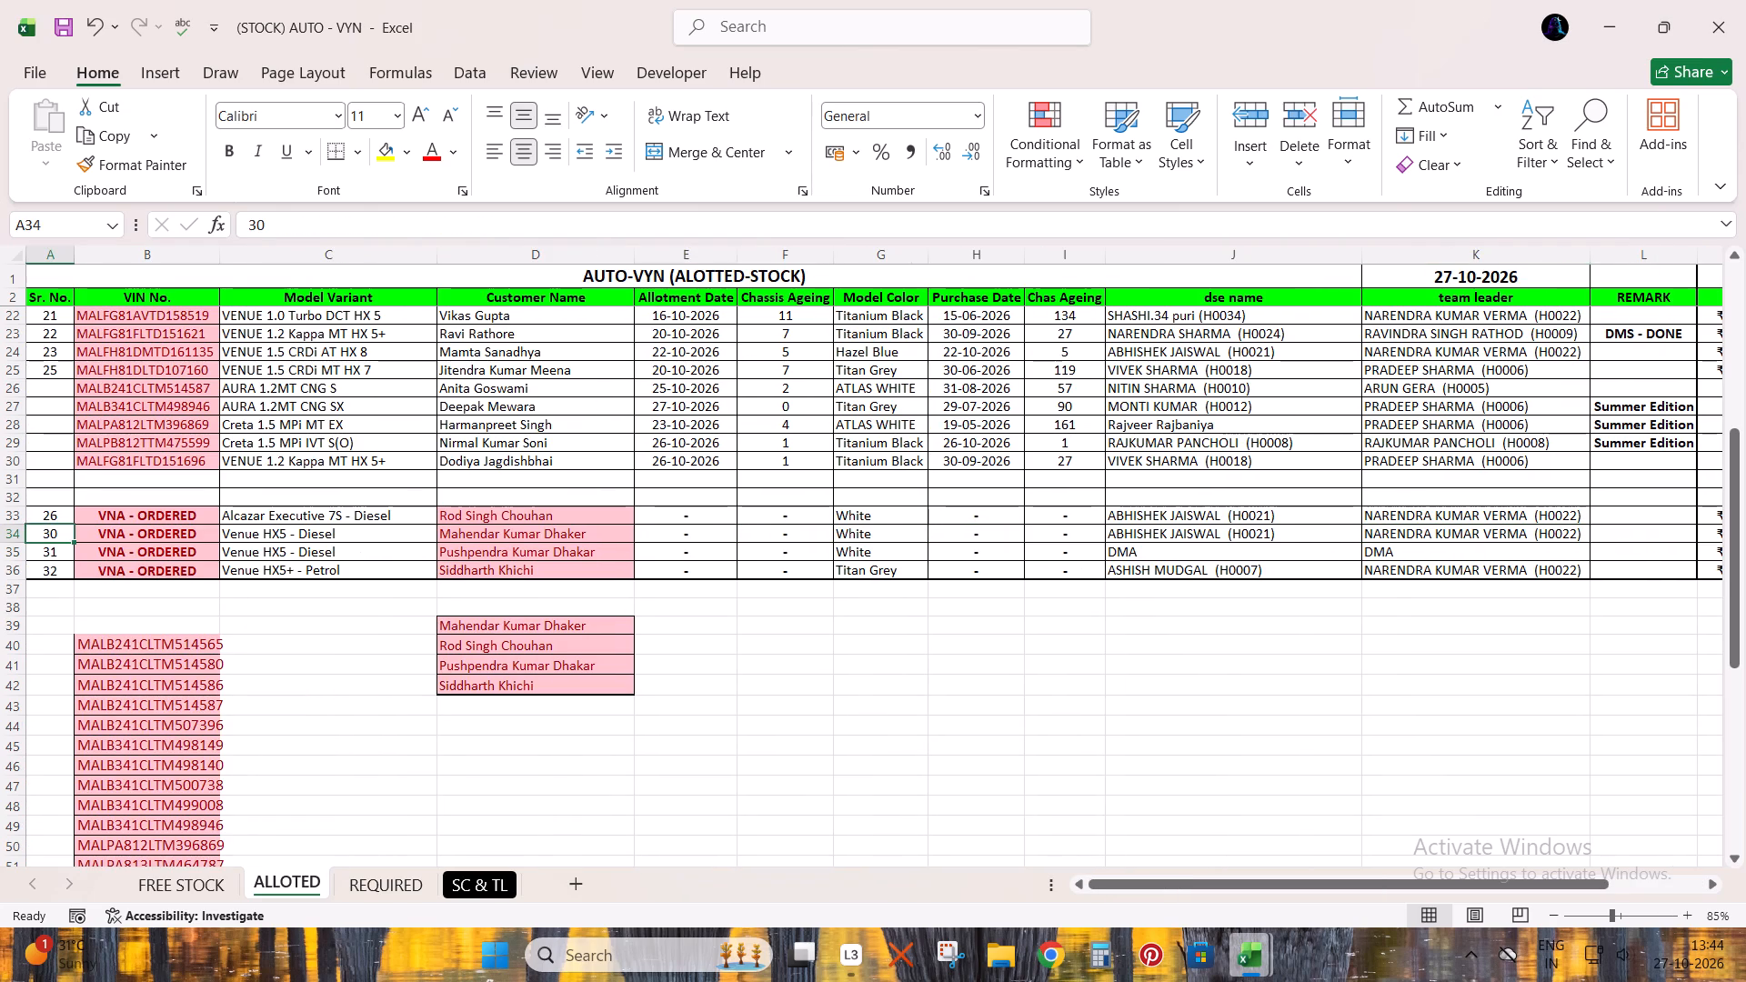
# Save the (STOCK) AUTO - VYN workbook.
pyautogui.hotkey('ctrl', 's')
# Delete the rows from 39 downward holding the pasted VINs and customer names below the ALLOTED table, and save the workbook.
pyautogui.press('Right')
pyautogui.press('Down')
pyautogui.press('Down')
pyautogui.press('Down')
pyautogui.press('Down')
pyautogui.press('Right')
pyautogui.press('Down')
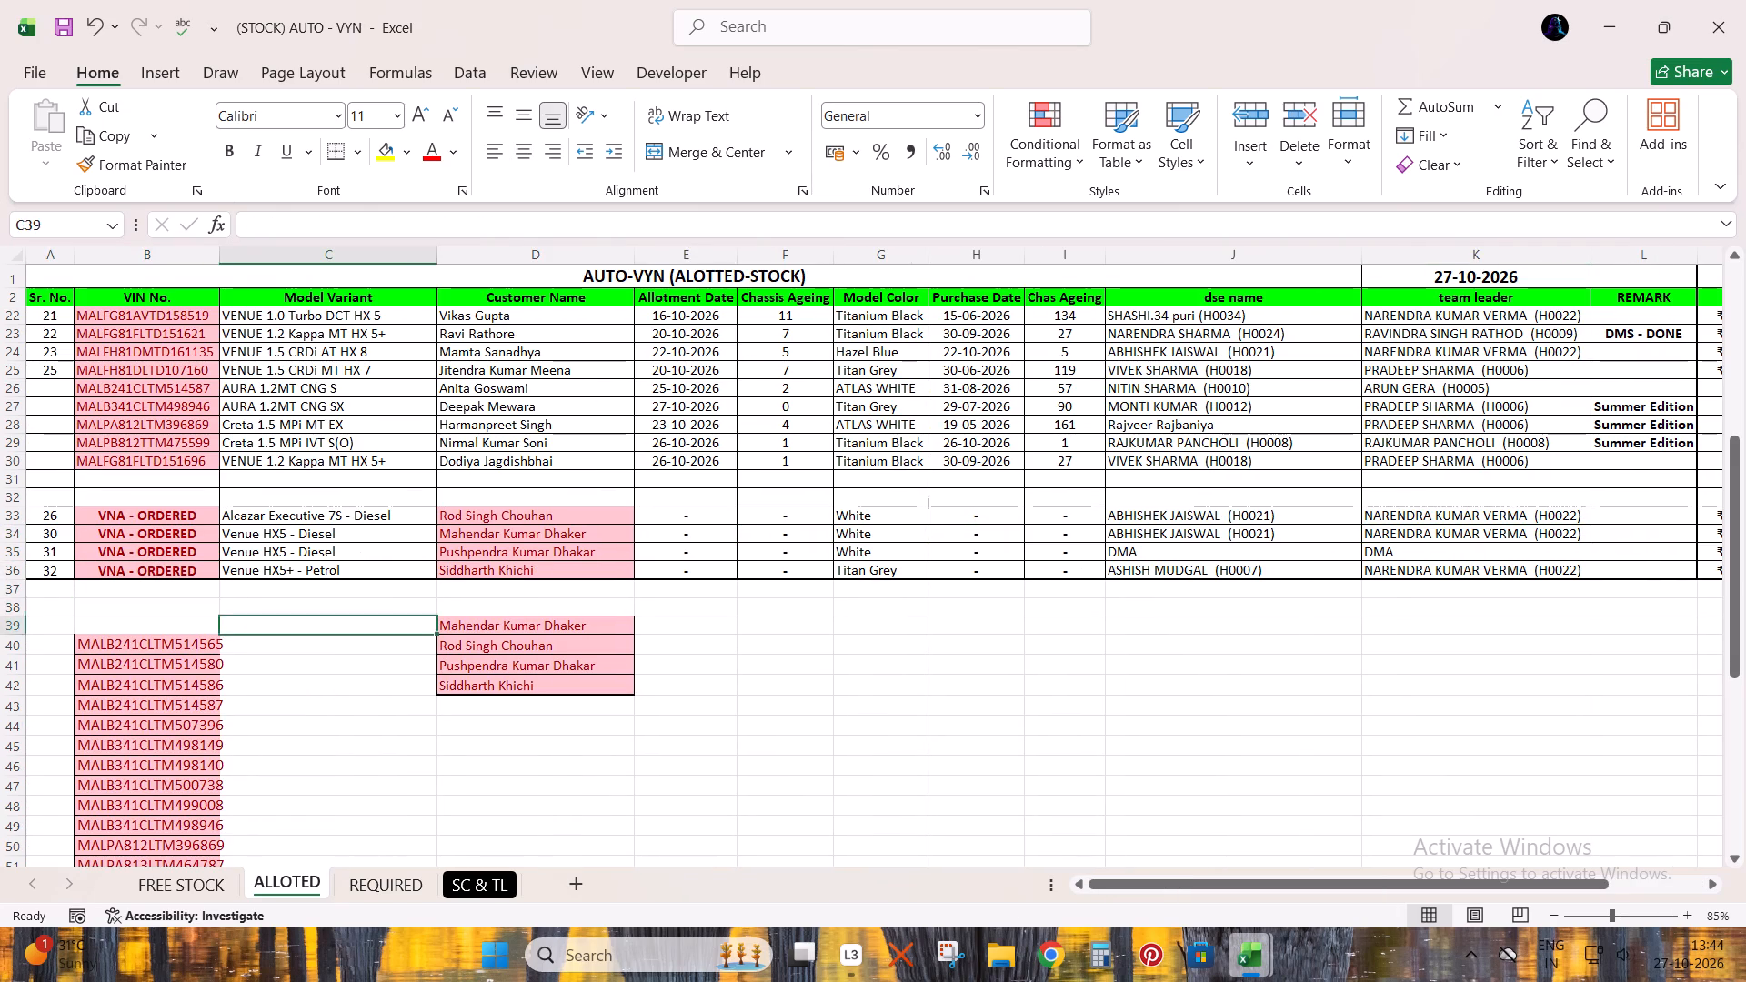
pyautogui.press('Down')
pyautogui.press('Right')
pyautogui.press('Up')
pyautogui.press('Left')
pyautogui.press('Left')
pyautogui.hotkey('ctrl', 'shift', 'Down')
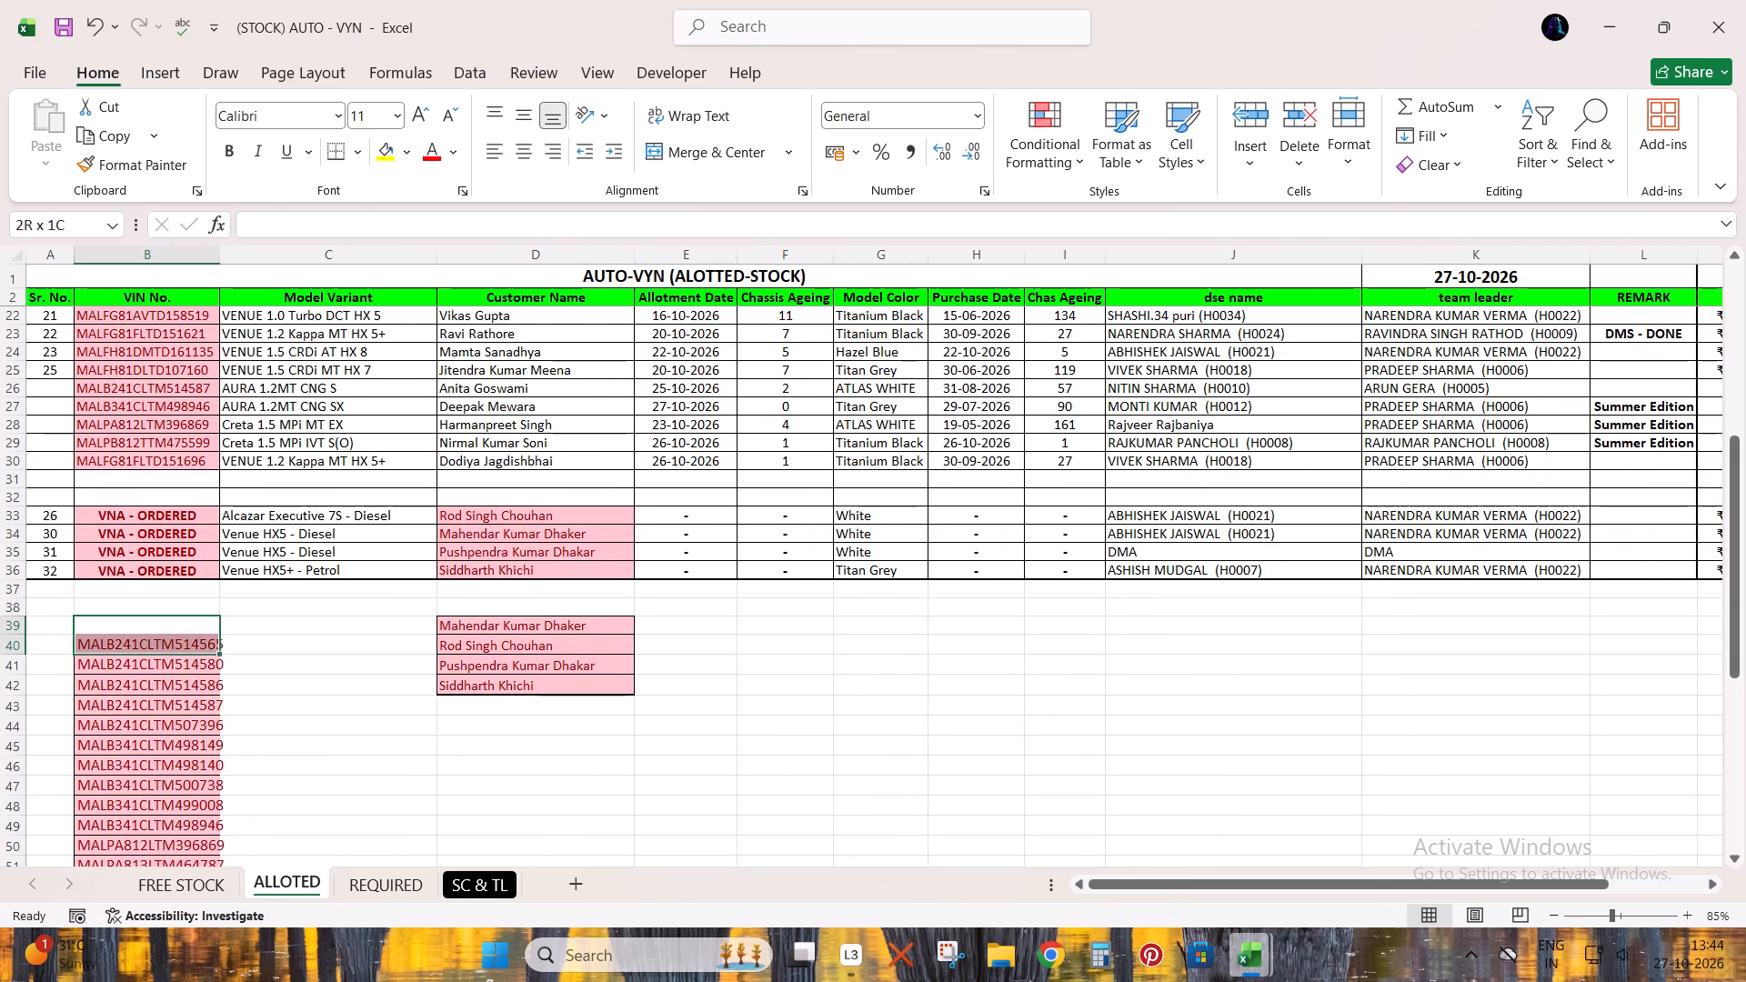
pyautogui.hotkey('ctrl', 'shift', 'Down')
pyautogui.hotkey('shift', 'space')
pyautogui.hotkey('ctrl', '-')
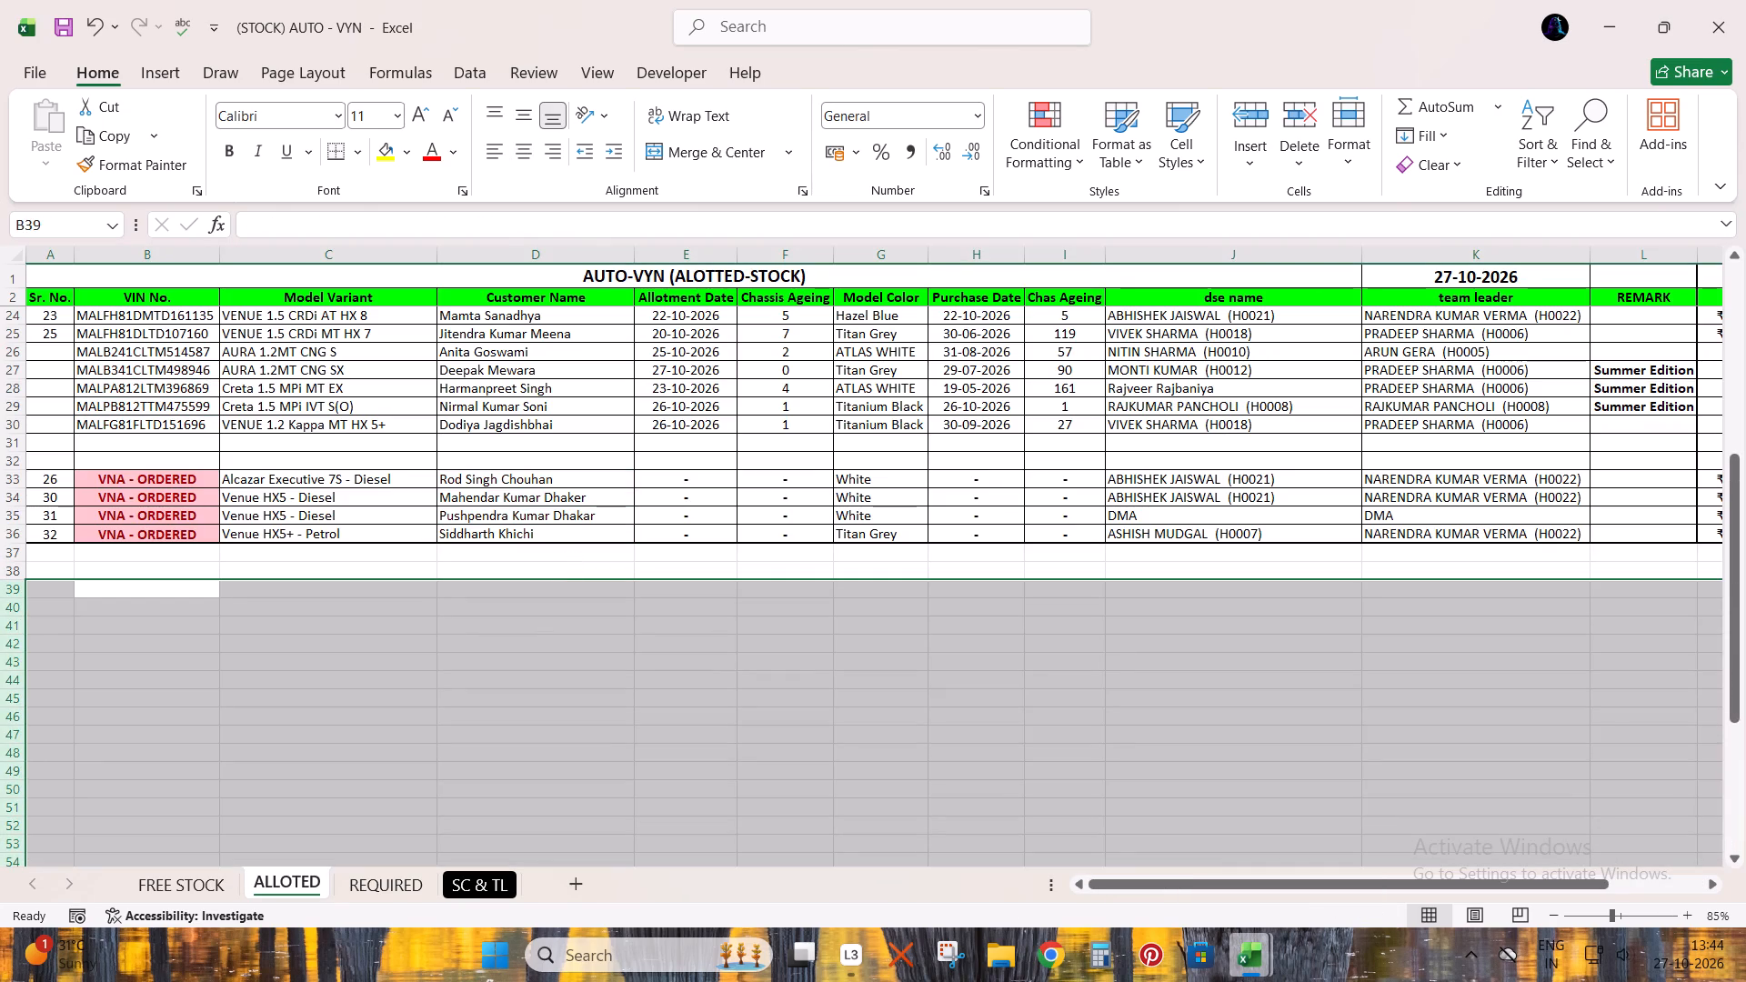
pyautogui.hotkey('ctrl', 's')
# Delete the two blank rows, 31 and 32, above the VNA - ORDERED rows.
pyautogui.hotkey('ctrl', 'Up')
pyautogui.hotkey('ctrl', 'Up')
pyautogui.hotkey('ctrl', 'Up')
pyautogui.press('Down')
pyautogui.hotkey('shift', 'space')
pyautogui.hotkey('shift', 'Down')
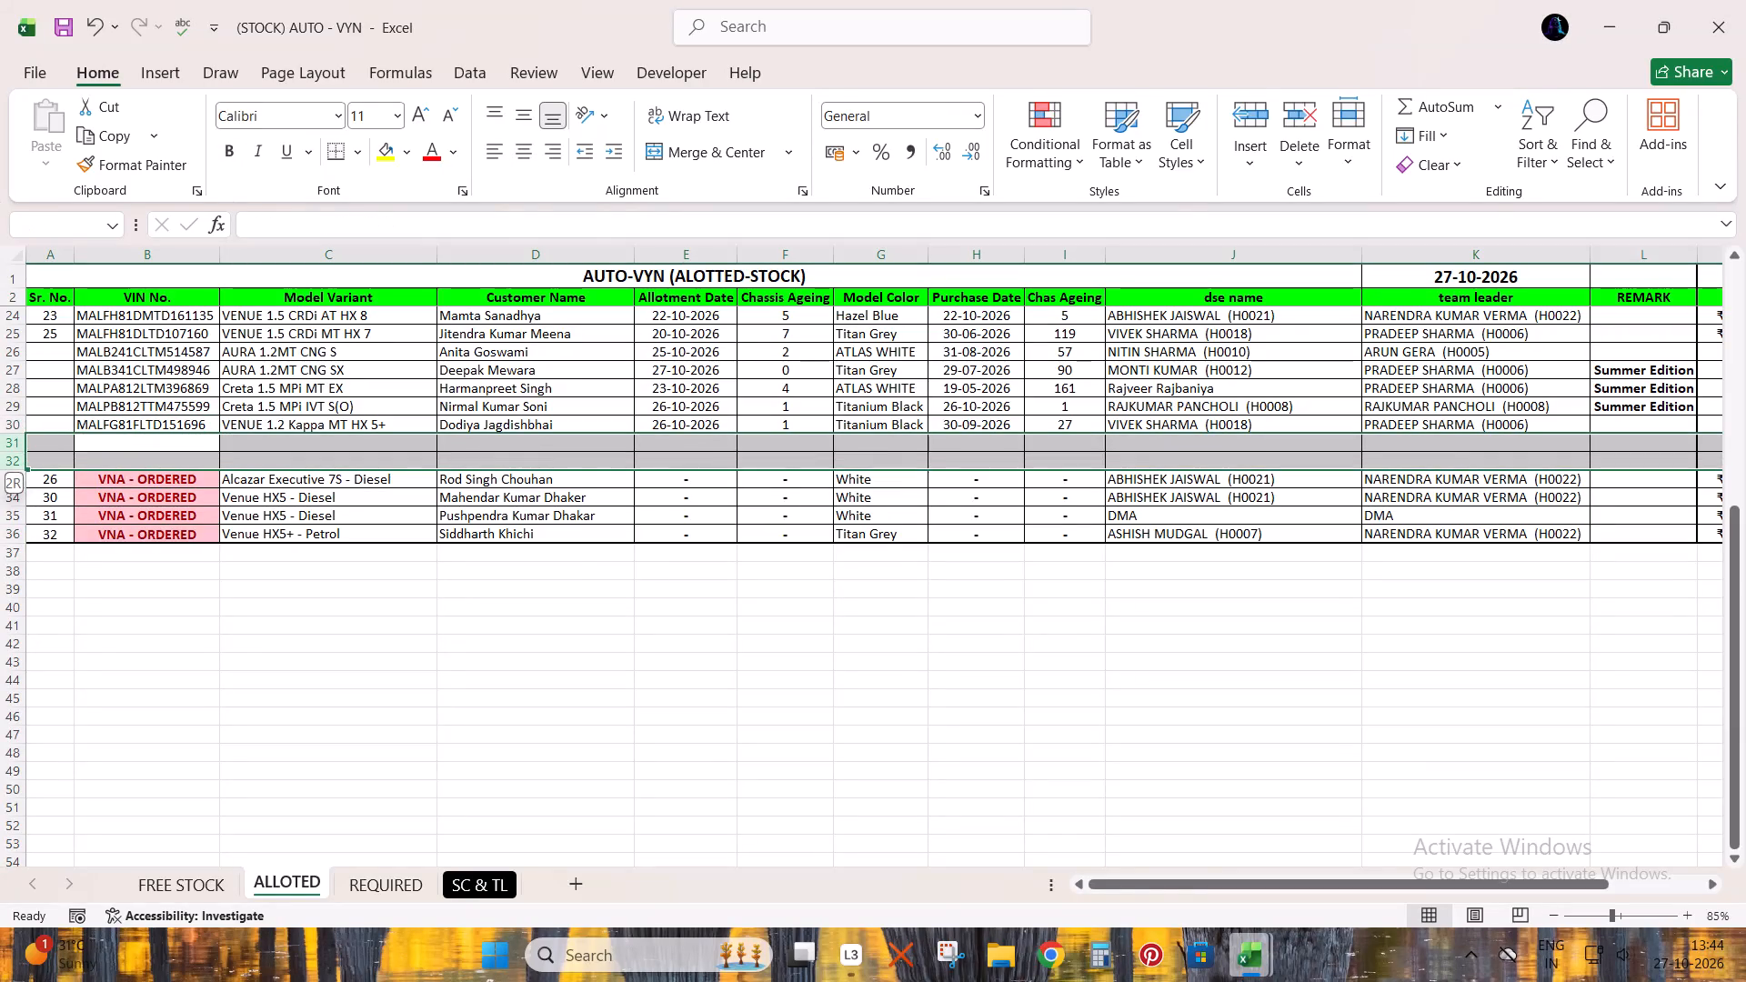
pyautogui.hotkey('ctrl', '-')
# Renumber the Sr. No. column from 1 to 32 by filling the series from A3:A4 down to row 34.
pyautogui.hotkey('ctrl', 'Up')
pyautogui.hotkey('ctrl', 'Left')
pyautogui.press('Down')
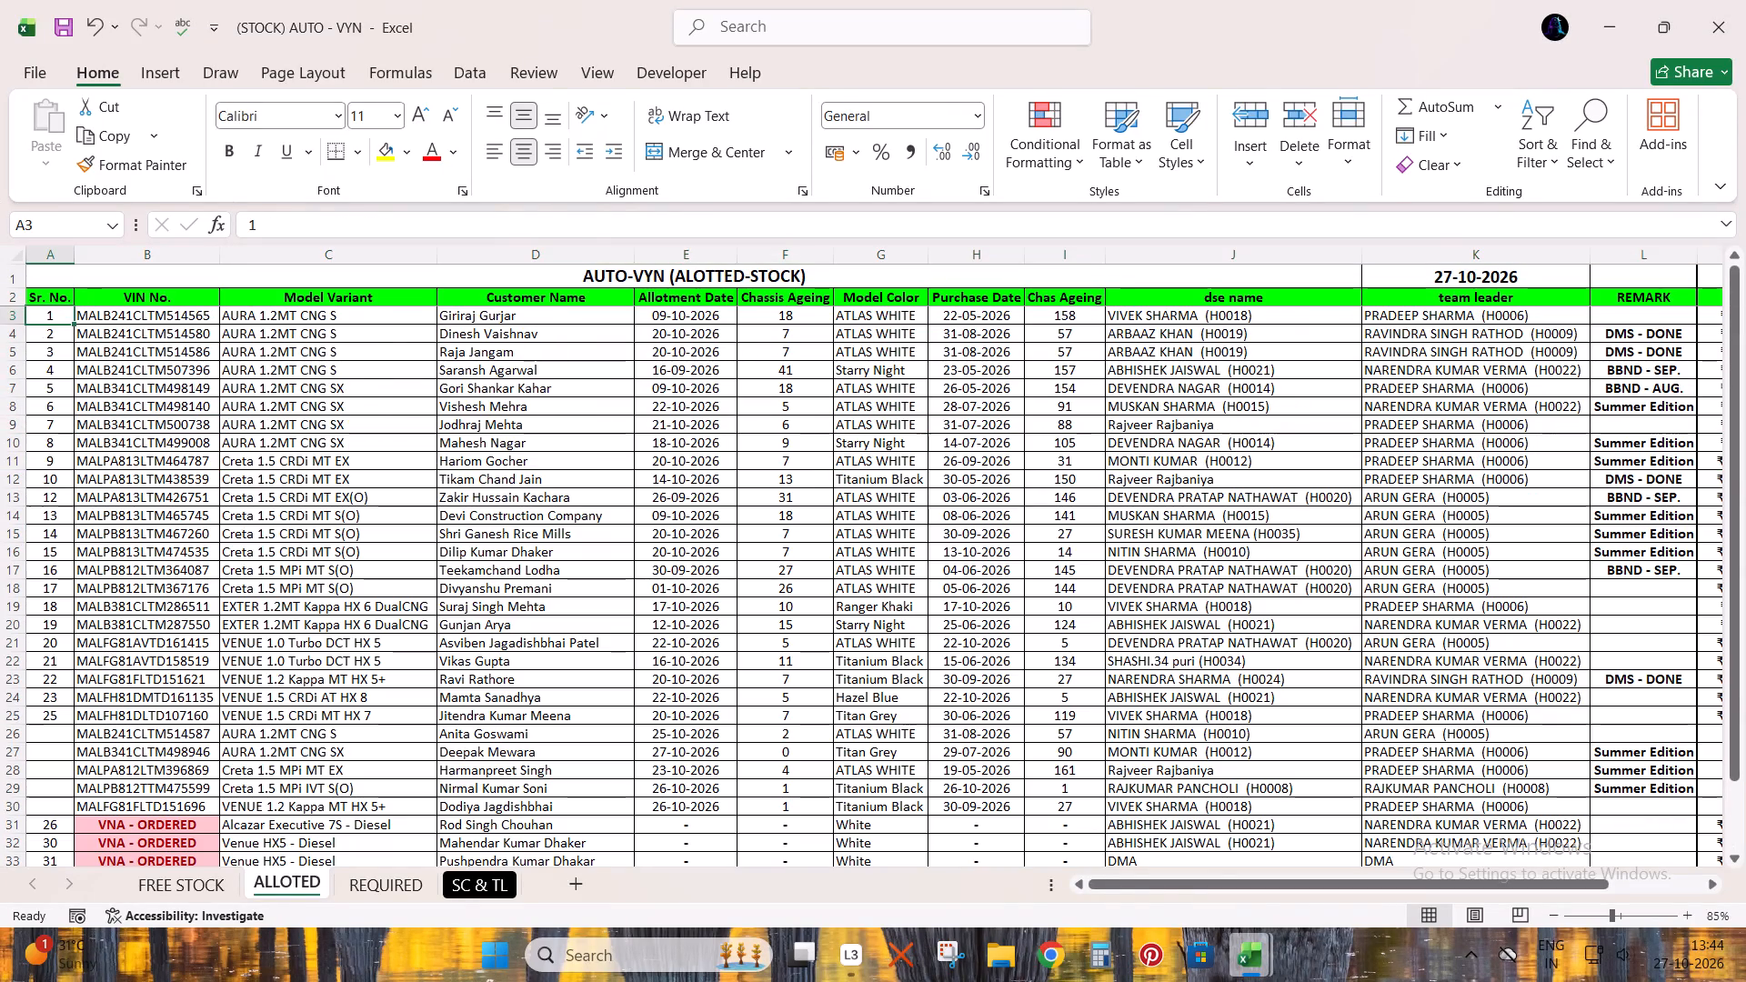
pyautogui.hotkey('shift', 'Down')
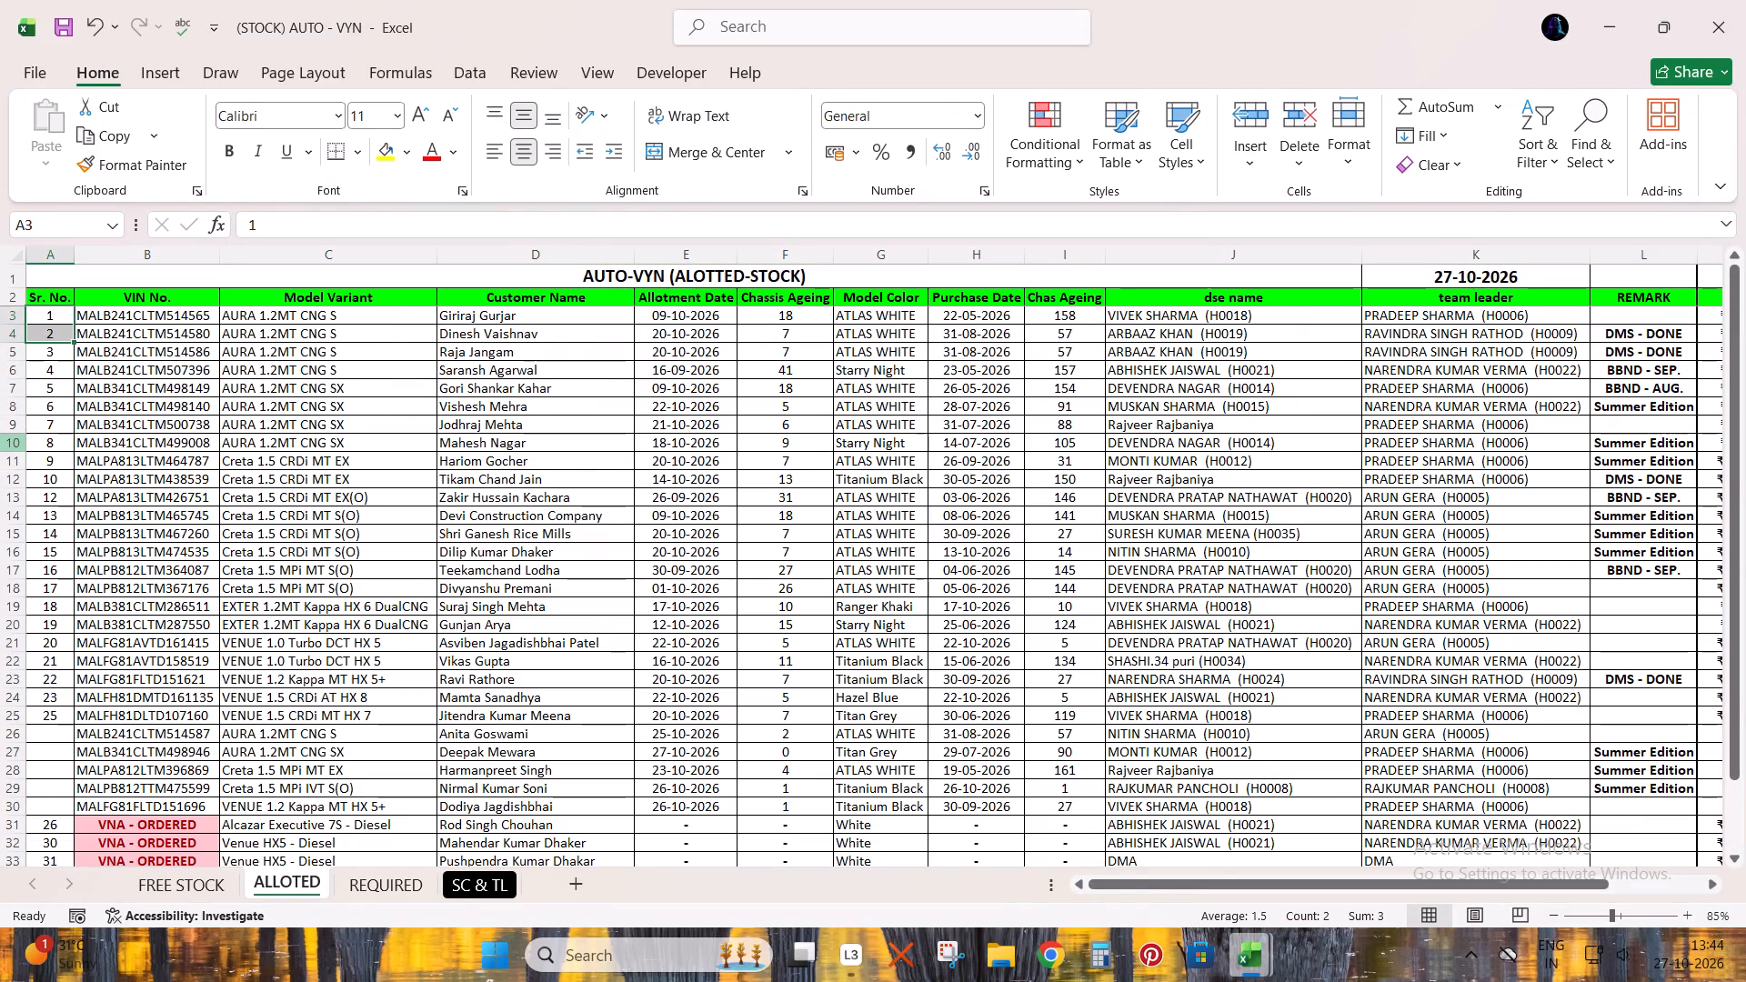
pyautogui.moveTo(72, 345); pyautogui.dragTo(66, 831)
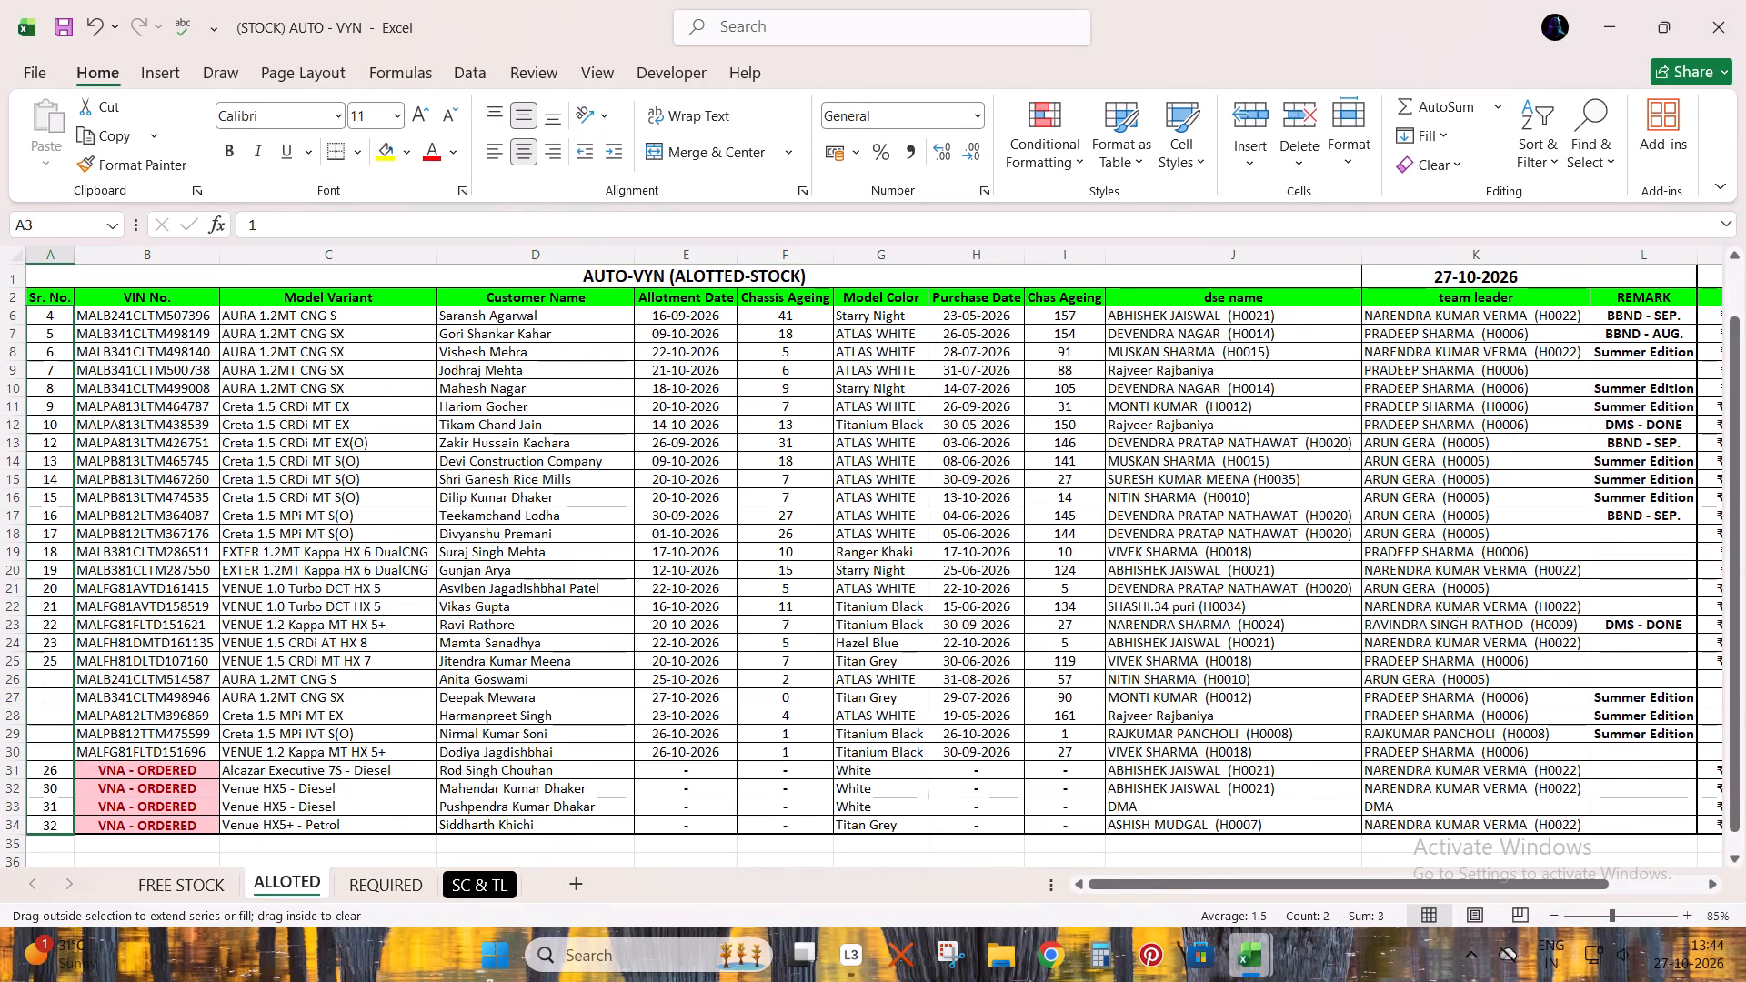
# Select the whole ALLOTED table and open the border options.
pyautogui.click(186, 686)
pyautogui.hotkey('ctrl', 'a')
pyautogui.click(354, 155)
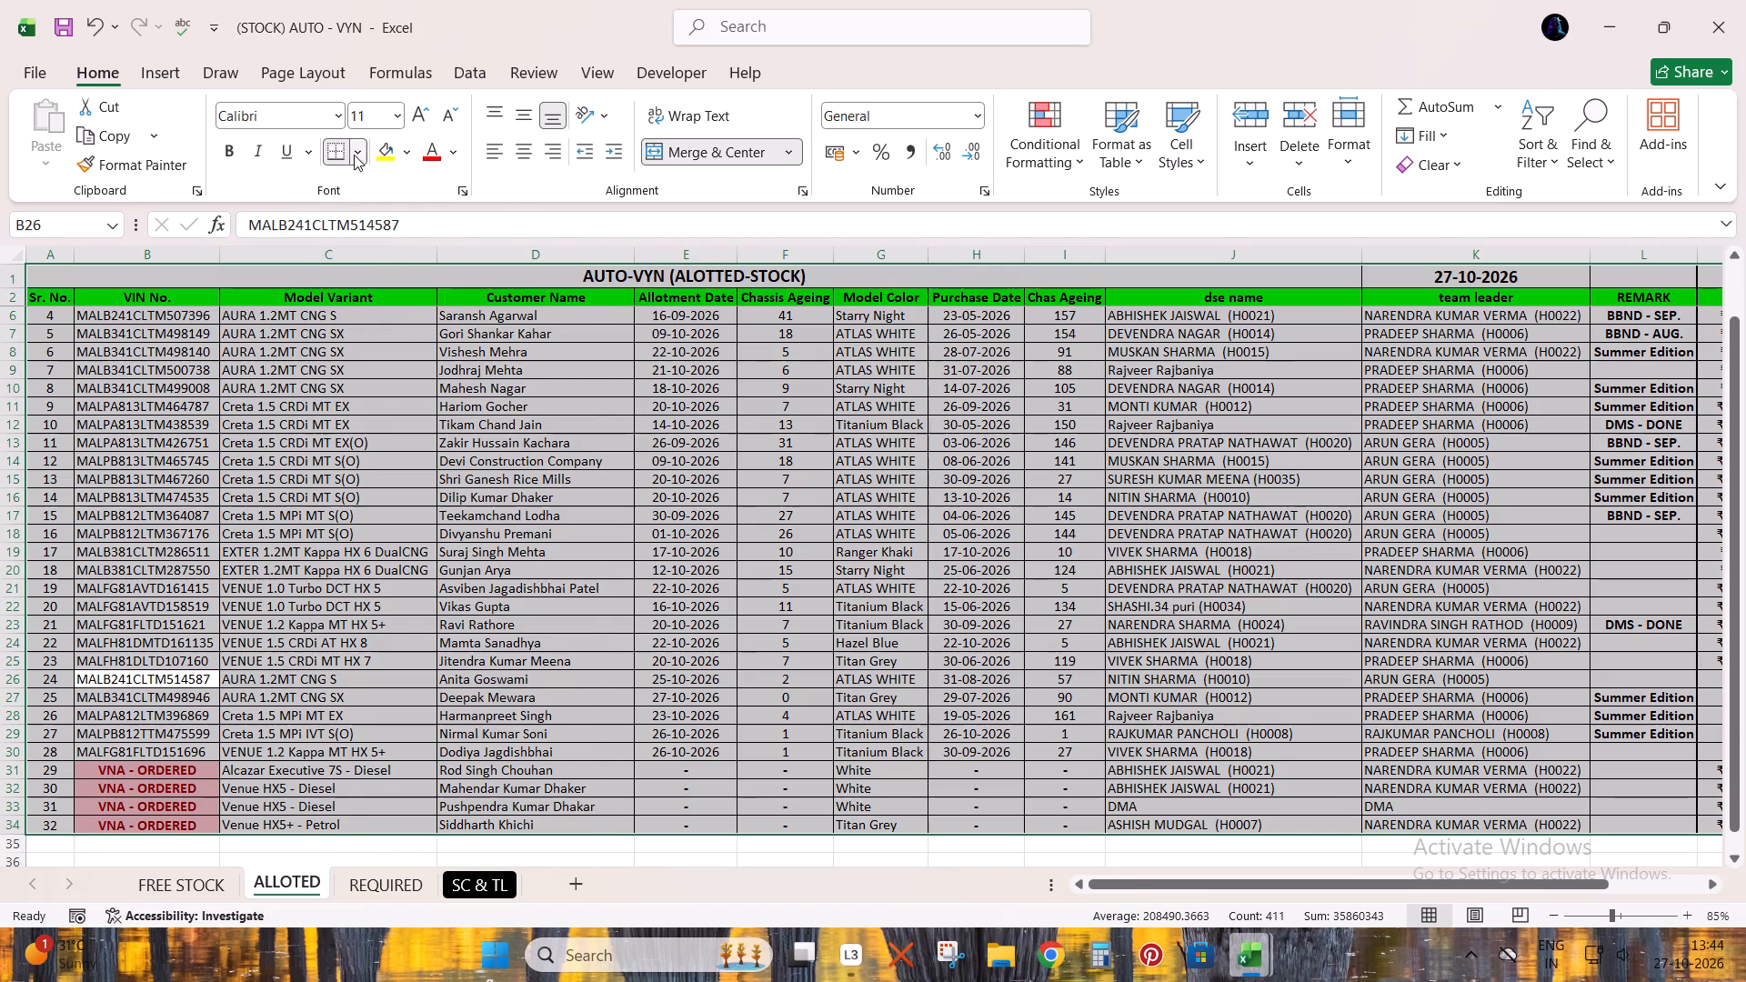
# Apply borders to the whole selected ALLOTED table and save the workbook.
pyautogui.click(365, 446)
pyautogui.click(996, 536)
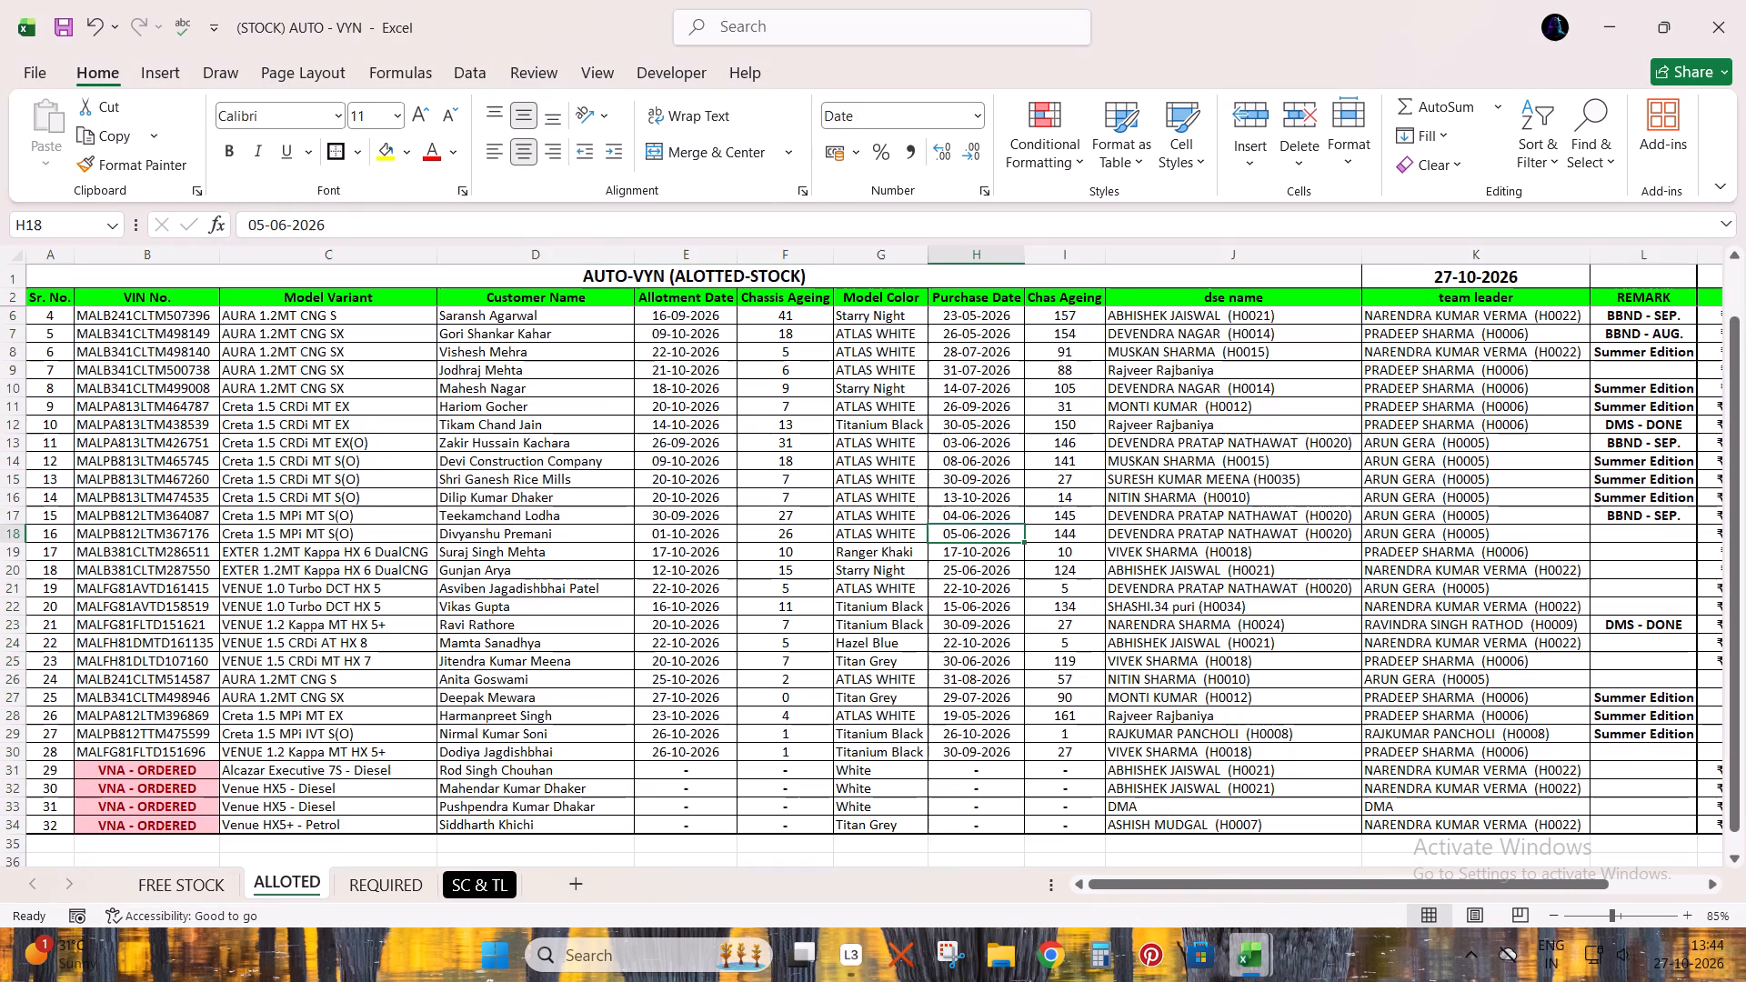
pyautogui.hotkey('ctrl', 's')
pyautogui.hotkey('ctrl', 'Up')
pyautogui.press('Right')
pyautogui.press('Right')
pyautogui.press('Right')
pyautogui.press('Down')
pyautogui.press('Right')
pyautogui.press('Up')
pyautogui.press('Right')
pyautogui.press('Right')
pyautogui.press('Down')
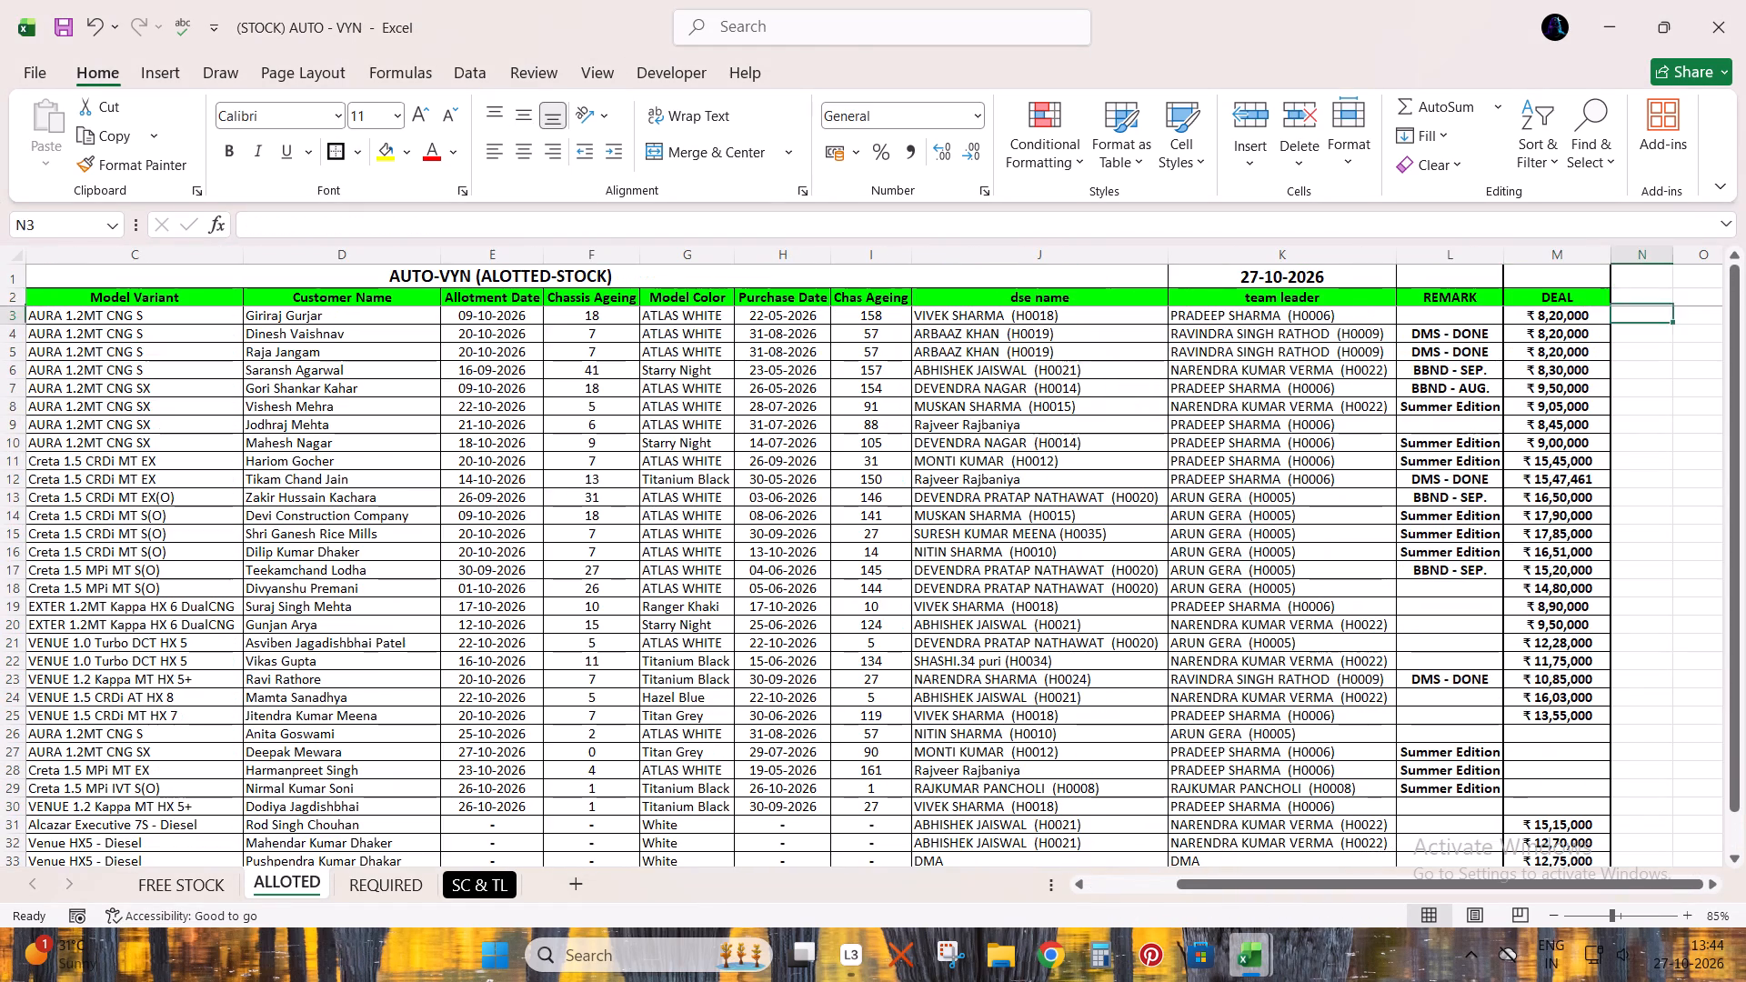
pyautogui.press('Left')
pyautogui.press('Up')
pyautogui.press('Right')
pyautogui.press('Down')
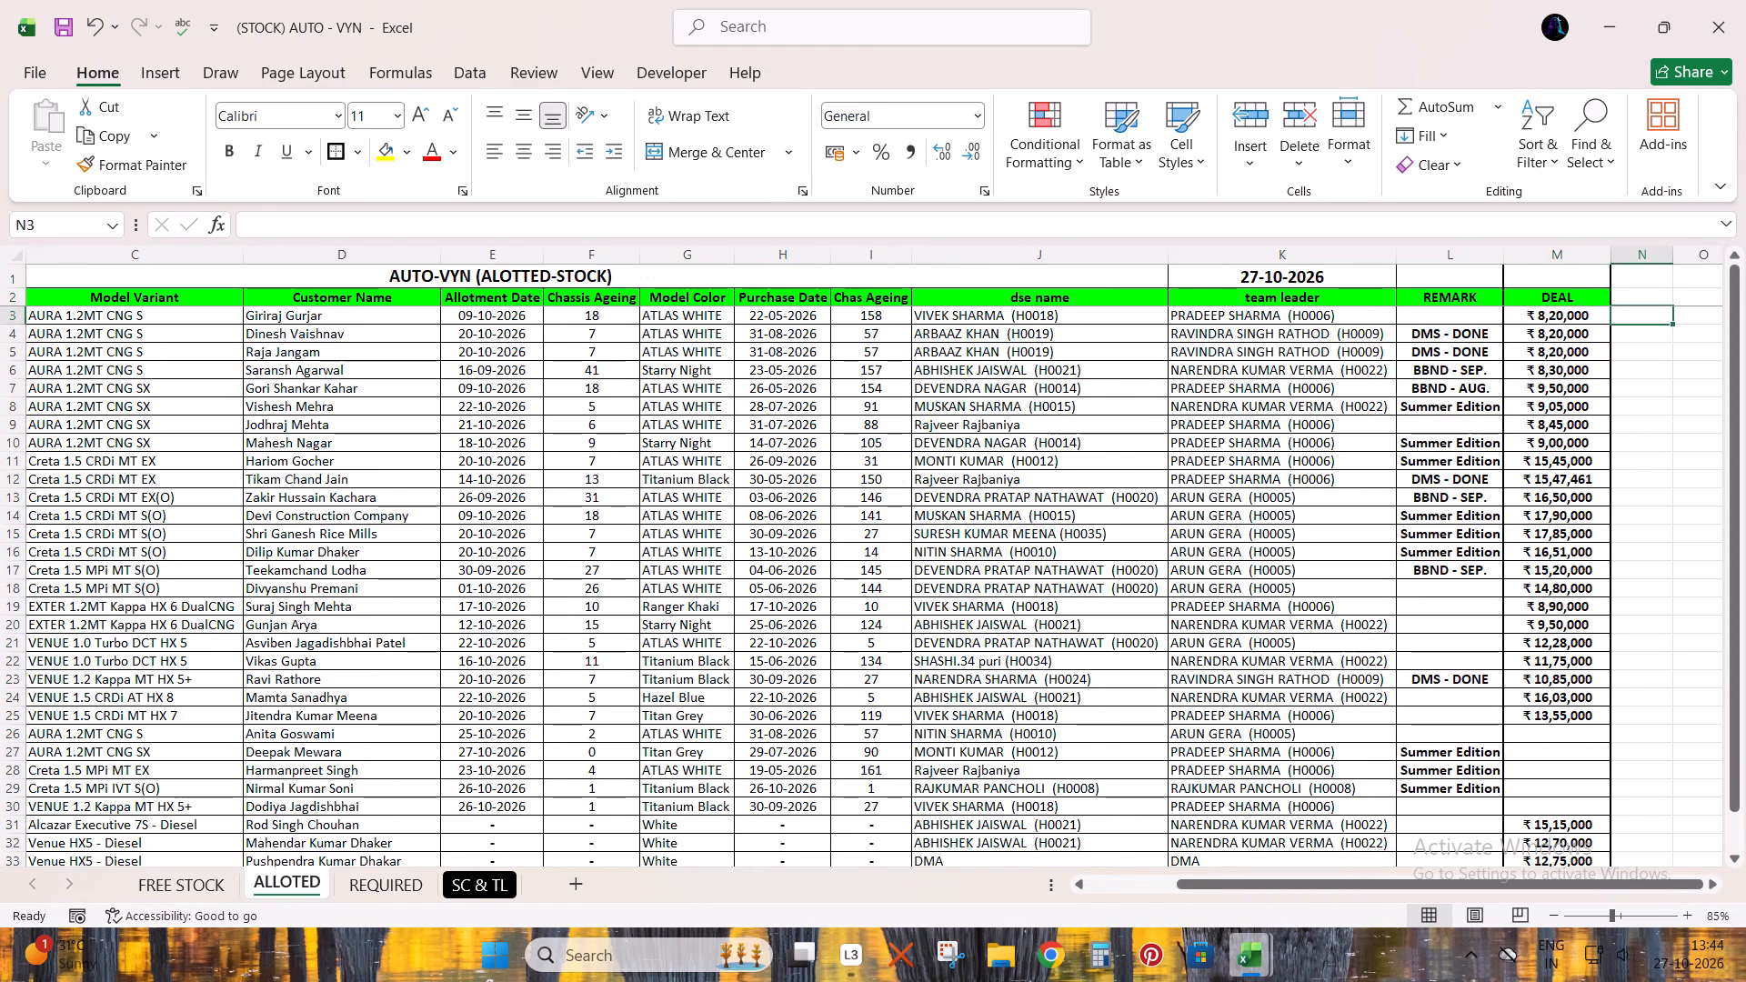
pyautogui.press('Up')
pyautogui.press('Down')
# Open the Book111 workbook from the desktop.
pyautogui.hotkey('alt', 'Tab')
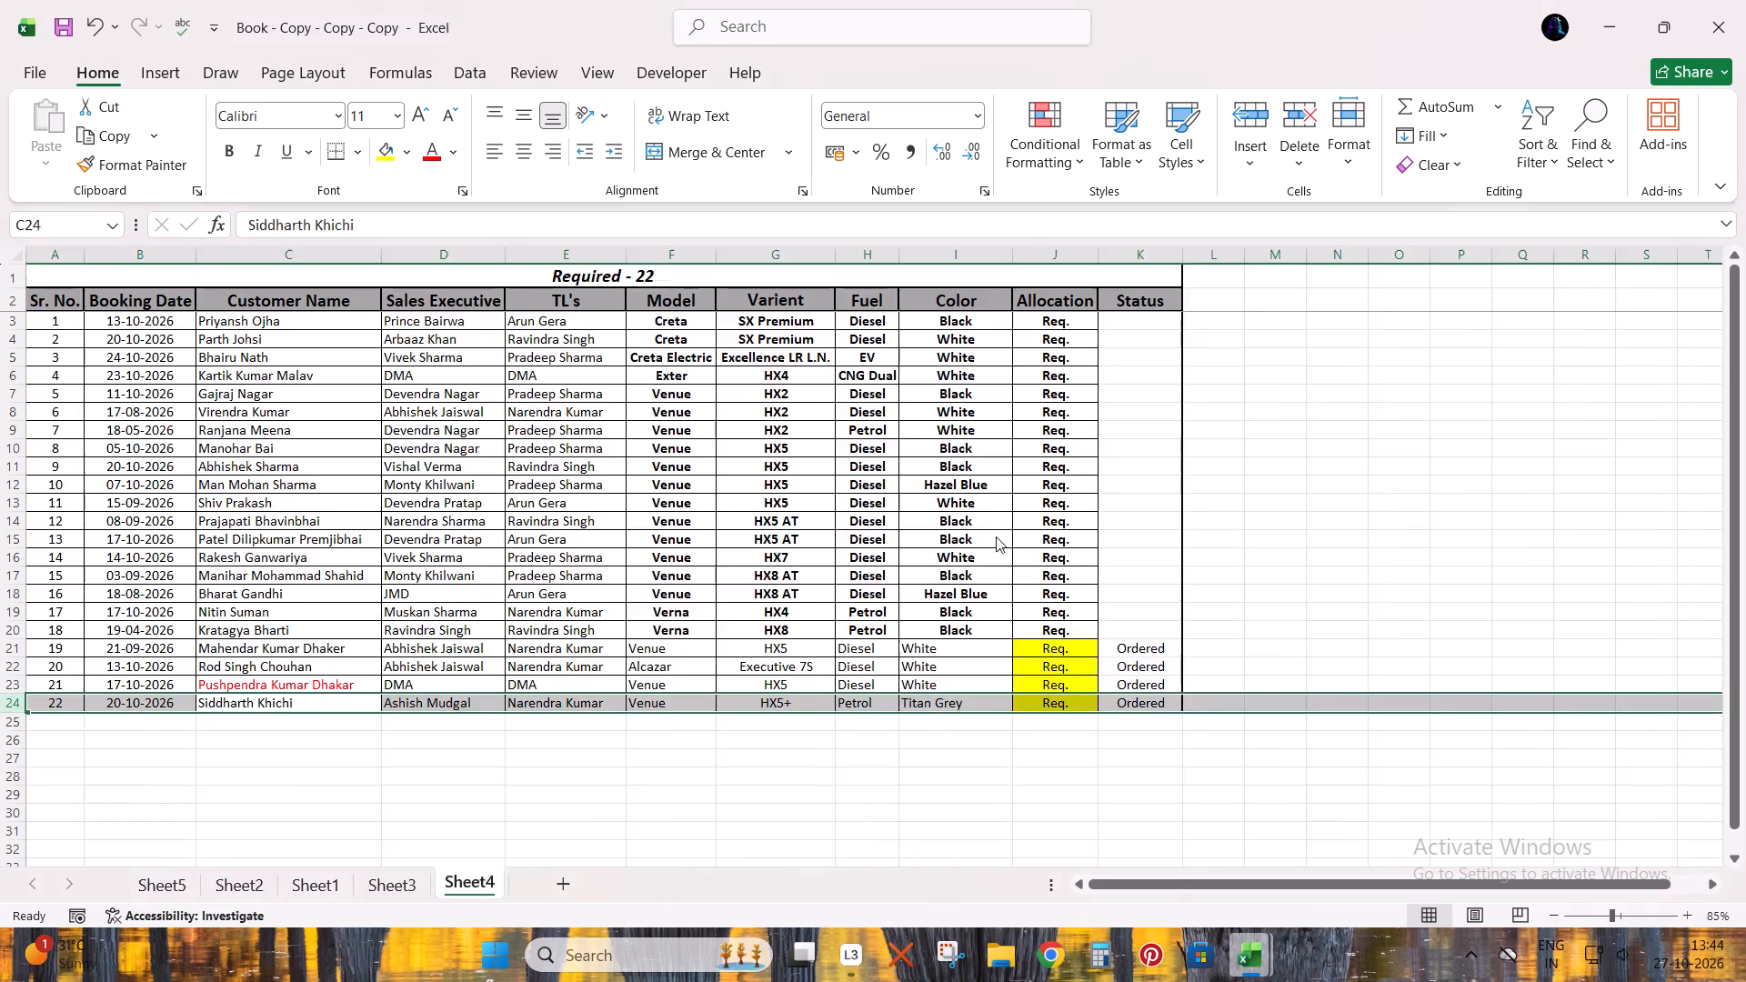
pyautogui.hotkey('alt', 'Tab')
pyautogui.click(1745, 981)
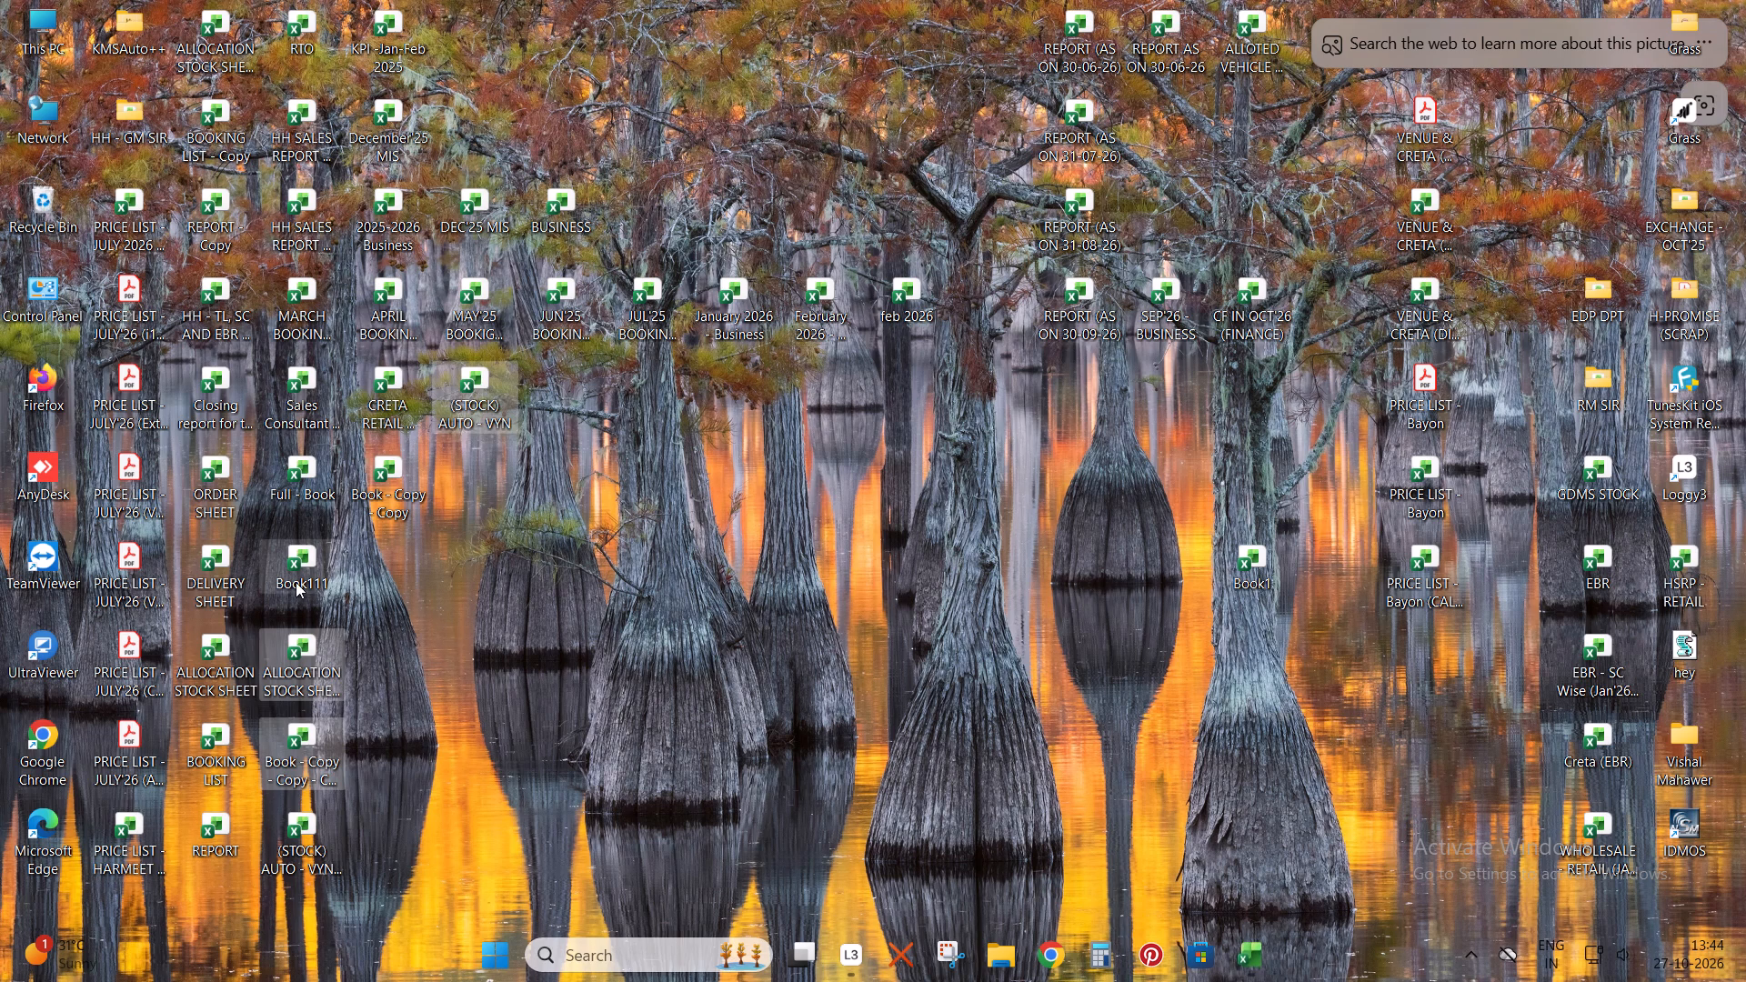
pyautogui.doubleClick(296, 582)
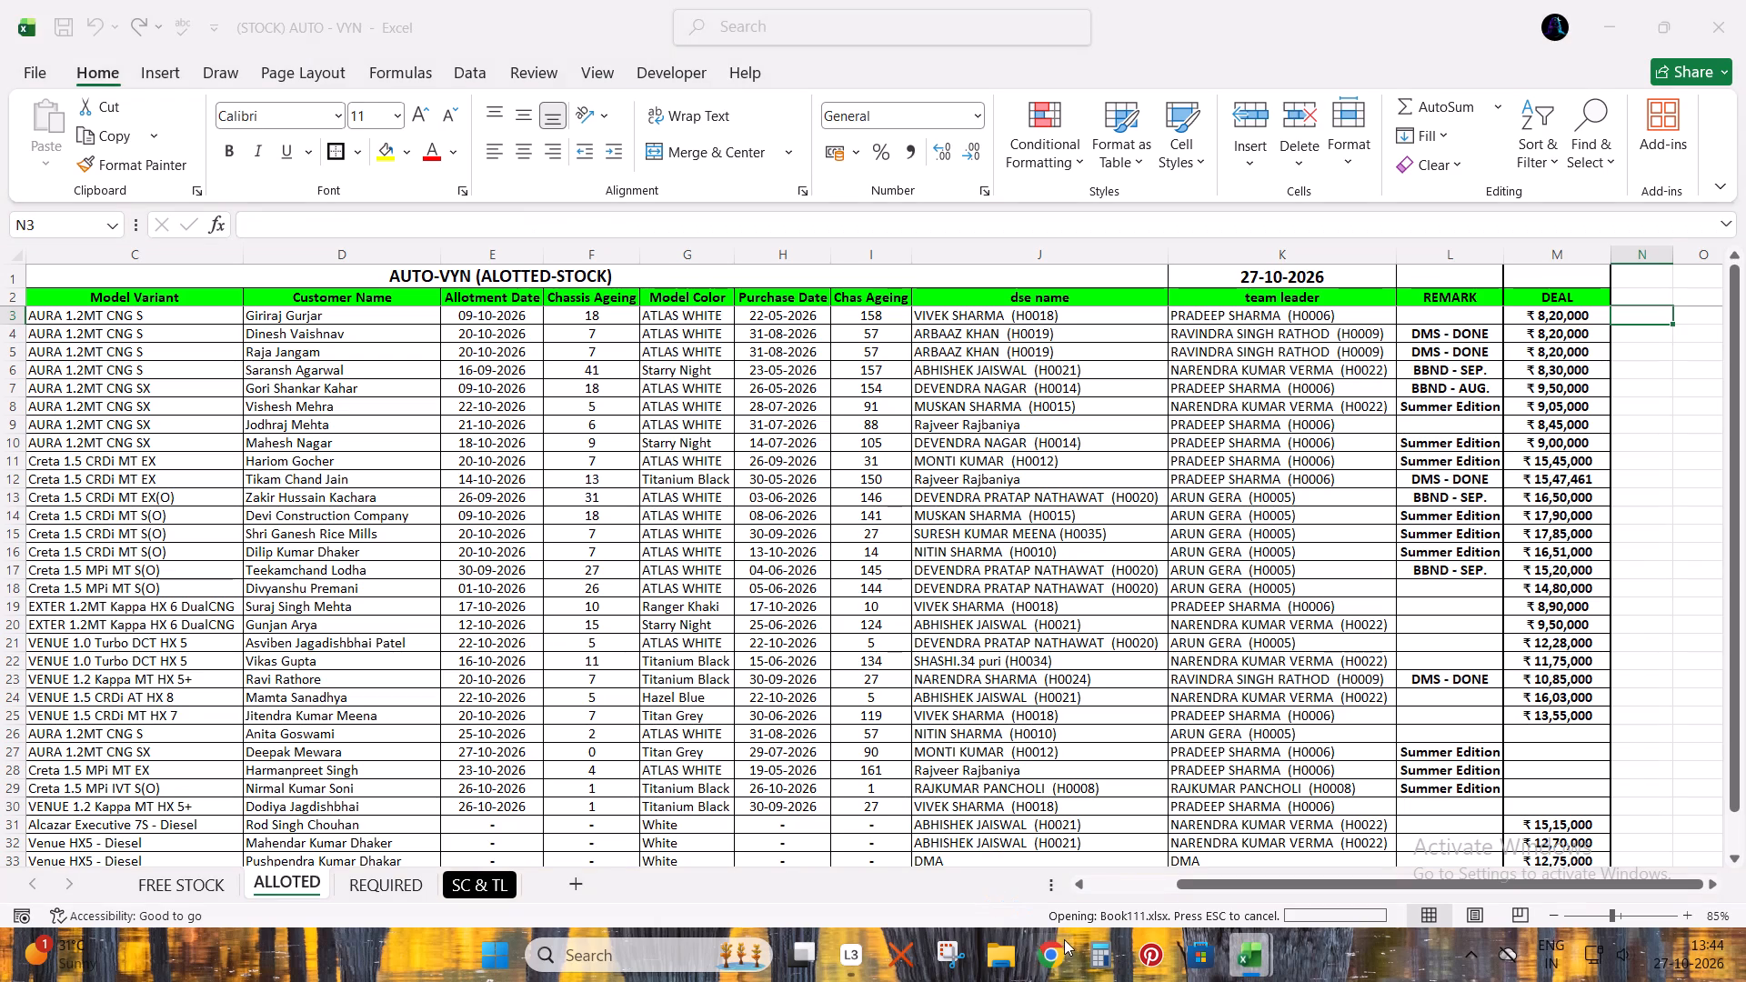
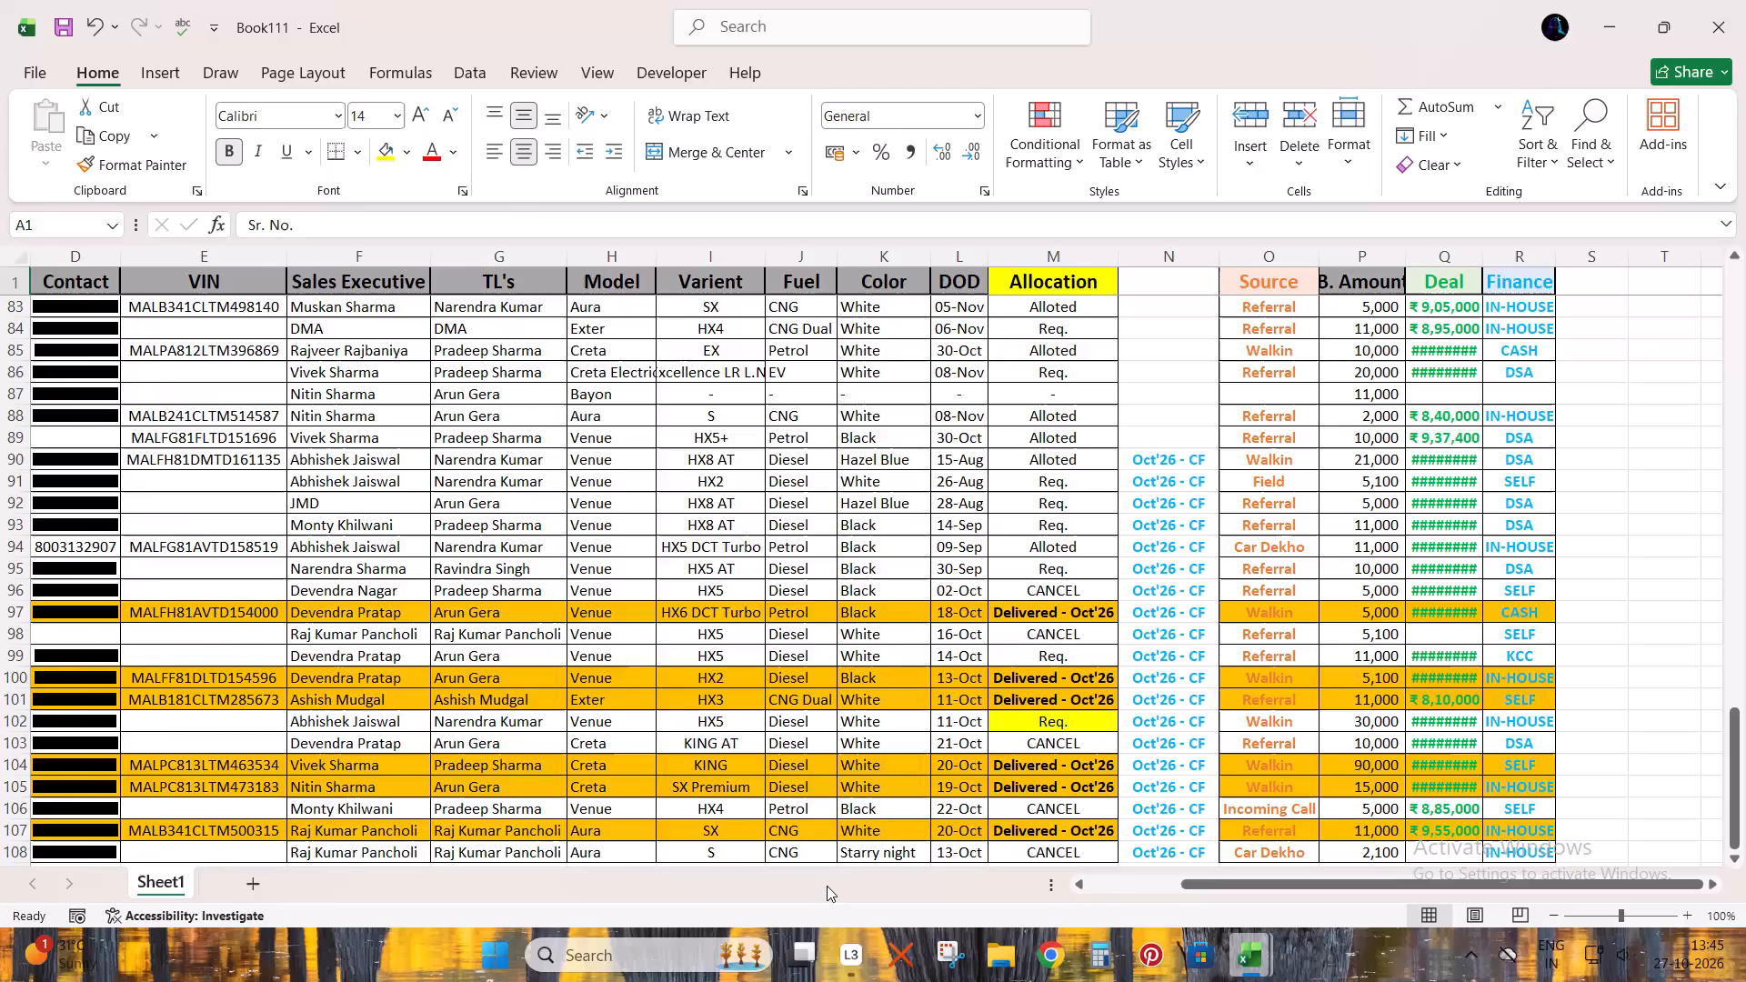
# Start a VLOOKUP in N3 of the ALLOTED sheet, using the customer names in D3:D34 as the lookup values.
pyautogui.hotkey('ctrl', 'Up')
pyautogui.hotkey('ctrl', 'Left')
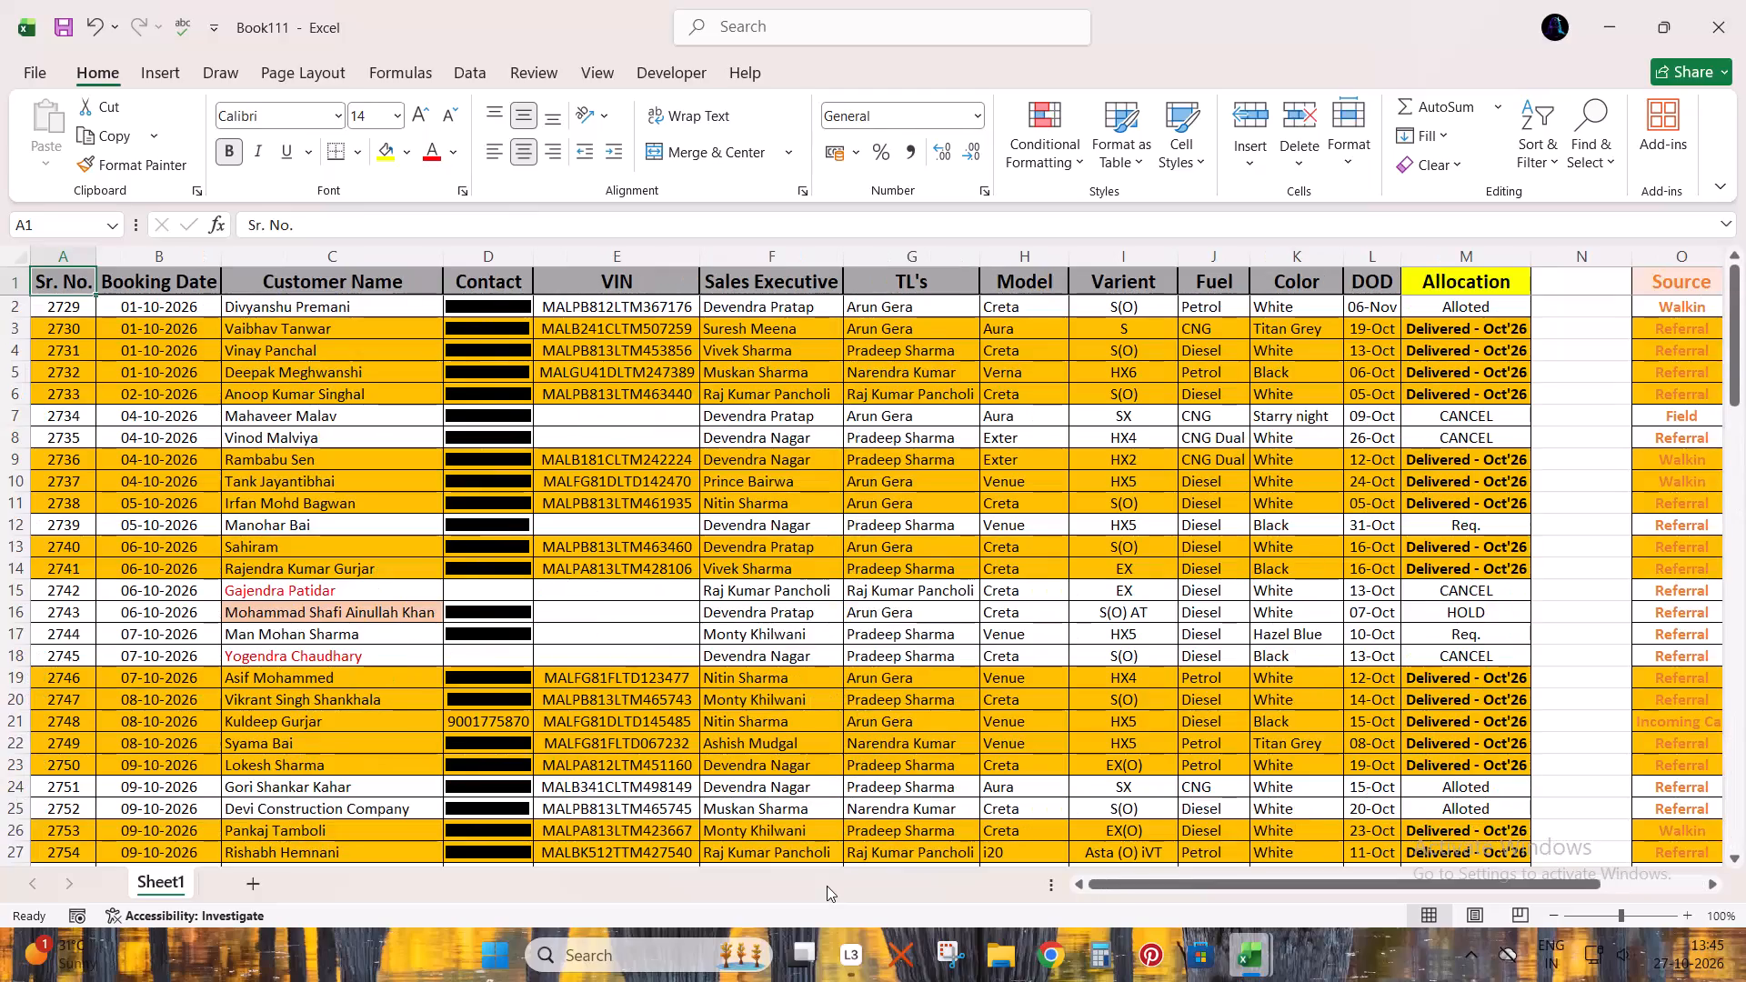
pyautogui.press('Down')
pyautogui.press('Right')
pyautogui.press('Up')
pyautogui.press('Down')
pyautogui.hotkey('alt', 'Tab')
pyautogui.press('Up')
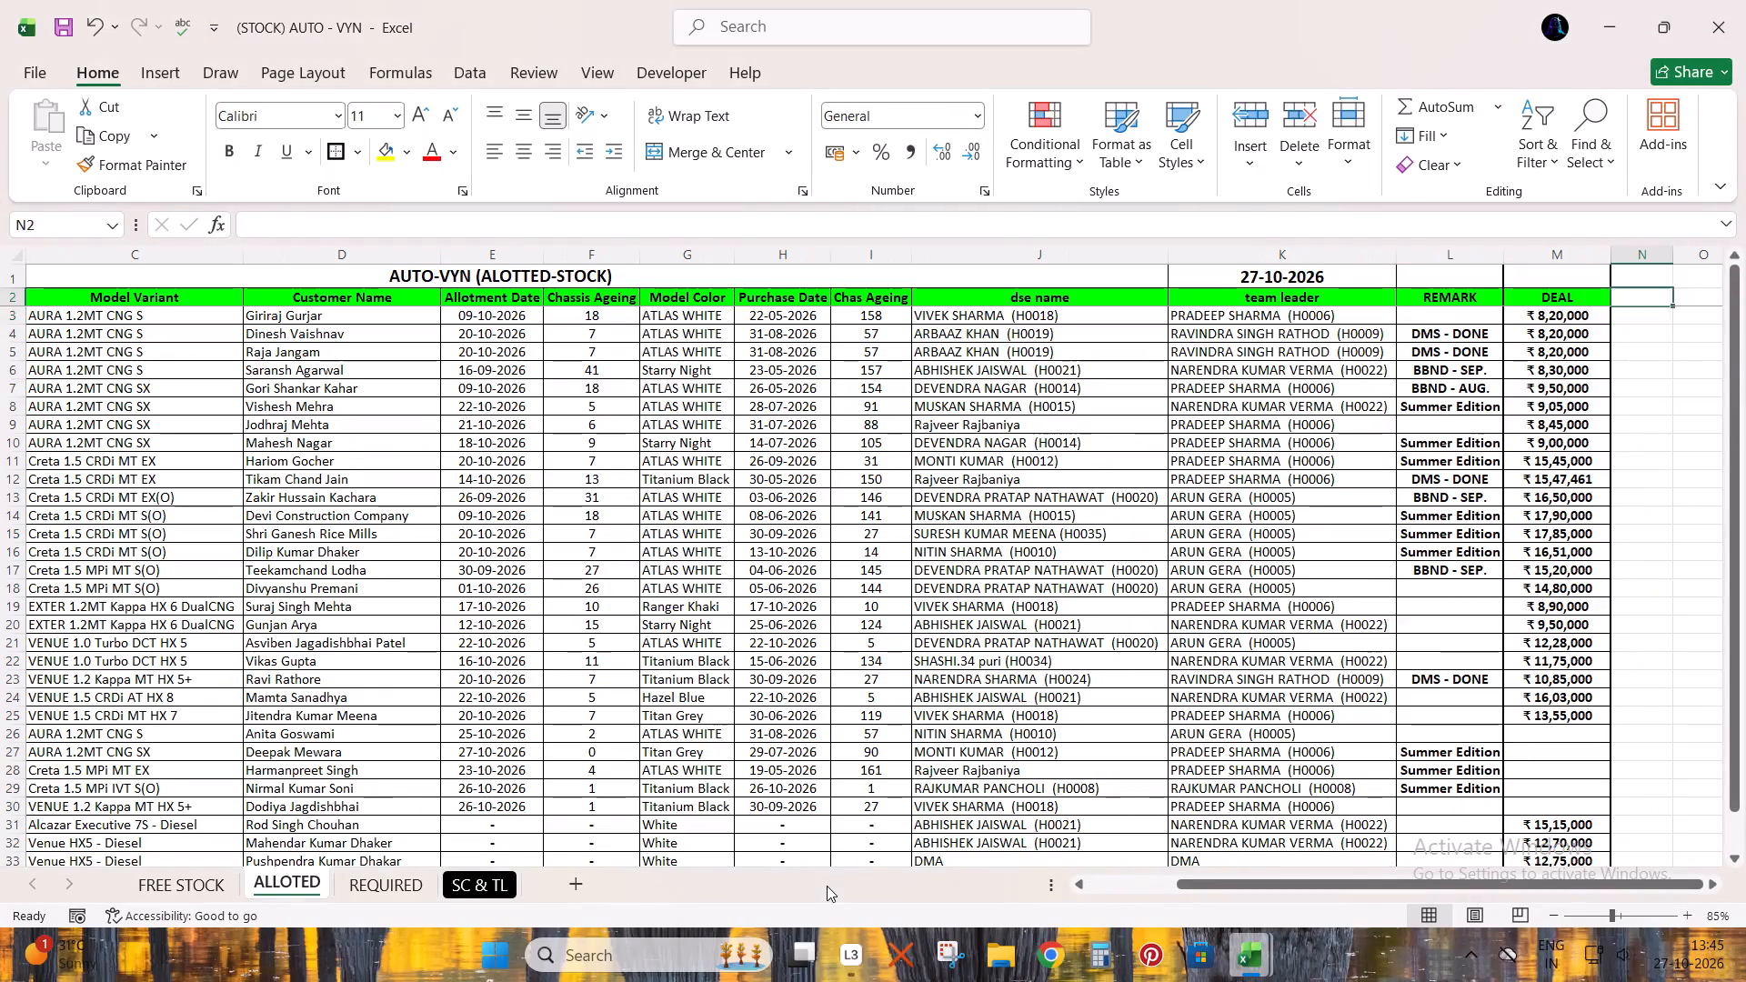
pyautogui.press('Down')
pyautogui.write('=vl')
pyautogui.press('Tab')
pyautogui.press('Up')
pyautogui.press('Left')
pyautogui.hotkey('ctrl', 'Left')
pyautogui.press('Right')
pyautogui.press('Down')
pyautogui.press('Right')
pyautogui.press('Up')
pyautogui.press('Right')
pyautogui.press('Down')
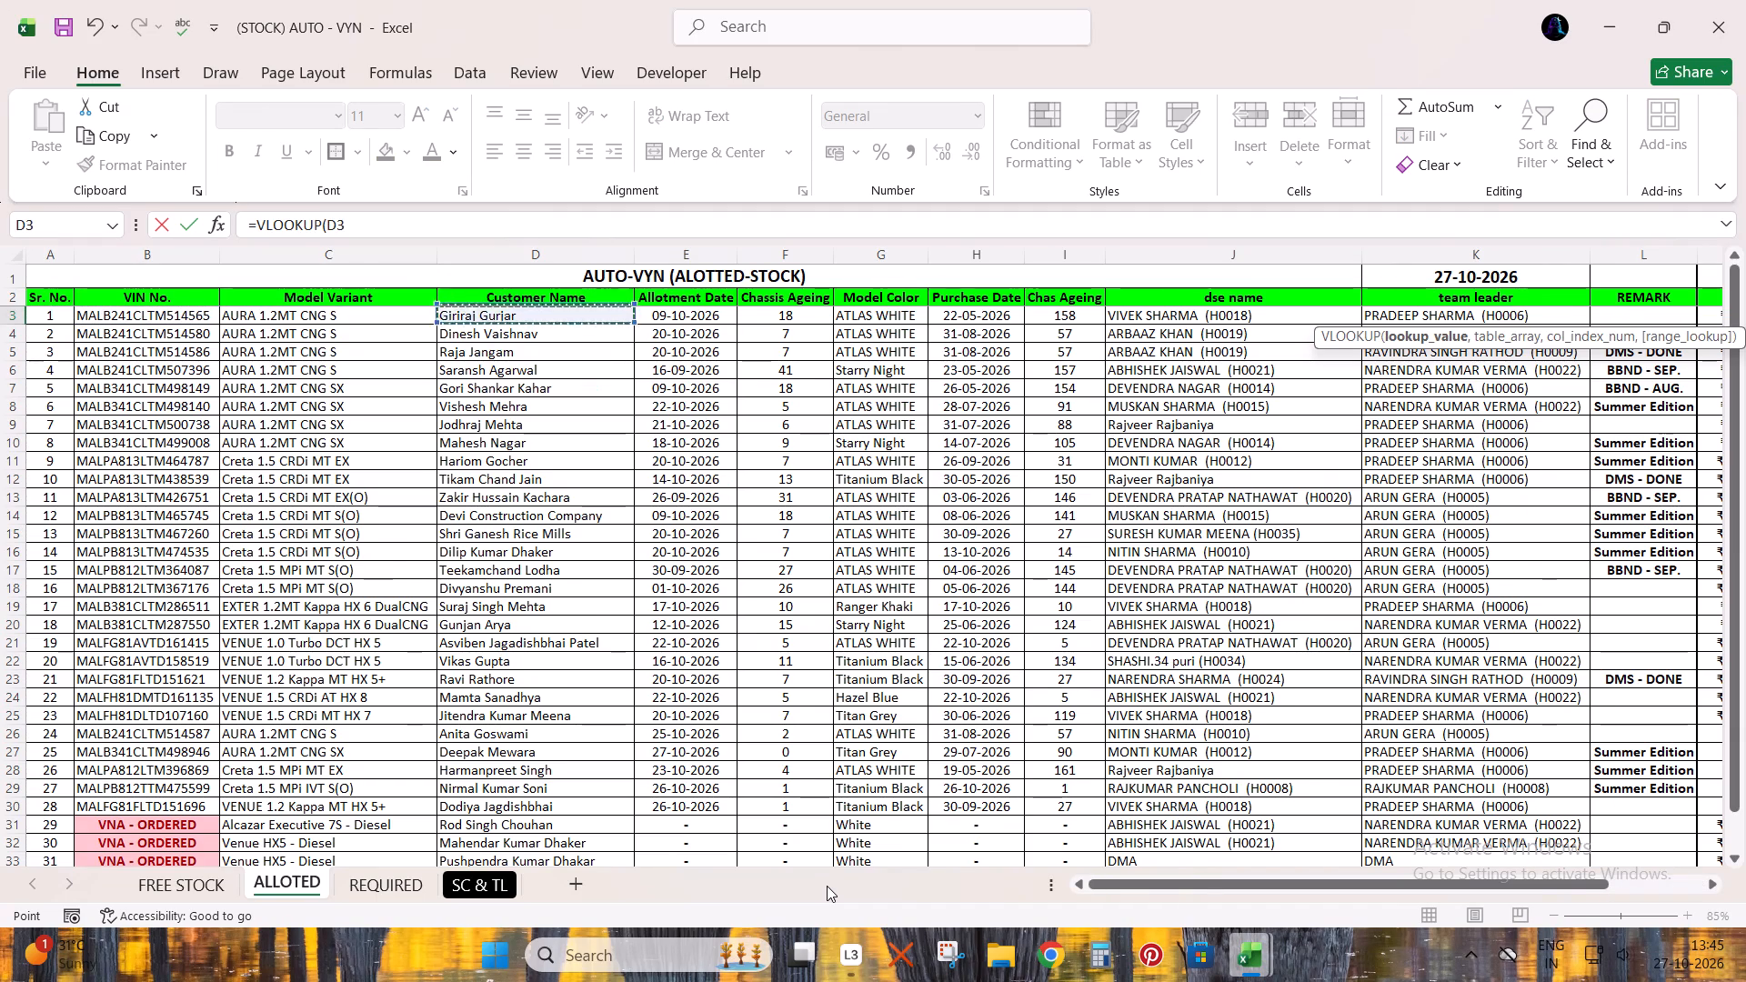
pyautogui.hotkey('ctrl', 'shift', 'Down')
pyautogui.press(',')
# Complete the VLOOKUP with Book111's Sheet1 range $C$2:$Q$108 as the table, column 15 and match type 0.
pyautogui.hotkey('alt', 'Tab')
pyautogui.hotkey('ctrl', 'Up')
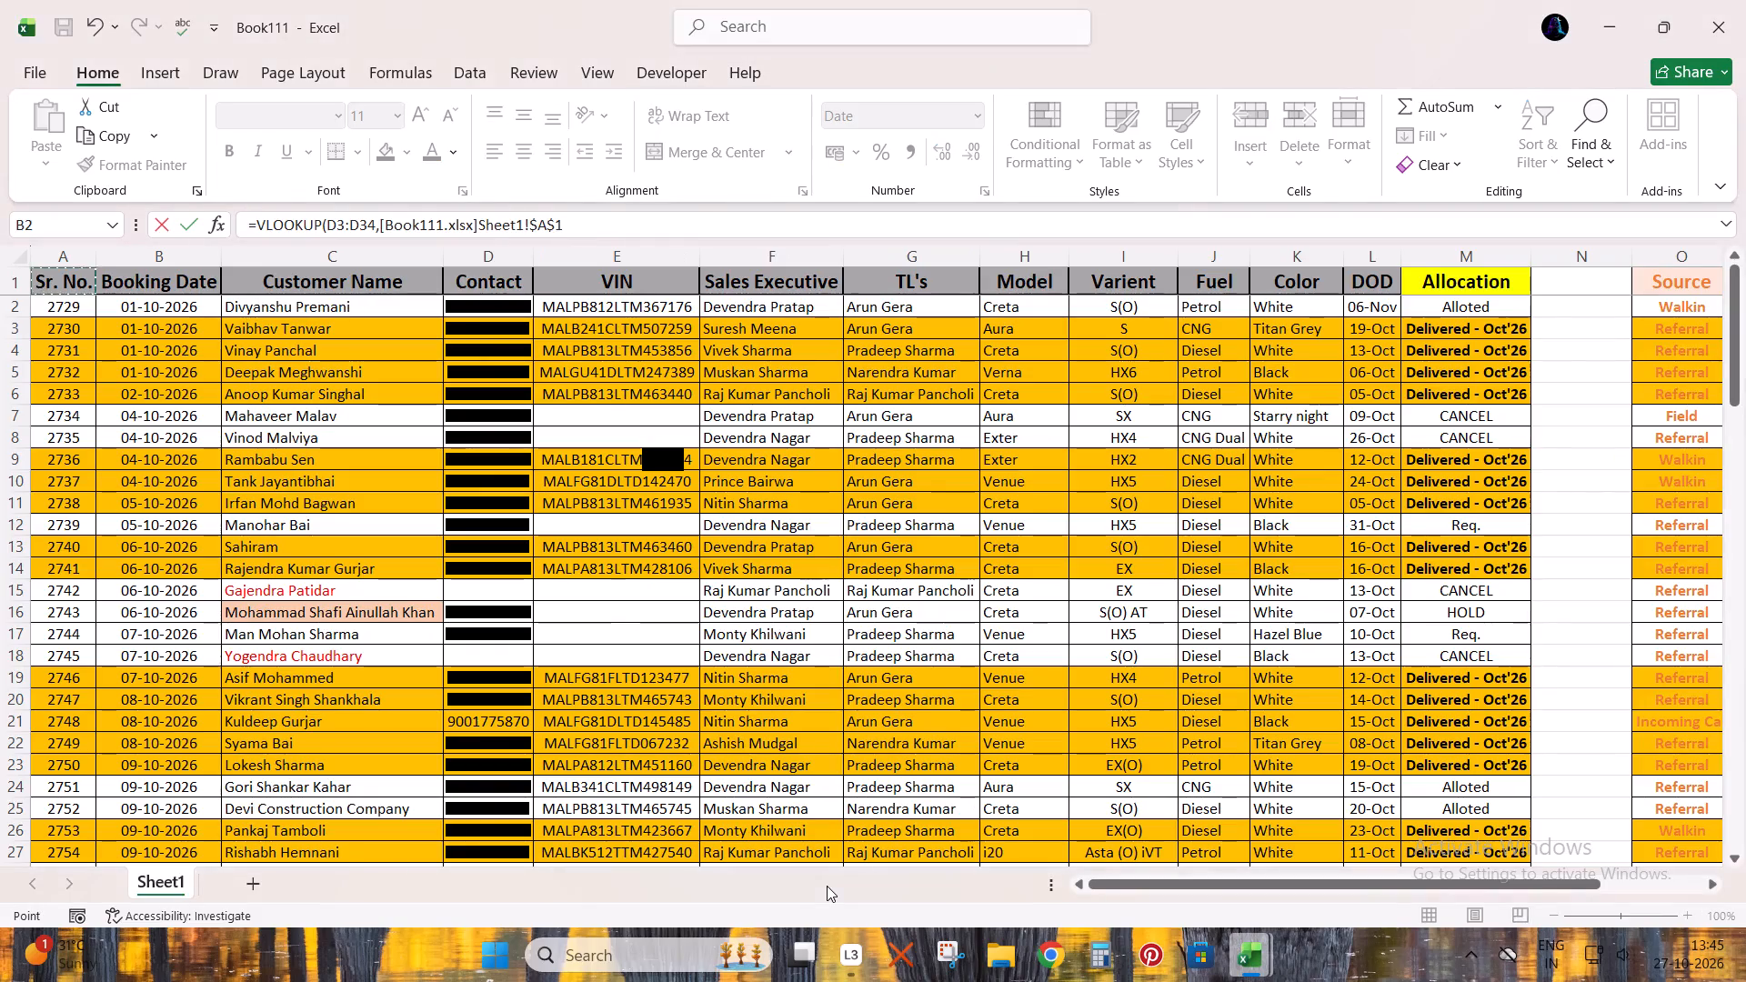
pyautogui.press('Down')
pyautogui.press('Right')
pyautogui.press('Up')
pyautogui.press('Right')
pyautogui.press('Down')
pyautogui.press('Up')
pyautogui.press('Down')
pyautogui.hotkey('shift', 'Right')
pyautogui.hotkey('shift', 'Right')
pyautogui.hotkey('shift', 'Right')
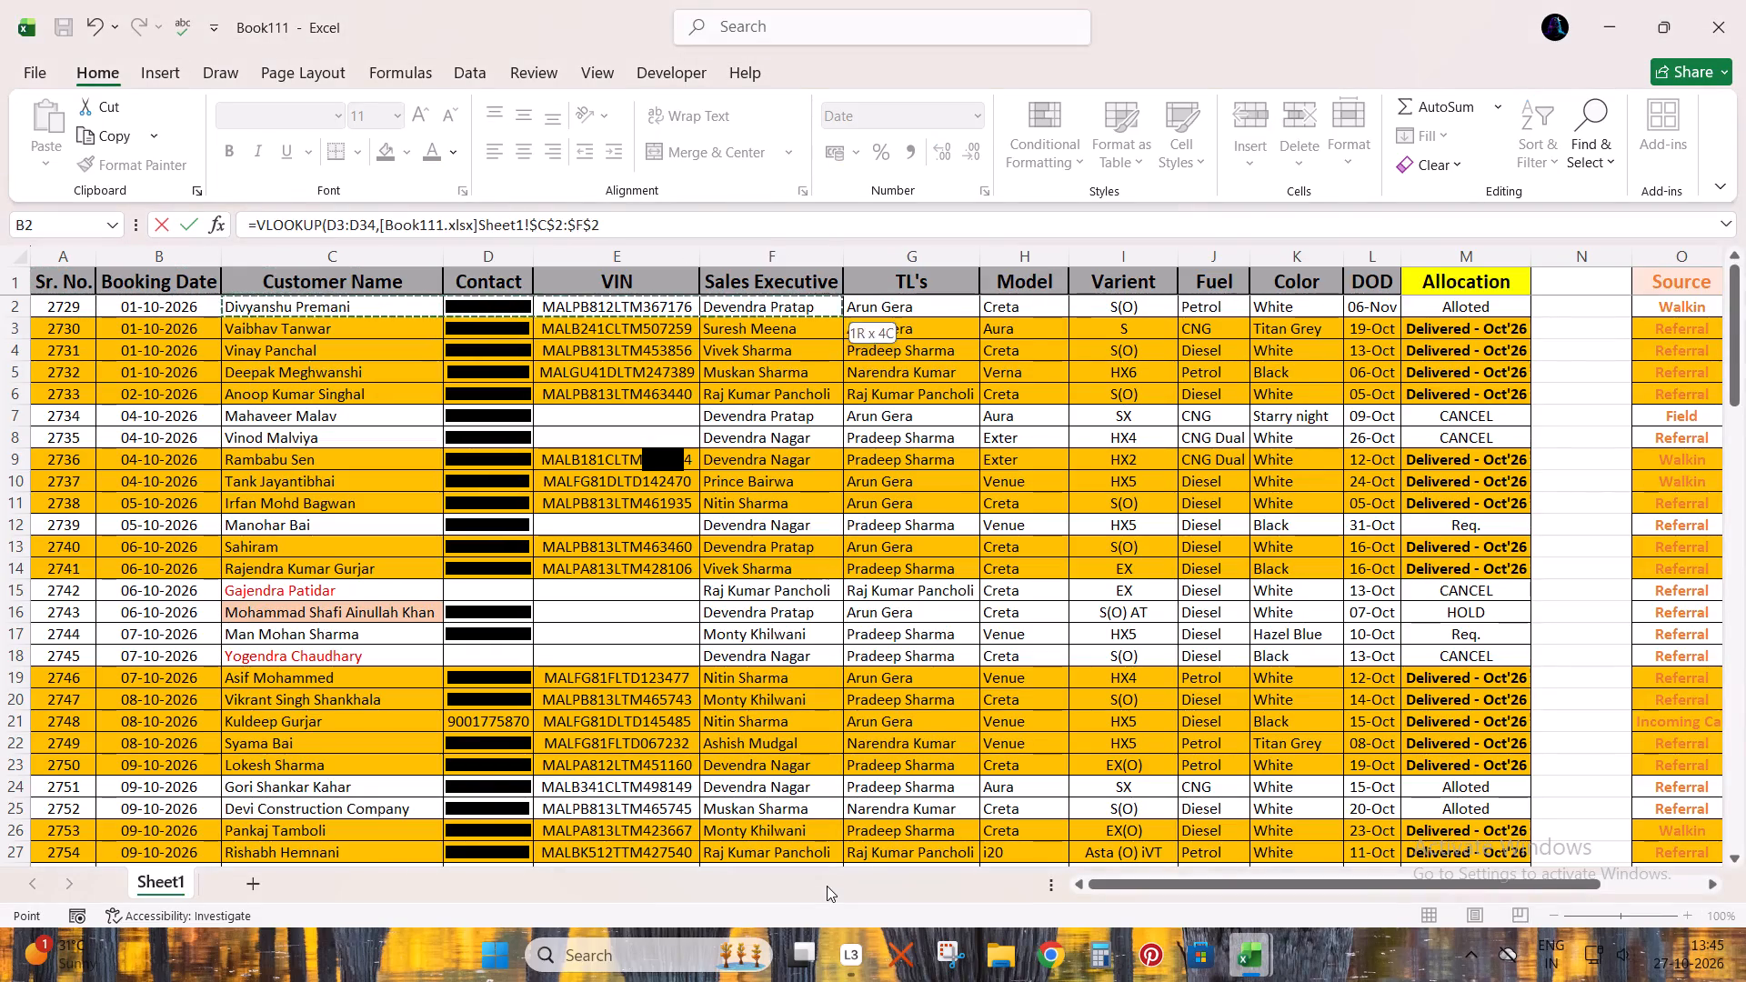
pyautogui.hotkey('shift', 'Right')
pyautogui.hotkey('shift', 'Right')
pyautogui.hotkey('shift', 'Right')
pyautogui.hotkey('shift', 'Right')
pyautogui.hotkey('shift', 'Right')
pyautogui.hotkey('shift', 'Right')
pyautogui.hotkey('shift', 'Right')
pyautogui.hotkey('shift', 'Right')
pyautogui.hotkey('shift', 'Right')
pyautogui.hotkey('shift', 'Right')
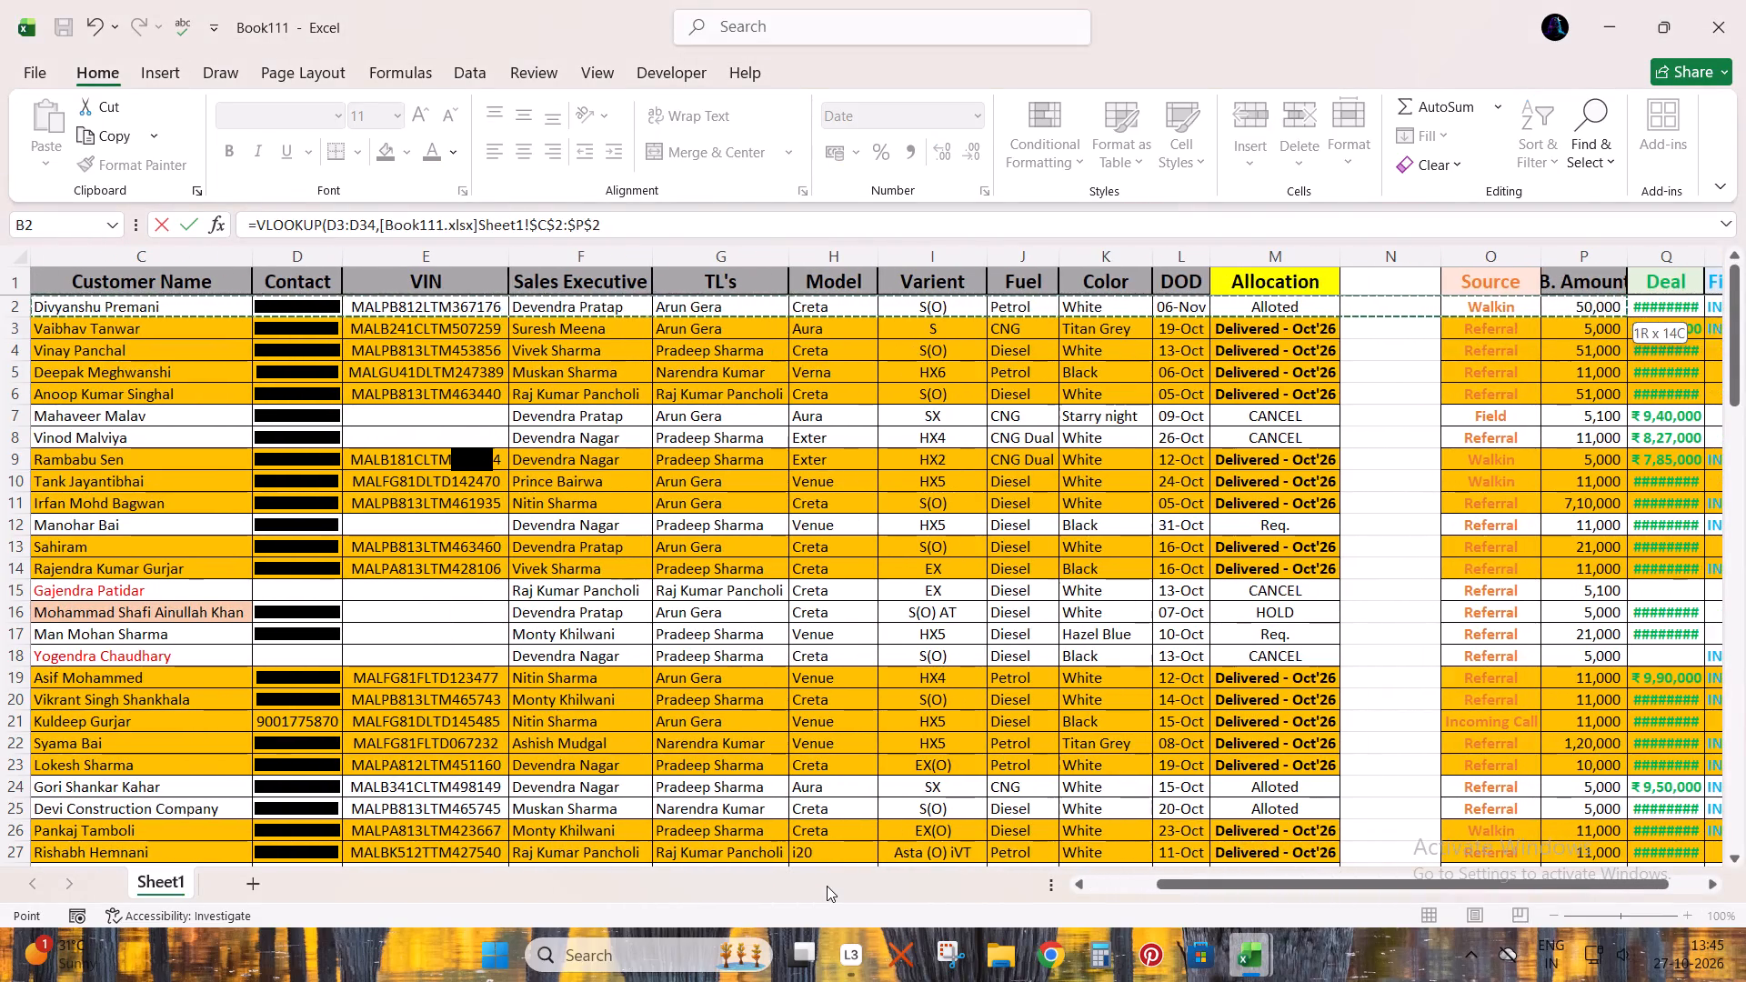
pyautogui.hotkey('shift', 'Right')
pyautogui.hotkey('ctrl', 'shift', 'Down')
pyautogui.hotkey('shift', 'Down')
pyautogui.hotkey('shift', 'Up')
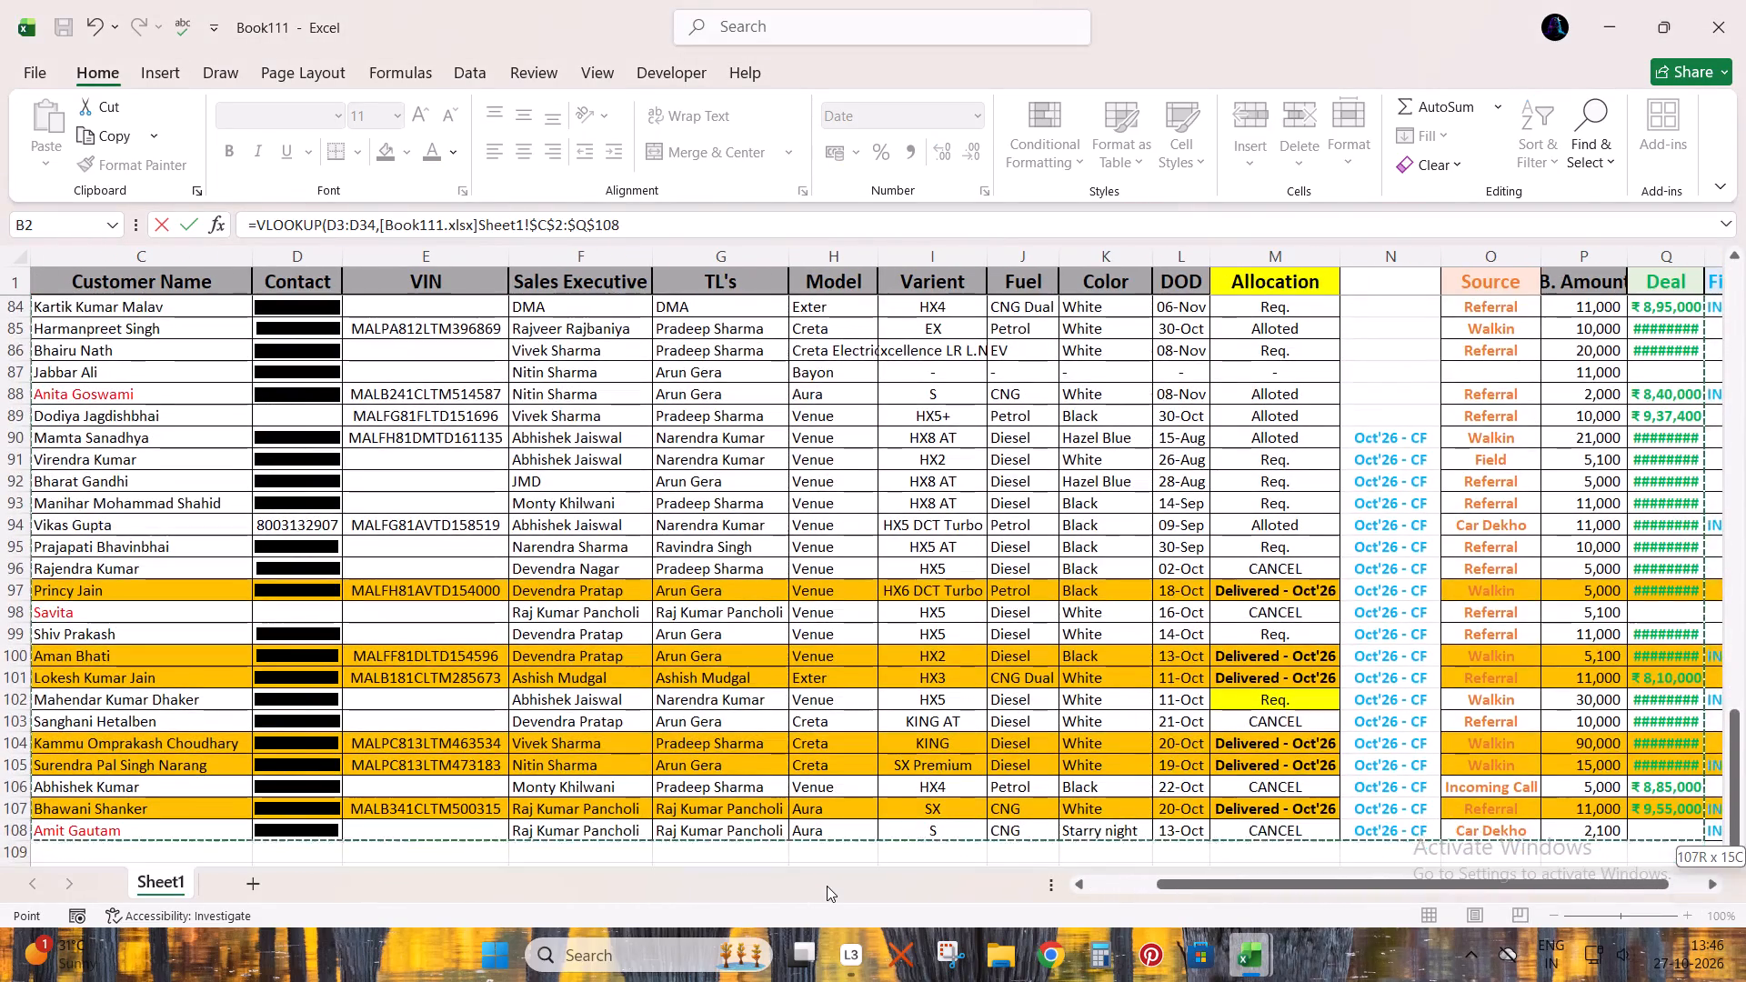
pyautogui.write(',15,0)')
pyautogui.press('Return')
# Compare the looked-up amounts in column N with the DEAL column down to row 6.
pyautogui.press('Up')
pyautogui.press('Up')
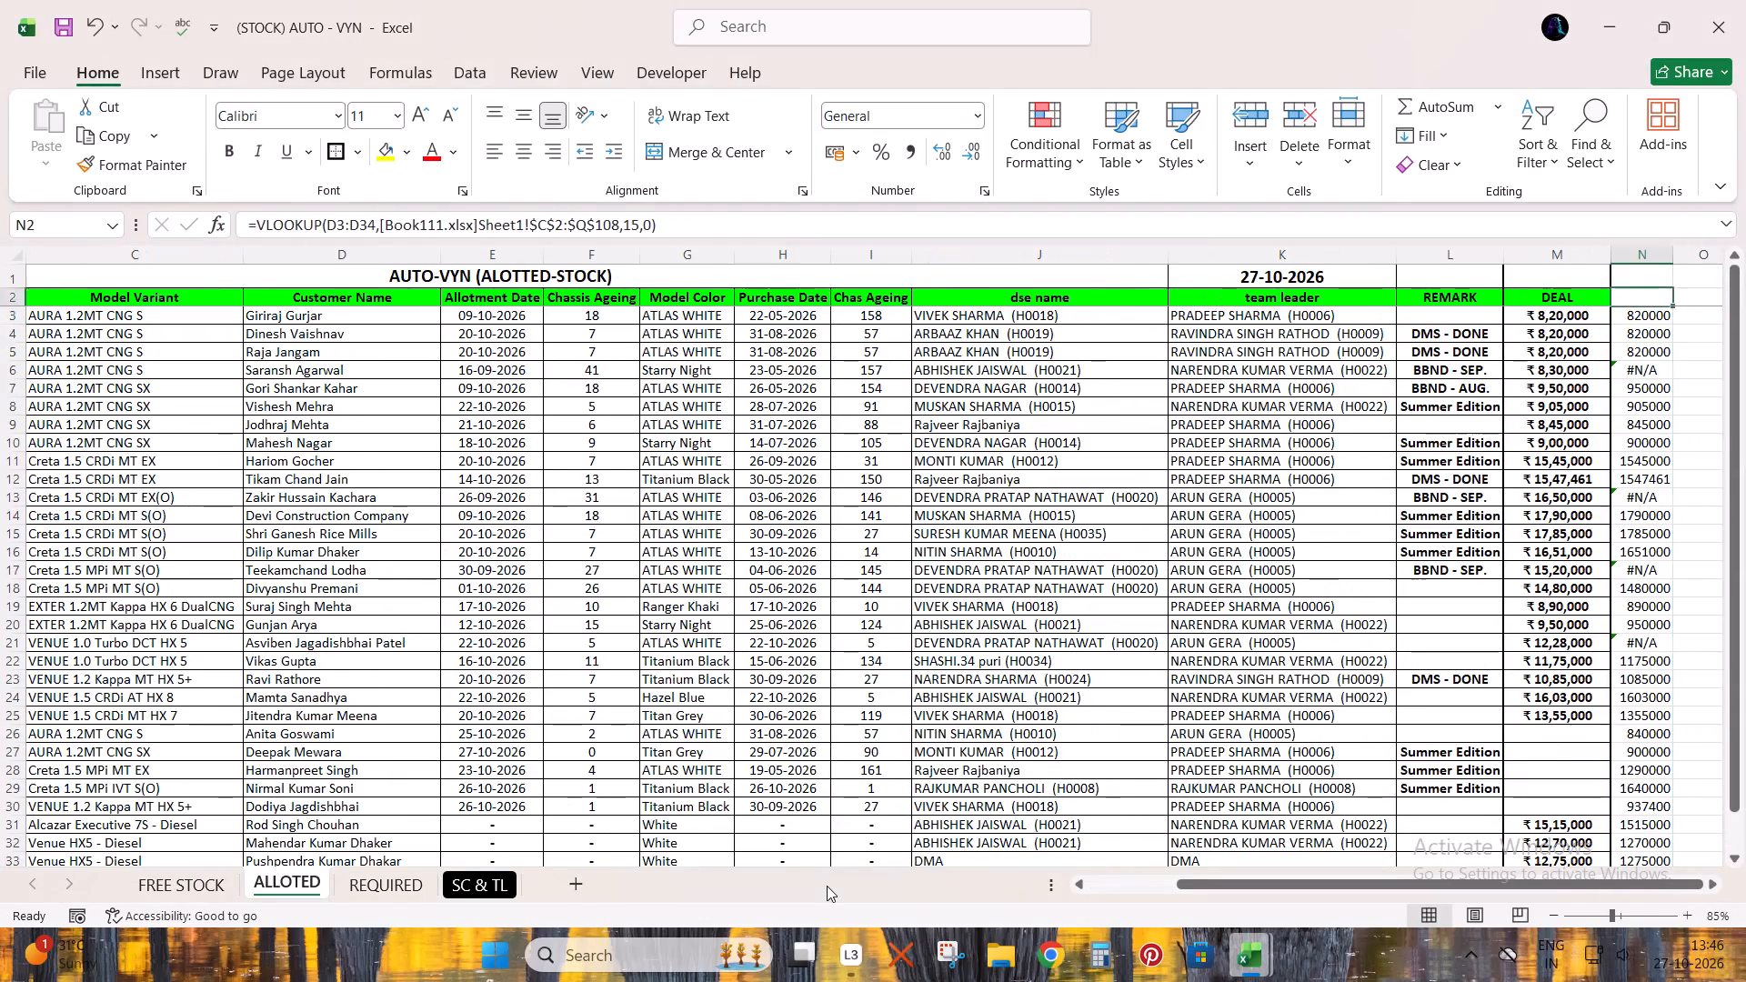
pyautogui.press('Up')
pyautogui.press('Down')
pyautogui.press('Down')
pyautogui.press('Down')
pyautogui.press('Down')
pyautogui.press('Down')
pyautogui.press('Left')
pyautogui.press('Down')
pyautogui.press('Up')
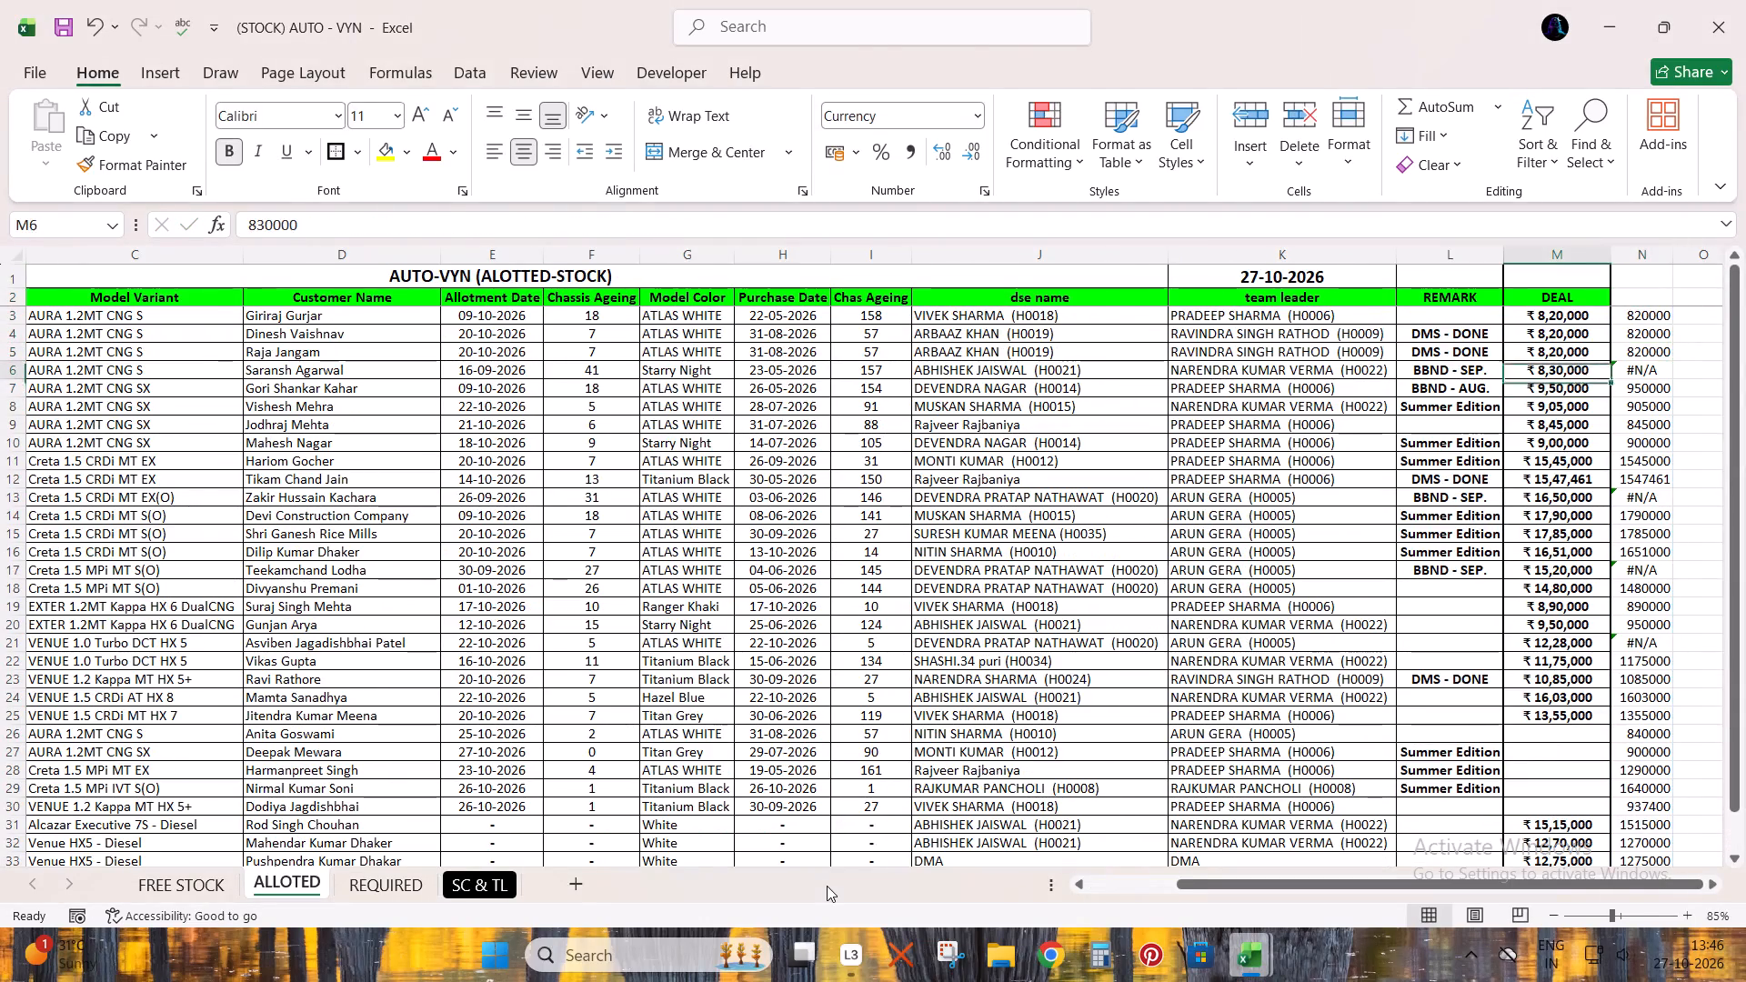
# Copy the VIN from row 6 of the ALLOTED sheet and search for it in Book111.
pyautogui.press('Left')
pyautogui.hotkey('ctrl', 'Left')
pyautogui.press('Right')
pyautogui.press('Right')
pyautogui.press('Right')
pyautogui.press('Left')
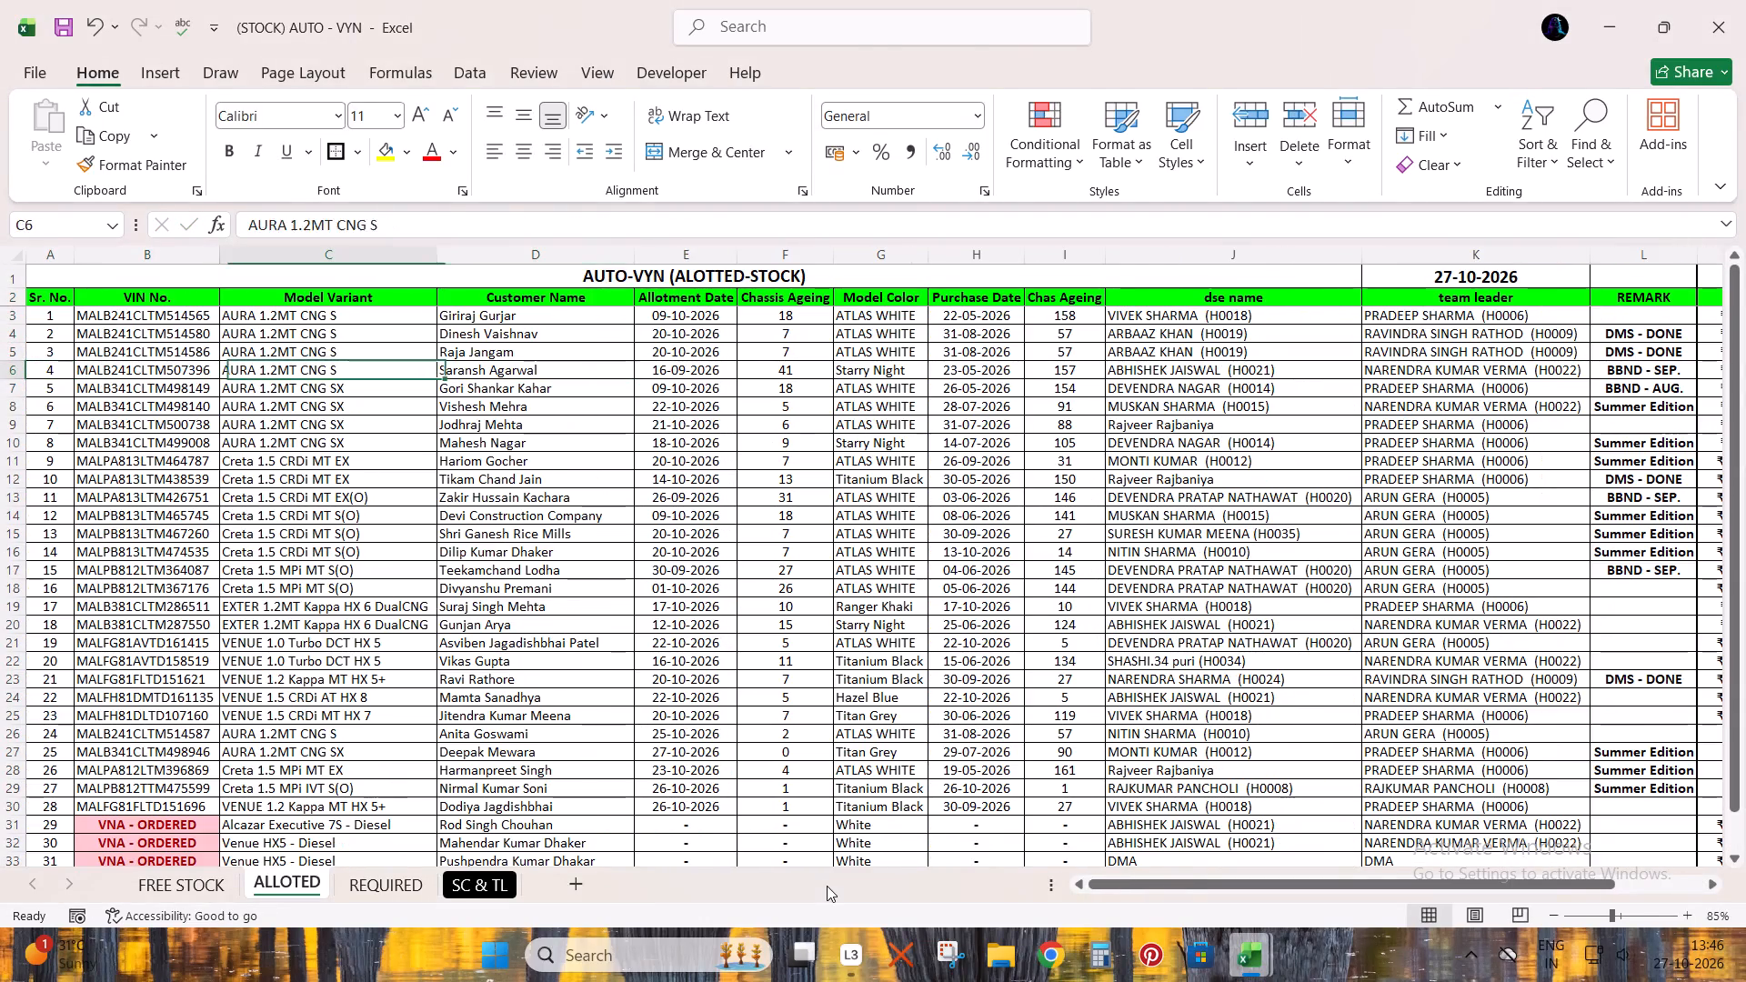
pyautogui.press('Left')
pyautogui.hotkey('ctrl', 'c')
pyautogui.hotkey('alt', 'Tab')
pyautogui.press('Right')
pyautogui.hotkey('ctrl', 'f')
pyautogui.hotkey('ctrl', 'v')
pyautogui.press('Return')
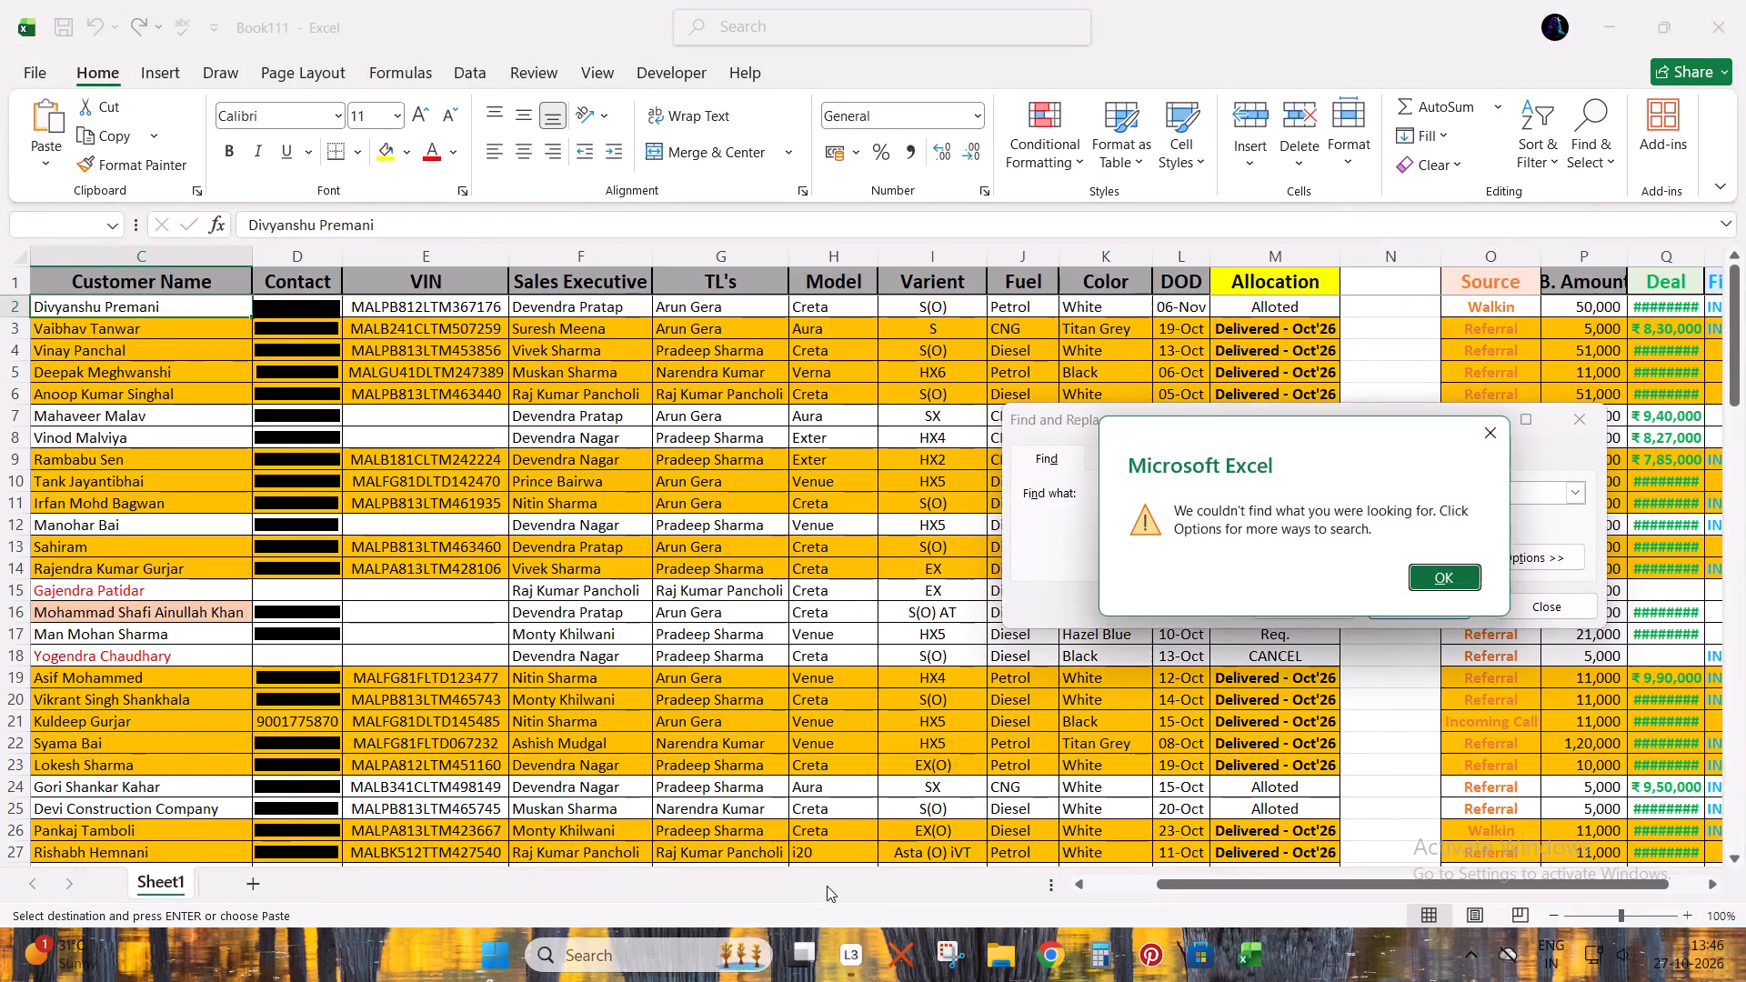
pyautogui.press('Return')
pyautogui.press('Escape')
pyautogui.press('Escape')
pyautogui.hotkey('alt', 'Tab')
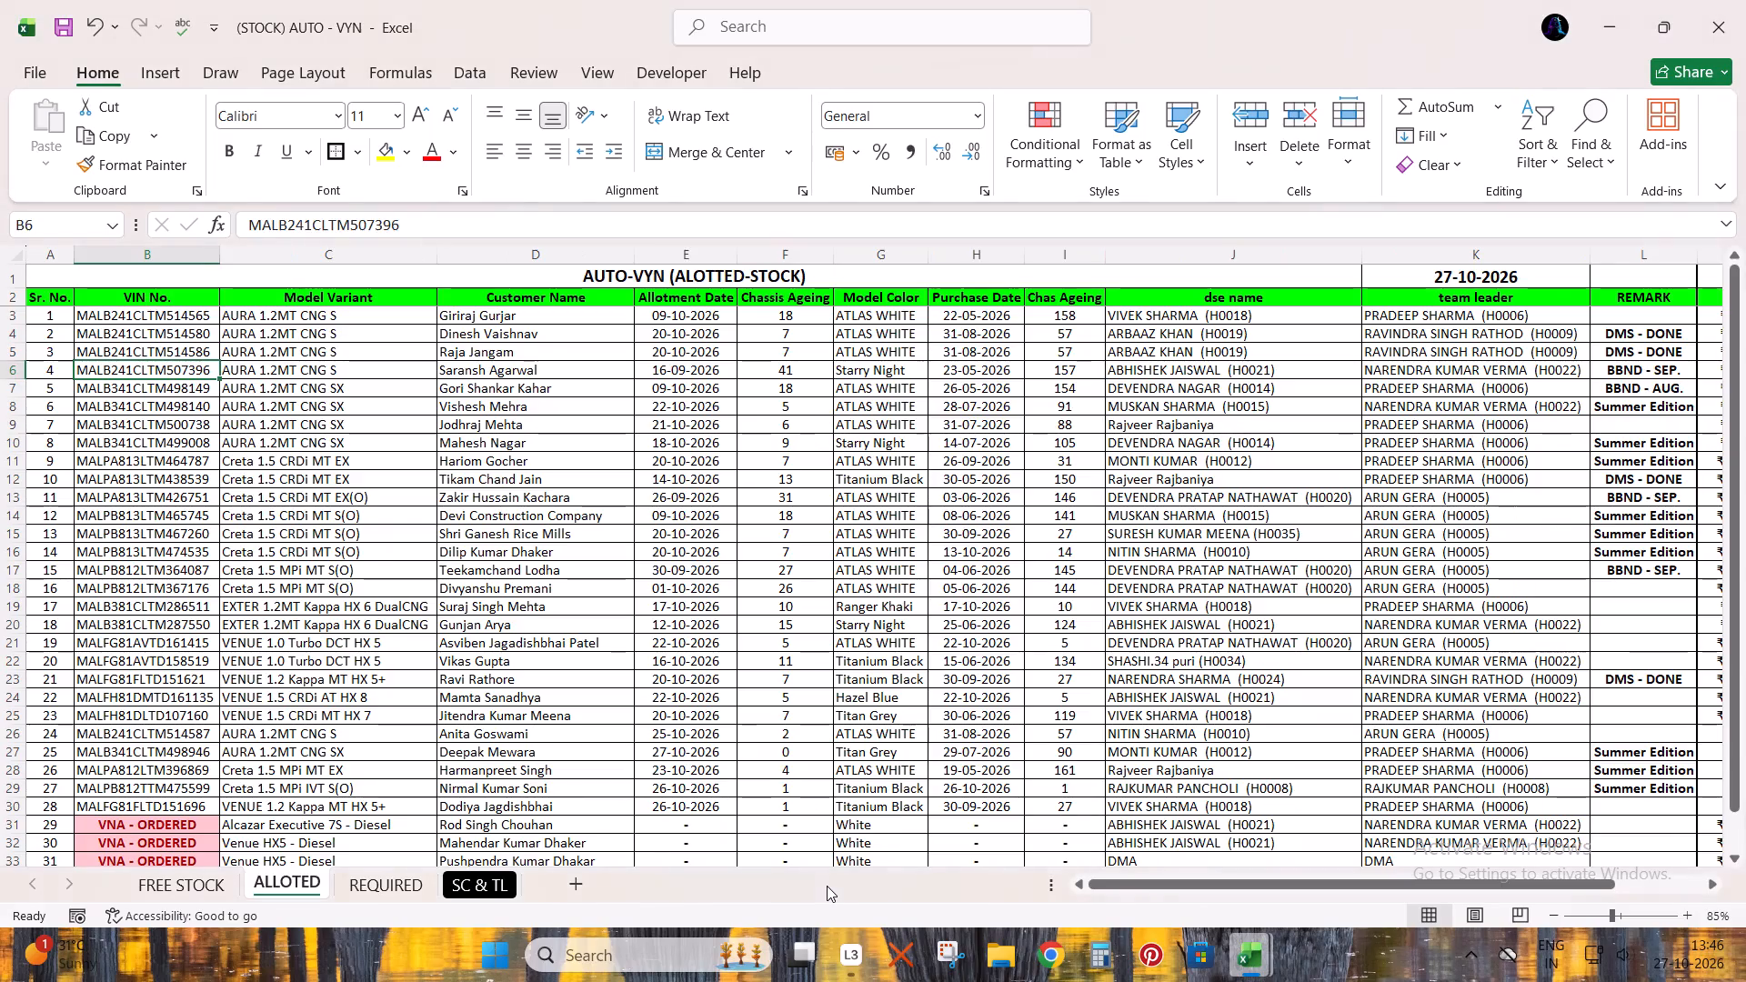
# Copy the customer name from row 6 of the ALLOTED sheet and search for it in Book111.
pyautogui.press('Right')
pyautogui.press('Right')
pyautogui.hotkey('ctrl', 'c')
pyautogui.hotkey('alt', 'Tab')
pyautogui.press('Right')
pyautogui.hotkey('ctrl', 'f')
pyautogui.hotkey('ctrl', 'd')
pyautogui.hotkey('ctrl', 'v')
pyautogui.hotkey('ctrl', 'v')
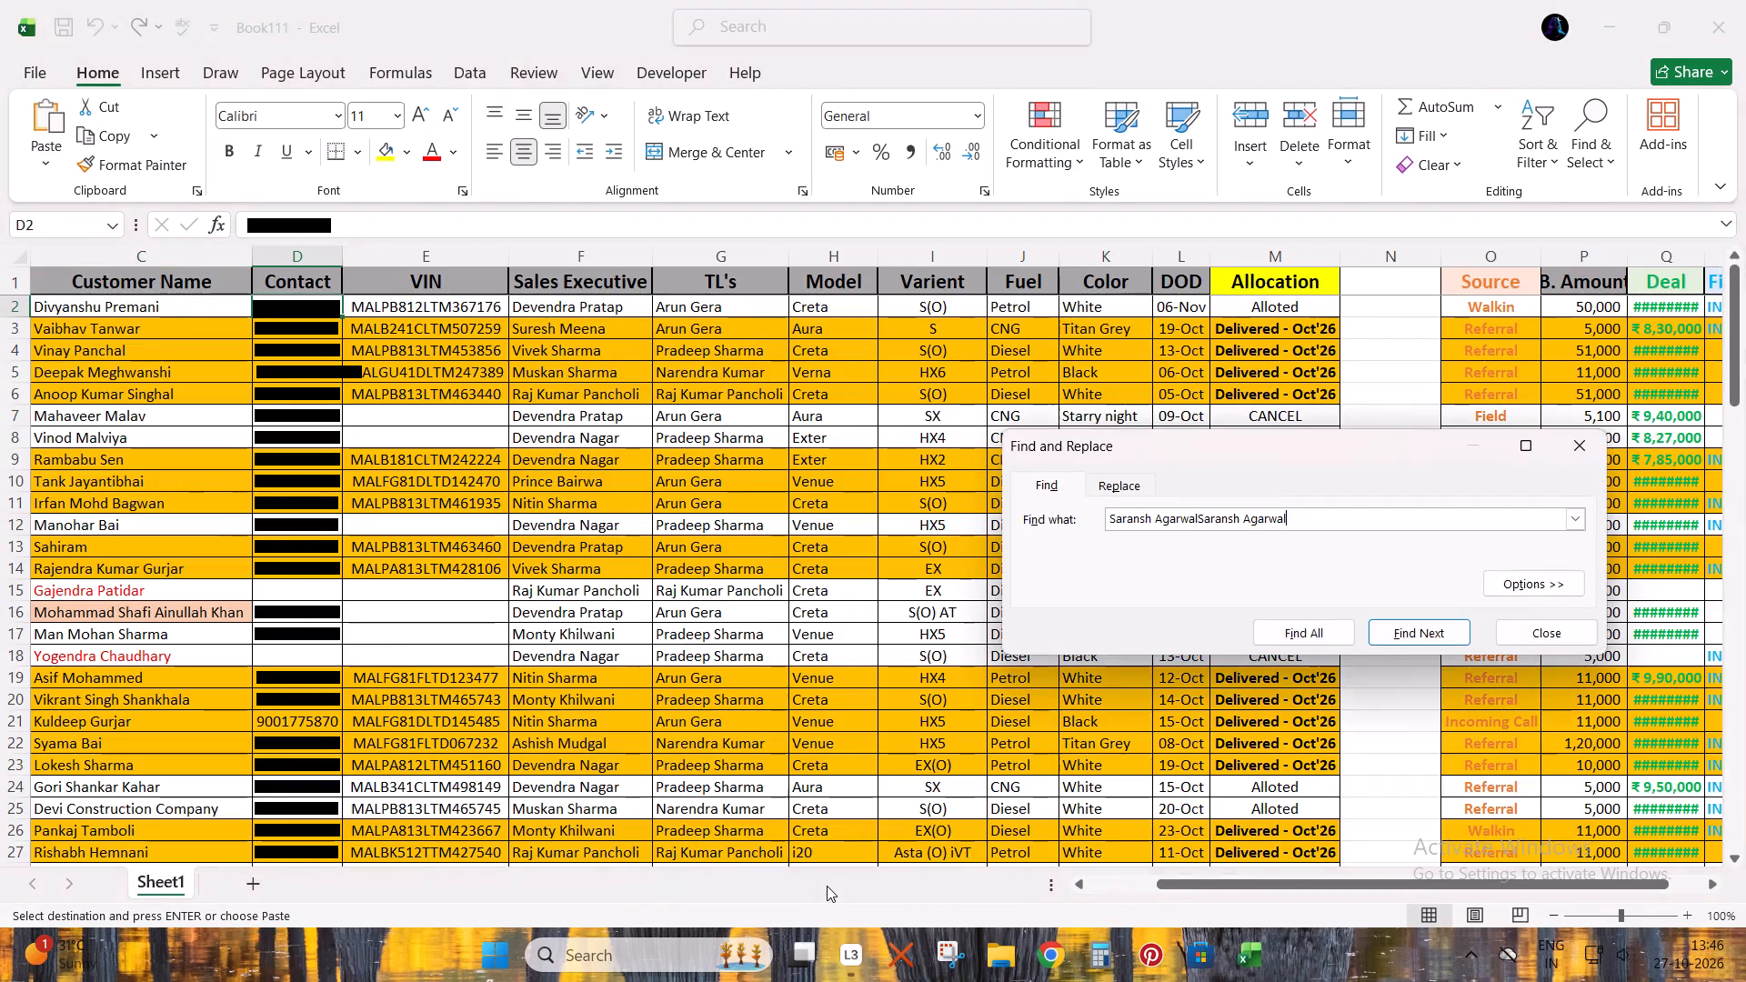
pyautogui.press('Escape')
pyautogui.hotkey('ctrl', 'f')
pyautogui.hotkey('ctrl', 'v')
pyautogui.press('Return')
pyautogui.press('Return')
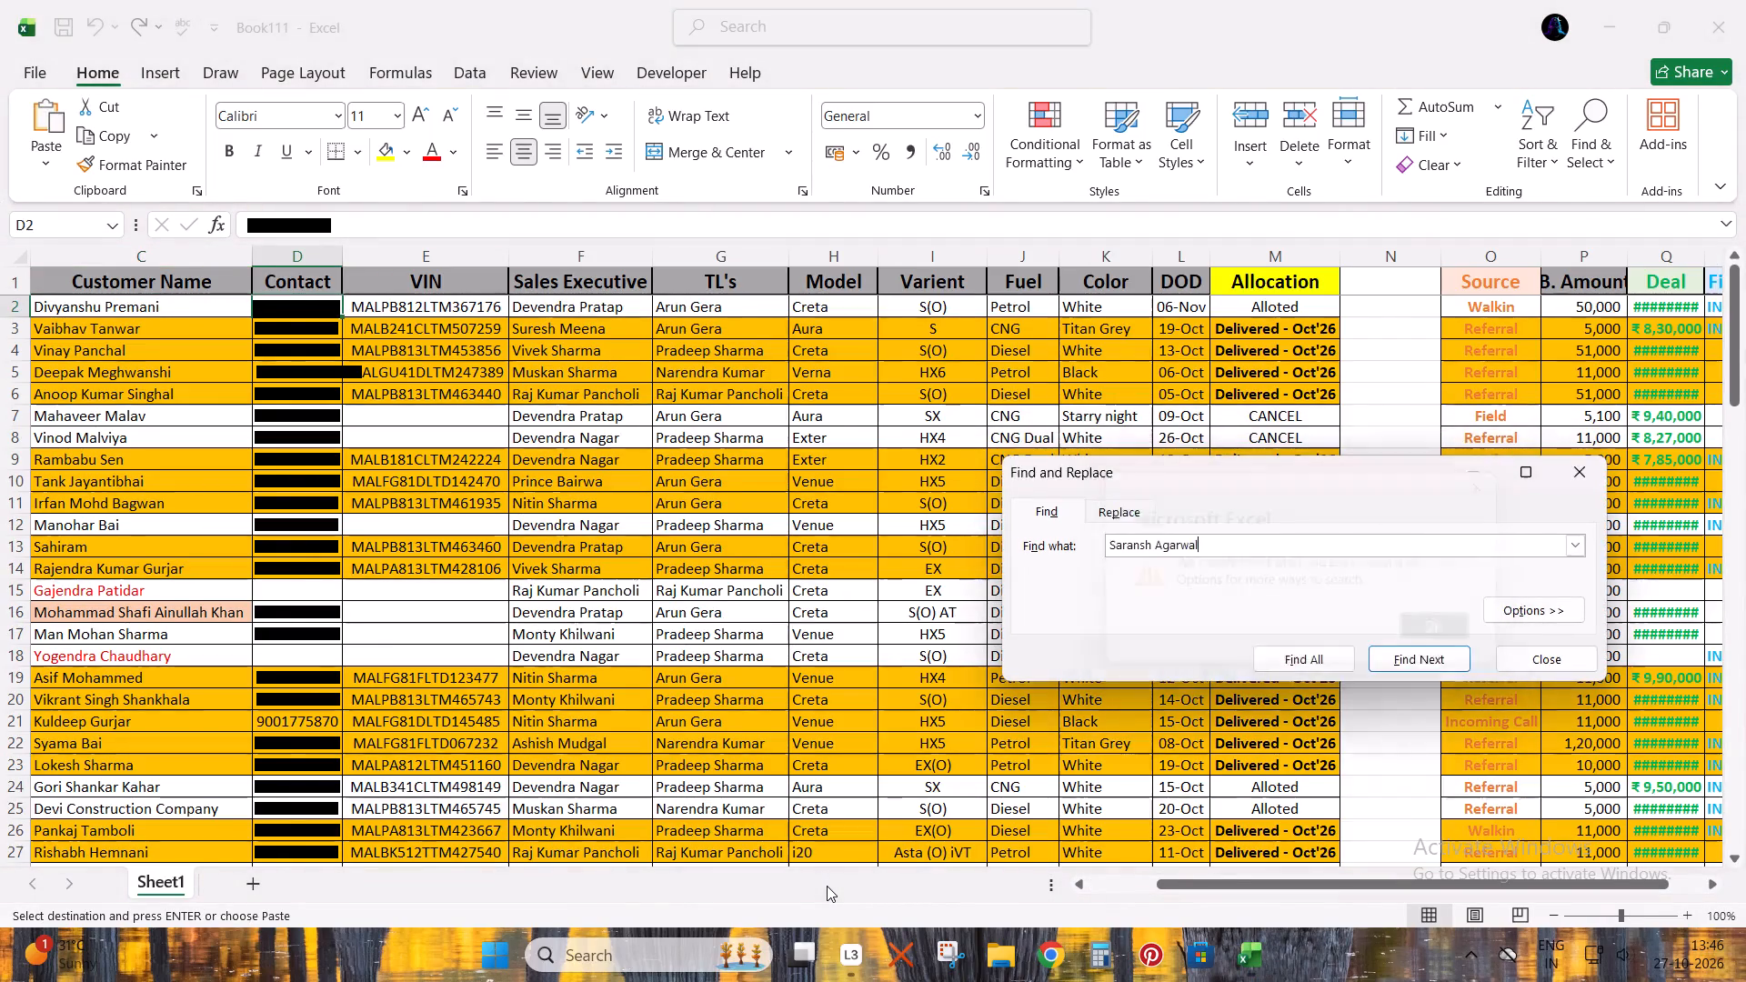
pyautogui.press('Escape')
pyautogui.press('Escape')
pyautogui.hotkey('alt', 'Tab')
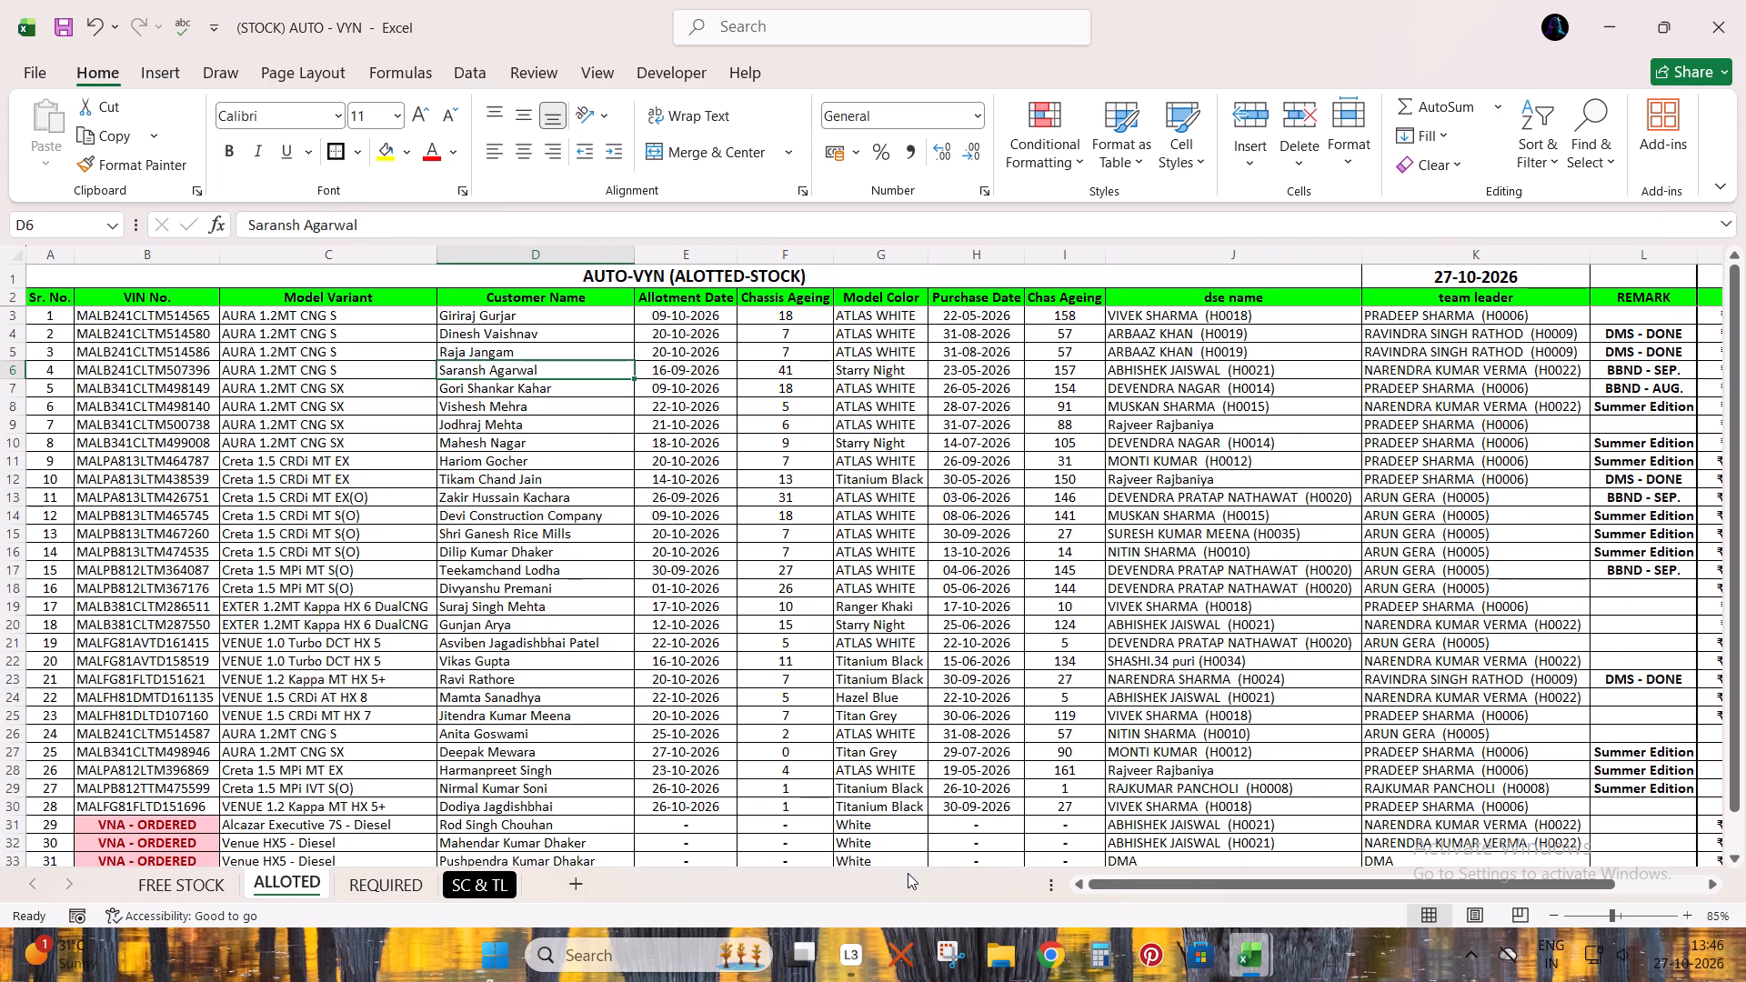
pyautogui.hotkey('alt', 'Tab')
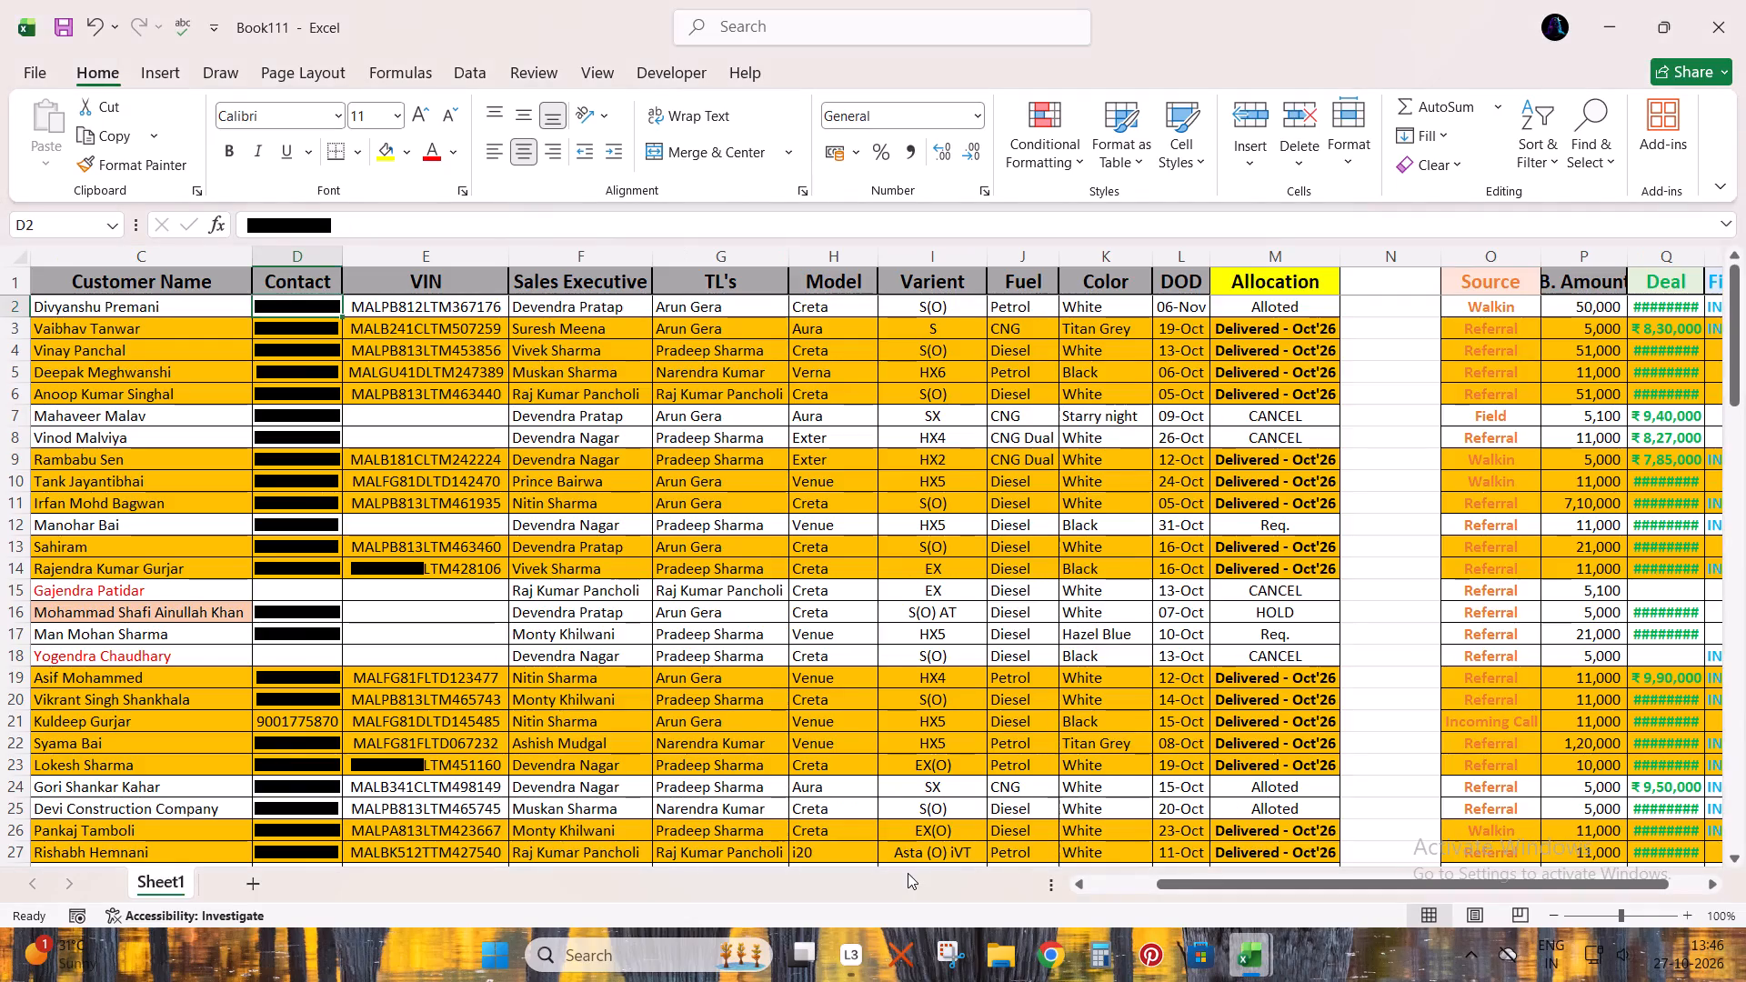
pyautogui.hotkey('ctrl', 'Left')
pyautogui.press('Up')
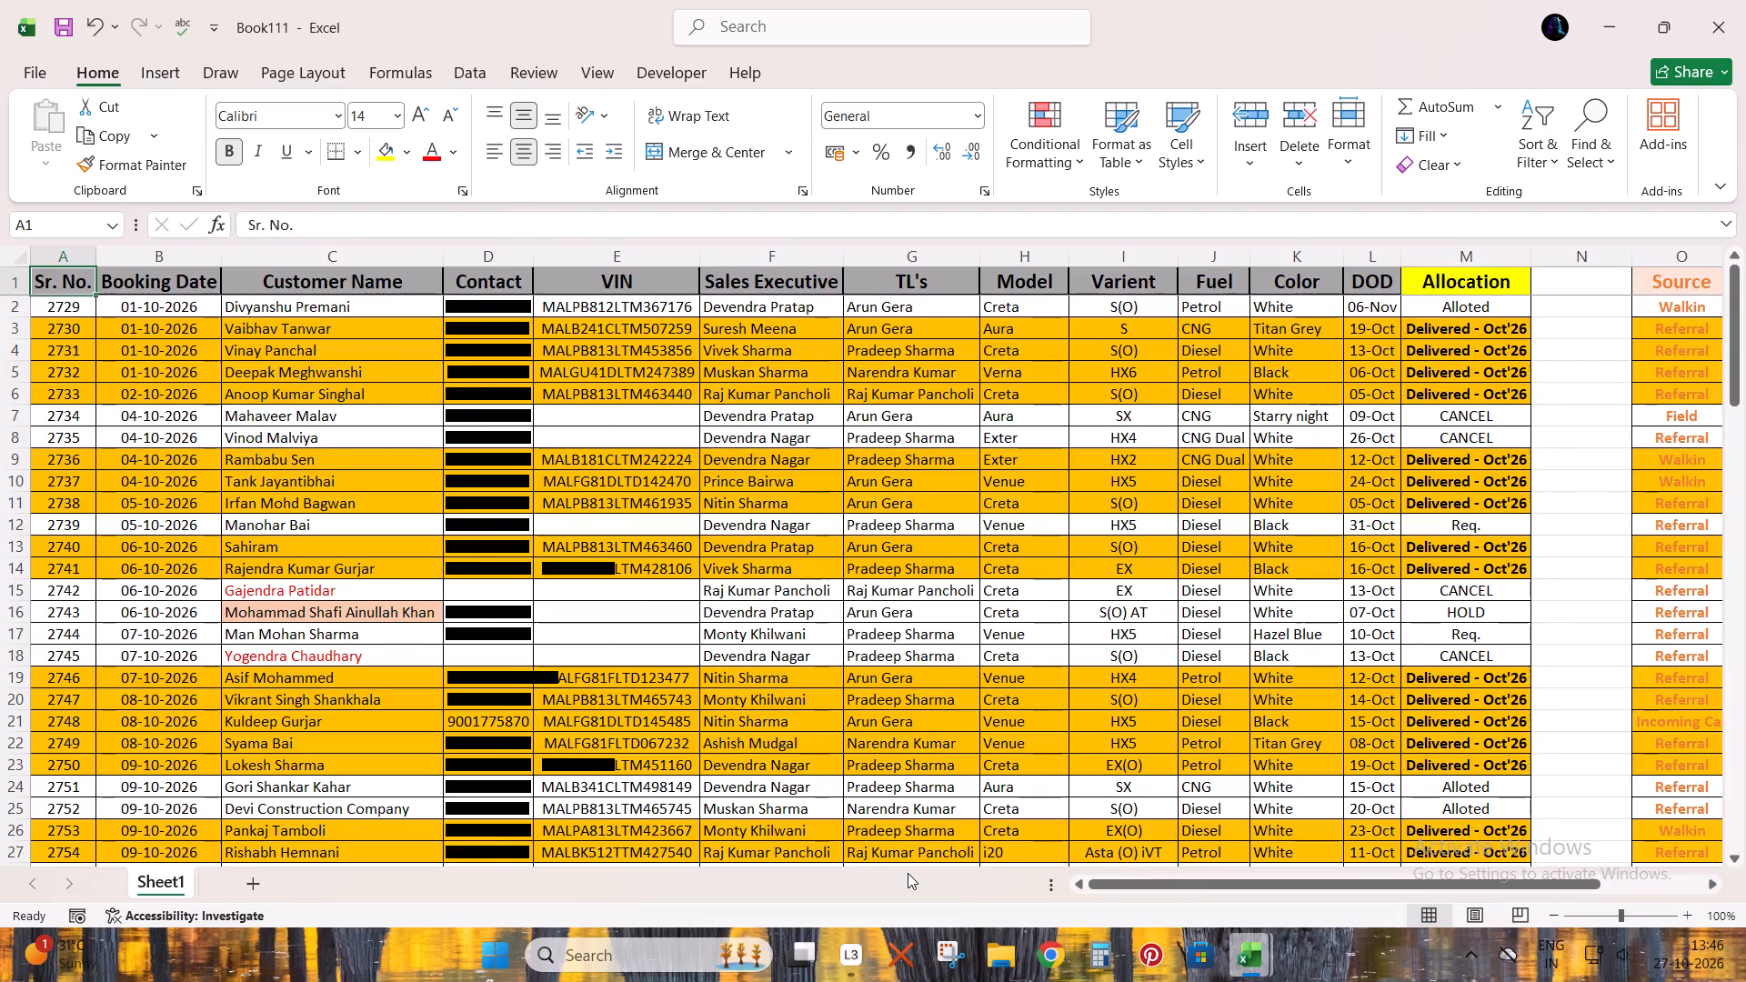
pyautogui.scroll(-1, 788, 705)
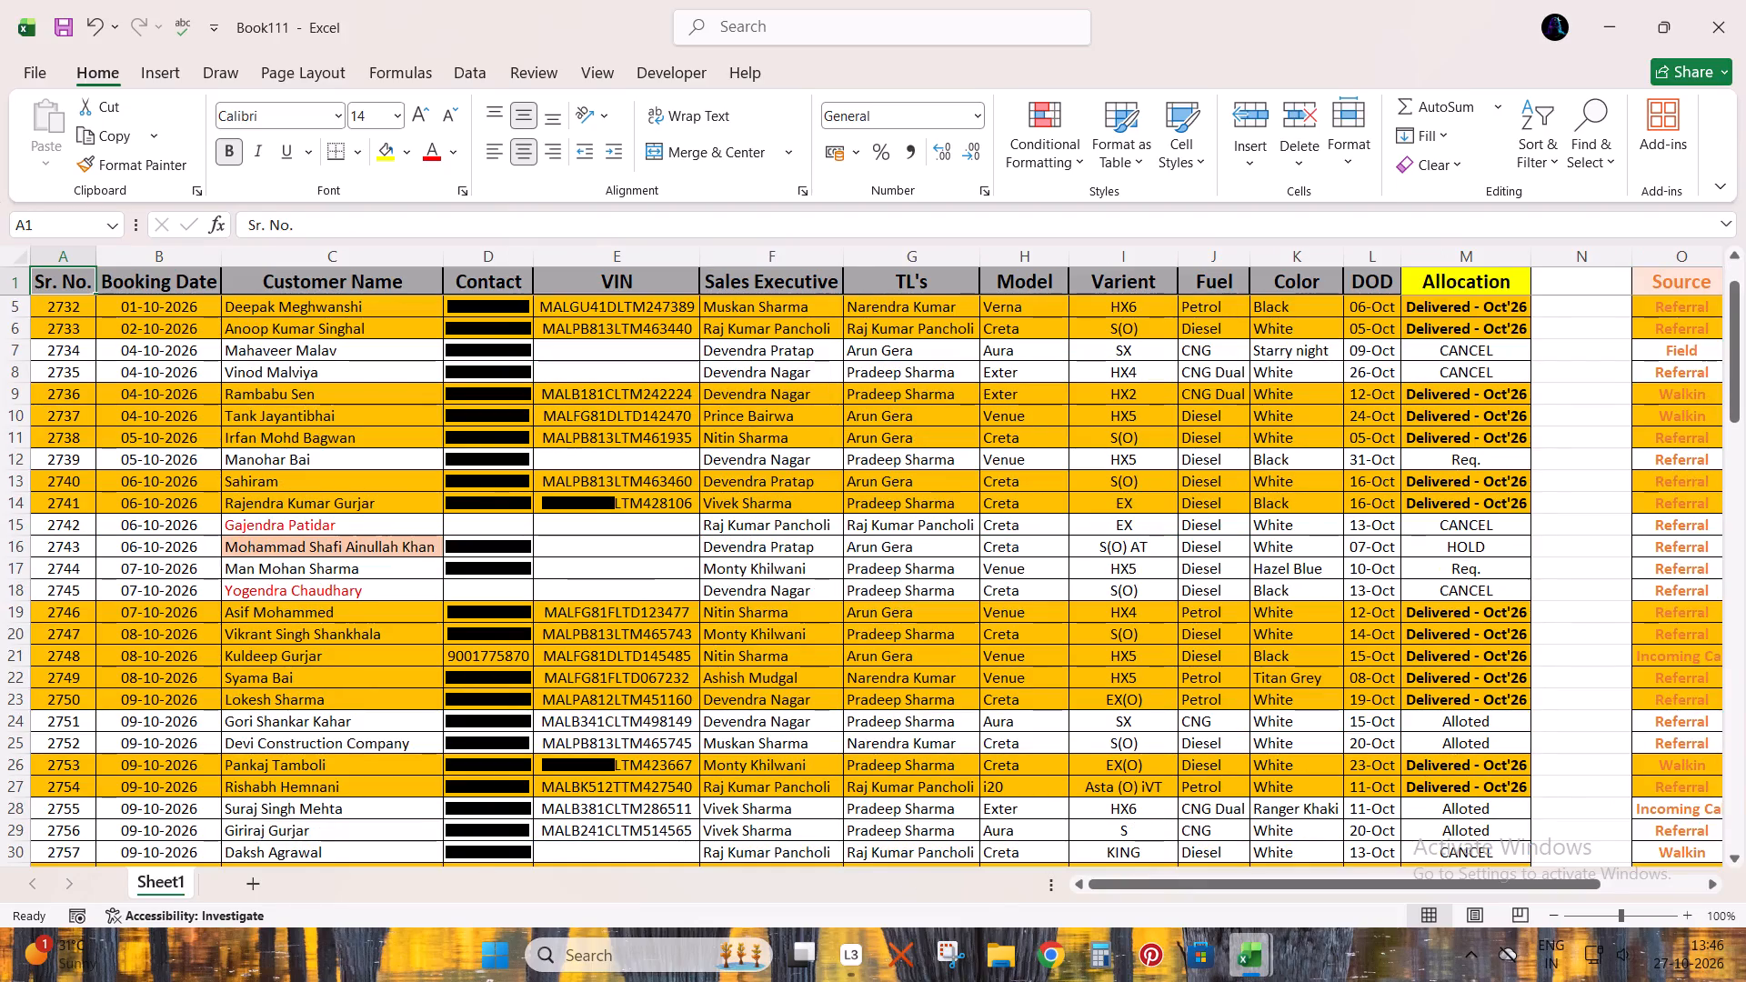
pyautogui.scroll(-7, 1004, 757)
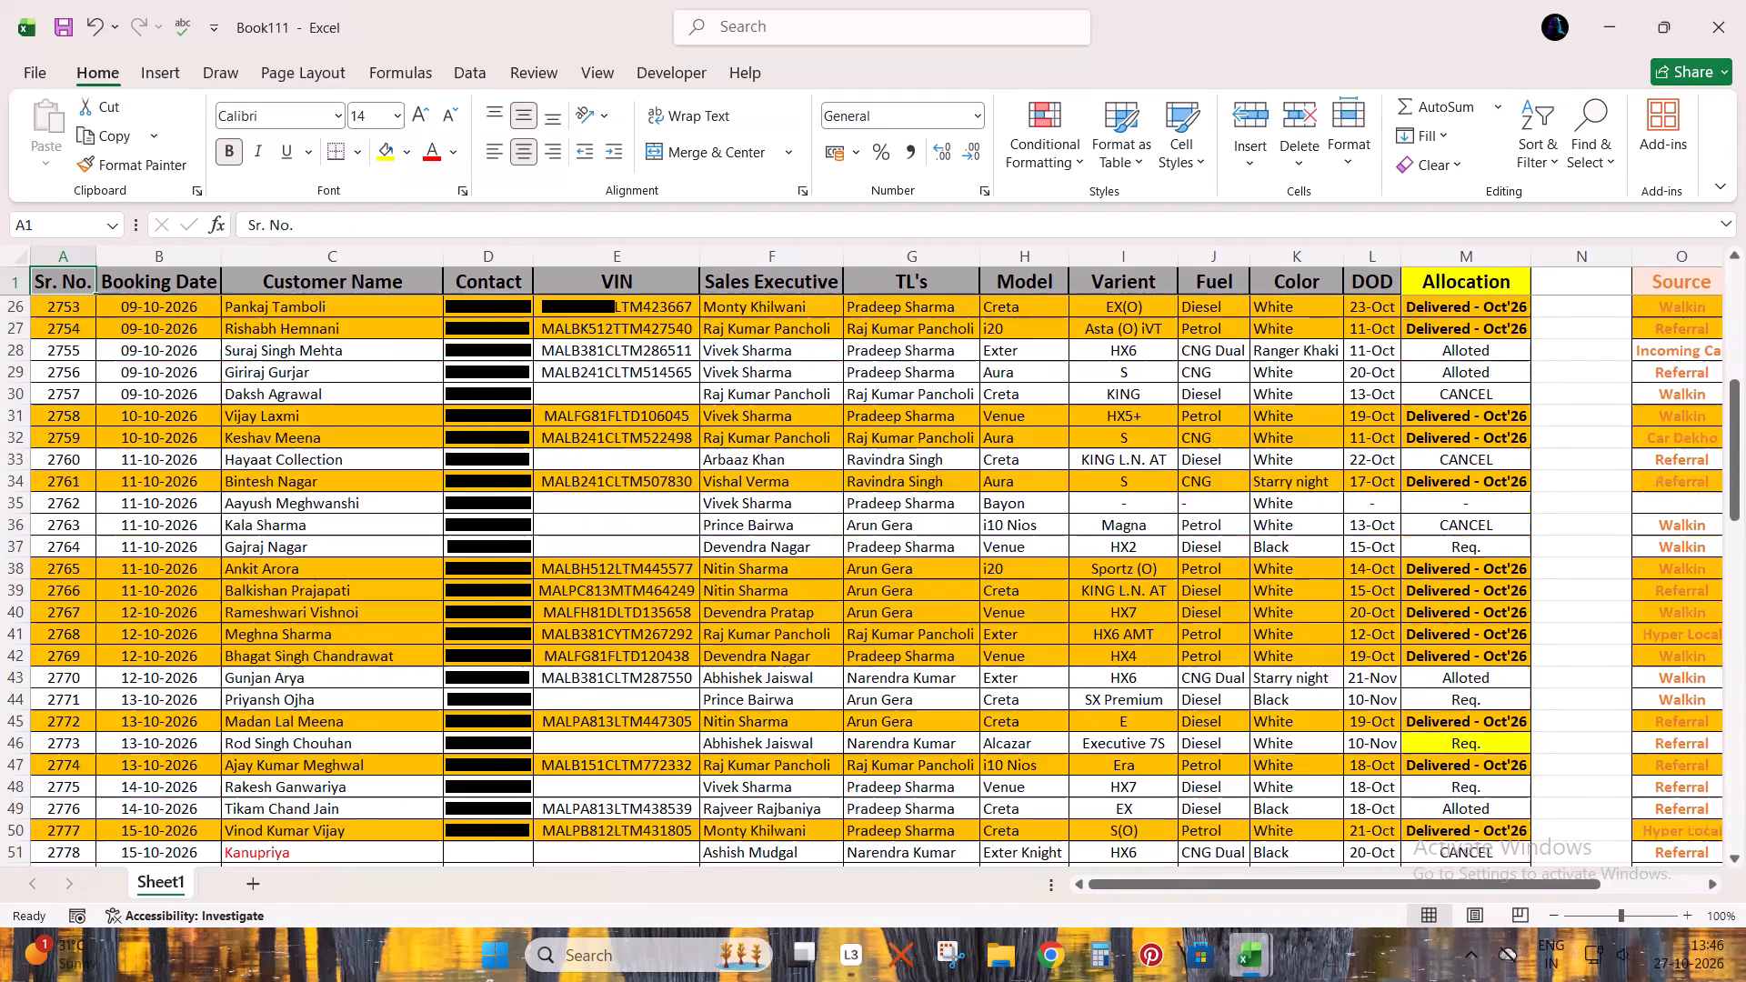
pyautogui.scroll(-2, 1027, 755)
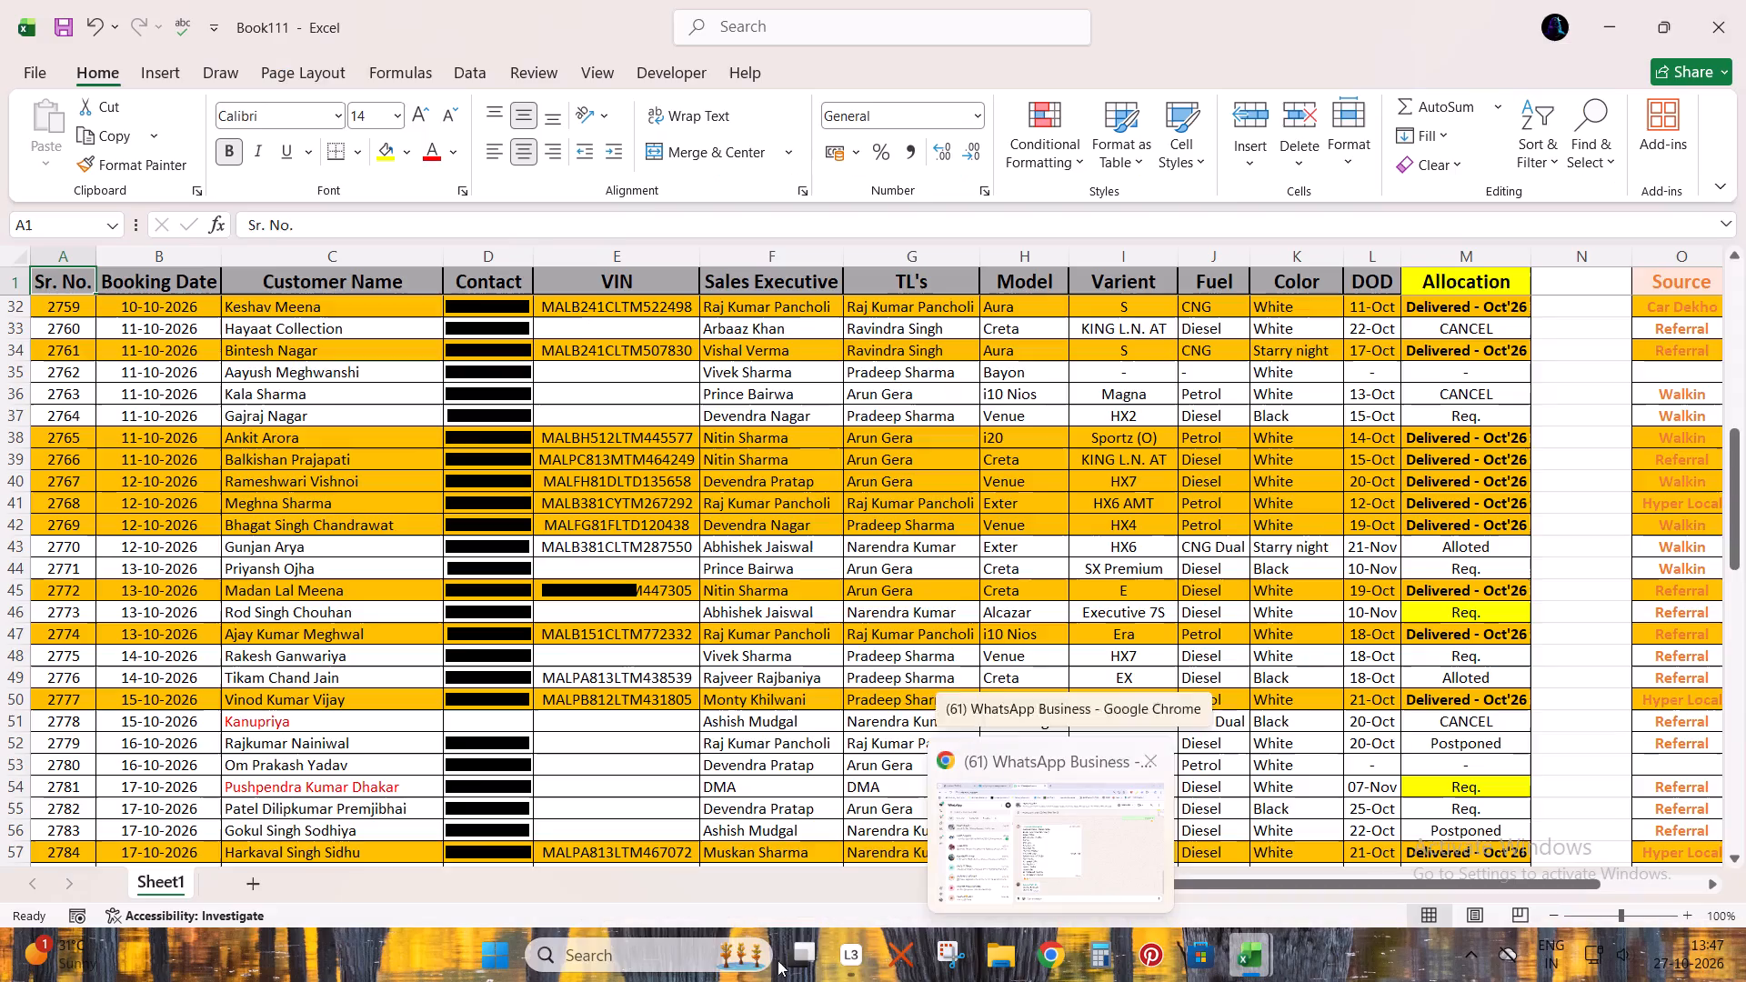
# Find the Outlook app through the Windows search and launch it.
pyautogui.click(630, 957)
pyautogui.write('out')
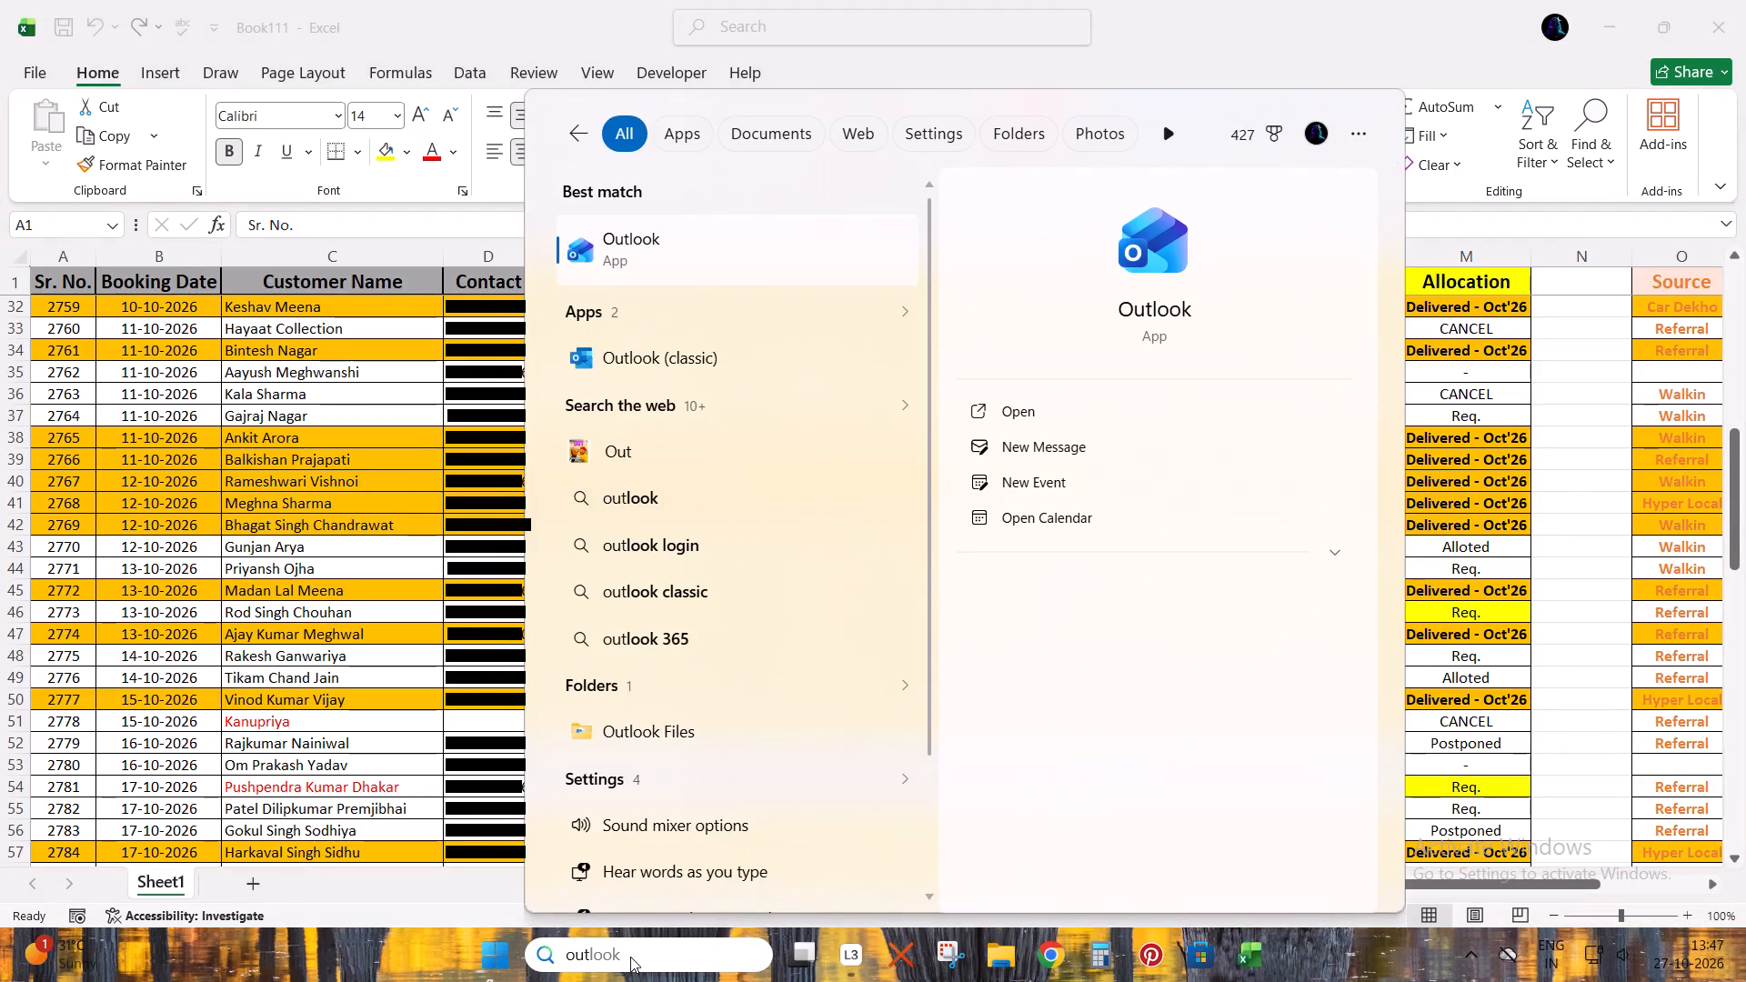